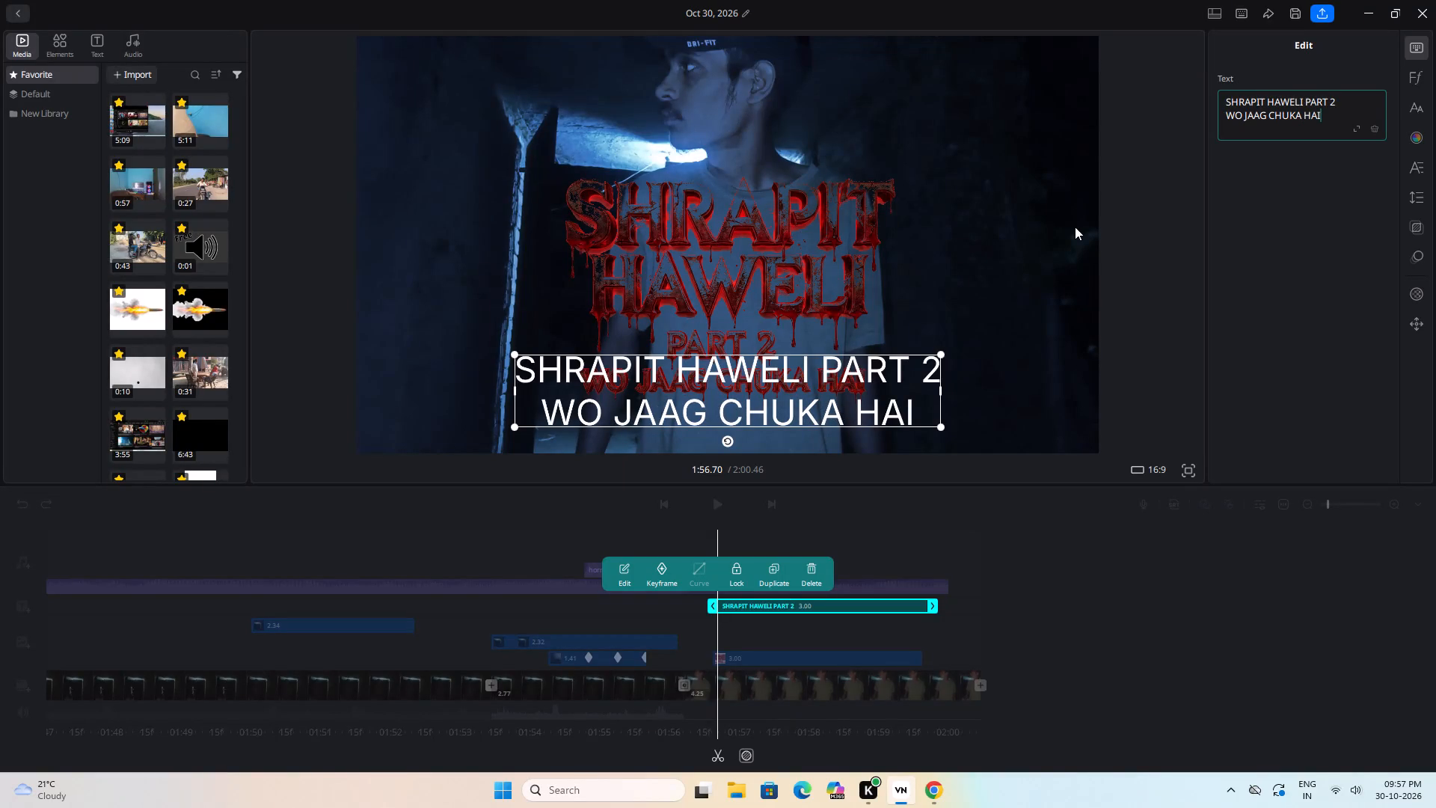
# Move the "SHRAPIT HAWELI PART 2 WO JAAG CHUKA HAI" text up over the upper part of the red title artwork.
pyautogui.moveTo(773, 393); pyautogui.dragTo(761, 330)
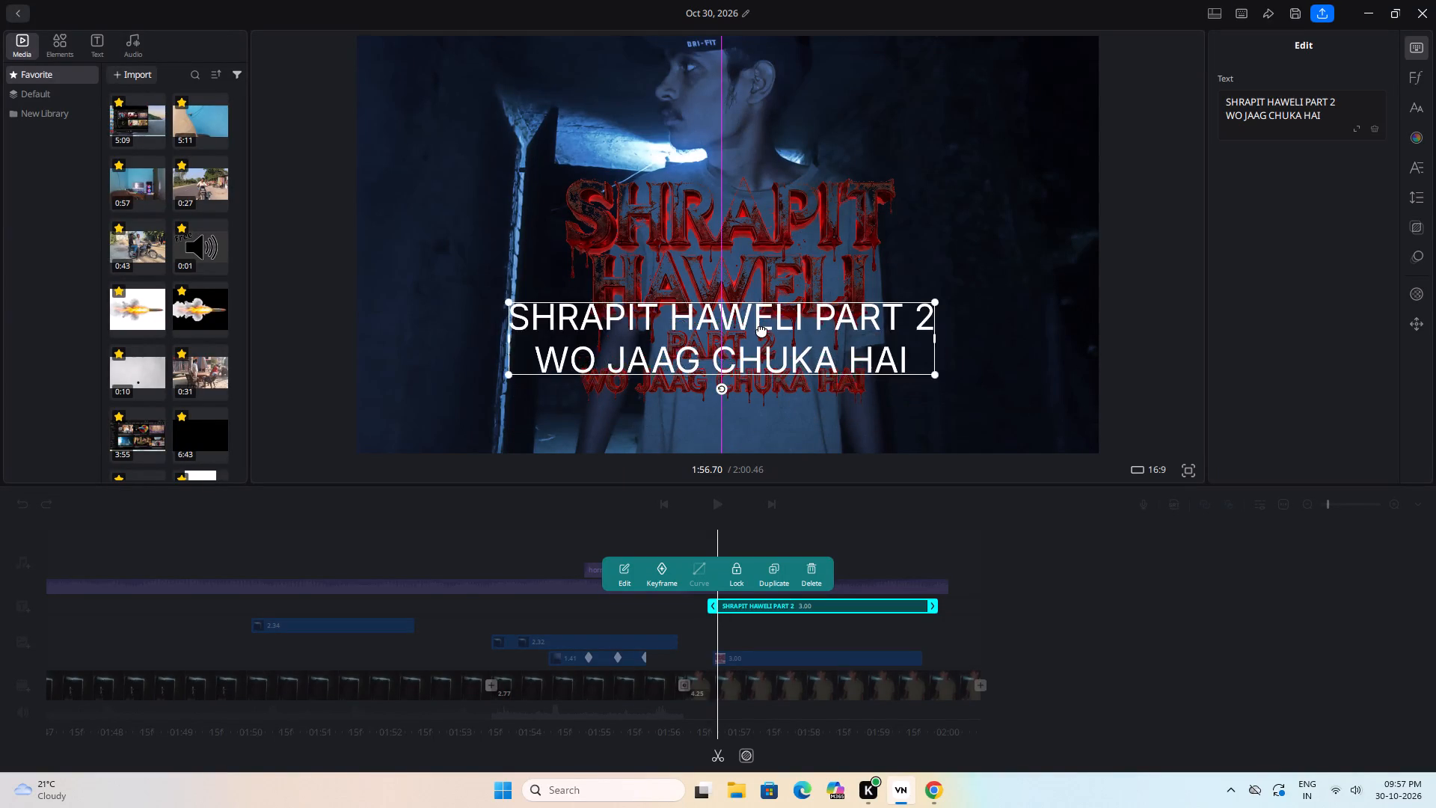
pyautogui.moveTo(761, 330); pyautogui.dragTo(740, 234)
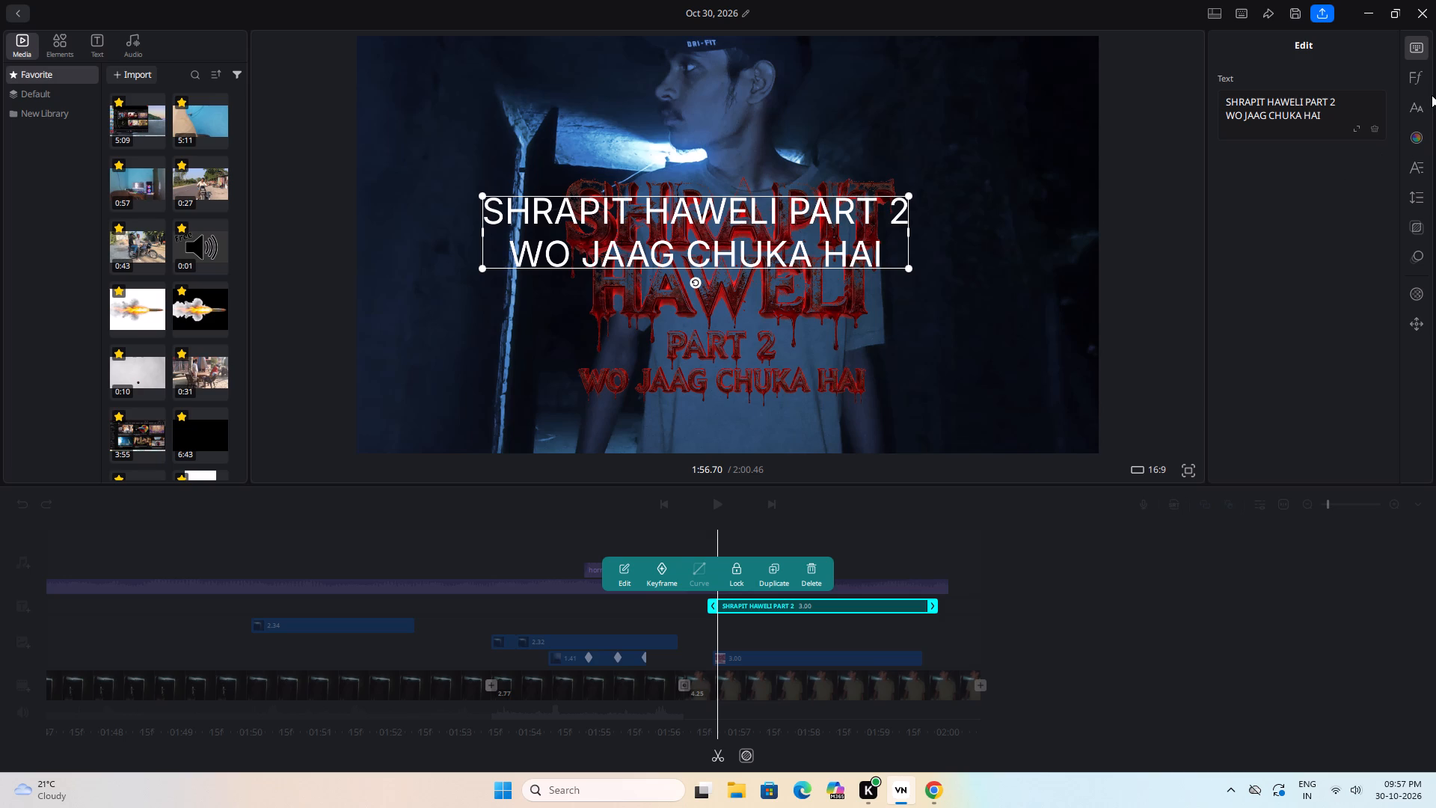
# Browse the available fonts and set the title text's font to Papyrus Regular.
pyautogui.click(1414, 81)
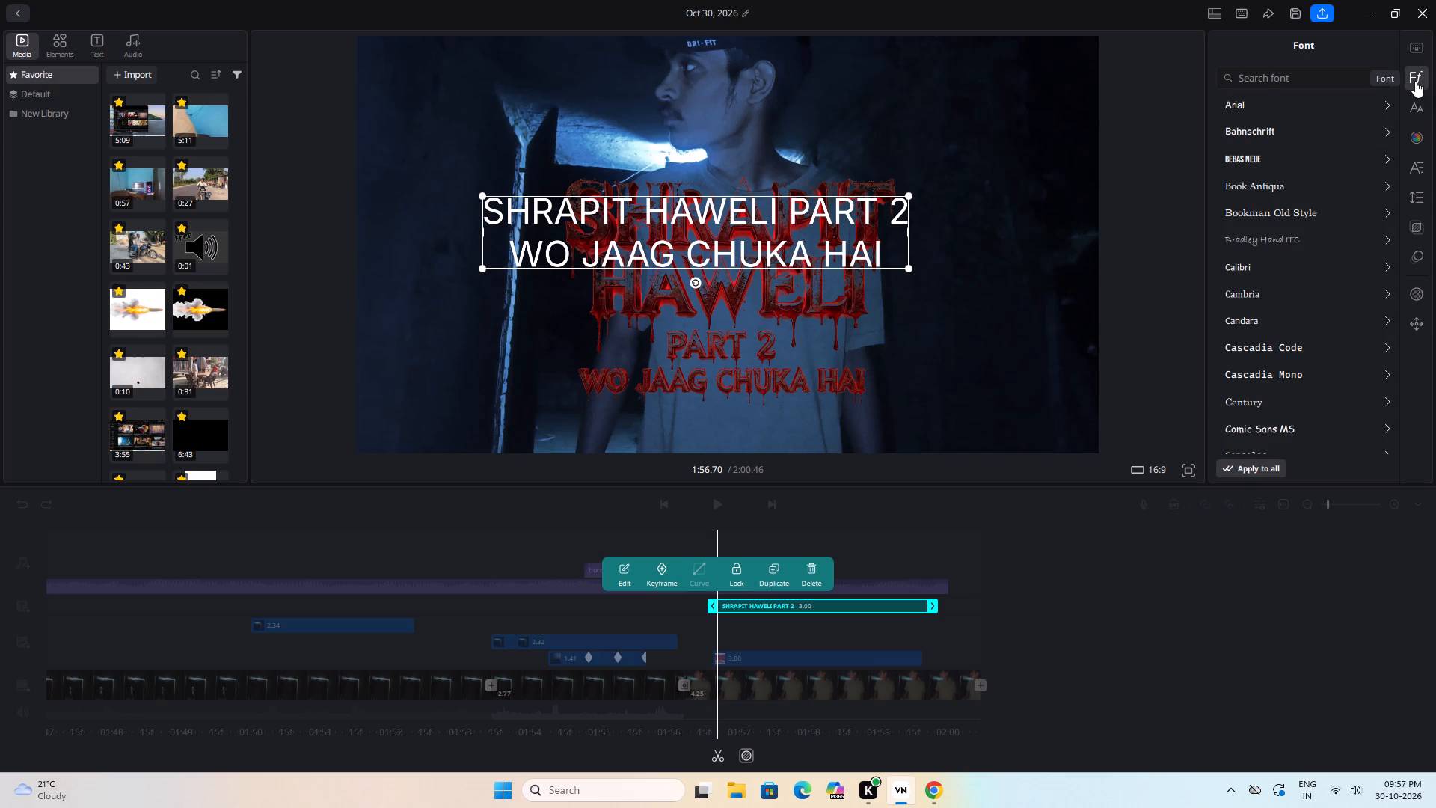
pyautogui.click(1415, 81)
pyautogui.click(1415, 81)
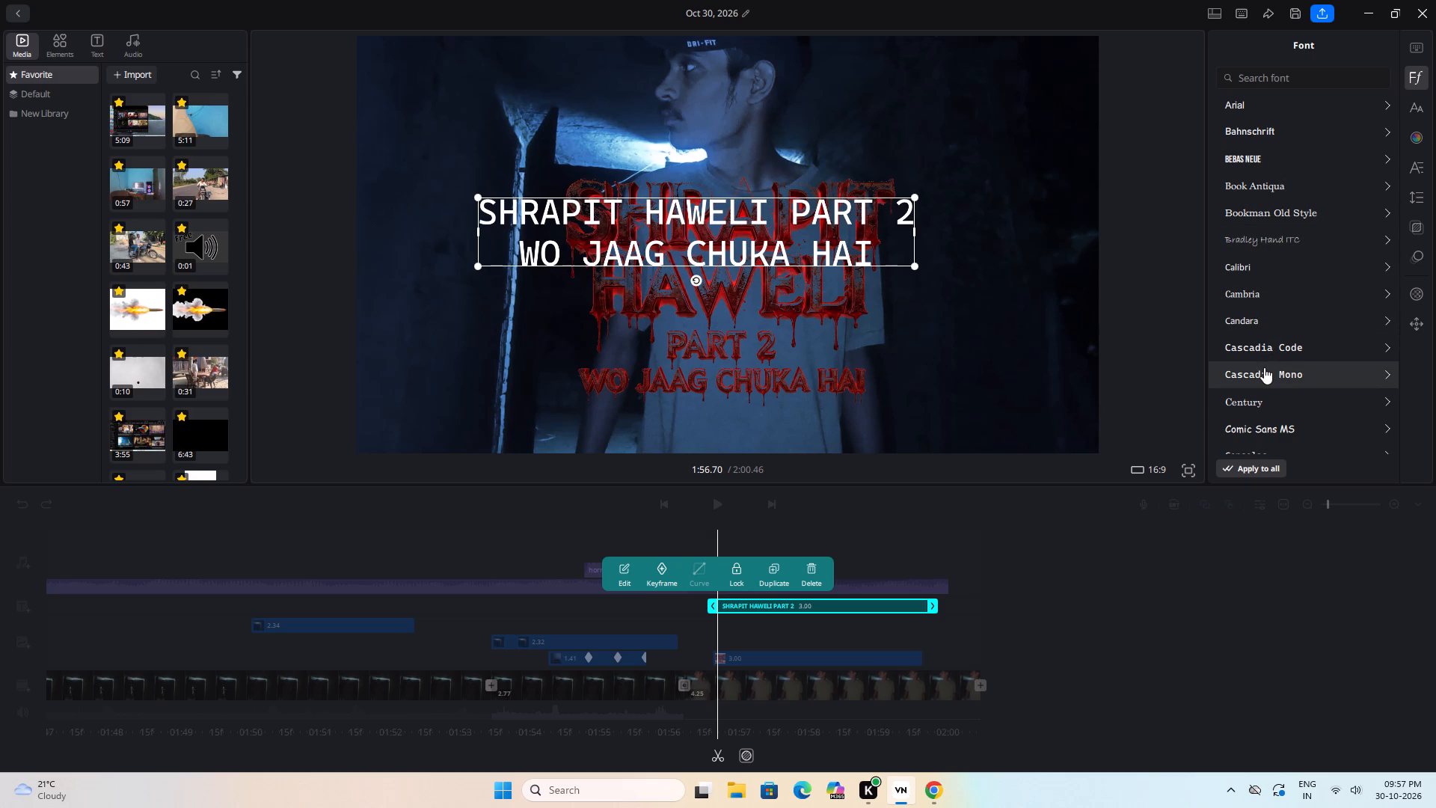
pyautogui.scroll(-4, 1264, 367)
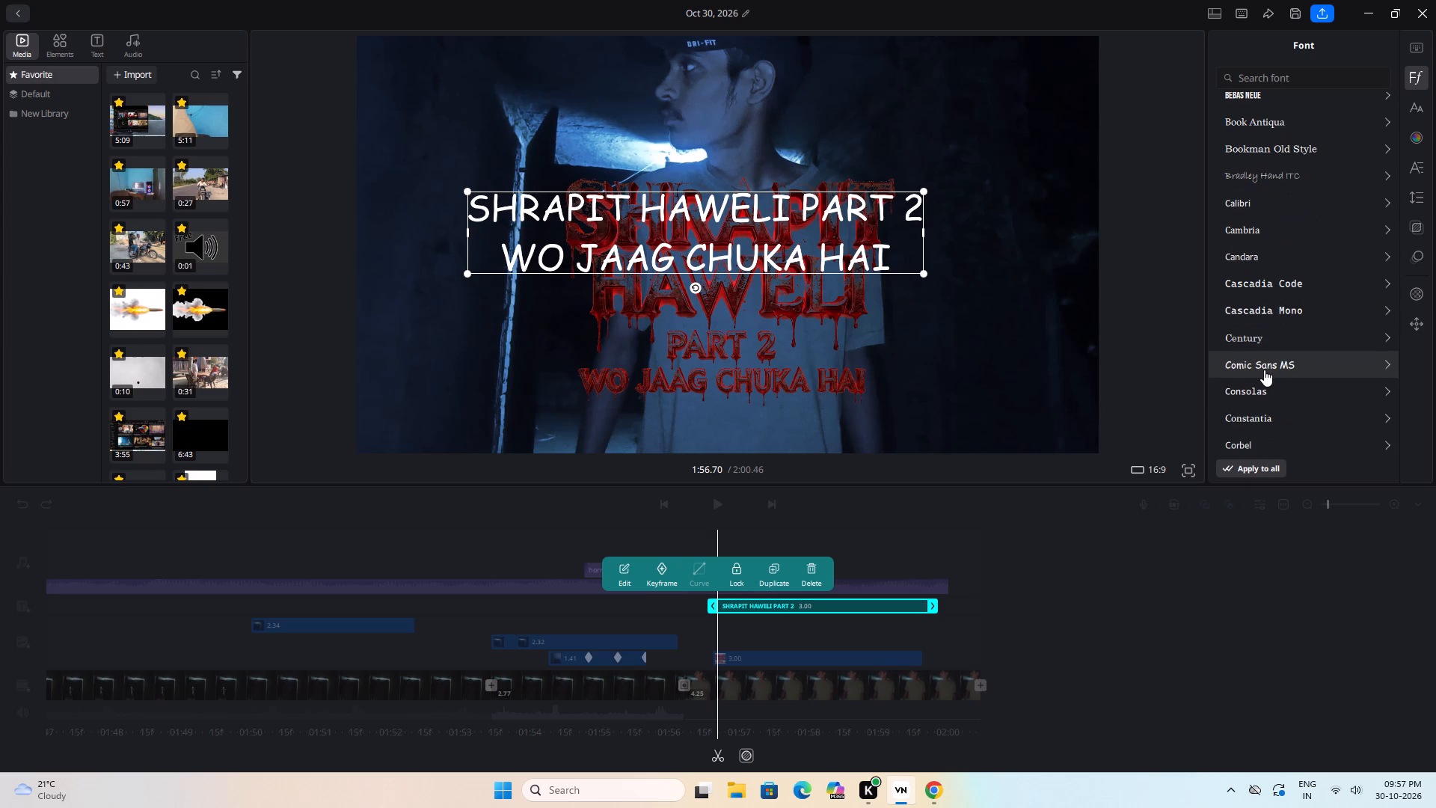
pyautogui.scroll(-4, 1264, 370)
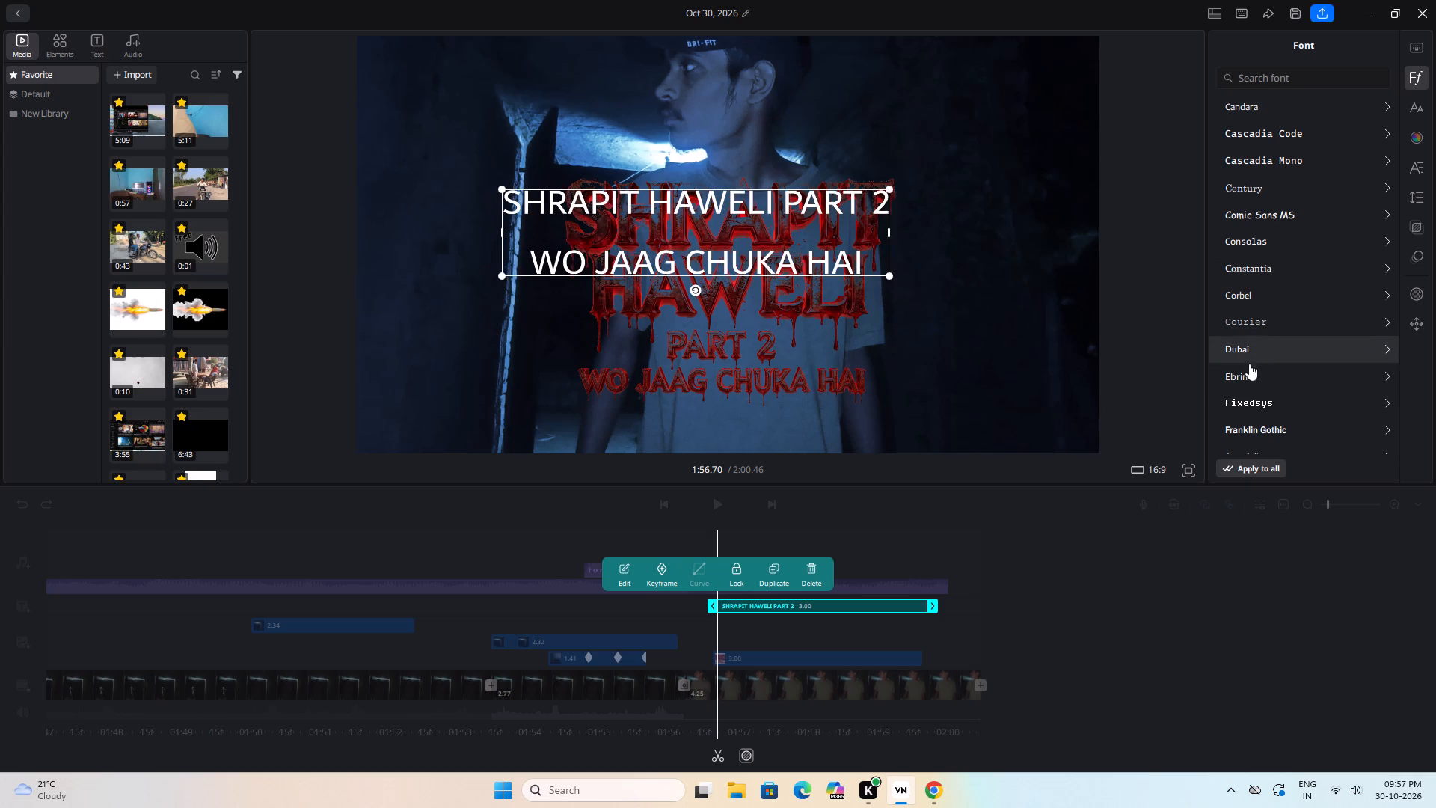
pyautogui.scroll(-1, 1246, 425)
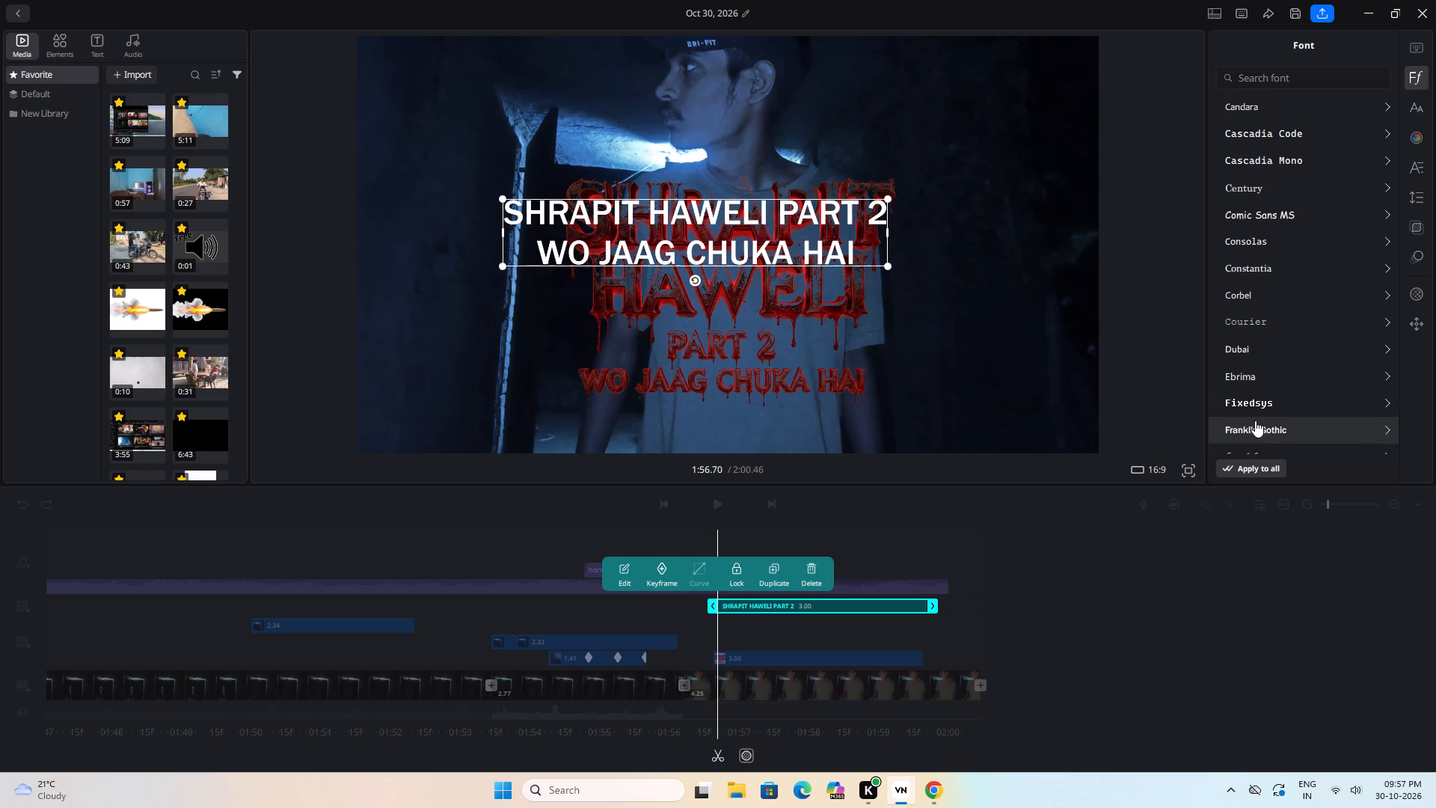
pyautogui.scroll(-3, 1255, 420)
pyautogui.scroll(-2, 1284, 218)
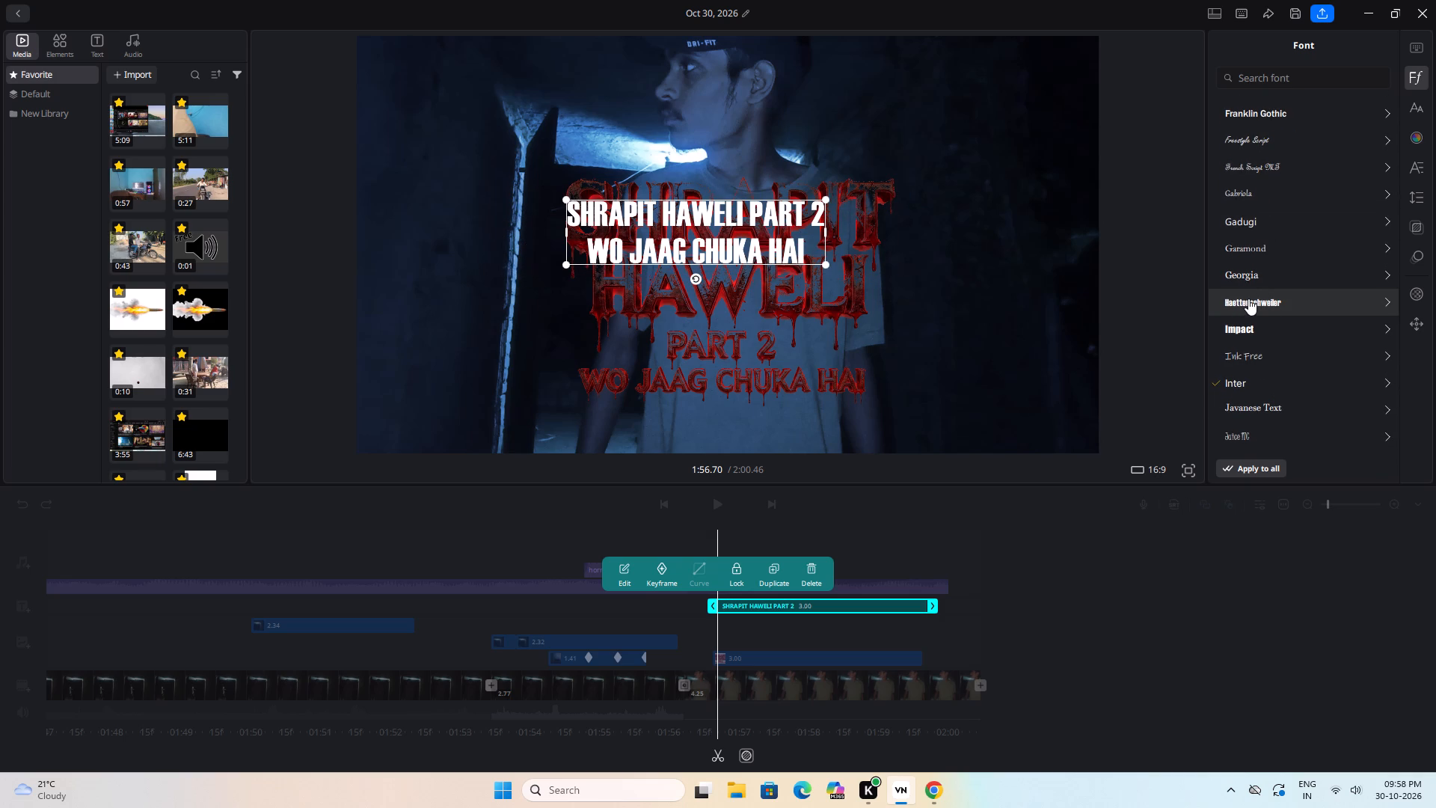
pyautogui.scroll(-5, 1251, 295)
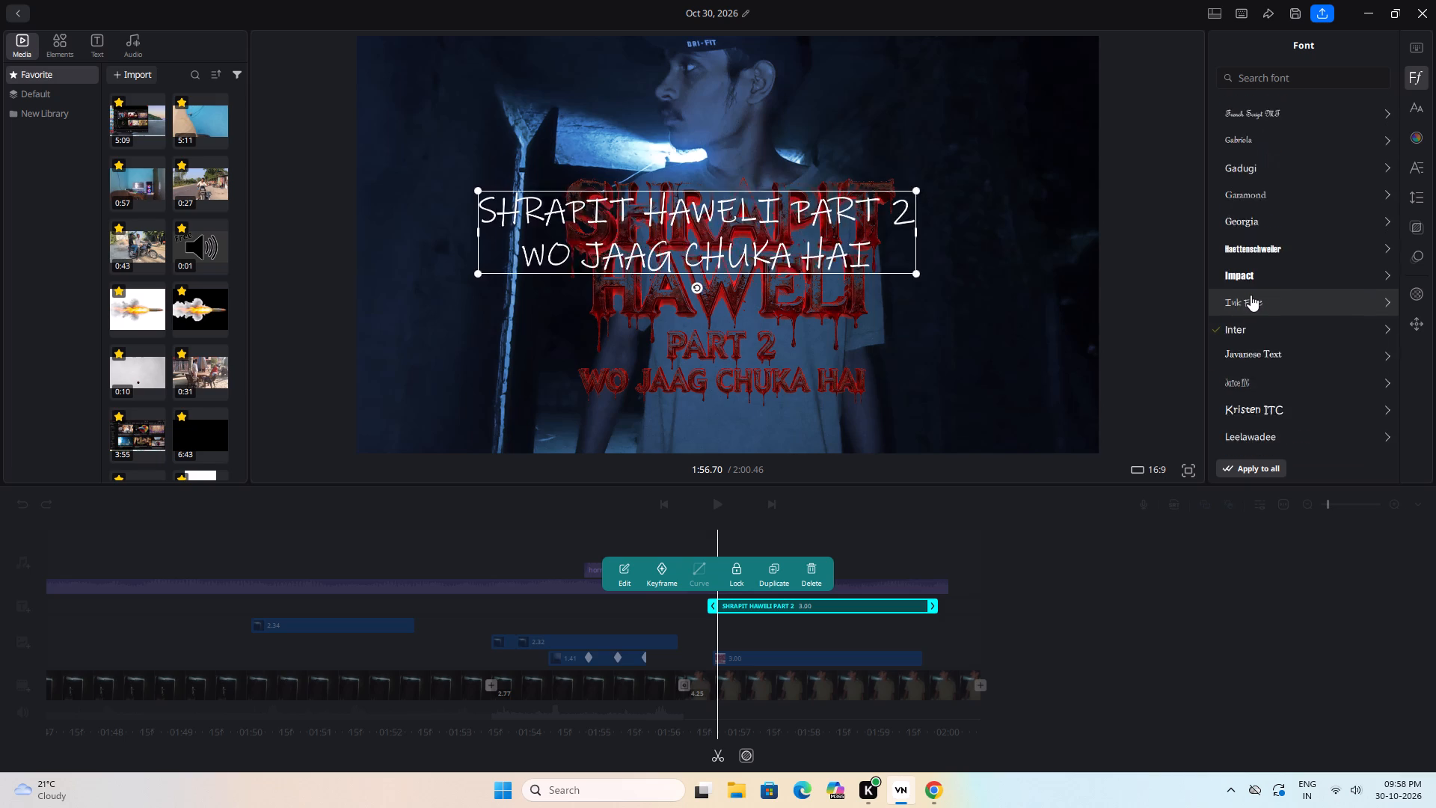
pyautogui.scroll(-3, 1251, 295)
pyautogui.scroll(-4, 1235, 392)
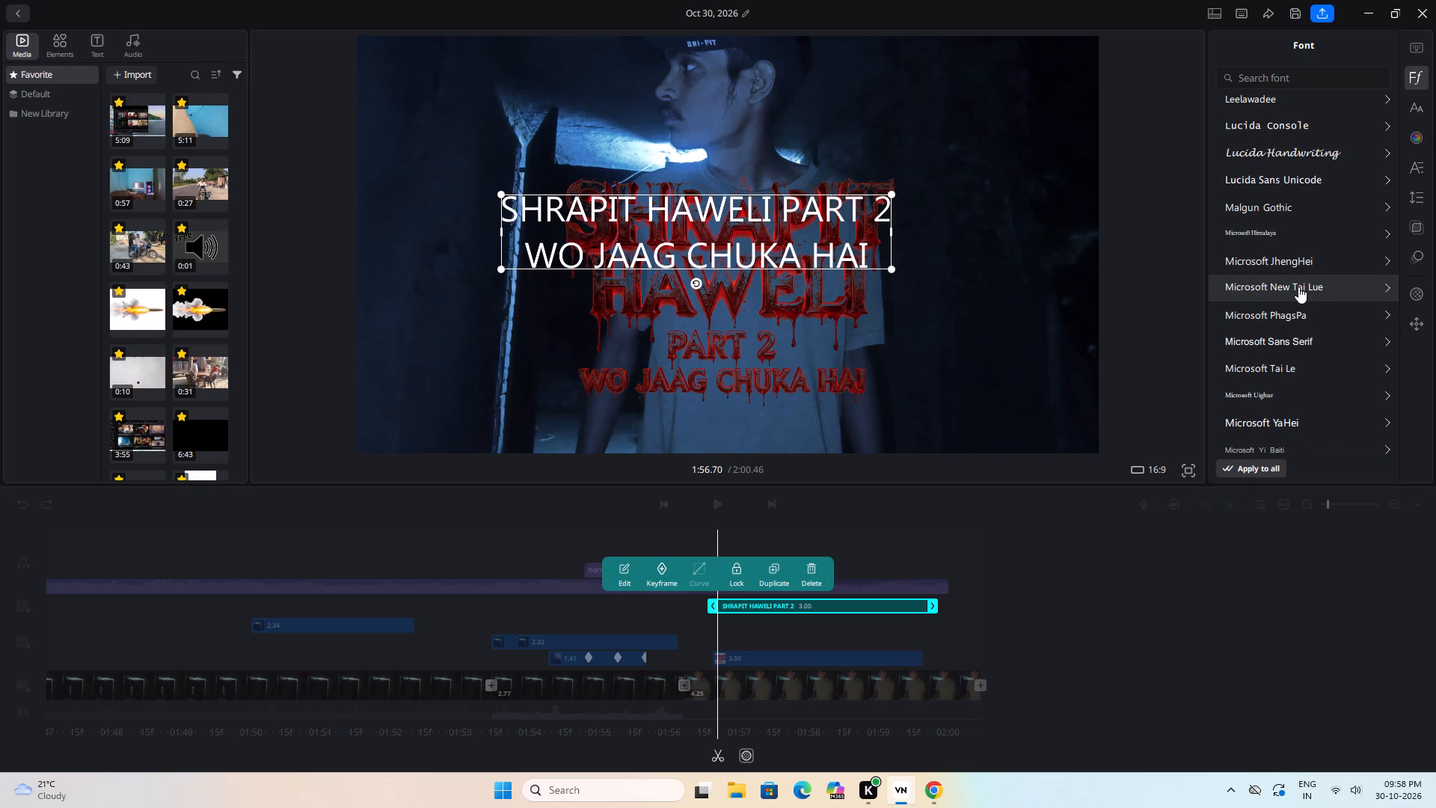
pyautogui.scroll(-5, 1298, 287)
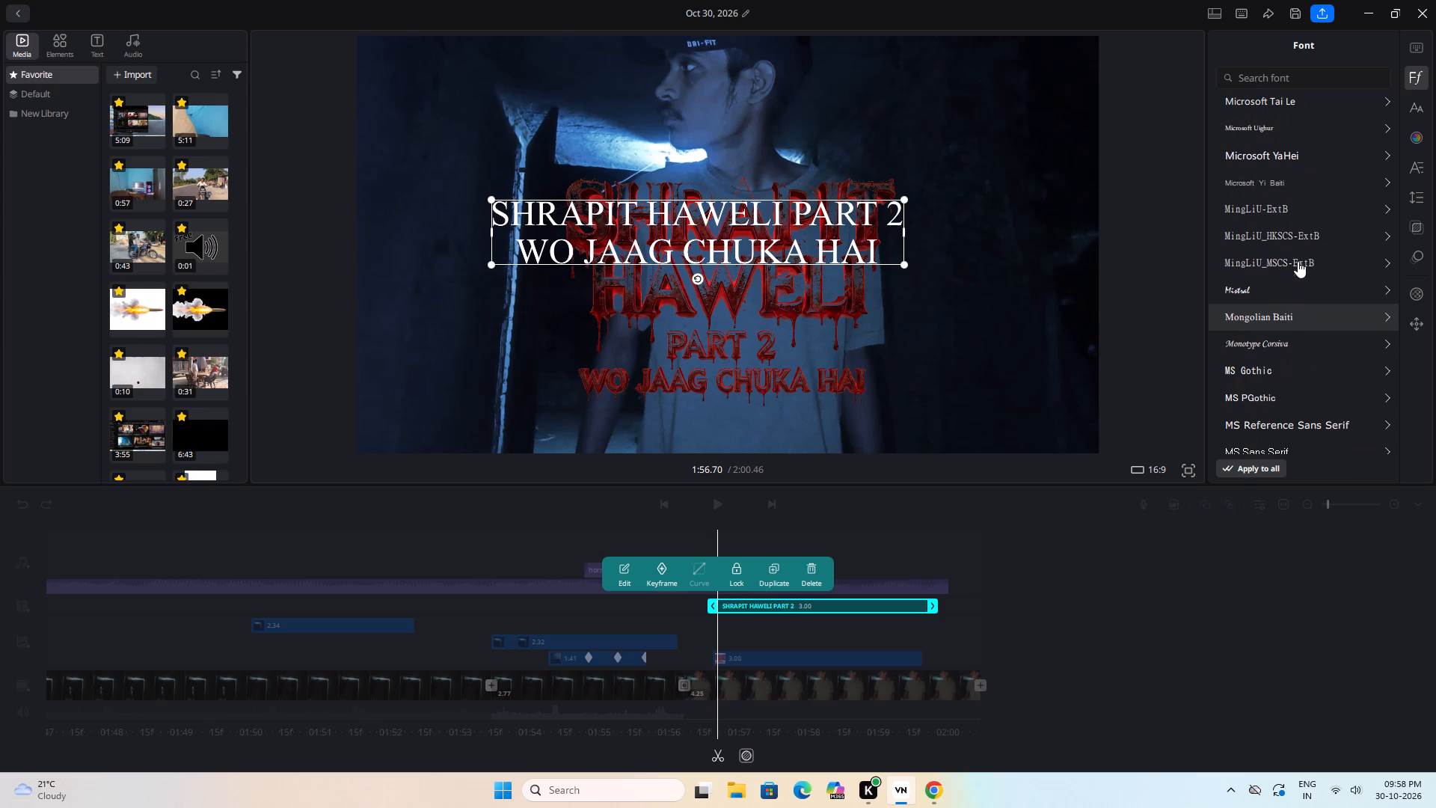
pyautogui.scroll(-2, 1295, 290)
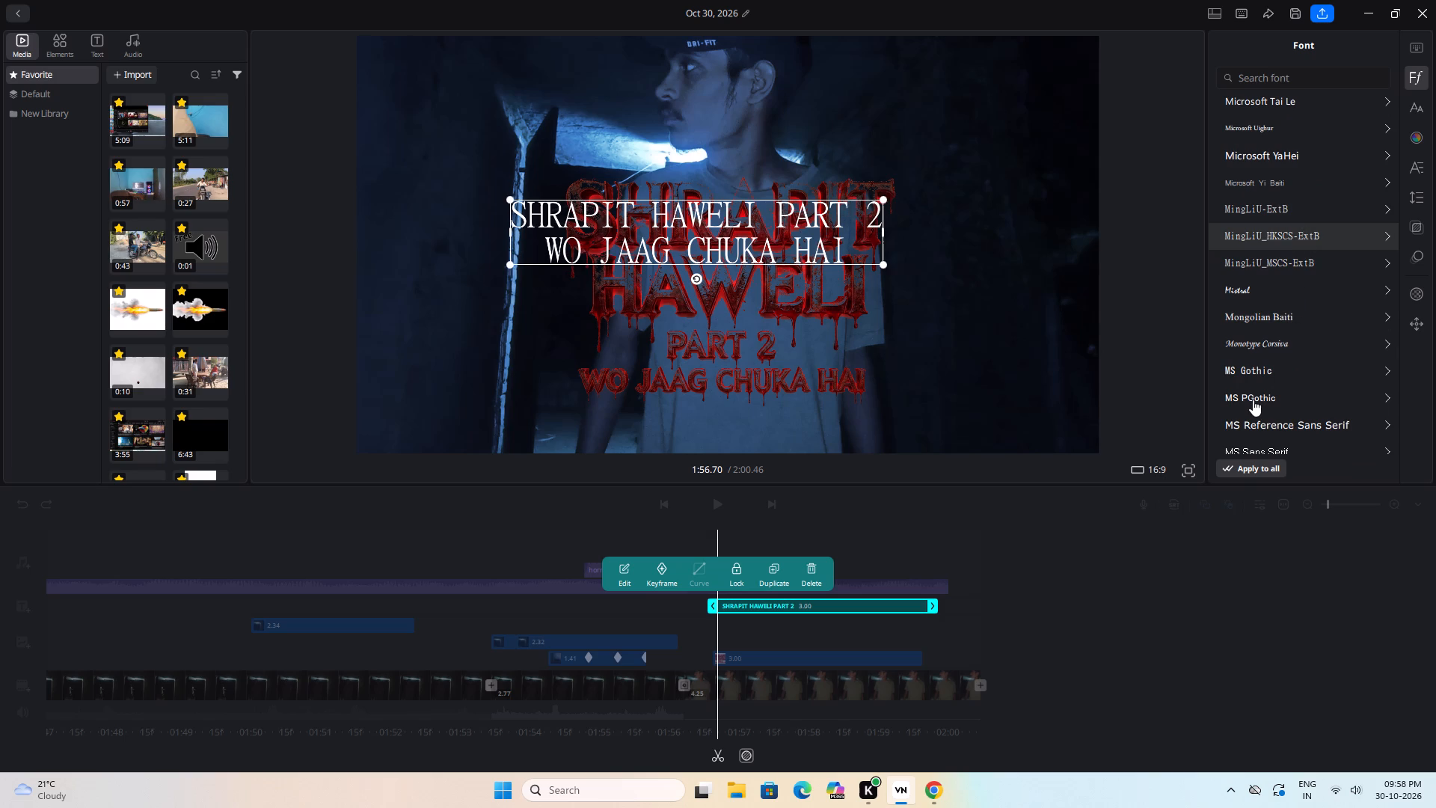
pyautogui.scroll(-5, 1252, 405)
pyautogui.scroll(-3, 1304, 308)
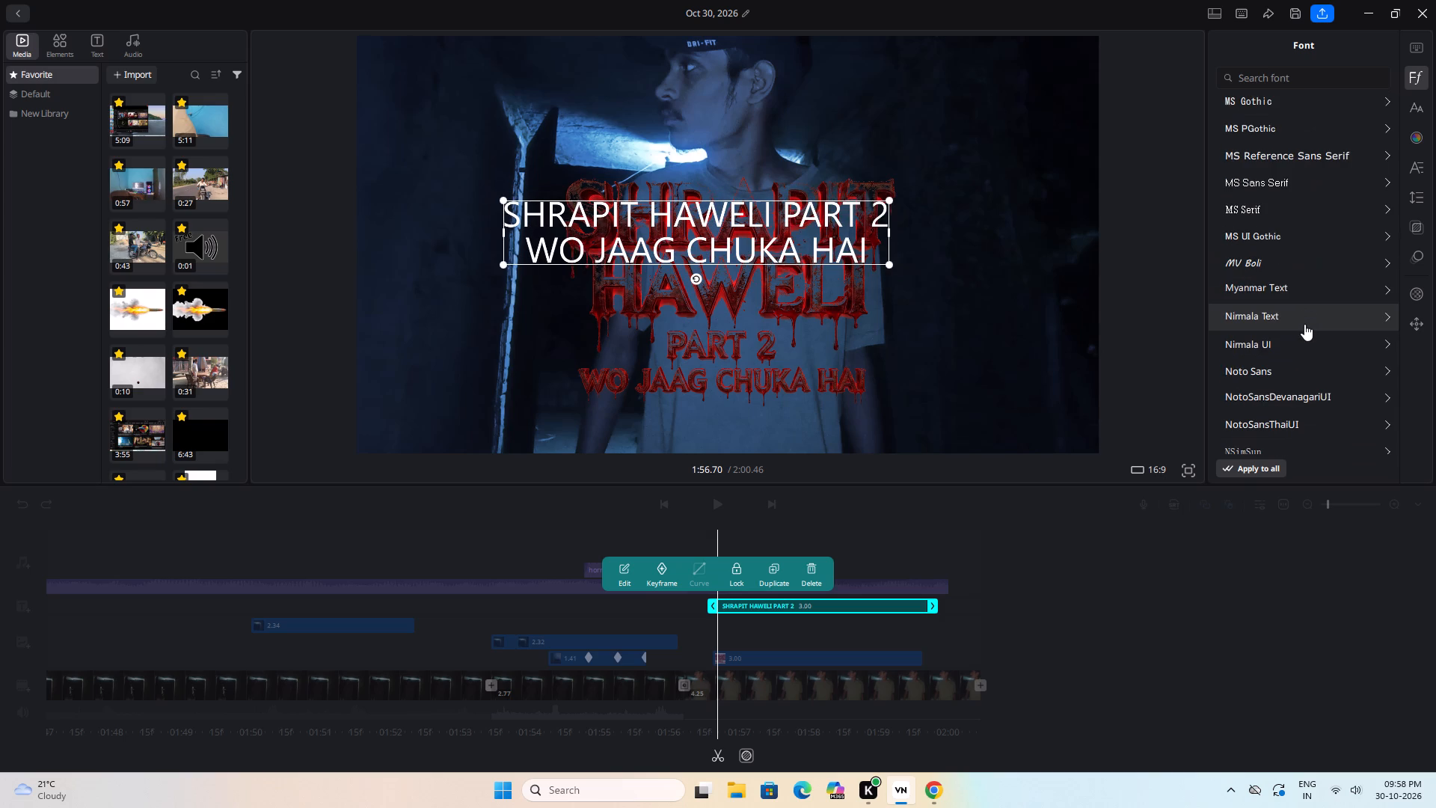
pyautogui.scroll(-1, 1304, 324)
pyautogui.scroll(1, 1304, 324)
pyautogui.scroll(-7, 1304, 324)
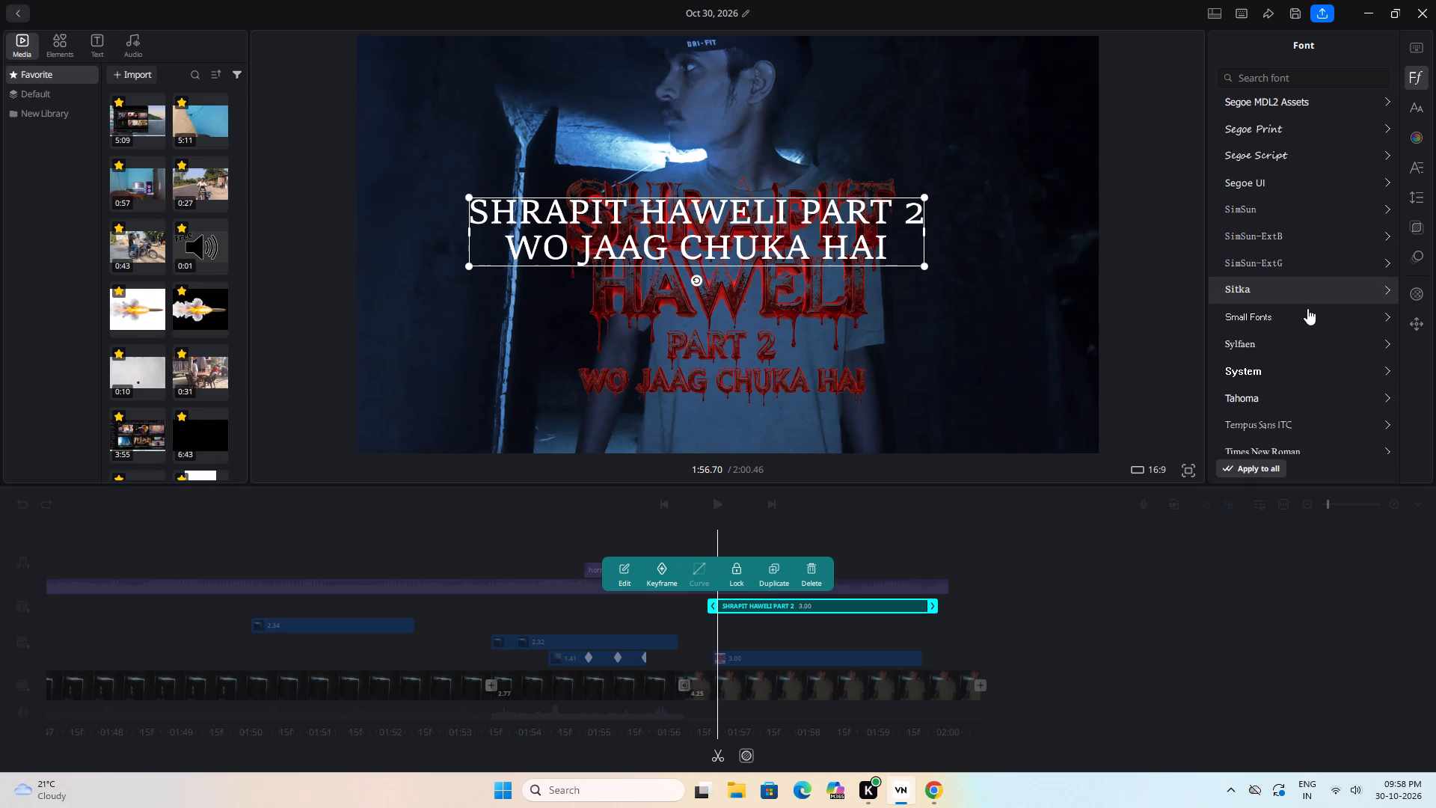
pyautogui.scroll(-1, 1307, 309)
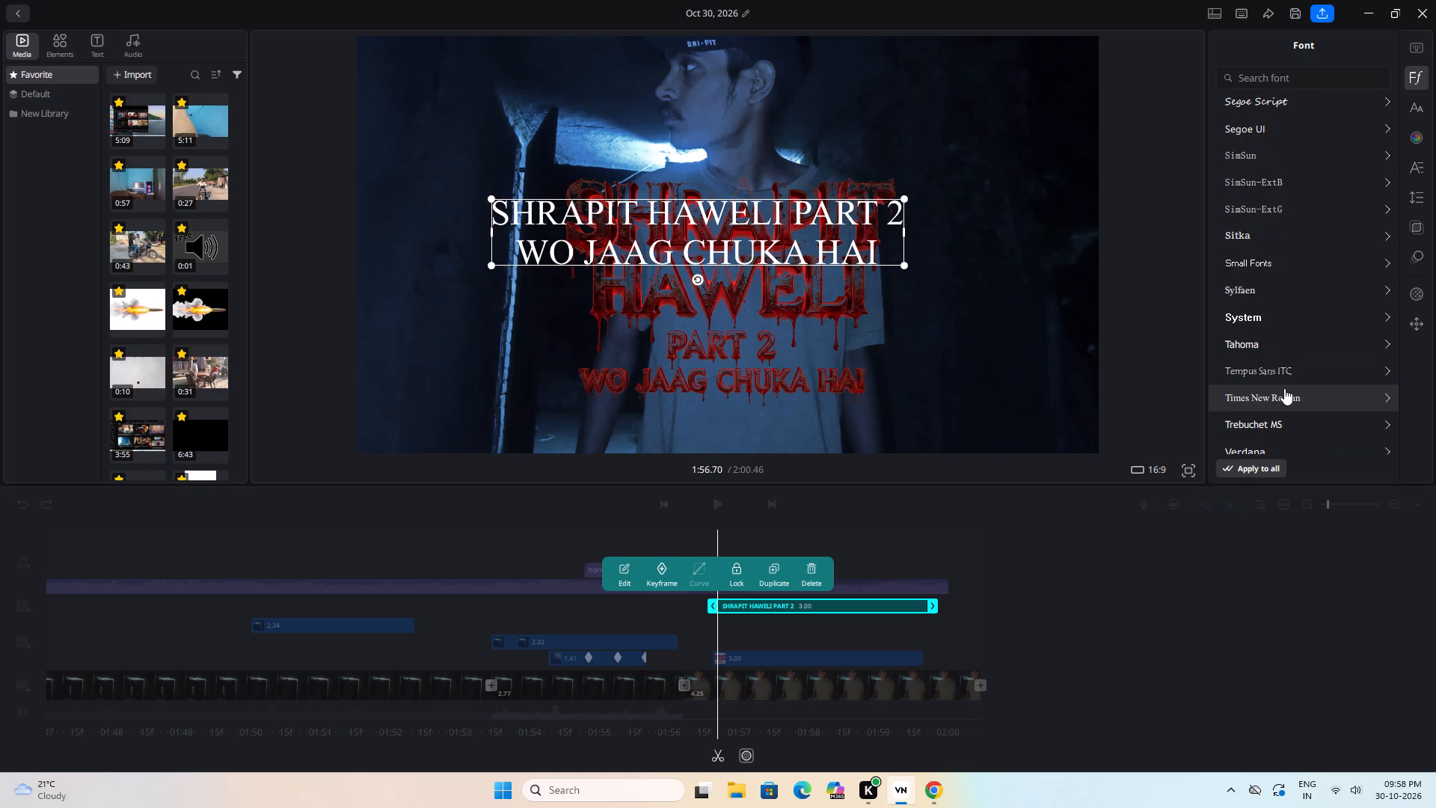
pyautogui.scroll(-4, 1284, 388)
pyautogui.scroll(2, 1296, 300)
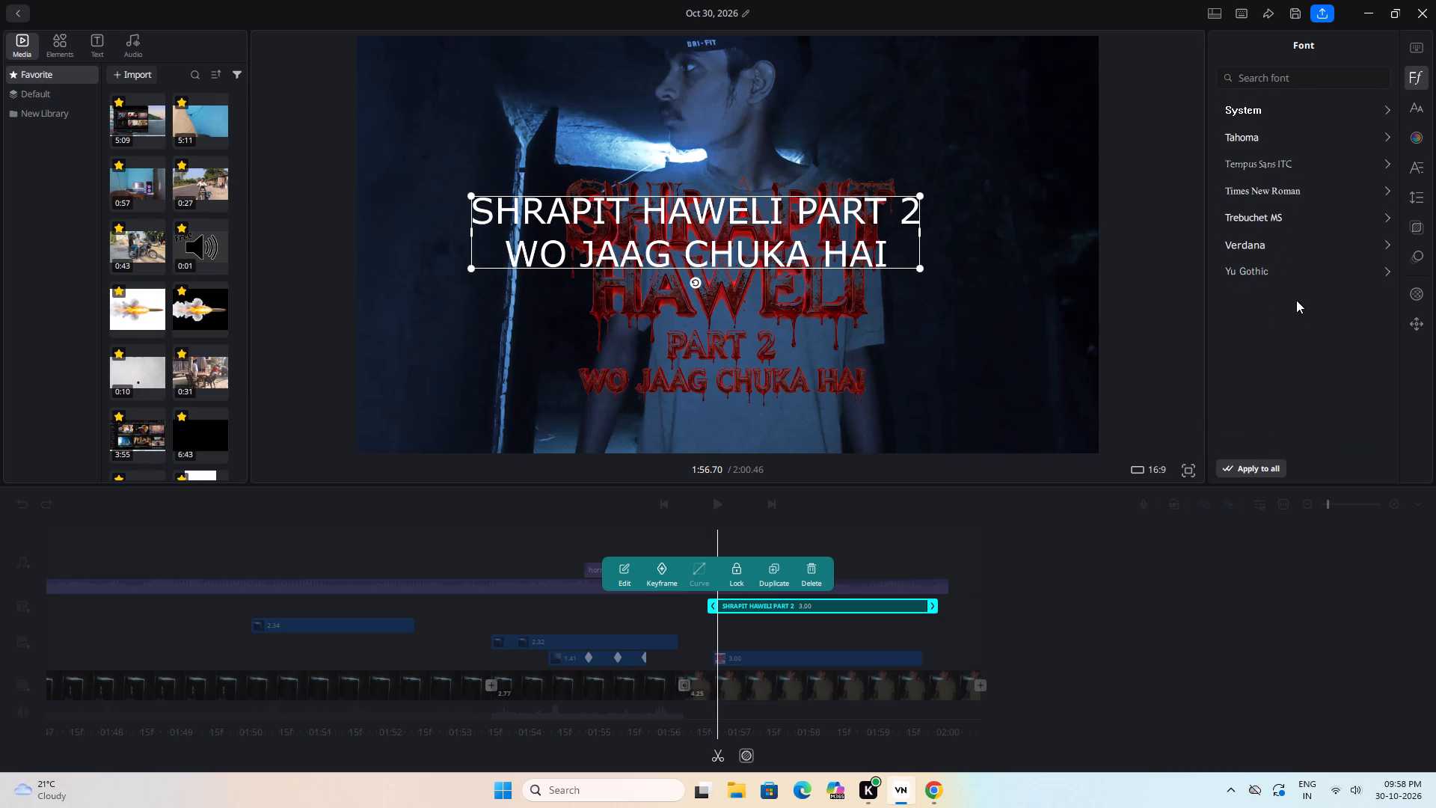
pyautogui.scroll(8, 1296, 300)
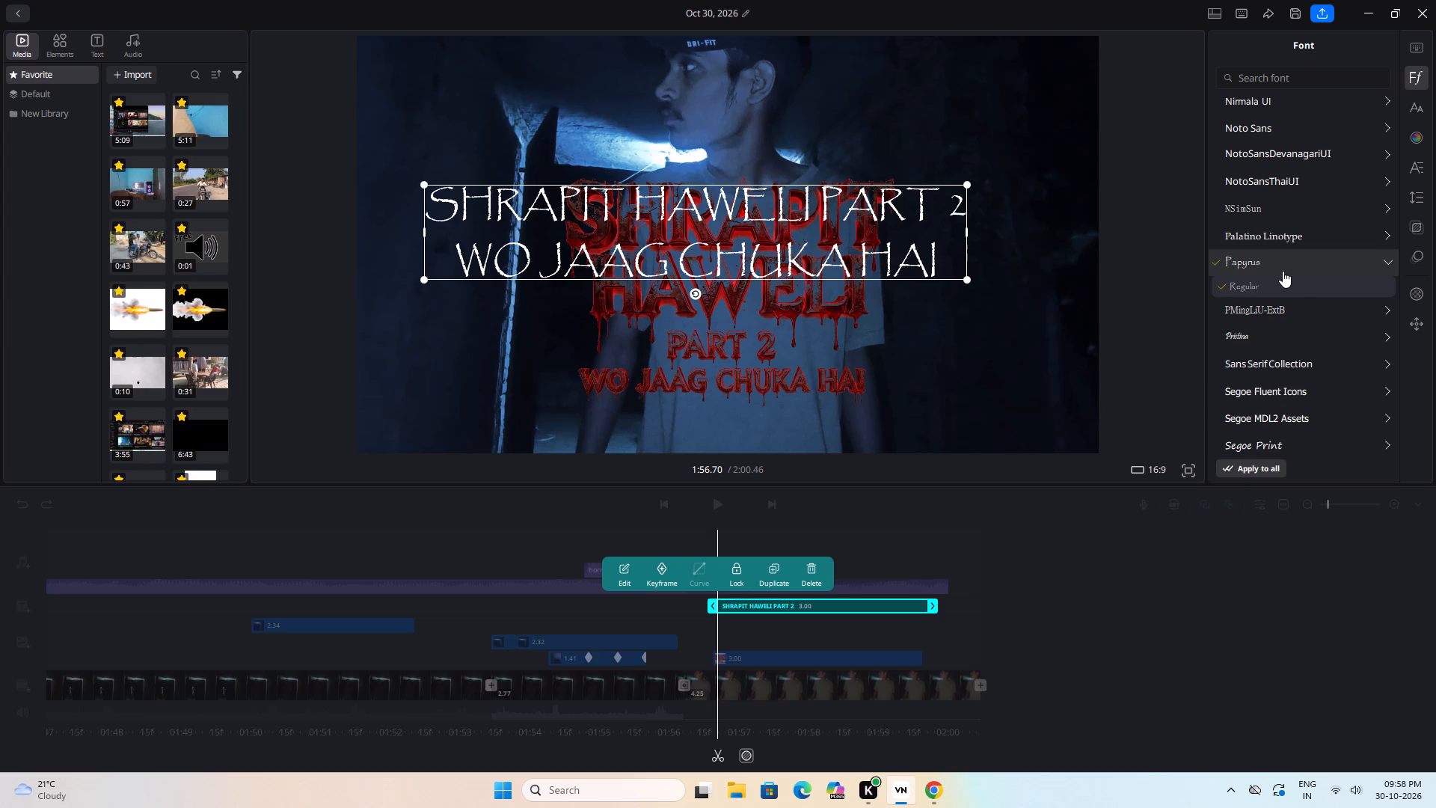
# Format the title text with centre alignment and uppercase case.
pyautogui.click(1415, 165)
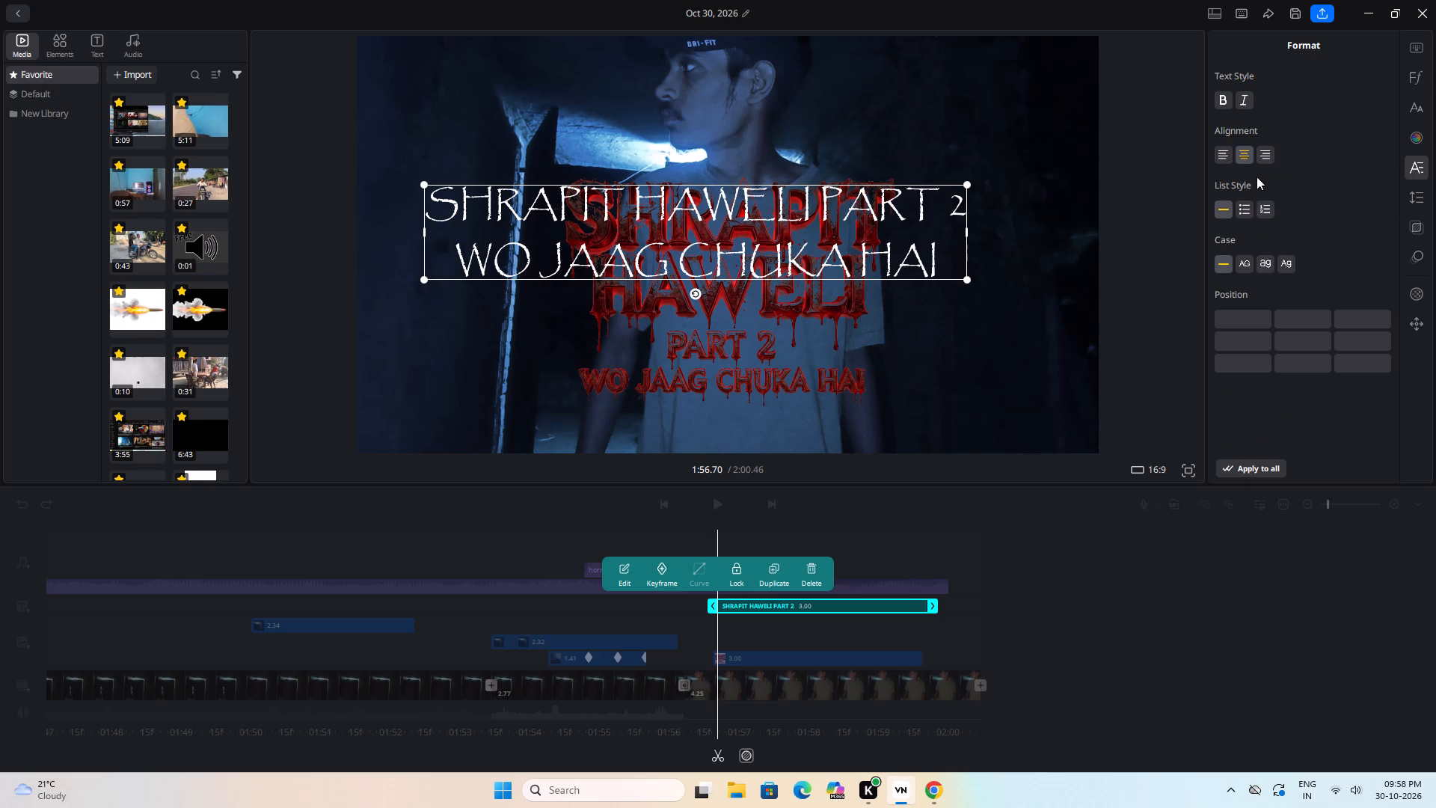
pyautogui.click(1245, 154)
pyautogui.click(1250, 263)
# Apply the "Expand..." caption animation to the title text.
pyautogui.click(1417, 251)
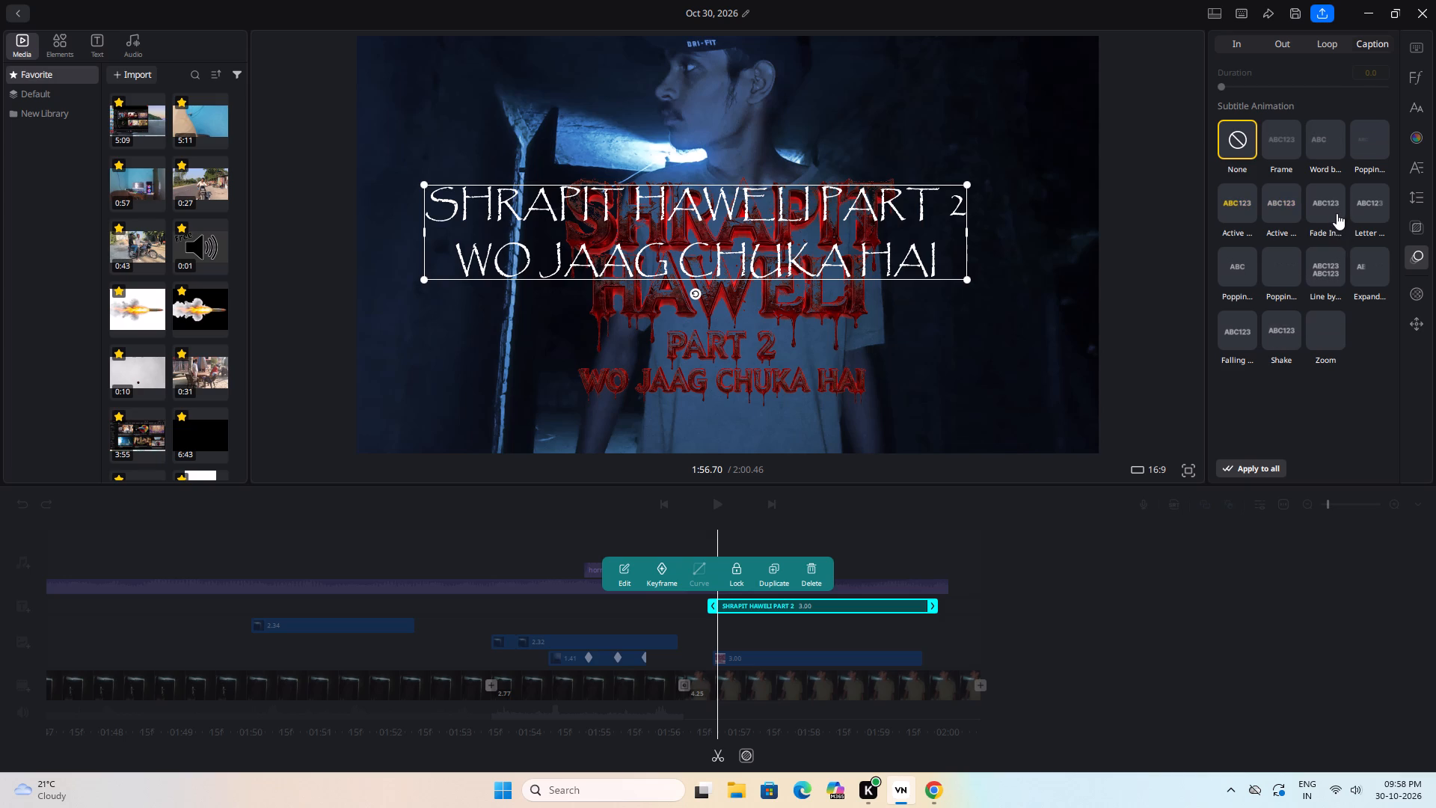
pyautogui.click(1372, 262)
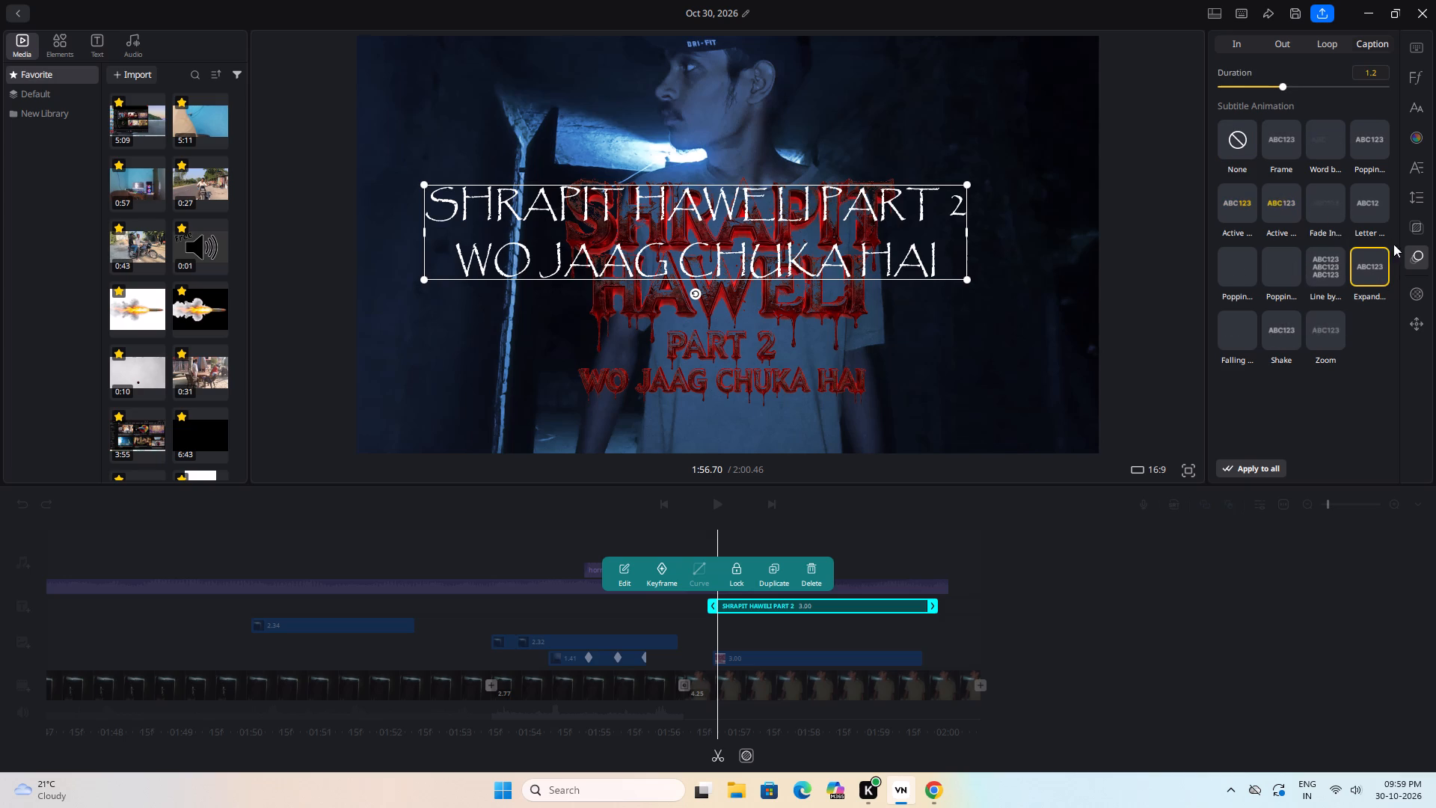
# Set the title text's font size to 26.
pyautogui.click(1419, 294)
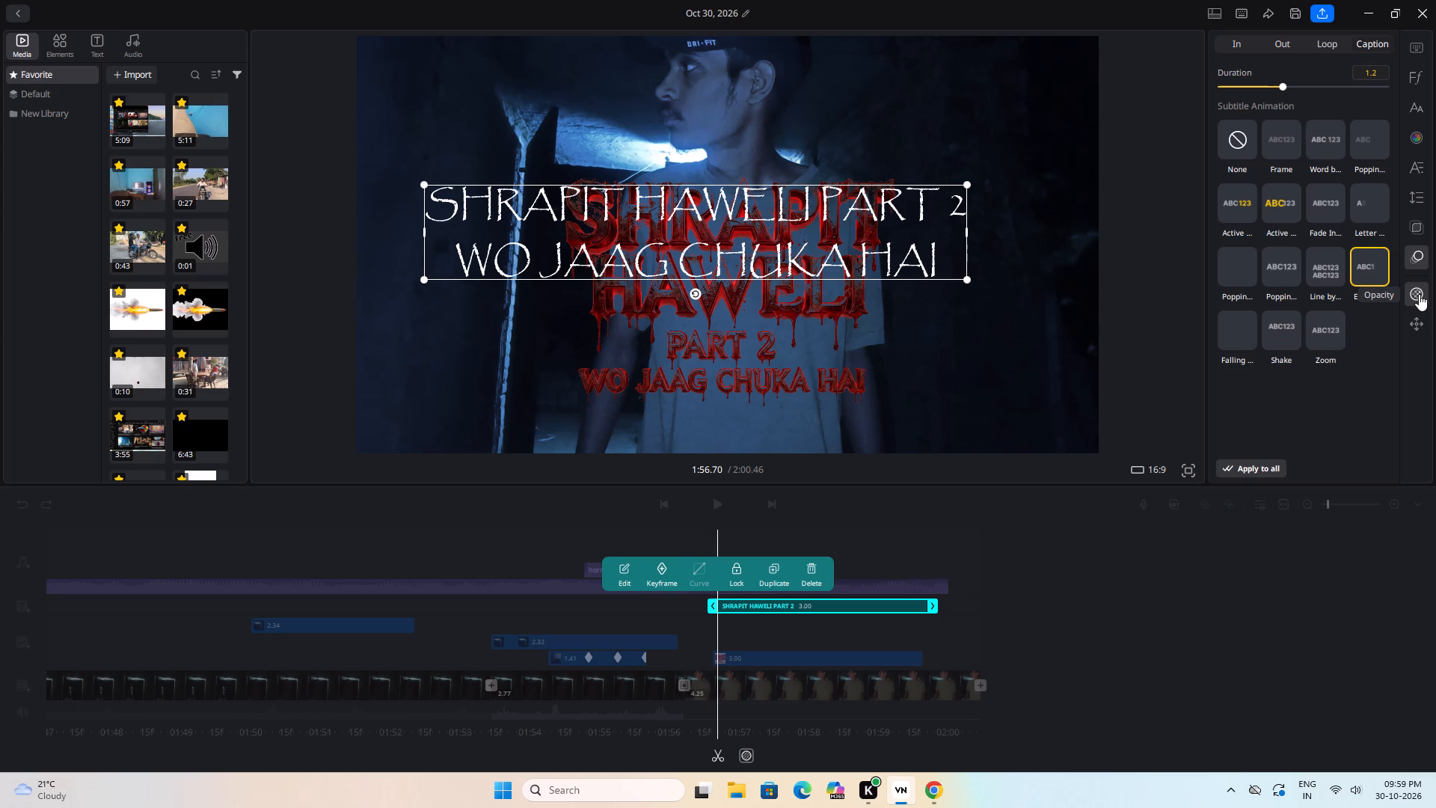
pyautogui.click(1418, 316)
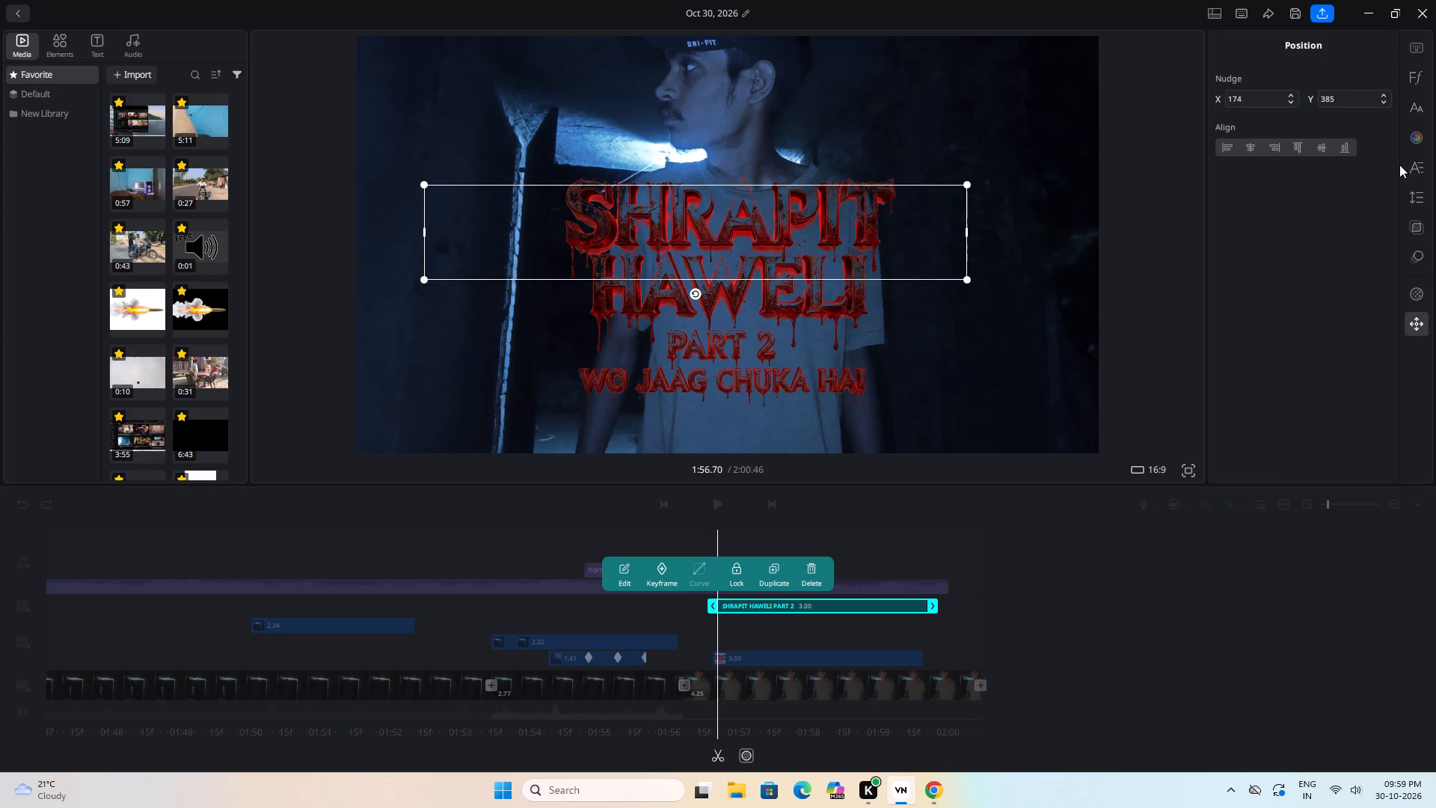
pyautogui.click(1415, 109)
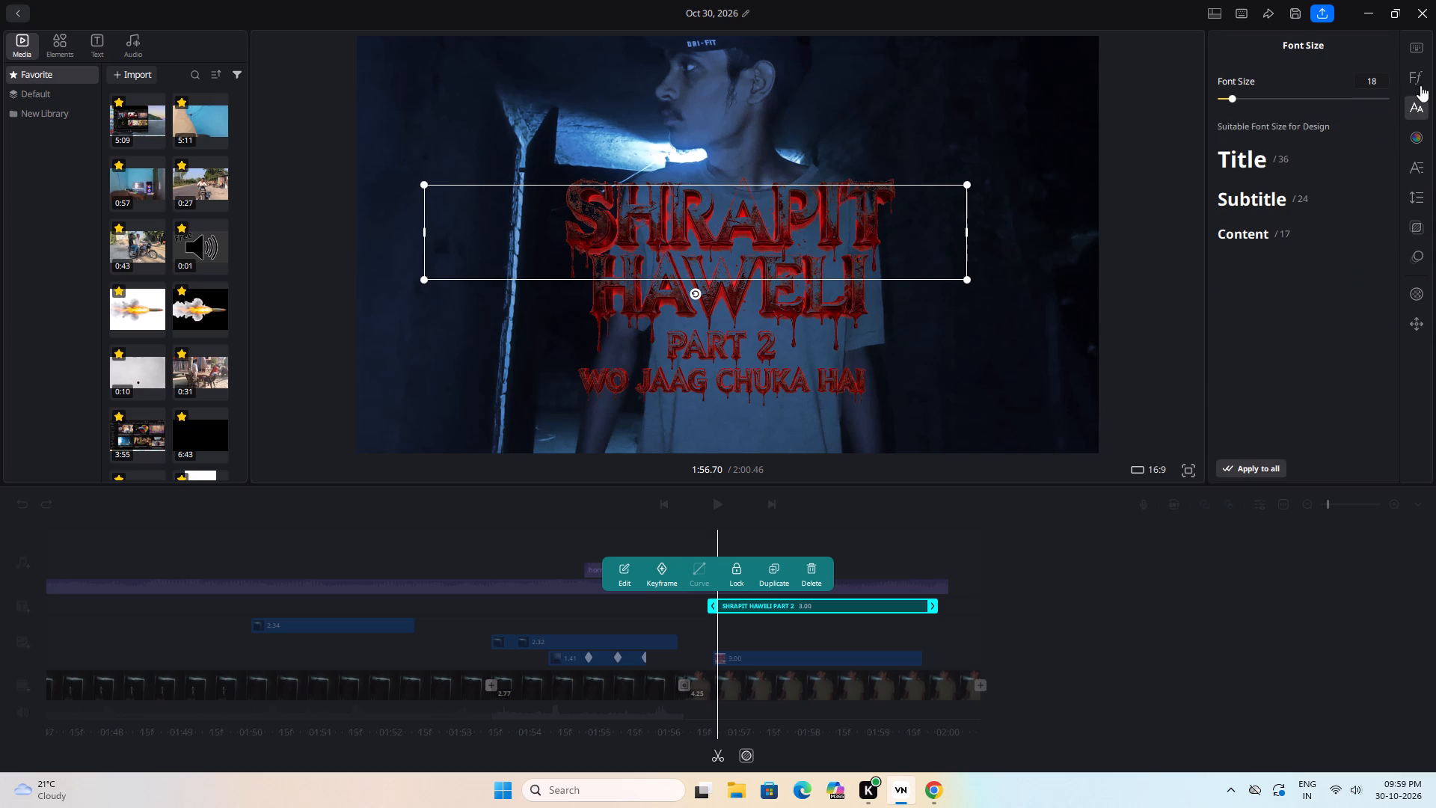
pyautogui.click(1423, 69)
pyautogui.click(1420, 97)
pyautogui.moveTo(1232, 97); pyautogui.dragTo(1239, 99)
pyautogui.moveTo(1024, 279); pyautogui.dragTo(1024, 287)
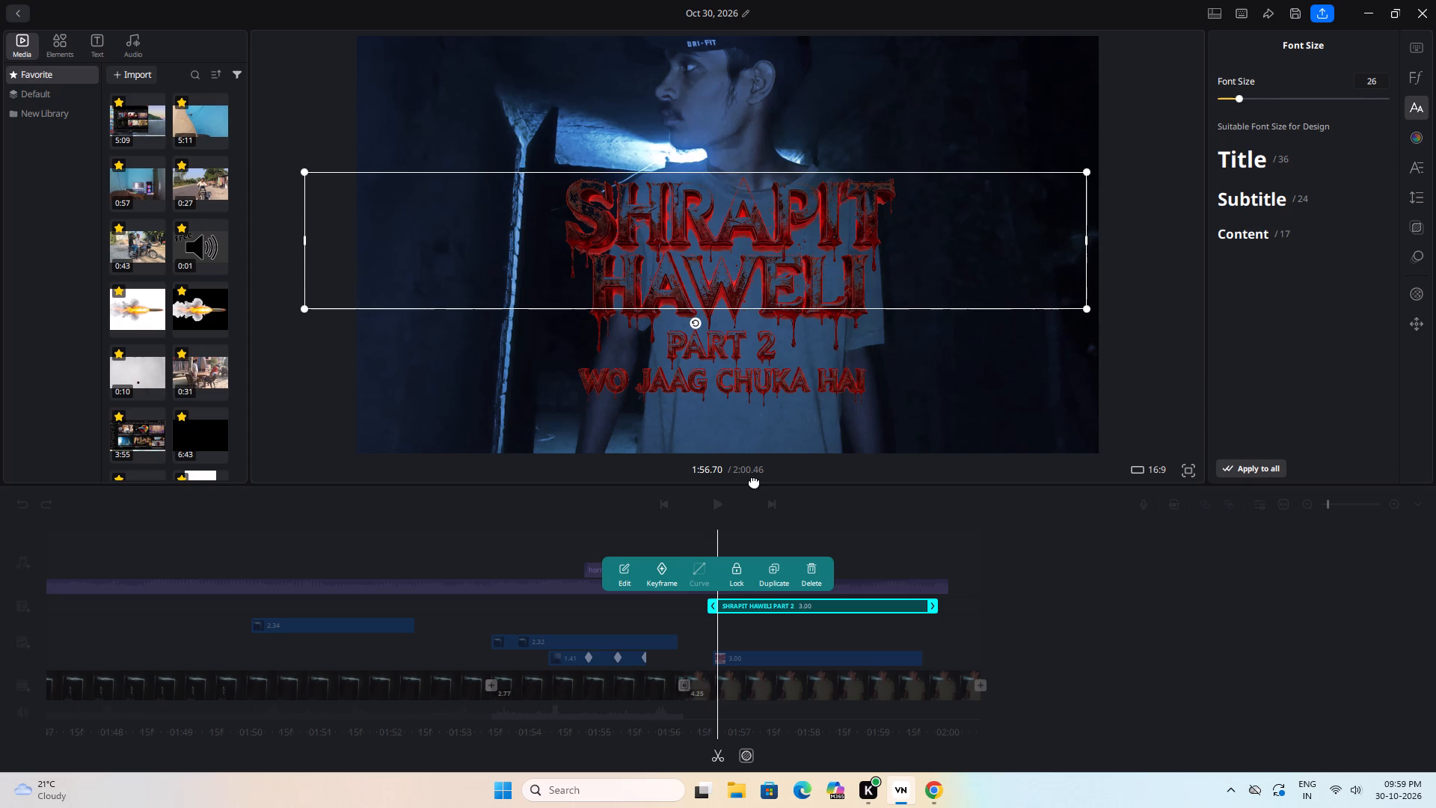
pyautogui.click(1025, 567)
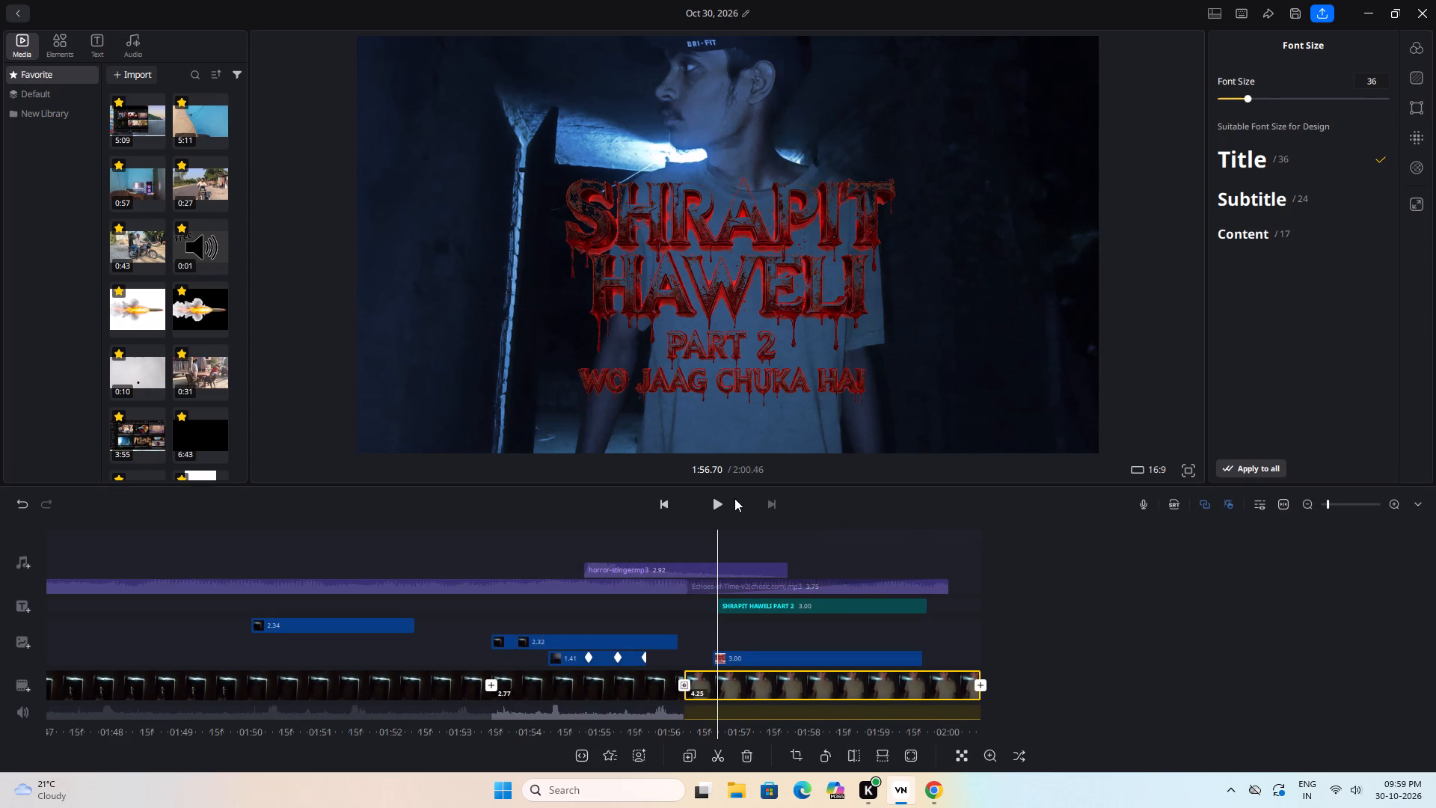
# Play the title section to preview the animated text, and return the playhead to about 1:56.72.
pyautogui.click(711, 498)
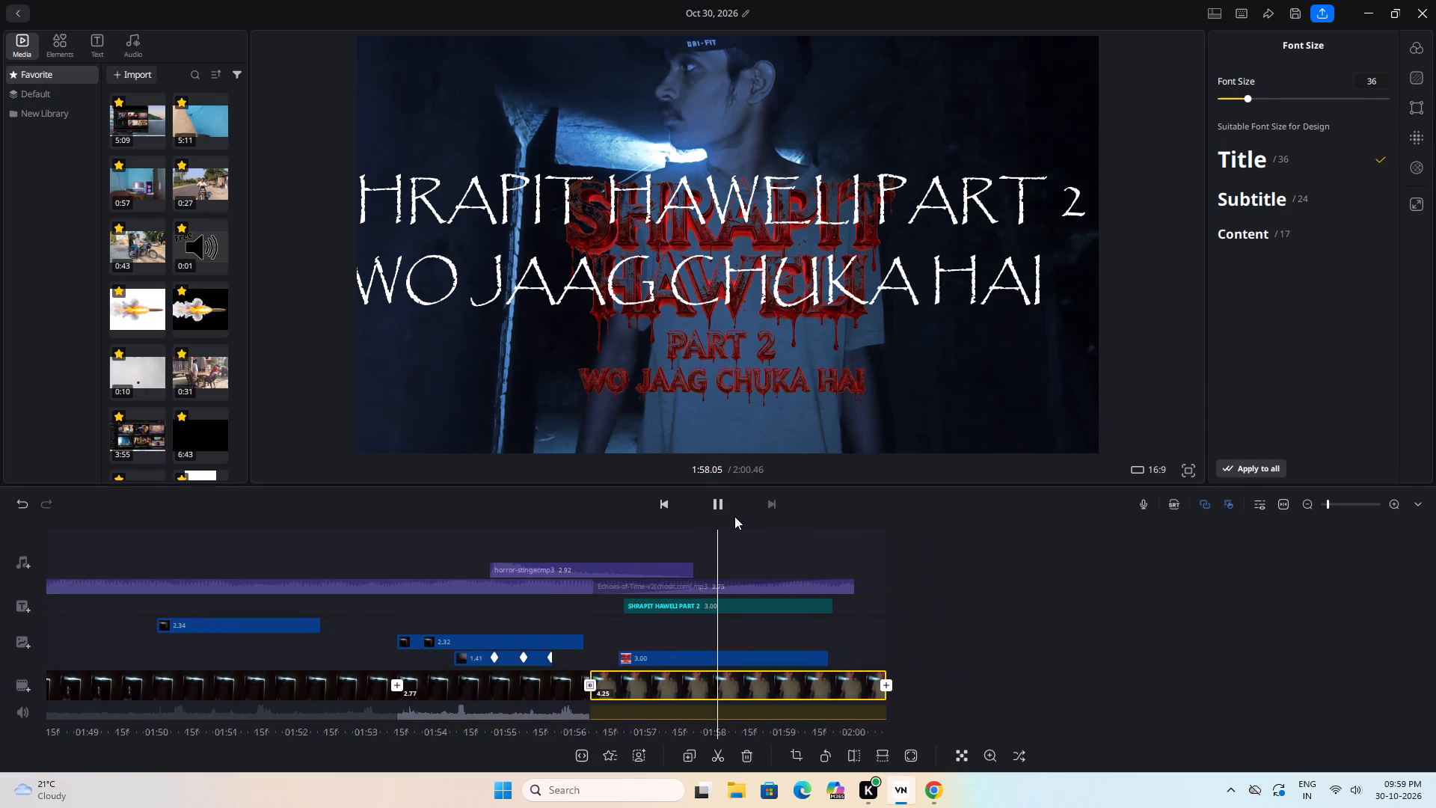
pyautogui.moveTo(981, 611); pyautogui.dragTo(1170, 626)
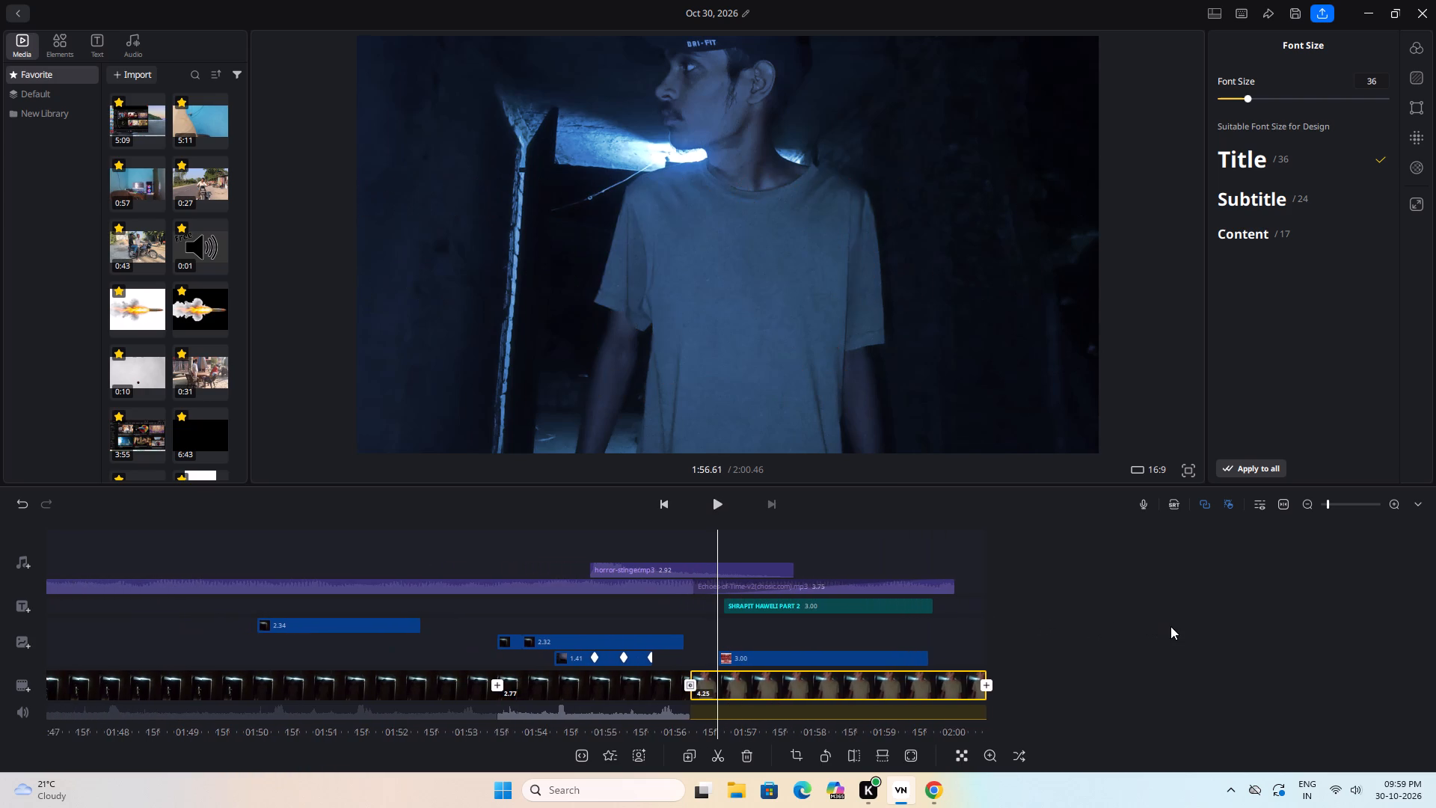
pyautogui.moveTo(1170, 626); pyautogui.dragTo(1163, 630)
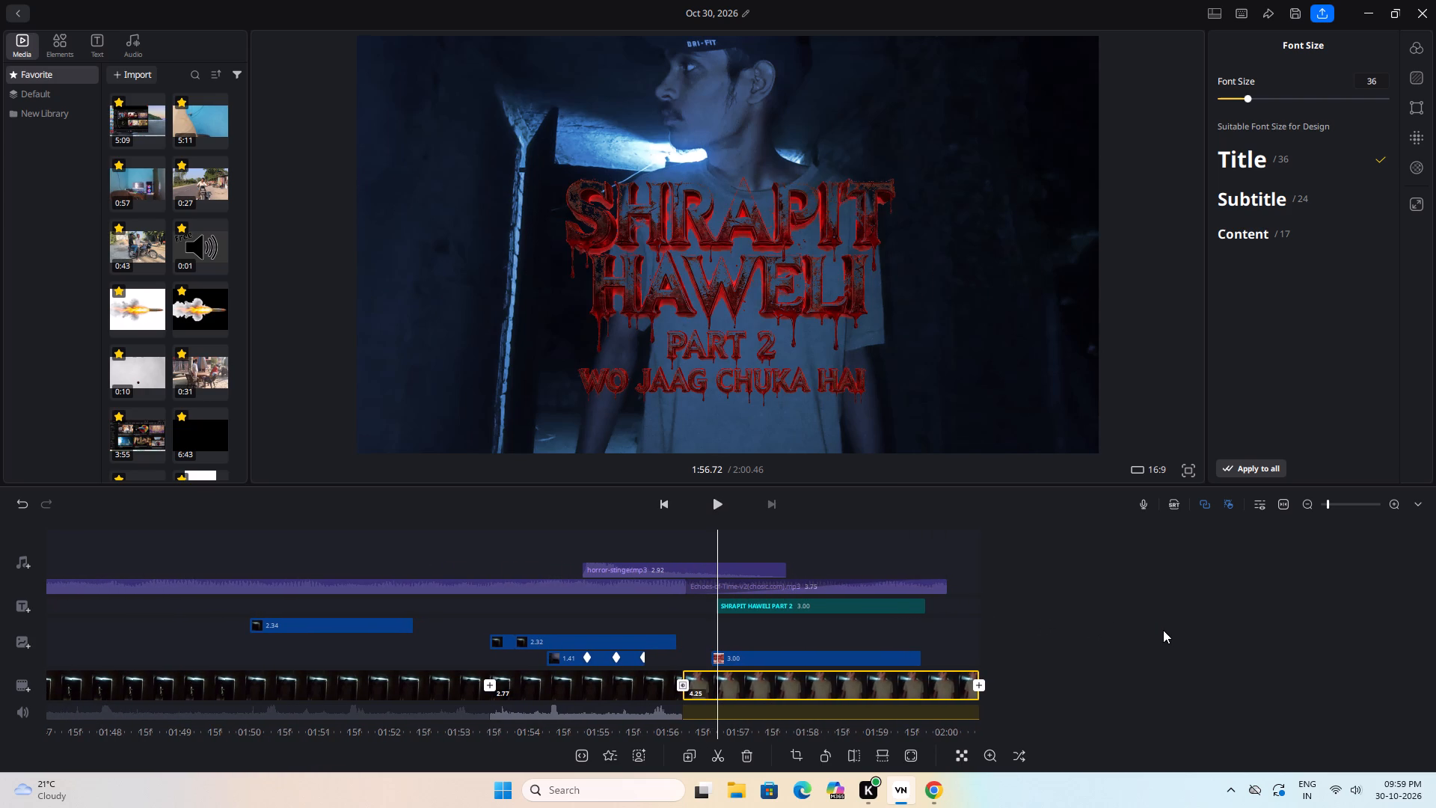
# Delete the red "SHRAPIT HAWELI PART 2" artwork overlay from the timeline.
pyautogui.click(822, 254)
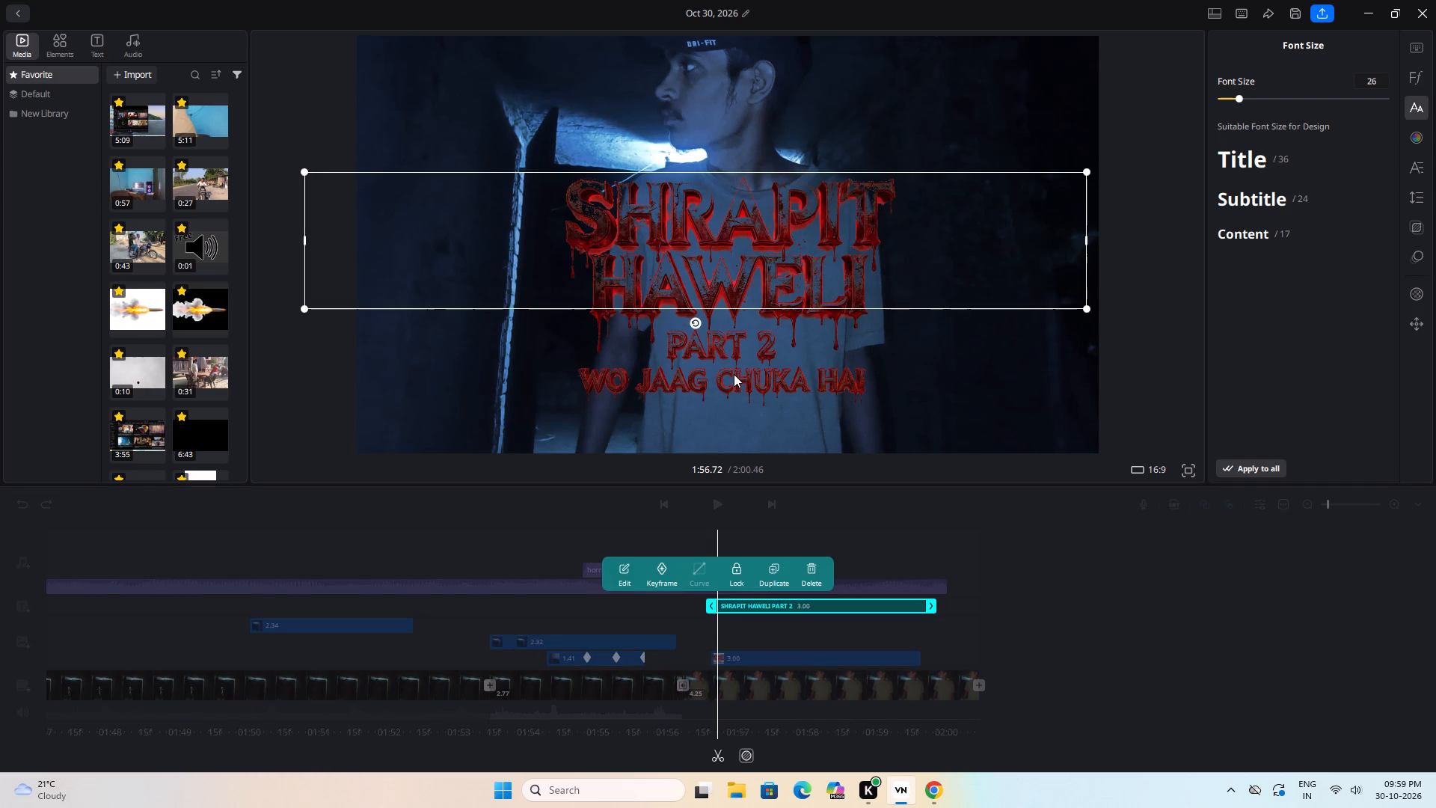
pyautogui.click(734, 374)
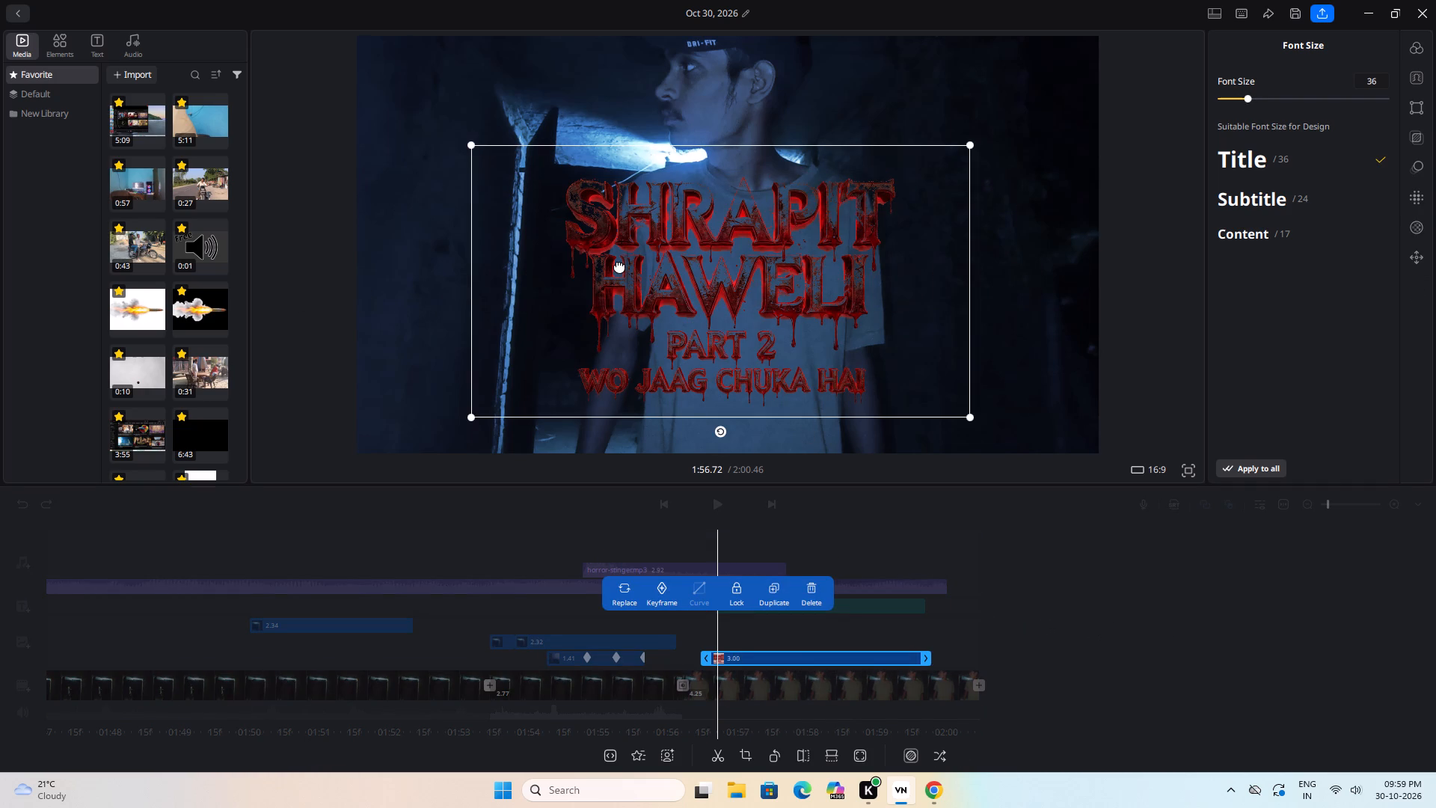
pyautogui.press('Delete')
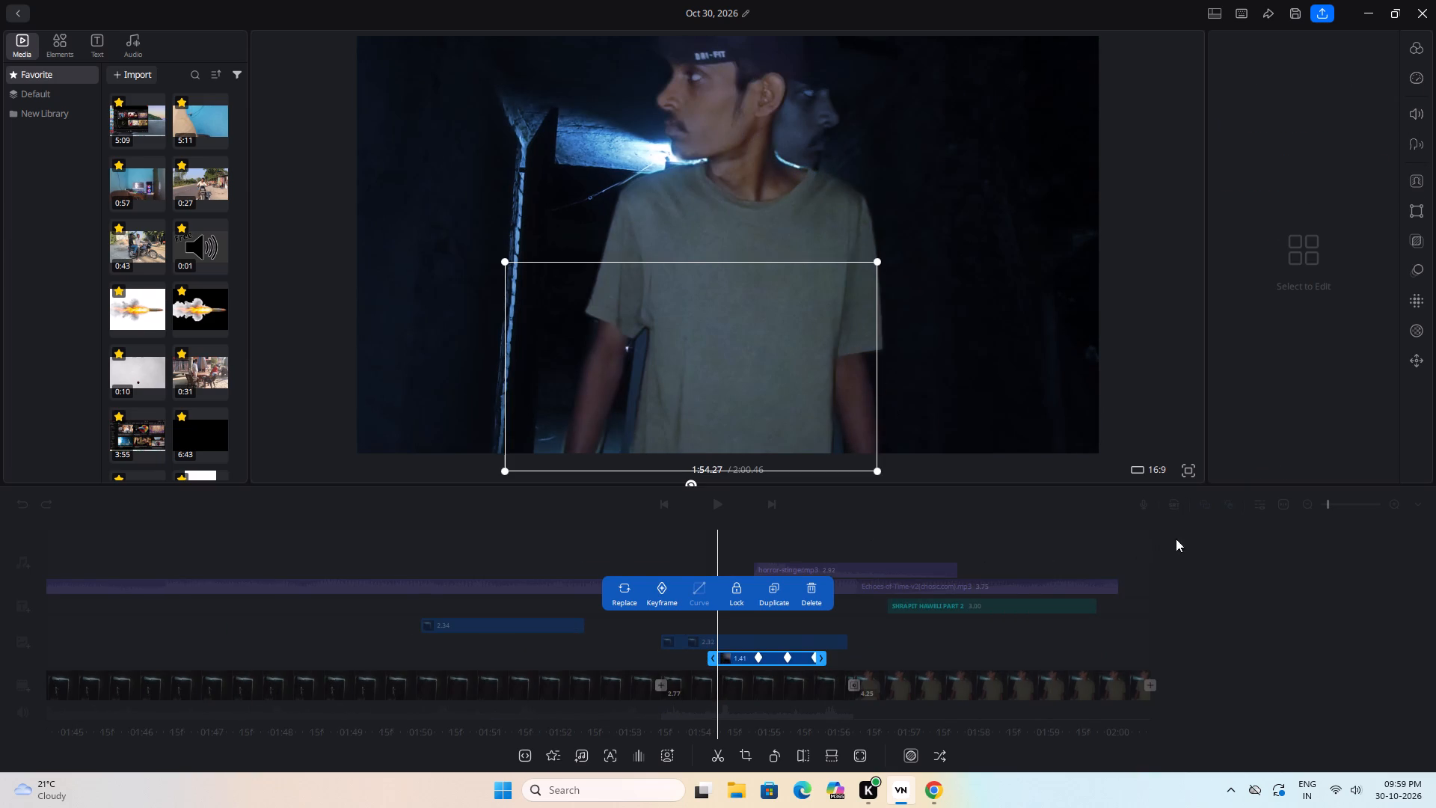
# Play the title section from about 1:54 to preview the animated text without the artwork.
pyautogui.click(1283, 532)
pyautogui.press('space')
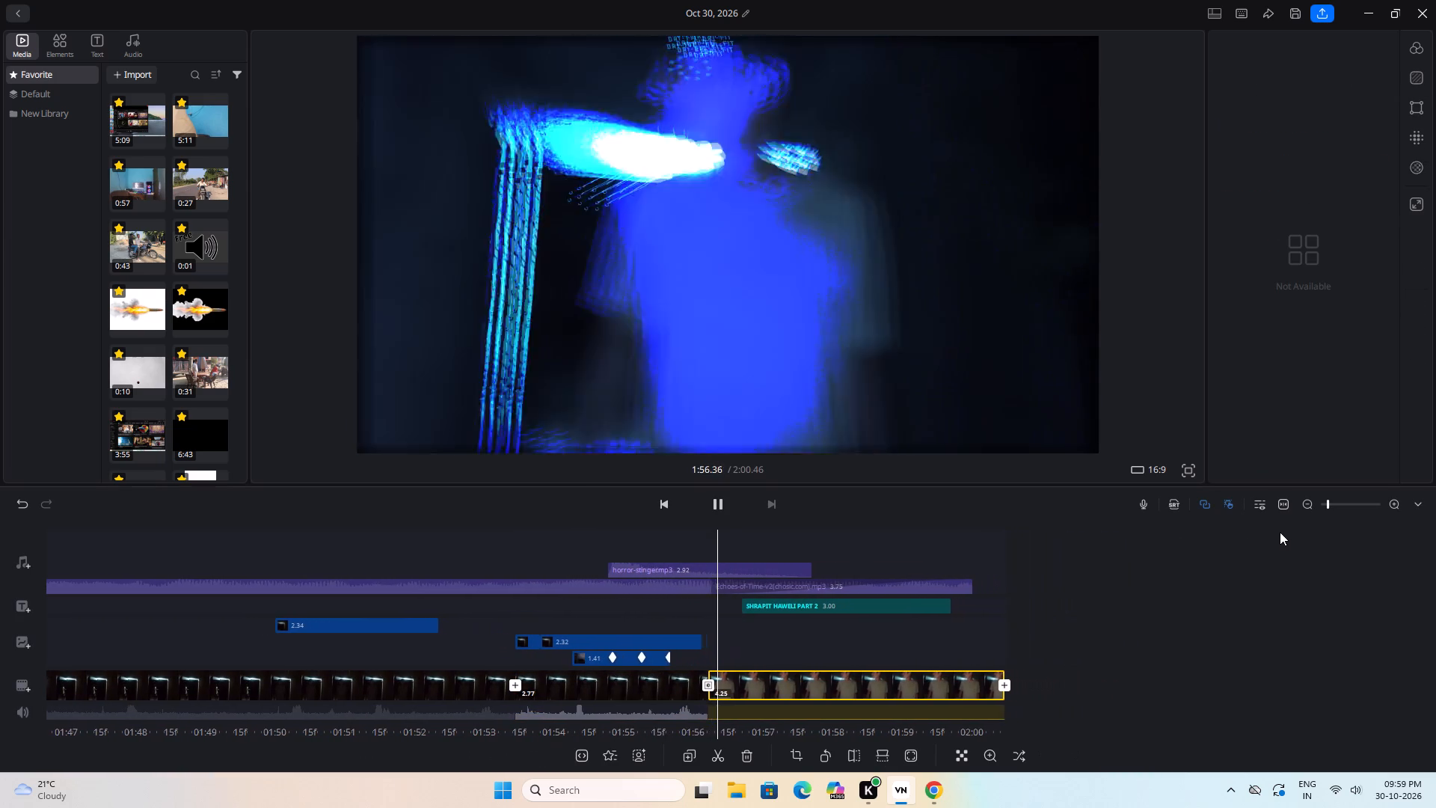
pyautogui.press('space')
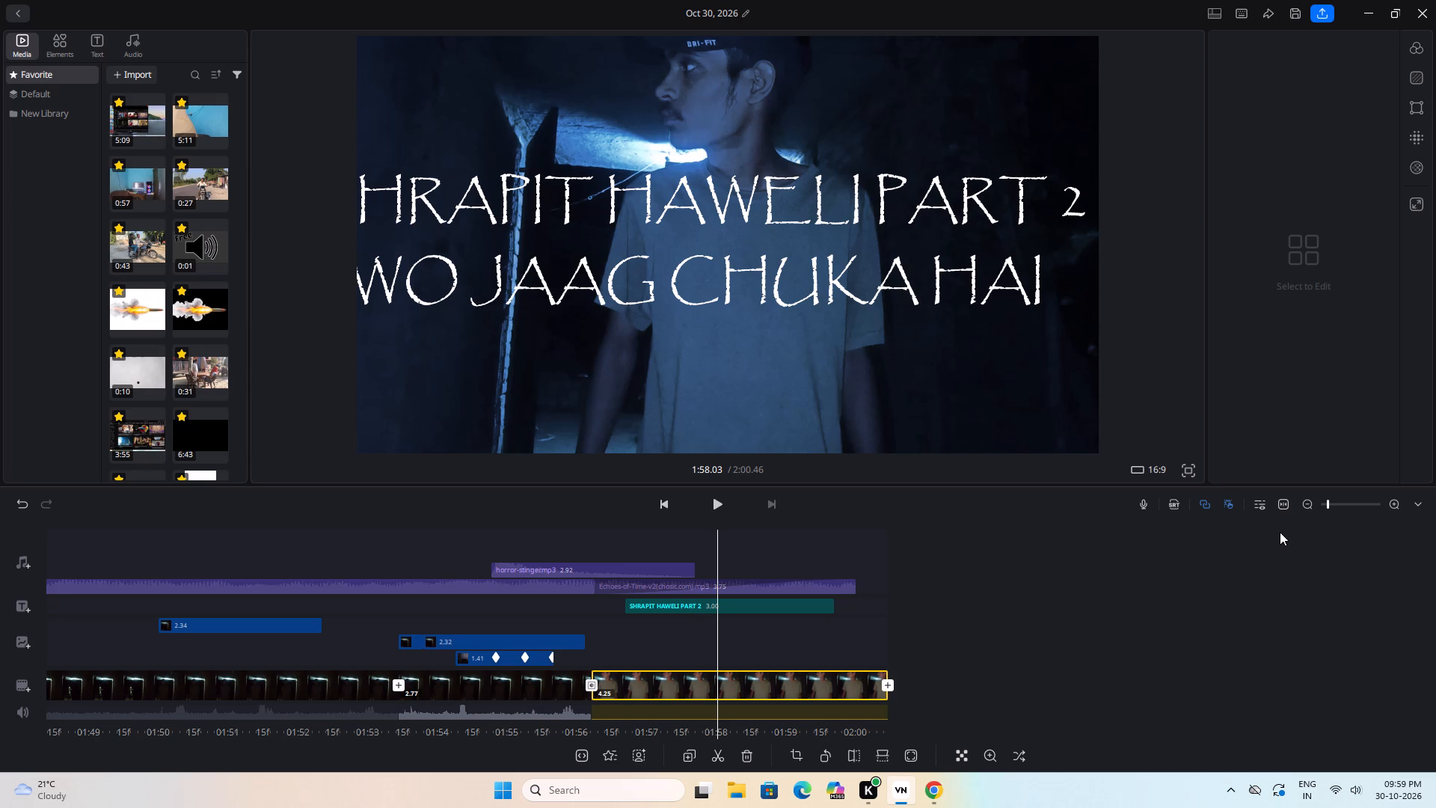
# Scale the title text down slightly and reposition it so both lines fit inside the frame, just below its middle.
pyautogui.click(781, 278)
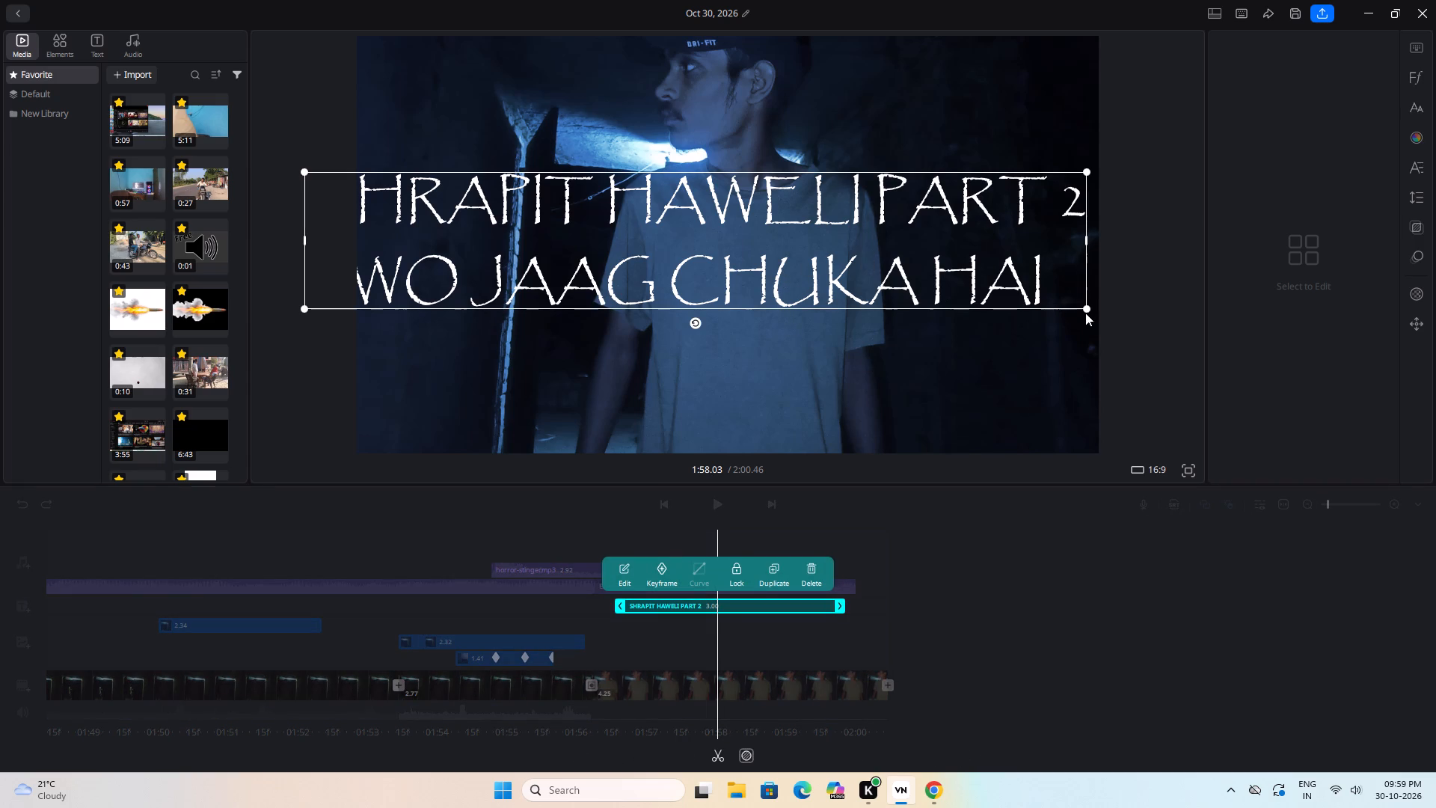
pyautogui.moveTo(1089, 307); pyautogui.dragTo(1042, 302)
pyautogui.moveTo(775, 282); pyautogui.dragTo(820, 307)
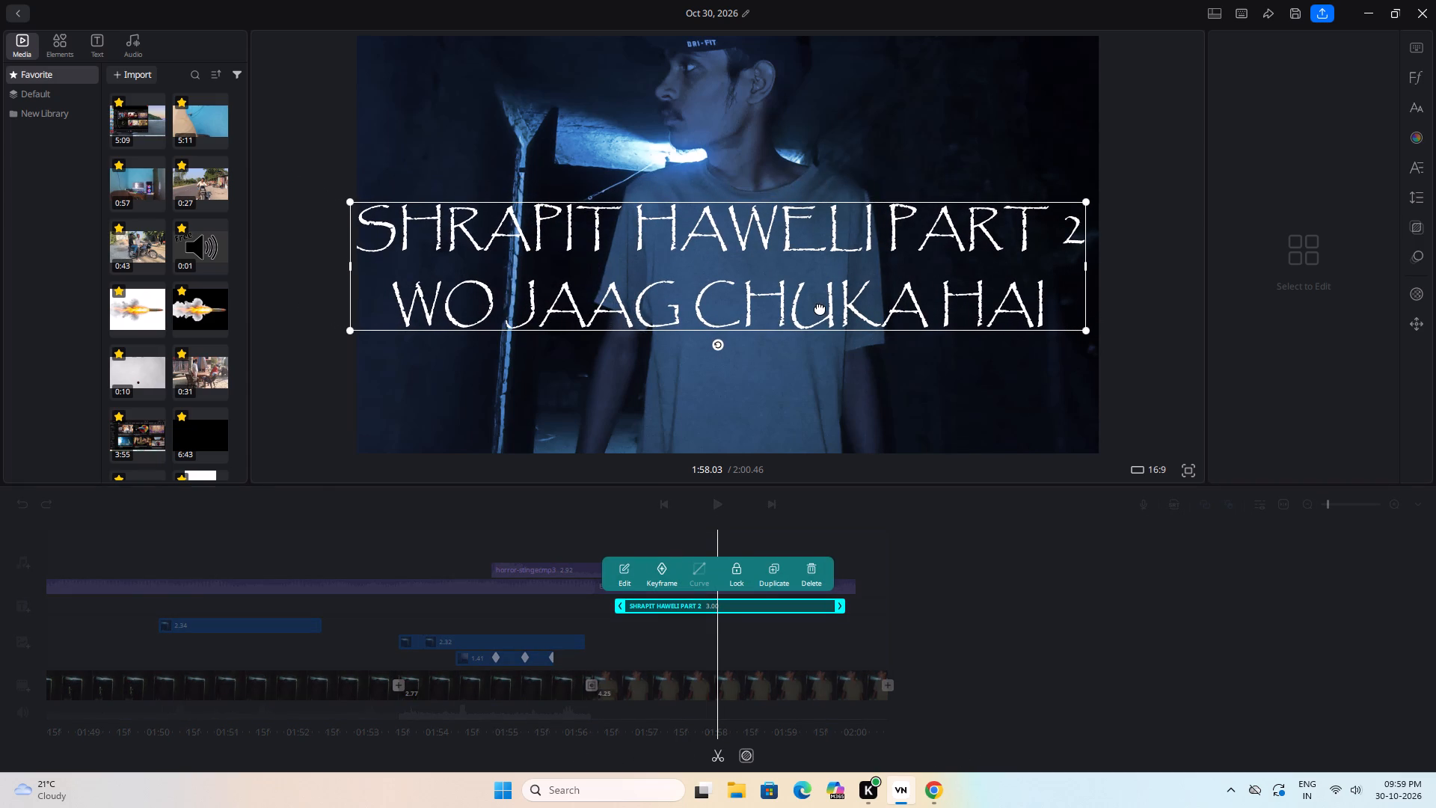
pyautogui.moveTo(820, 307); pyautogui.dragTo(823, 316)
pyautogui.moveTo(899, 300); pyautogui.dragTo(806, 280)
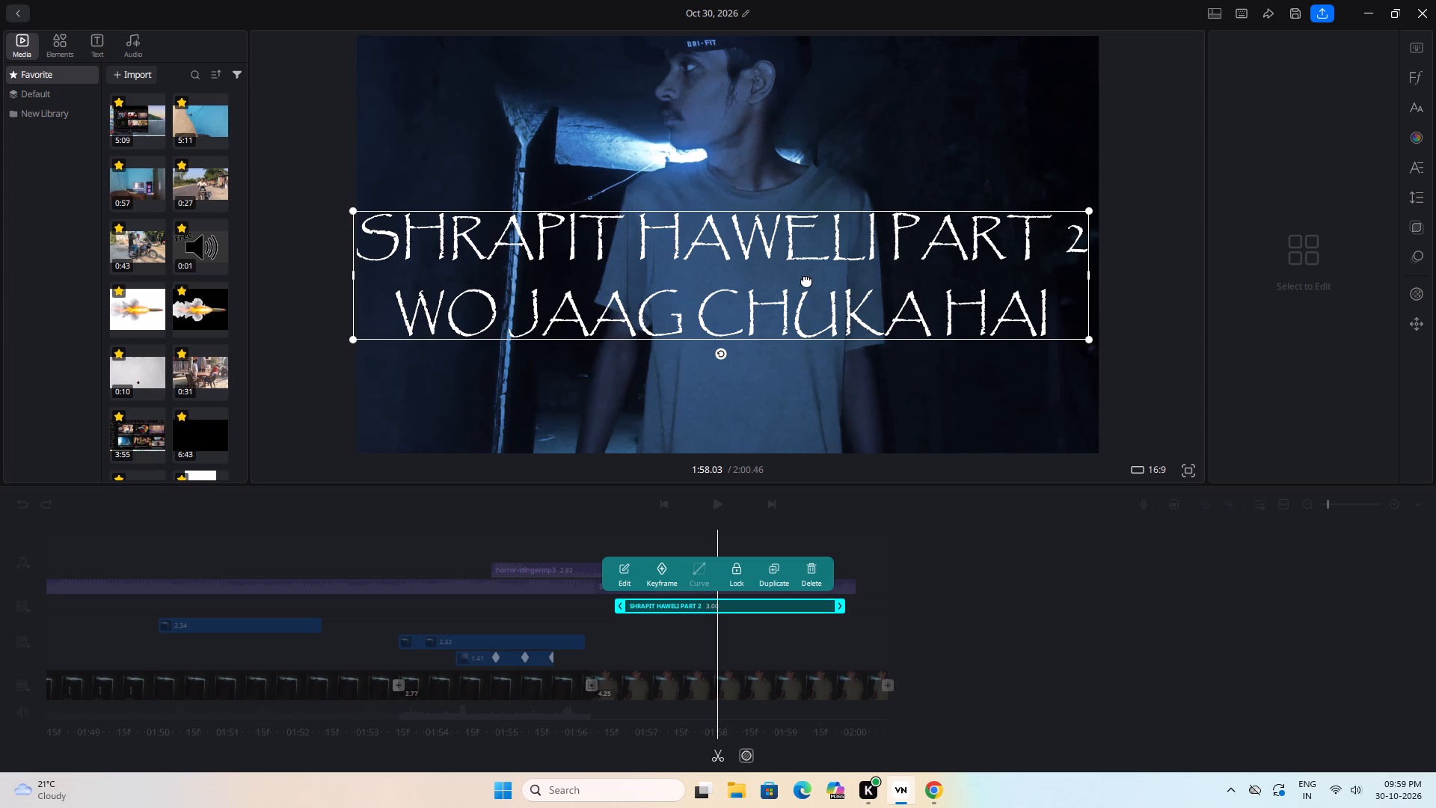
pyautogui.moveTo(806, 280); pyautogui.dragTo(796, 281)
pyautogui.moveTo(987, 319); pyautogui.dragTo(975, 313)
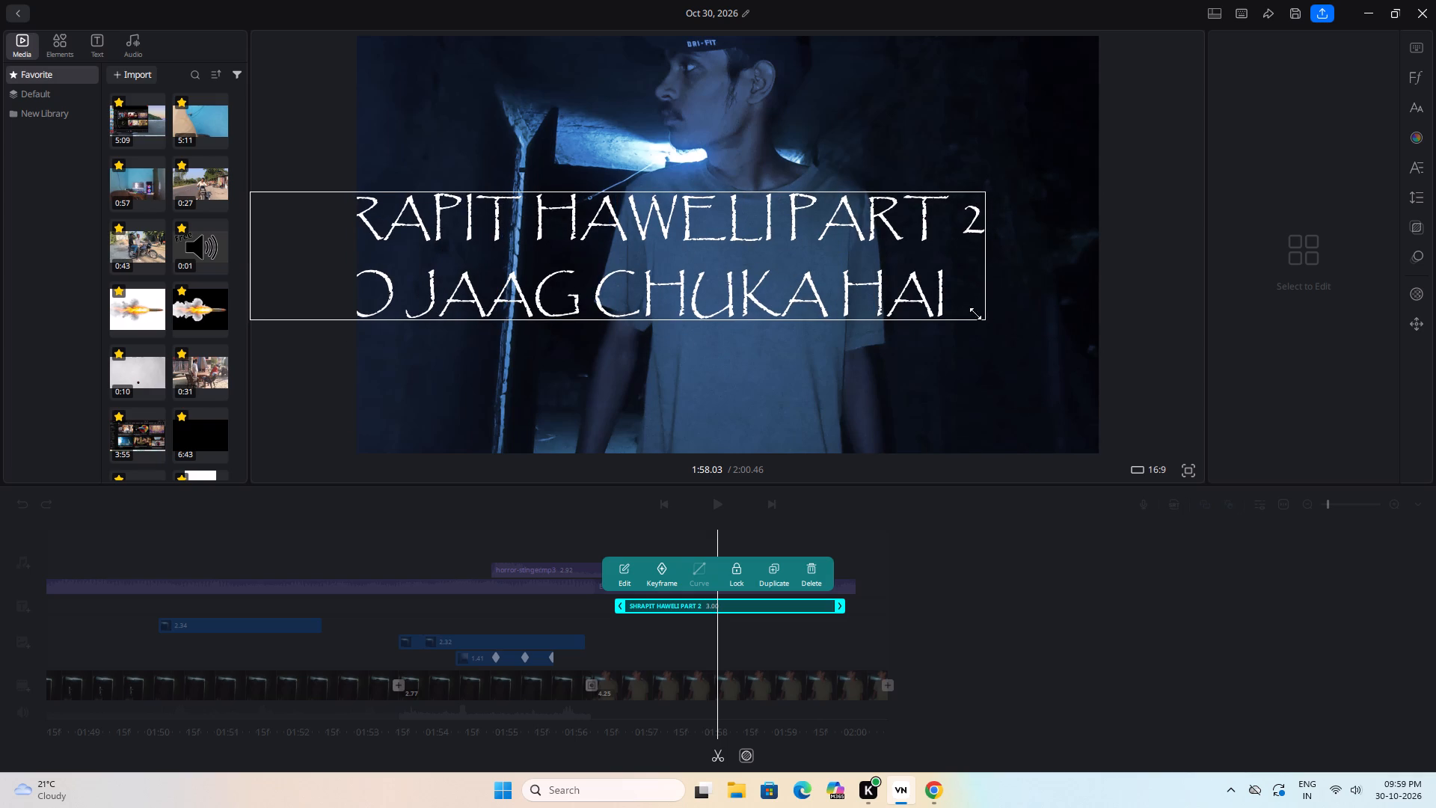
pyautogui.moveTo(975, 313); pyautogui.dragTo(951, 310)
pyautogui.moveTo(630, 266); pyautogui.dragTo(693, 293)
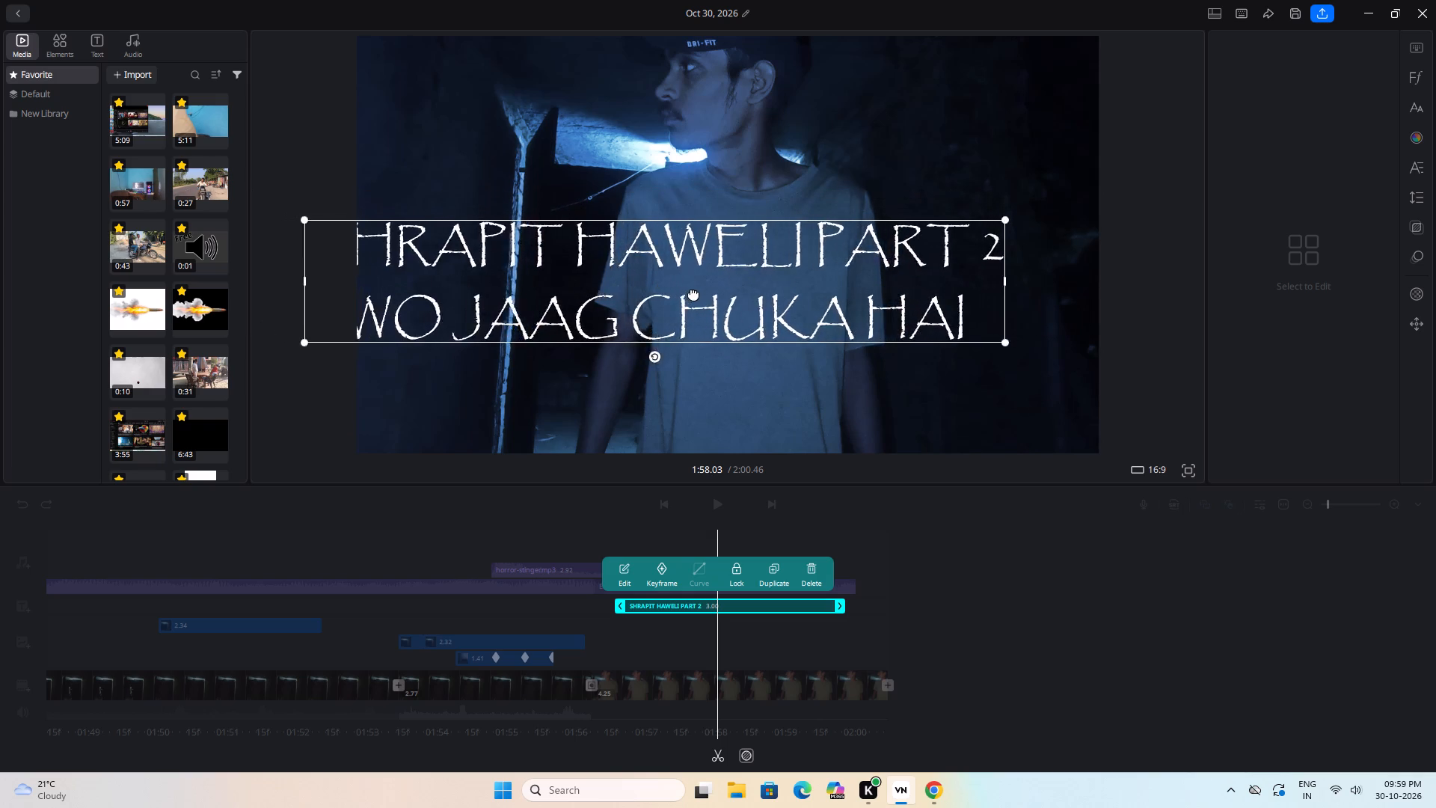
pyautogui.moveTo(693, 293); pyautogui.dragTo(760, 317)
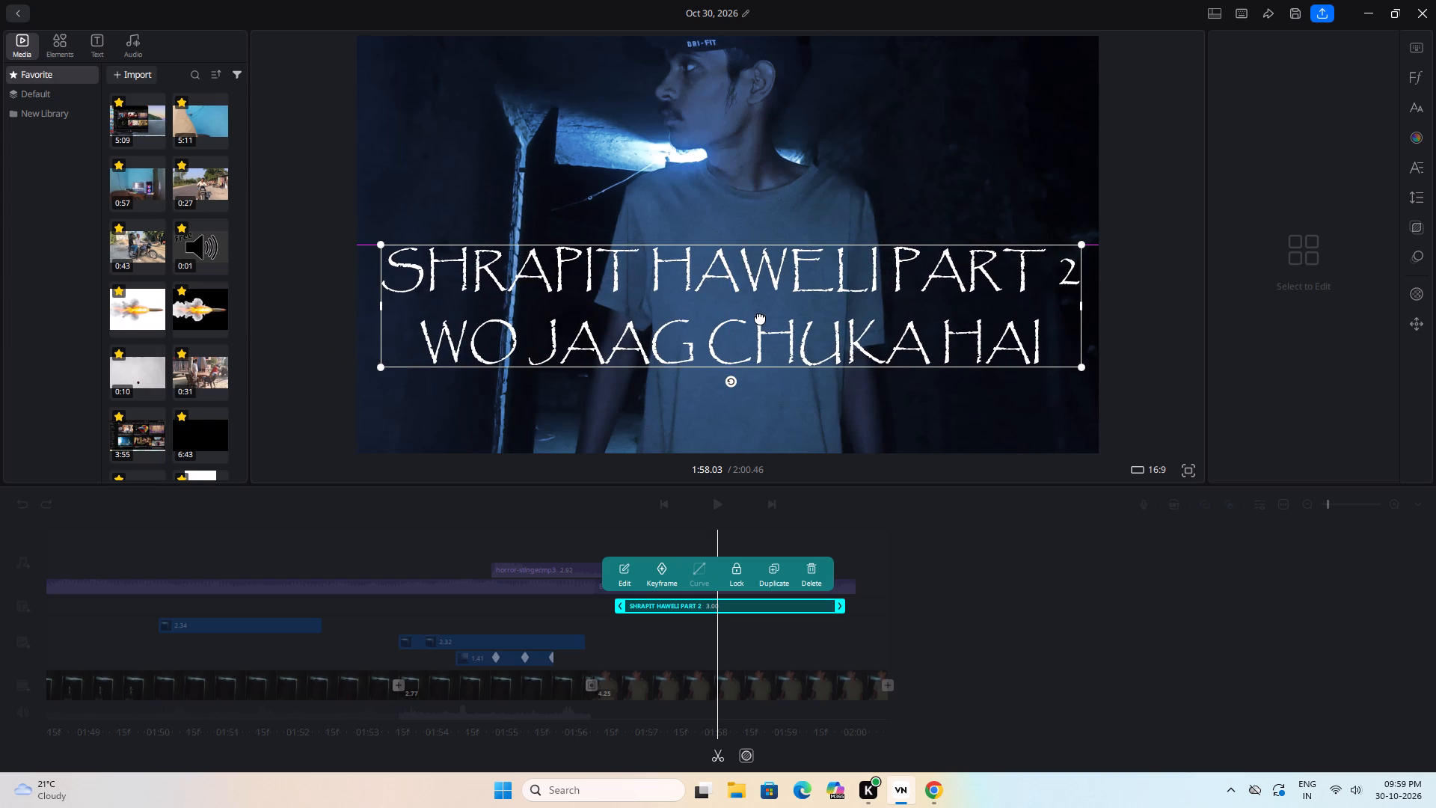
pyautogui.moveTo(760, 317); pyautogui.dragTo(760, 322)
pyautogui.click(1012, 584)
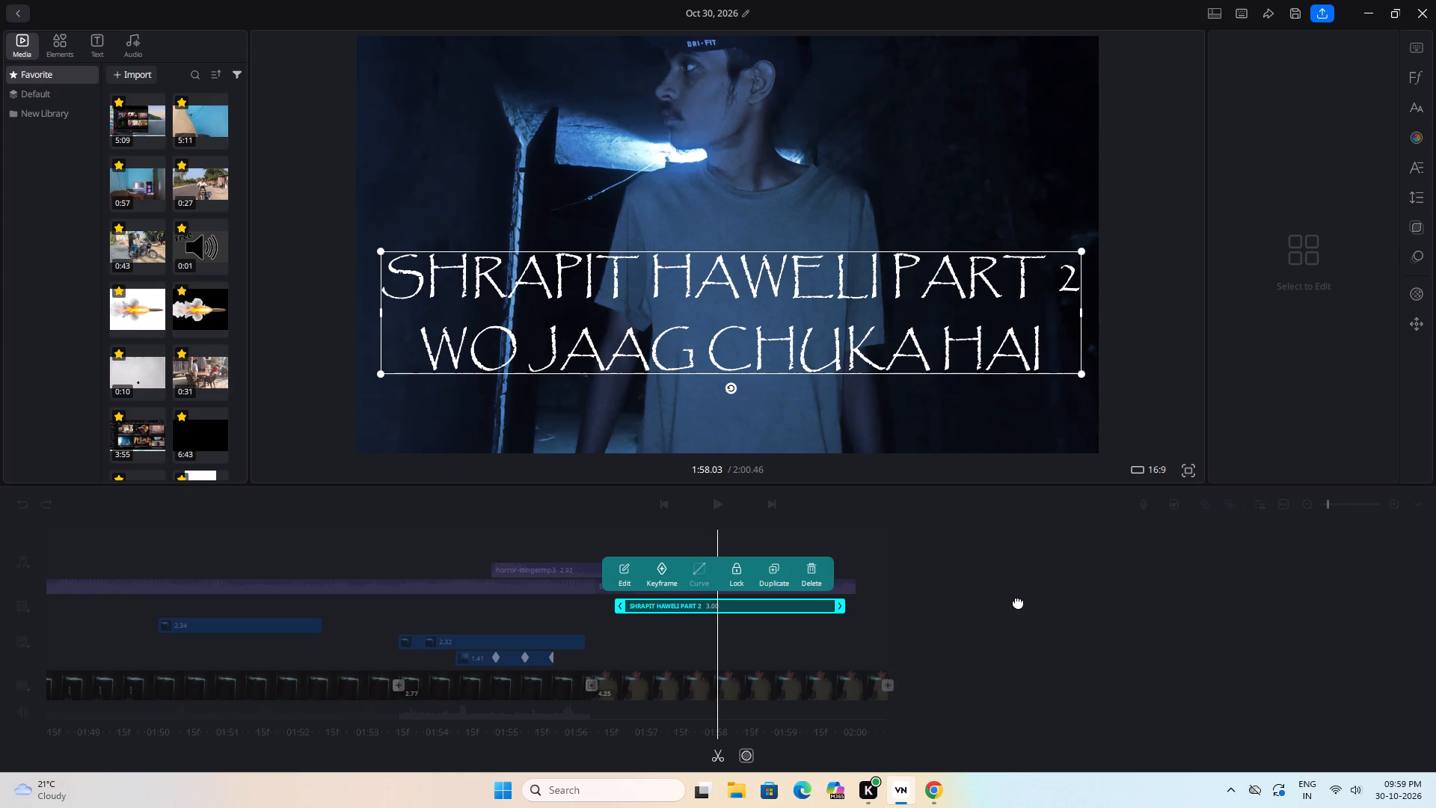
# Play the ending from about 1:56 to preview the repositioned title text animation.
pyautogui.moveTo(980, 633); pyautogui.dragTo(1123, 636)
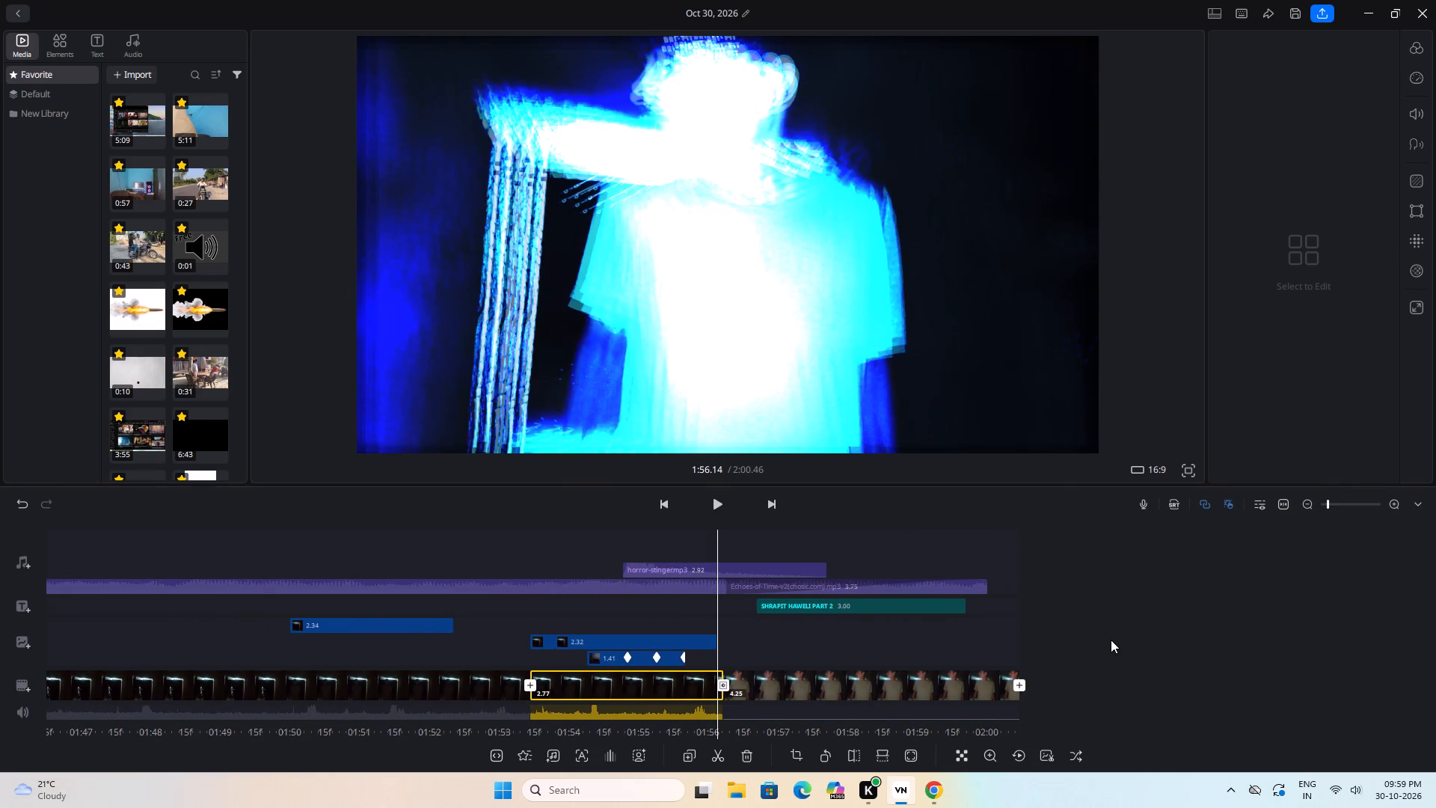
pyautogui.press('space')
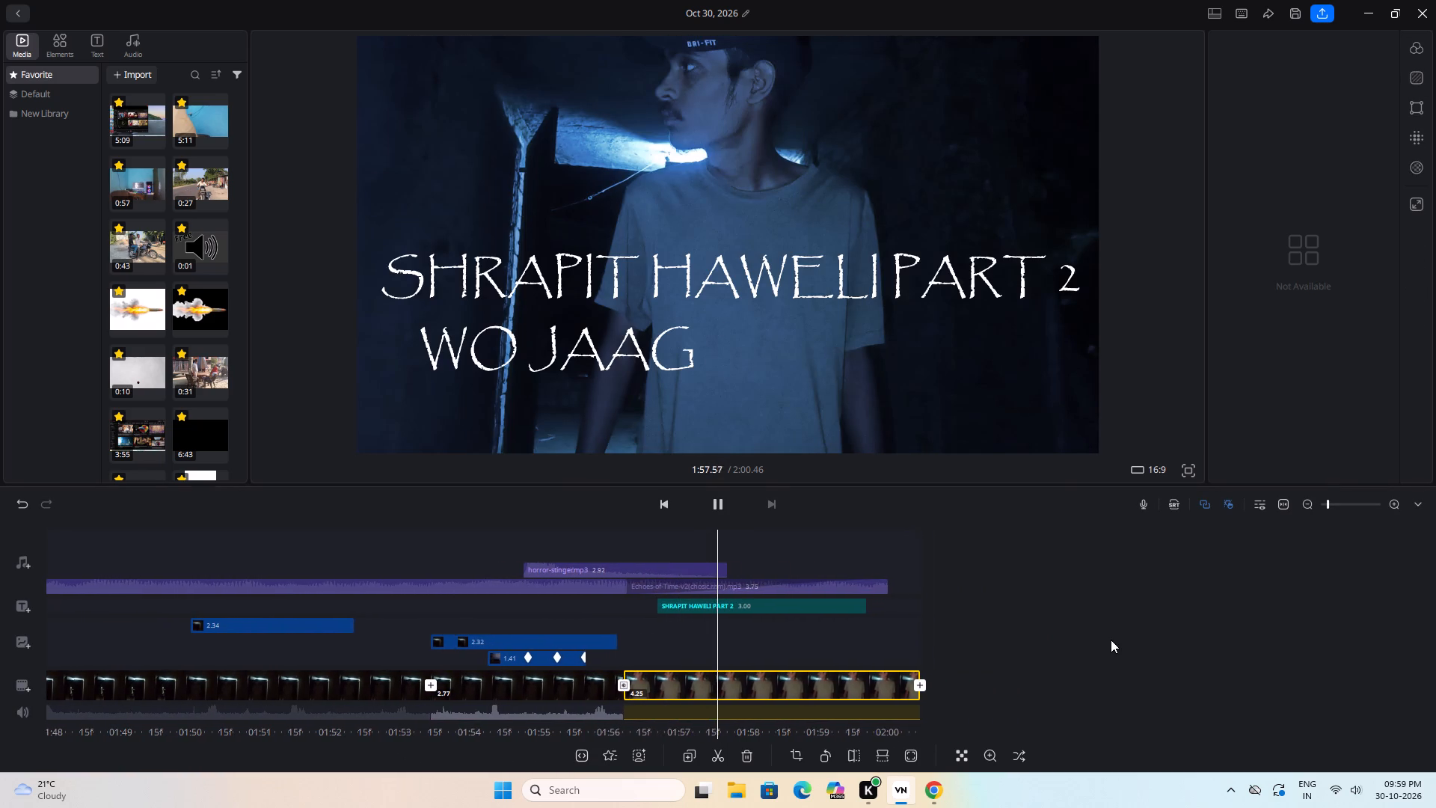
pyautogui.press('space')
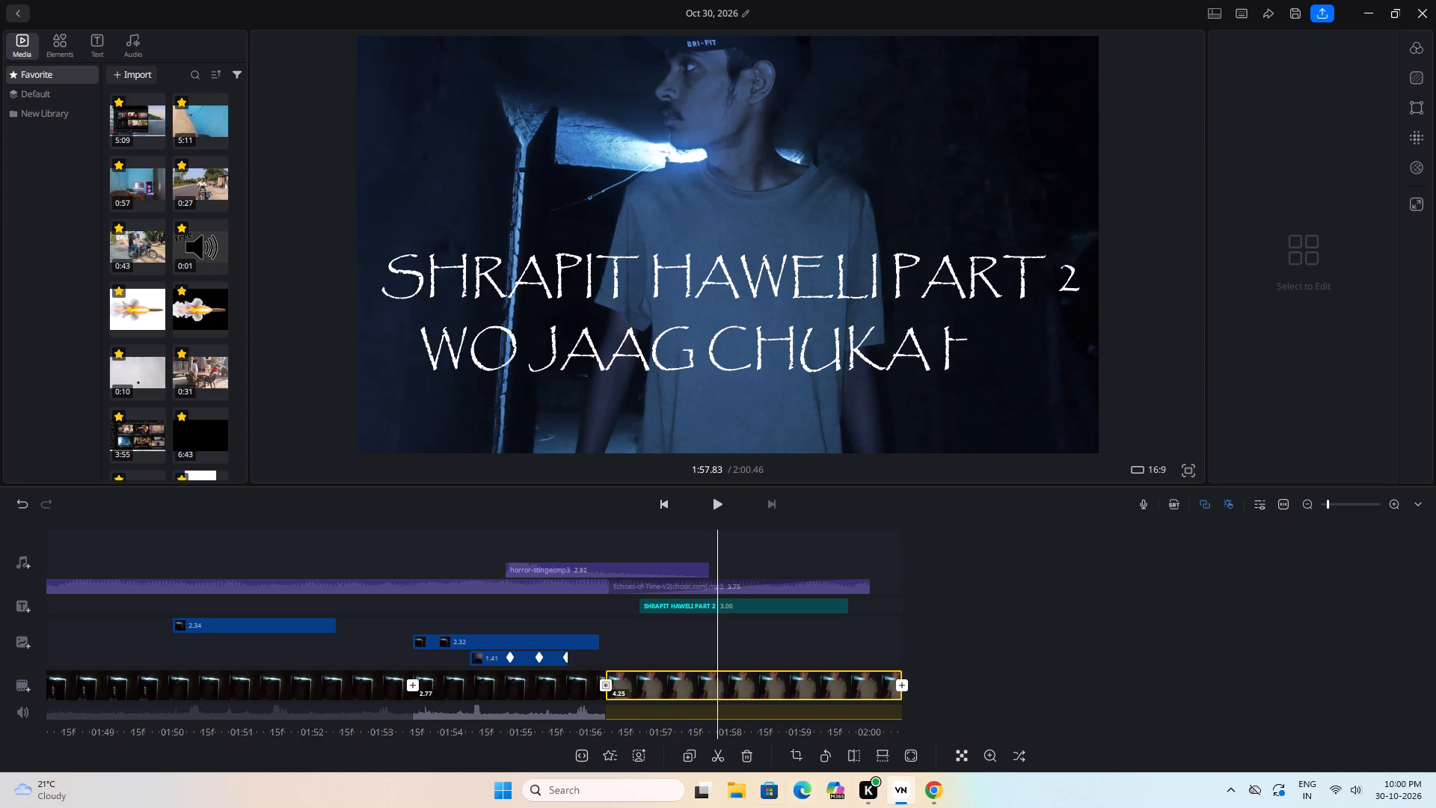
# Duplicate the clicksoundeffect.mp3 audio clip located at about 0:11 on the timeline.
pyautogui.scroll(-7, 165, 221)
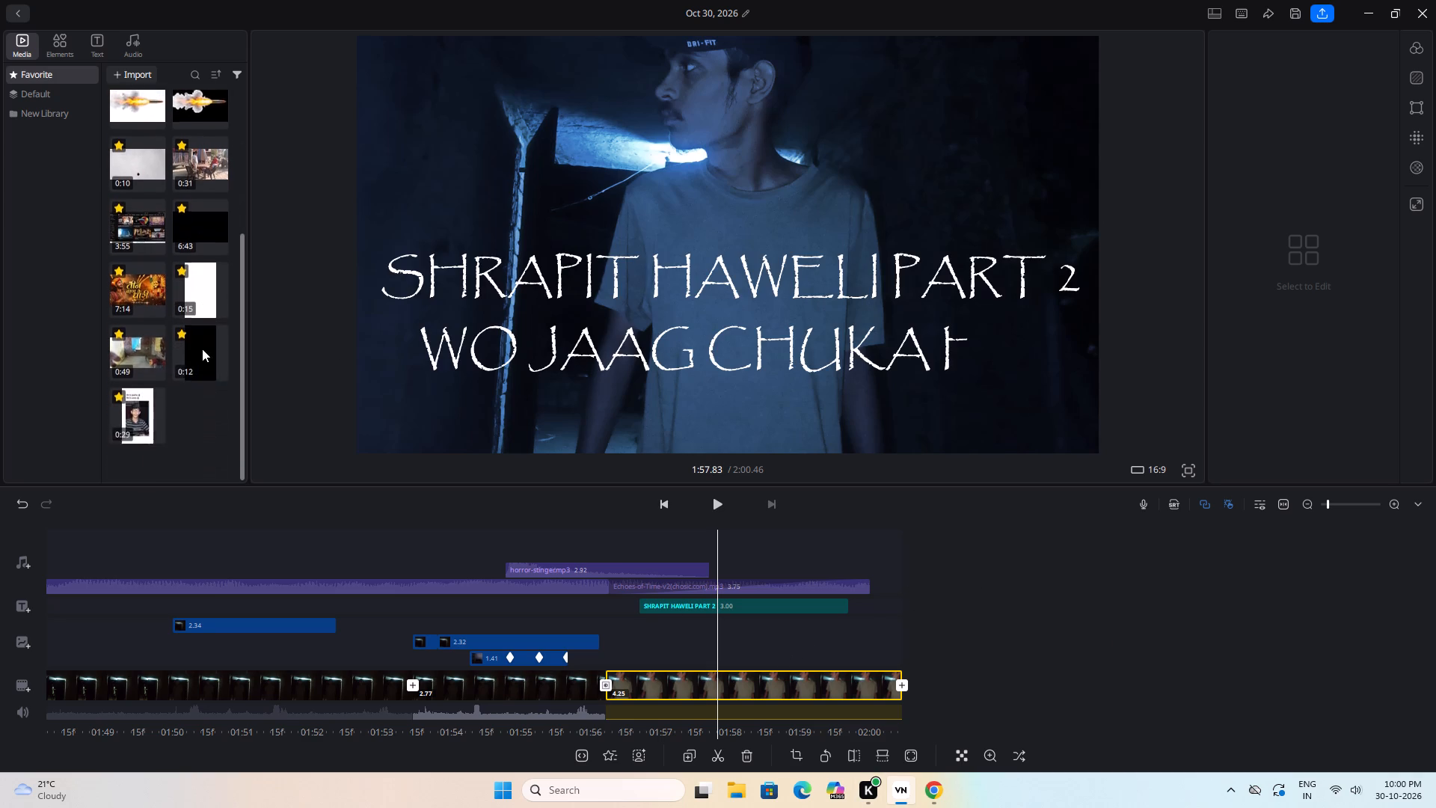
pyautogui.scroll(-3, 202, 349)
pyautogui.moveTo(212, 536); pyautogui.dragTo(745, 541)
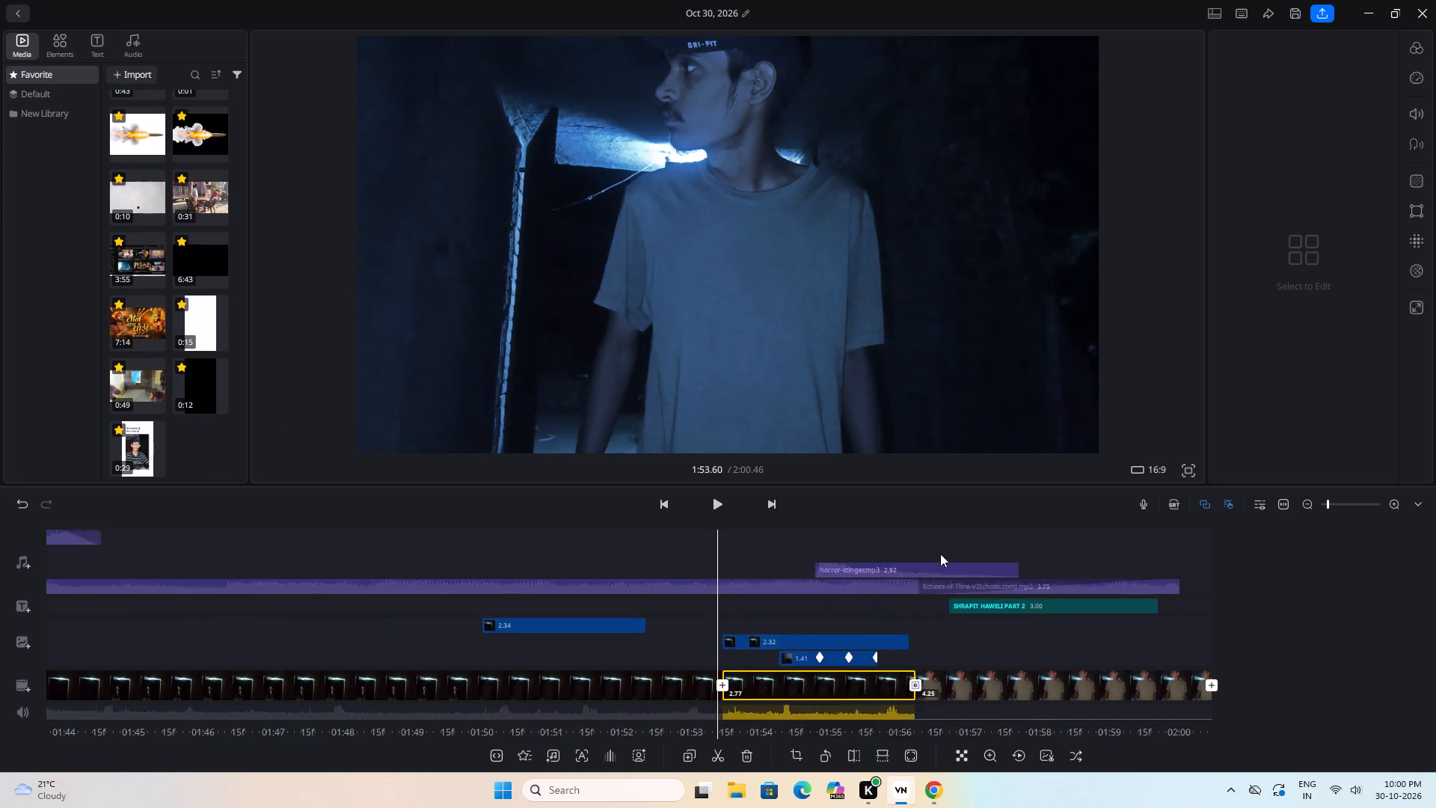
pyautogui.moveTo(372, 554); pyautogui.dragTo(1204, 581)
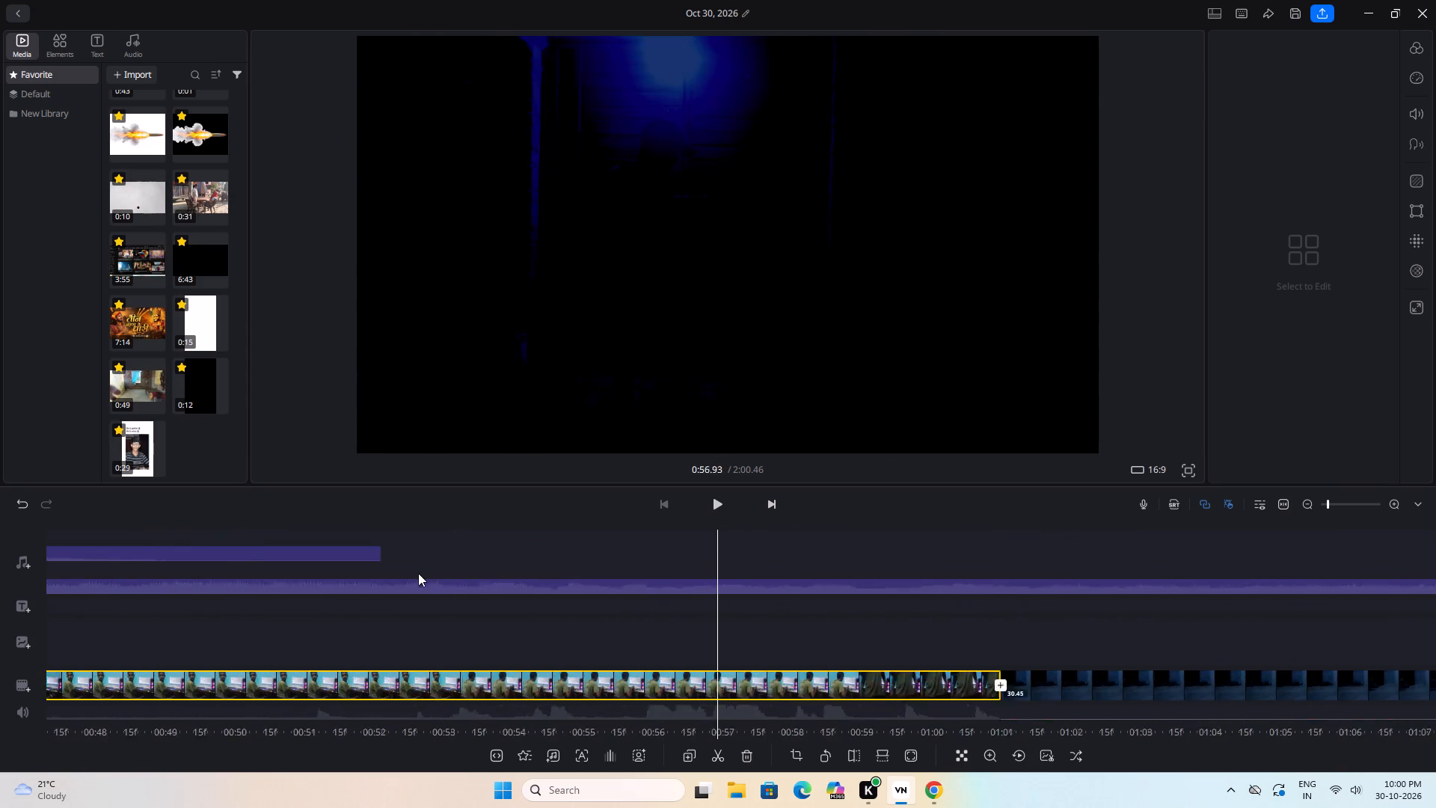
pyautogui.moveTo(418, 573); pyautogui.dragTo(1159, 545)
pyautogui.moveTo(400, 560); pyautogui.dragTo(1221, 498)
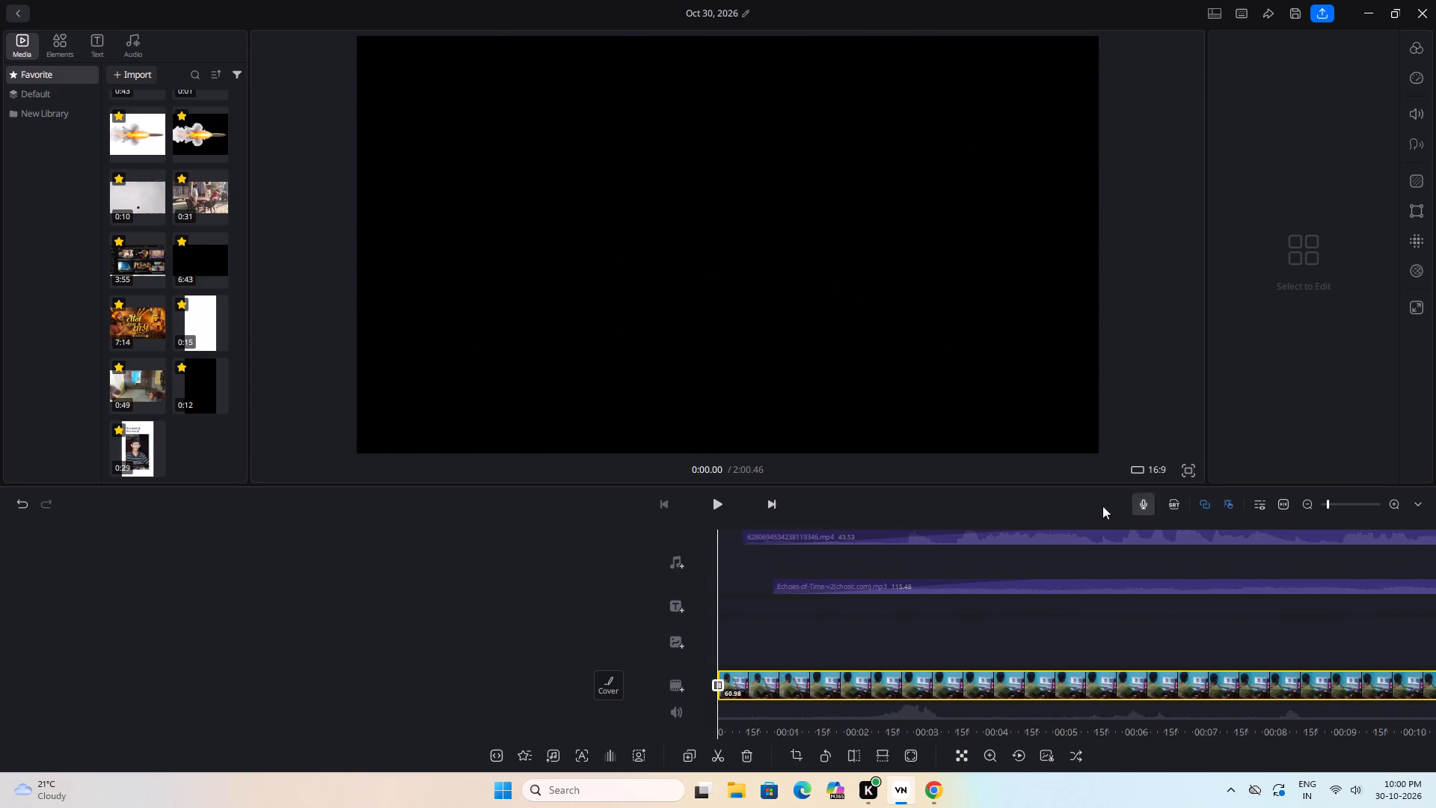
pyautogui.moveTo(1167, 615); pyautogui.dragTo(882, 640)
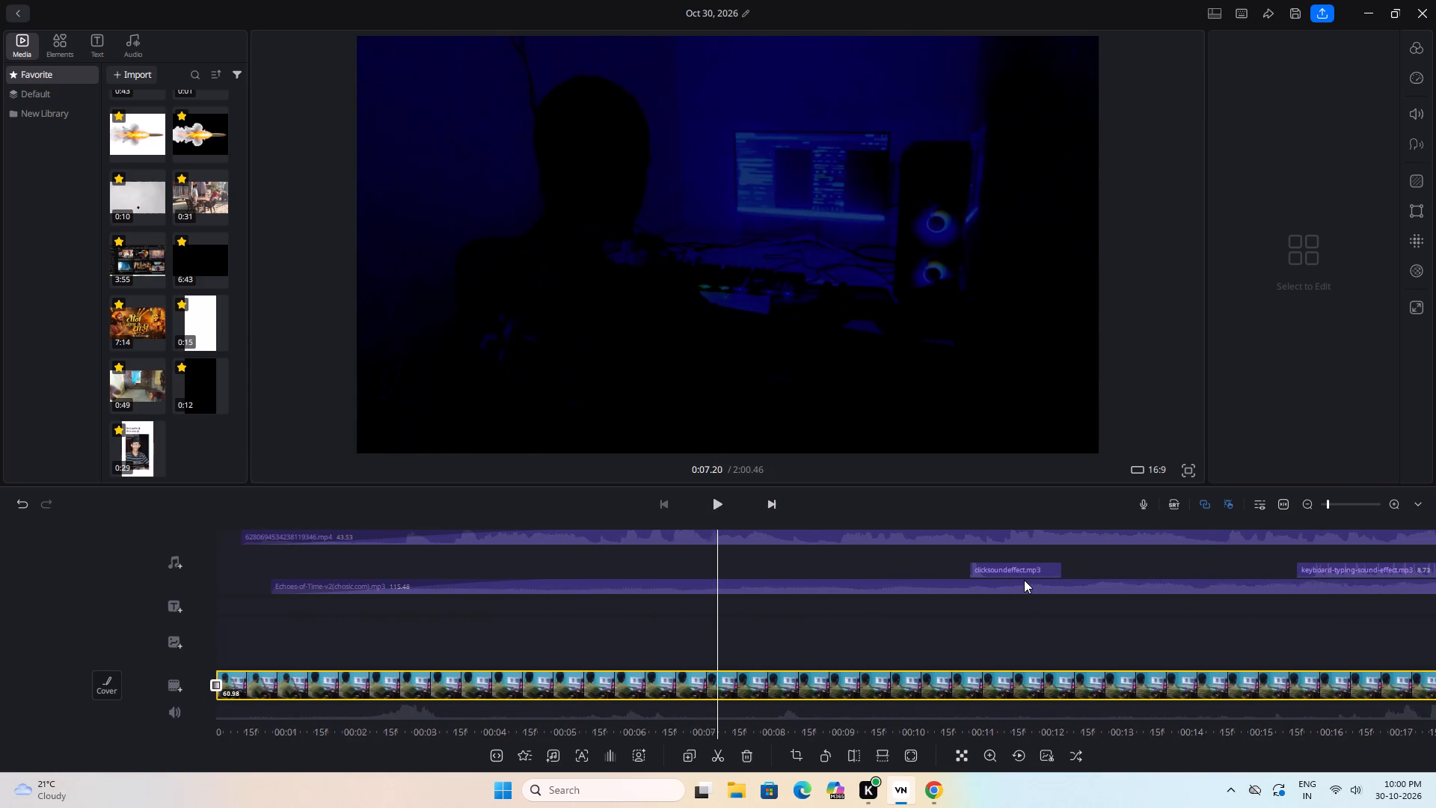
pyautogui.click(1025, 569)
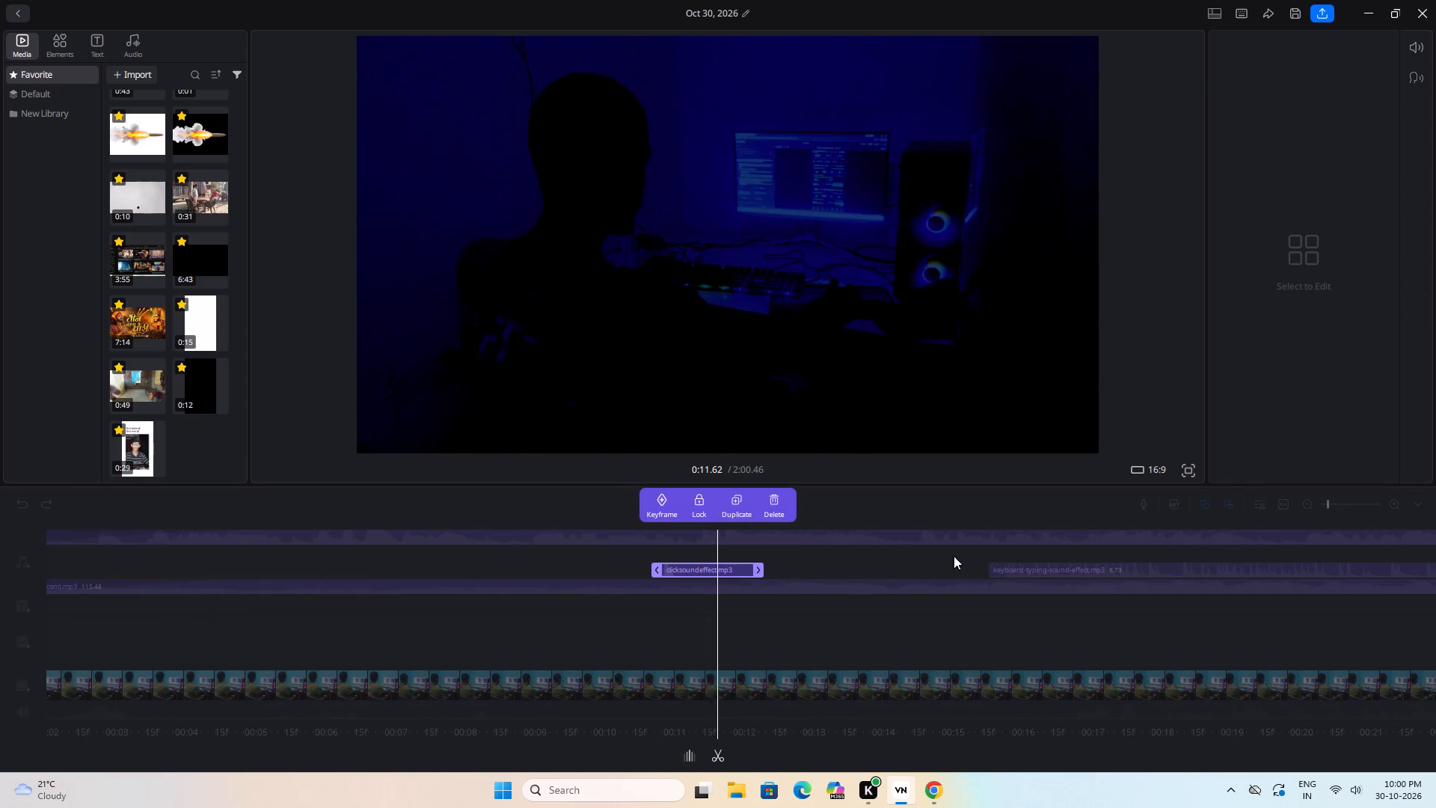
pyautogui.click(737, 500)
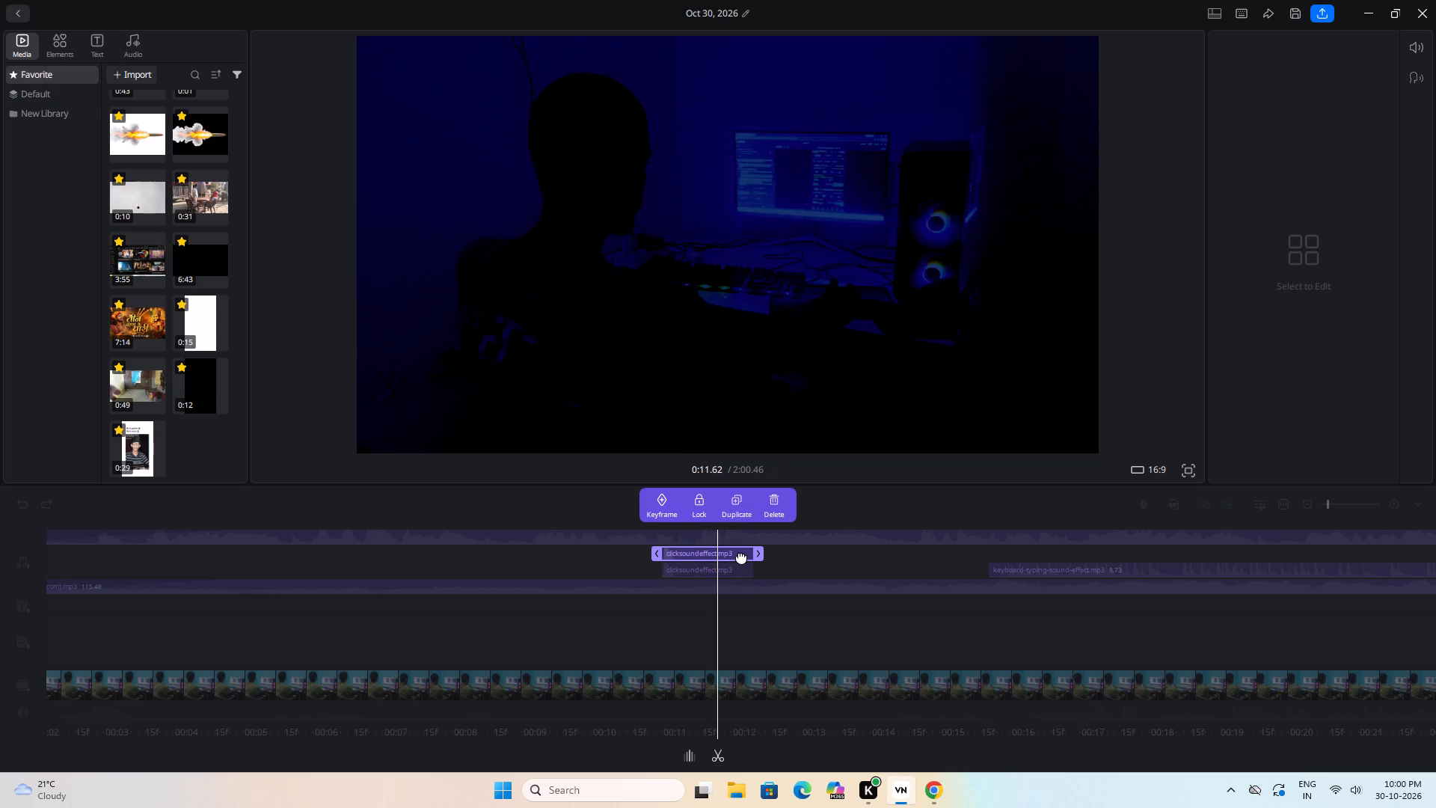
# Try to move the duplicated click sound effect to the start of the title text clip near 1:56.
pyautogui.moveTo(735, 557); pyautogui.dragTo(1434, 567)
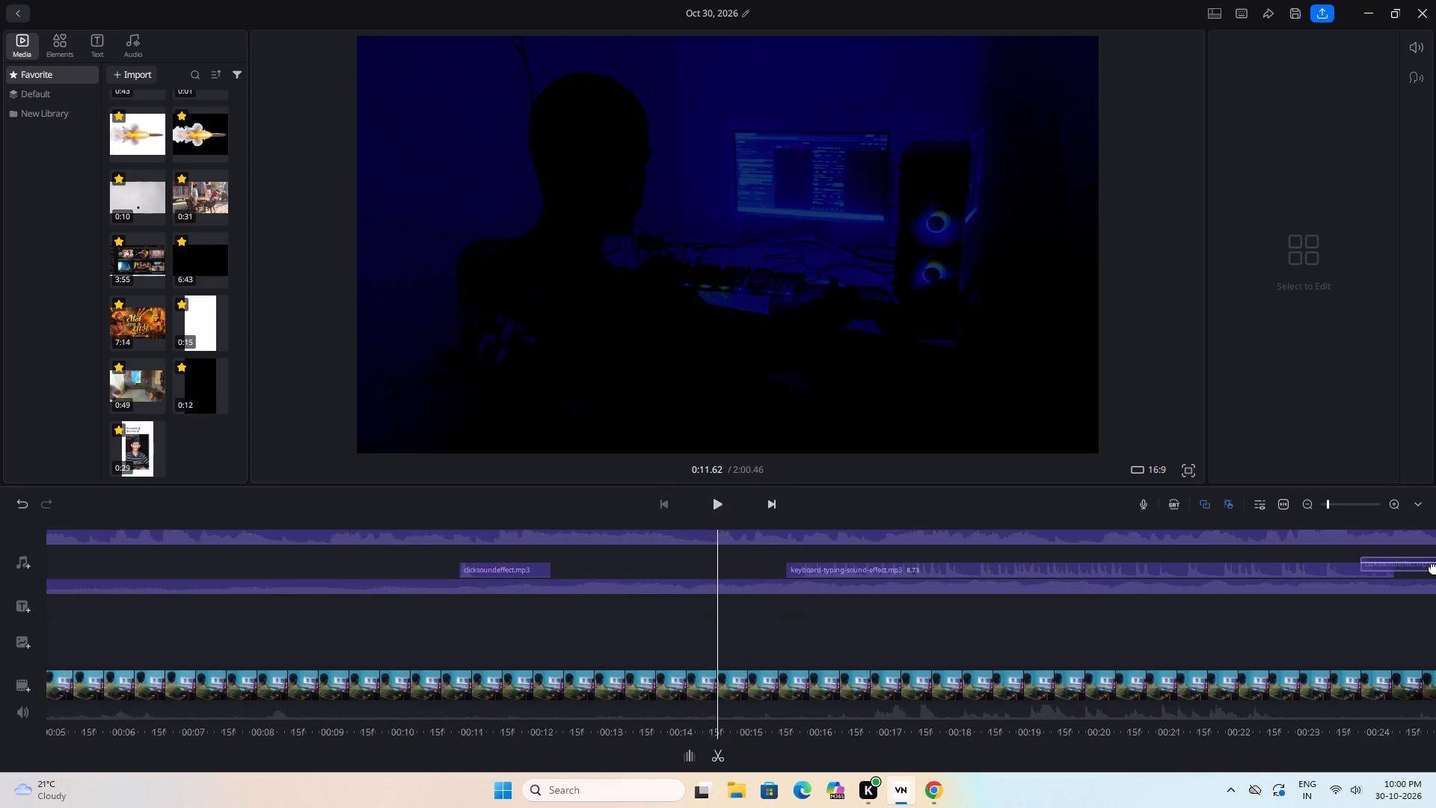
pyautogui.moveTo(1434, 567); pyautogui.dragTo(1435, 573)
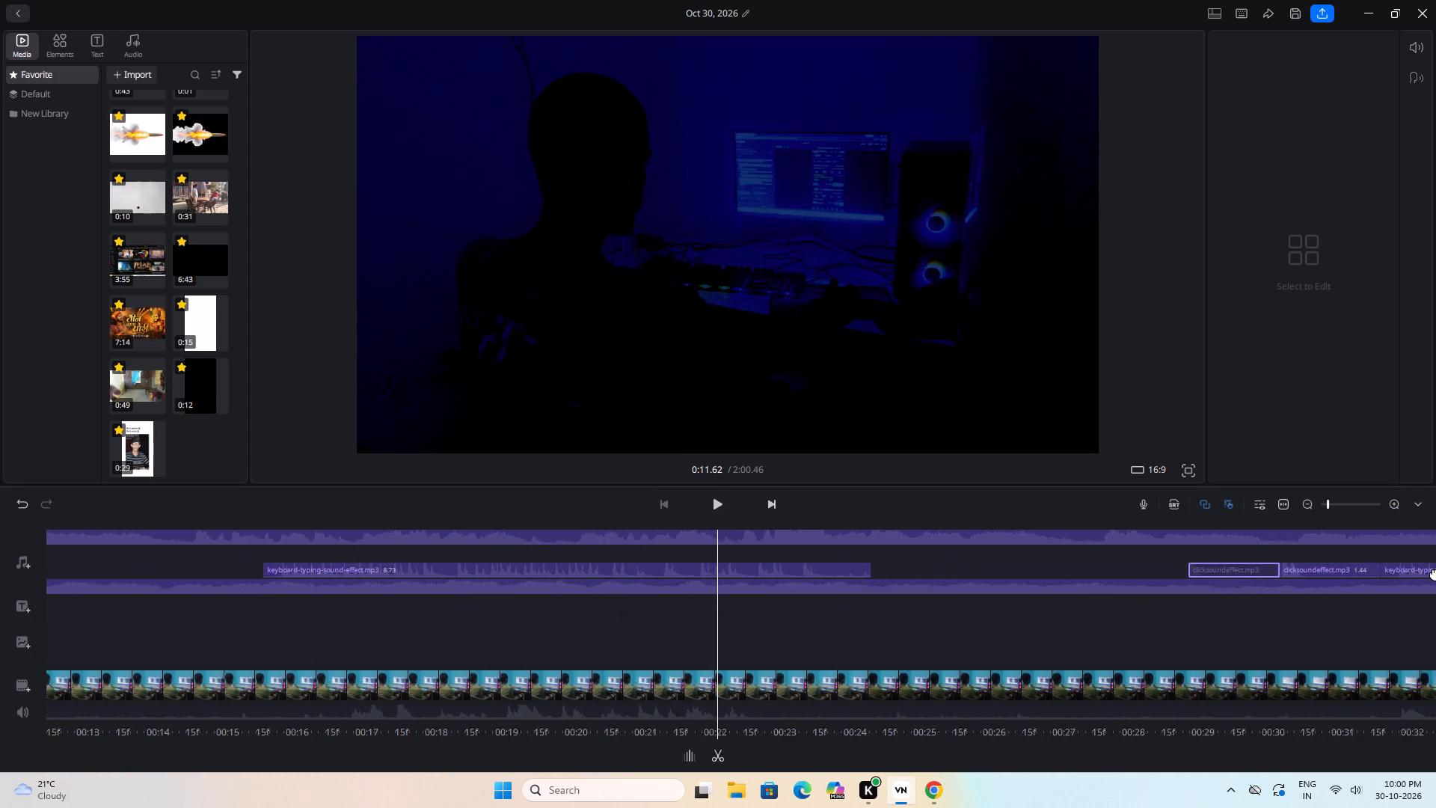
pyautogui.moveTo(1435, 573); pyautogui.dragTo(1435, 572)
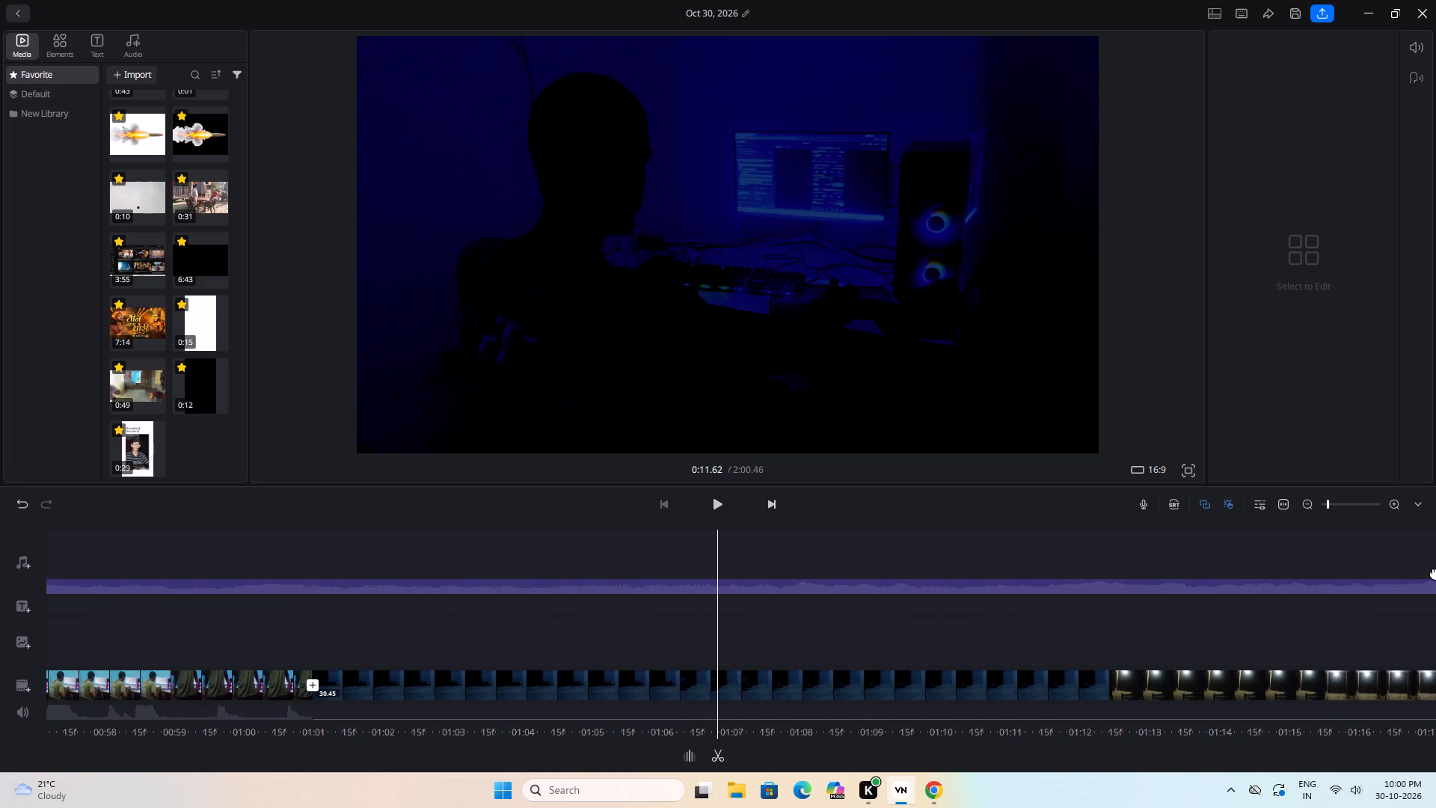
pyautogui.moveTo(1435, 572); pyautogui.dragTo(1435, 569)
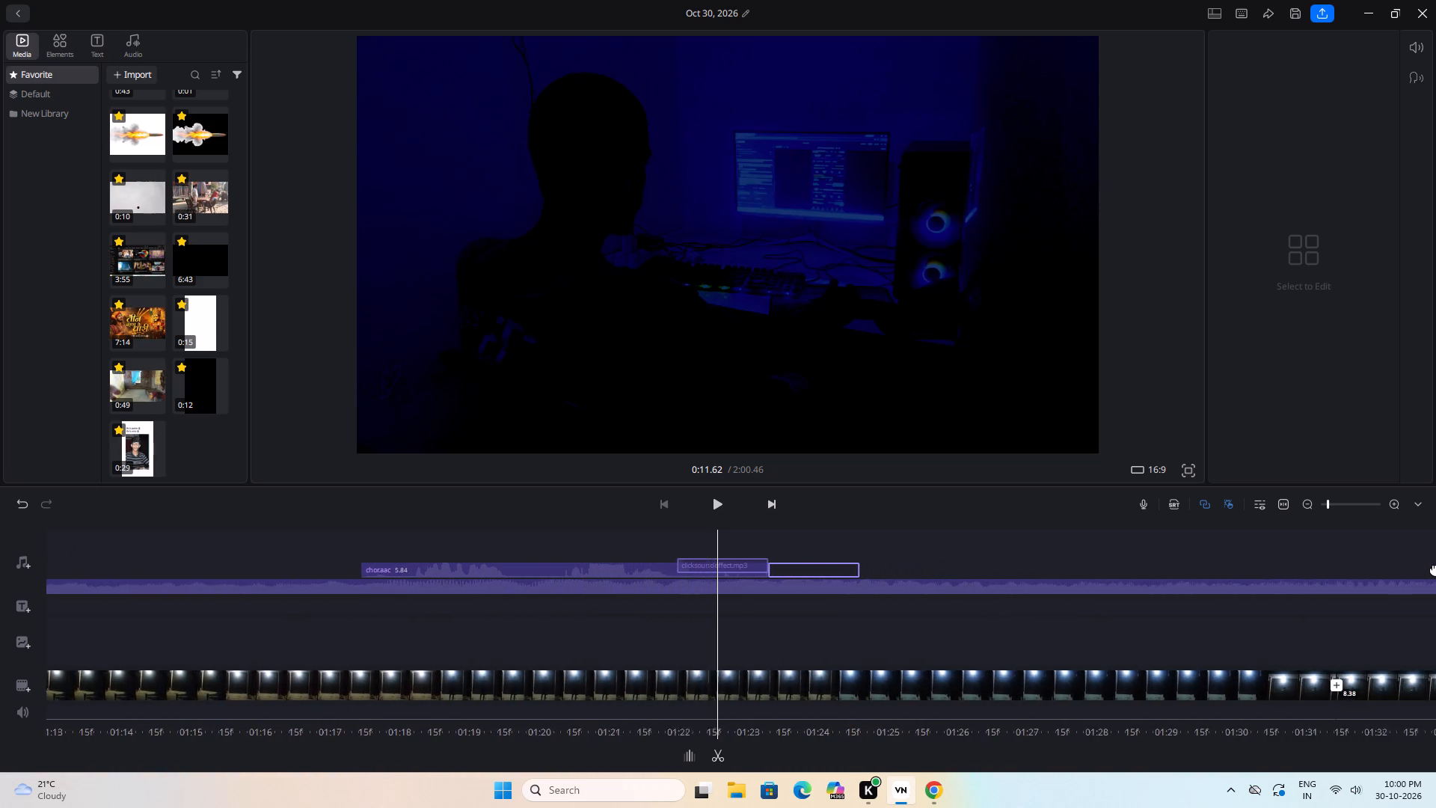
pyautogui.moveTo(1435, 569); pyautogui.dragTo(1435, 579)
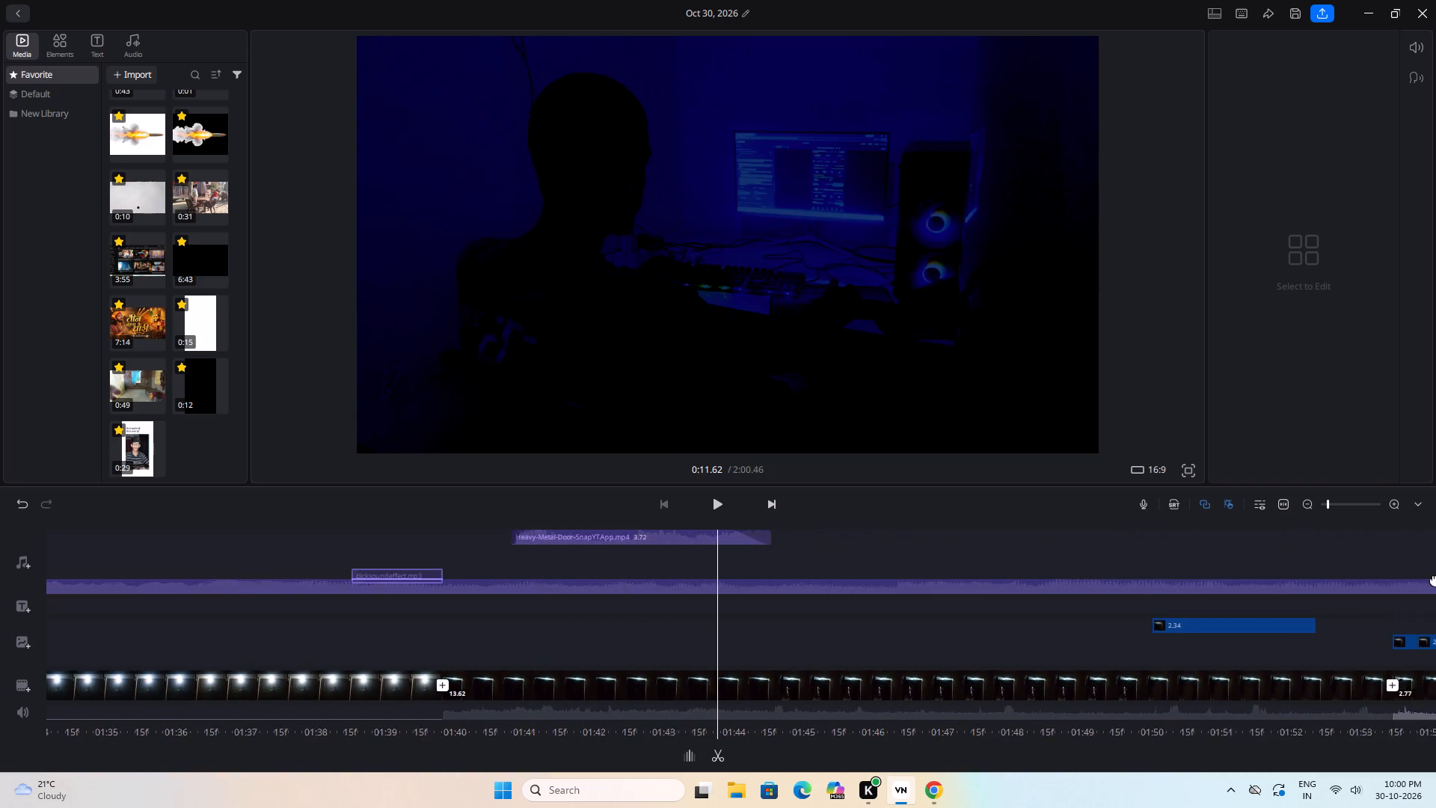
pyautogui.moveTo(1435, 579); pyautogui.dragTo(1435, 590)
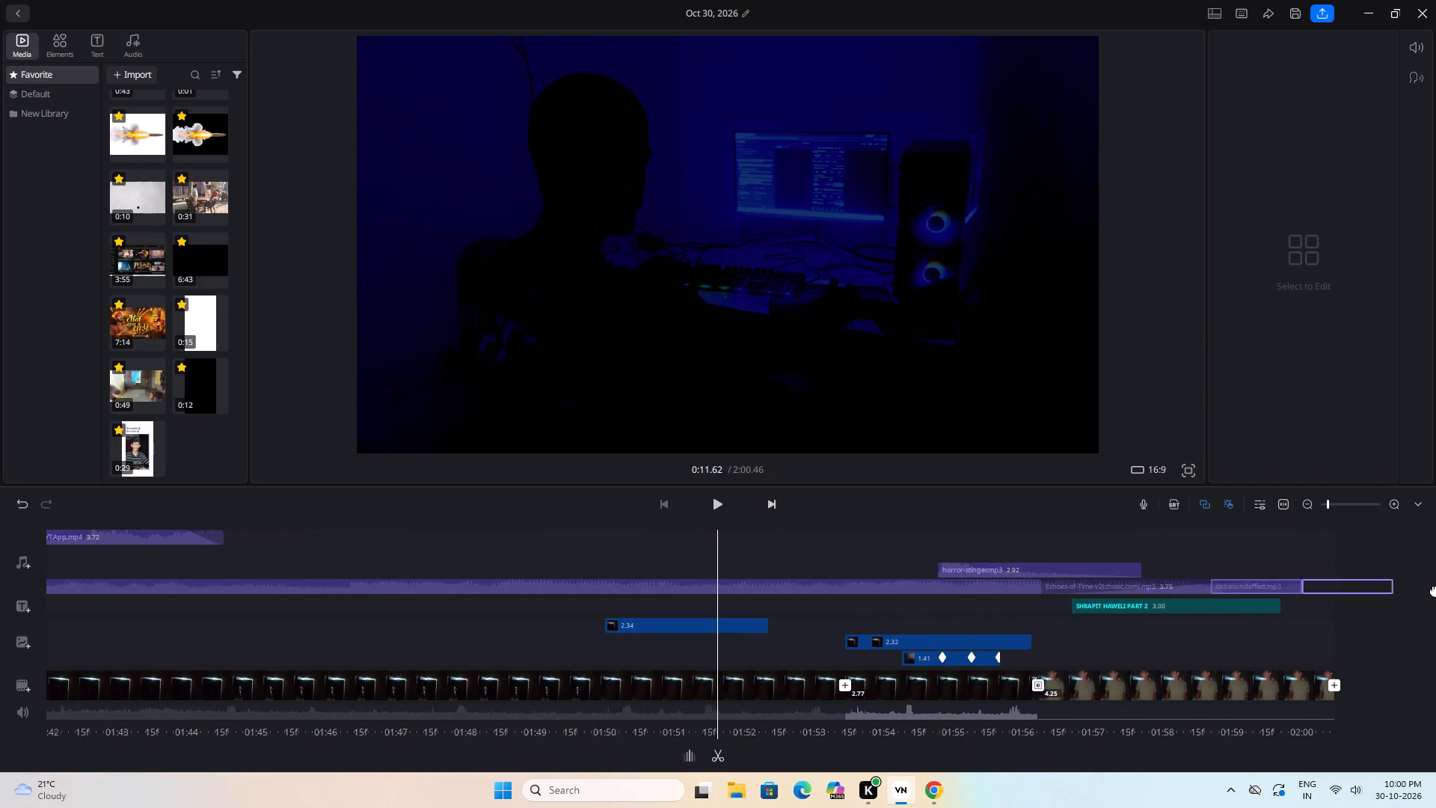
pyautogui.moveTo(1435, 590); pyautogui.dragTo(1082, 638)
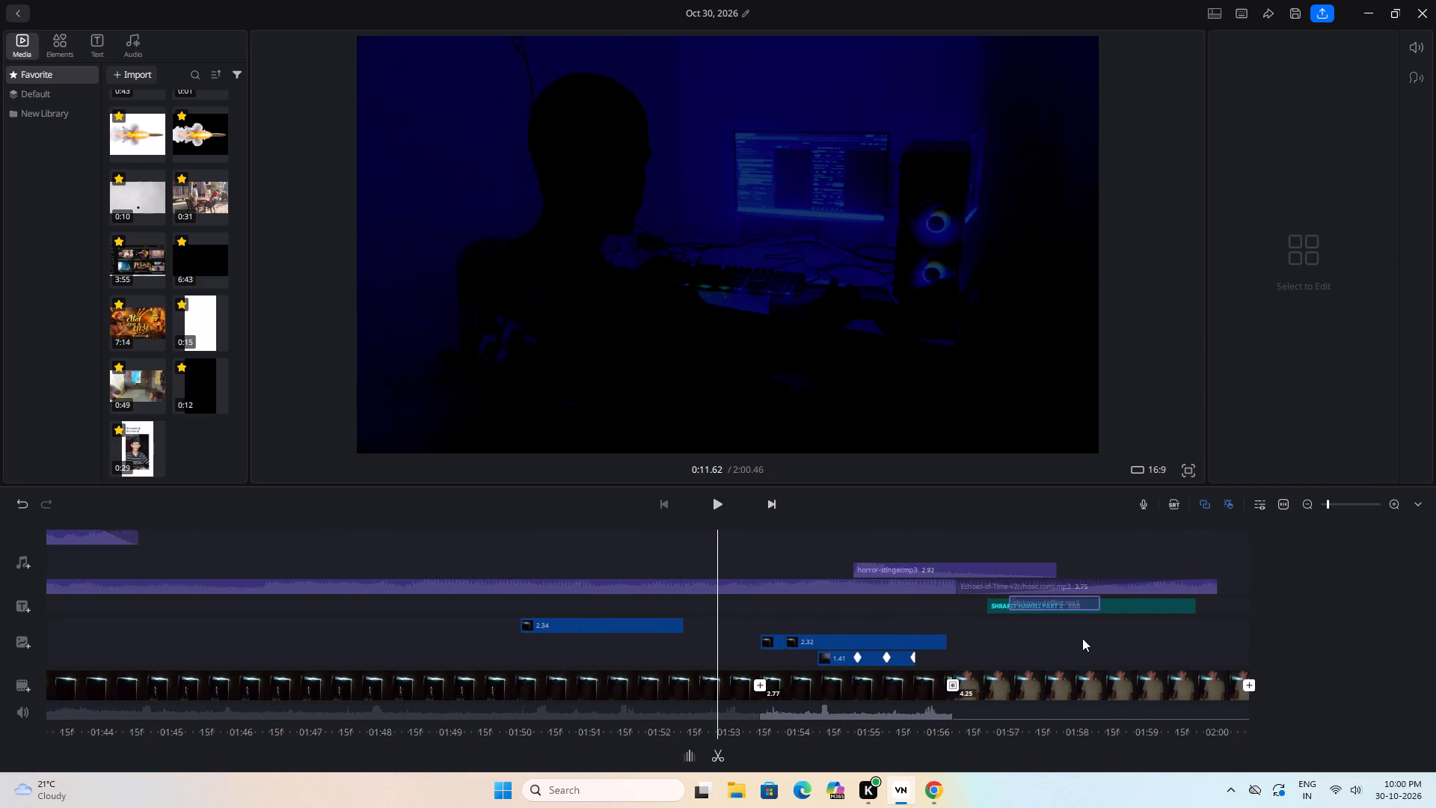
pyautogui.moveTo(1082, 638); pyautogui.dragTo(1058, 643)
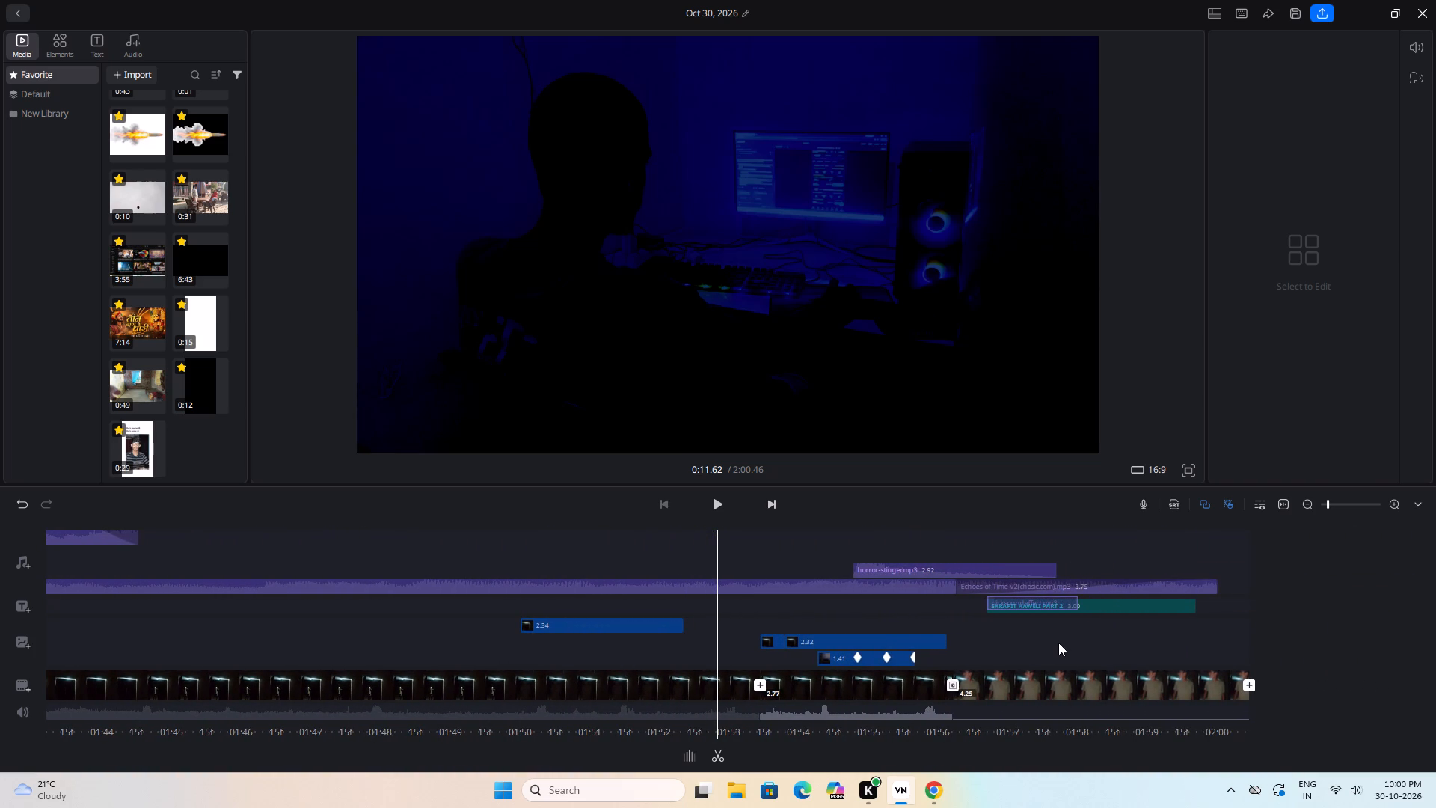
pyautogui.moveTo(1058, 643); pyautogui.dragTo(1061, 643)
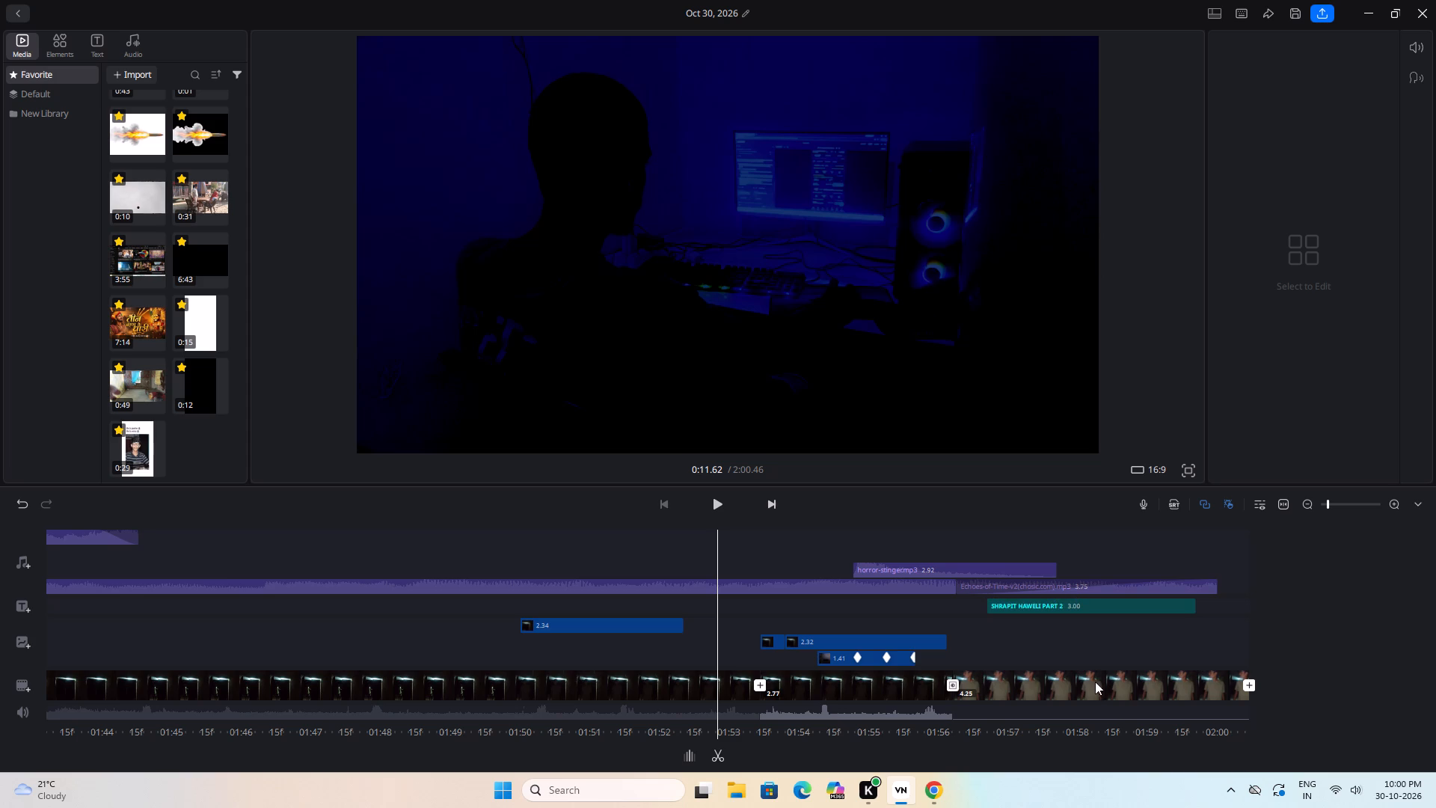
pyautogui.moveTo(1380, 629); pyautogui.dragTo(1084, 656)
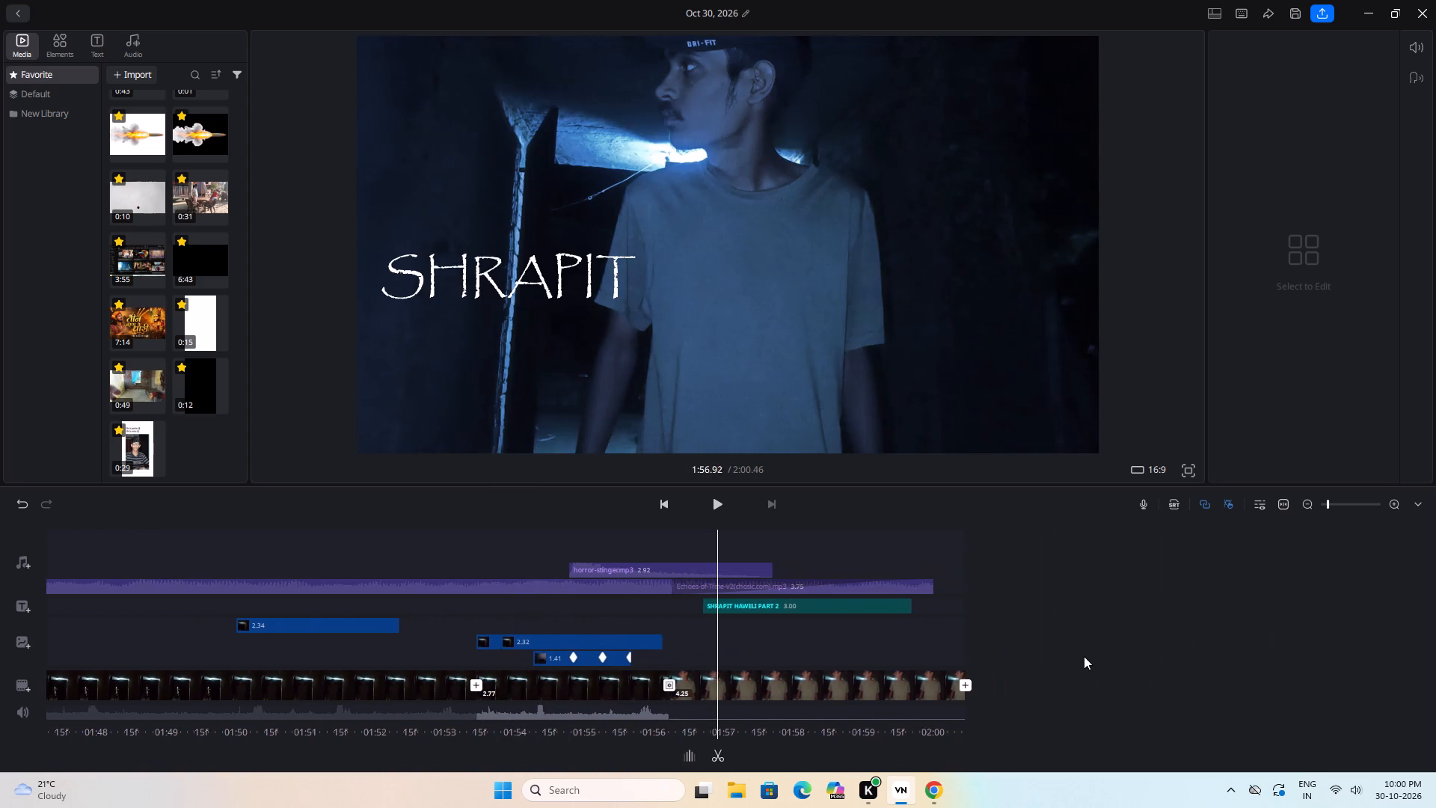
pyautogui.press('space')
# Move the duplicated click sound effect to about 0:13, between the original click sound and the keyboard-typing sound clip.
pyautogui.moveTo(1054, 656); pyautogui.dragTo(1225, 648)
pyautogui.moveTo(1185, 651); pyautogui.dragTo(1435, 623)
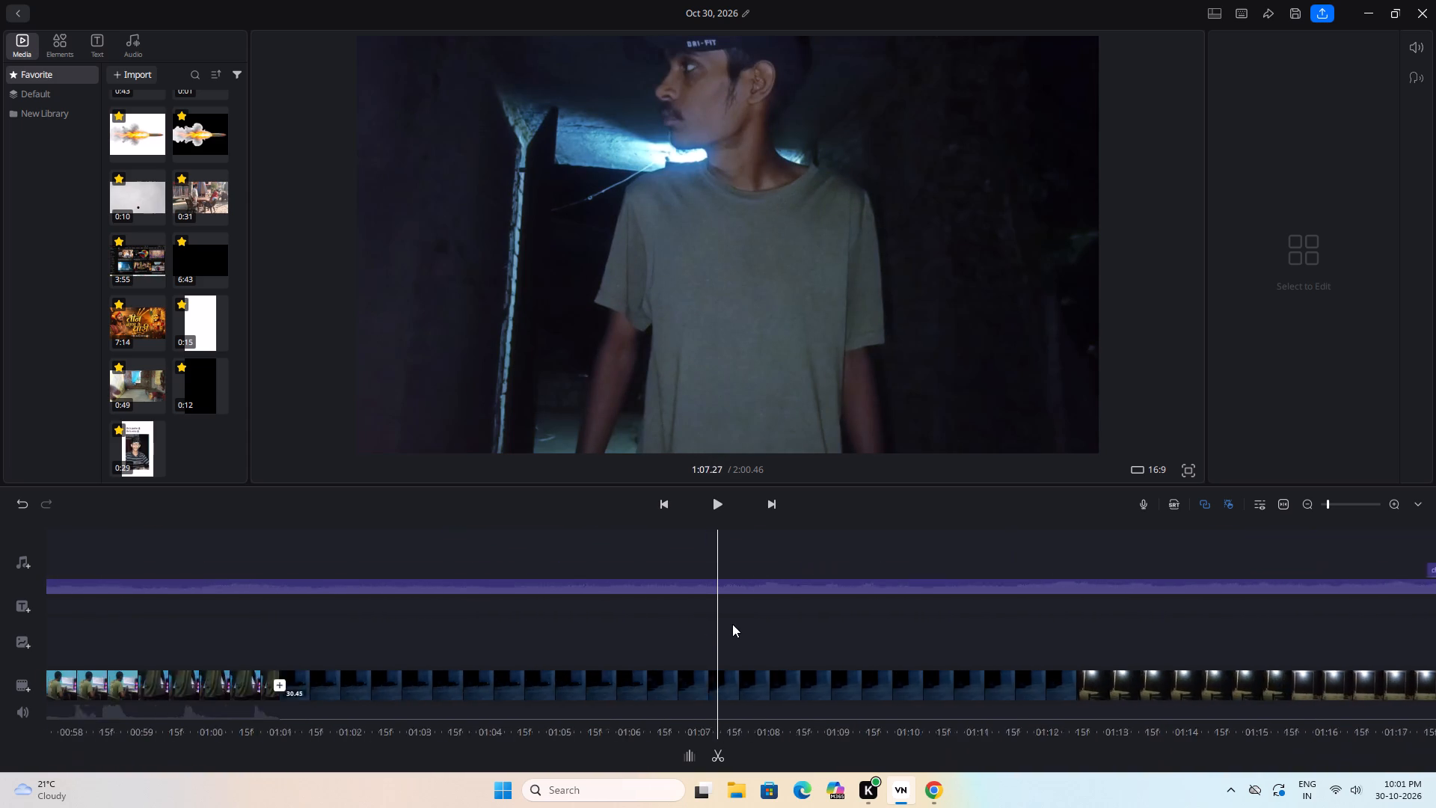
pyautogui.moveTo(589, 609); pyautogui.dragTo(643, 602)
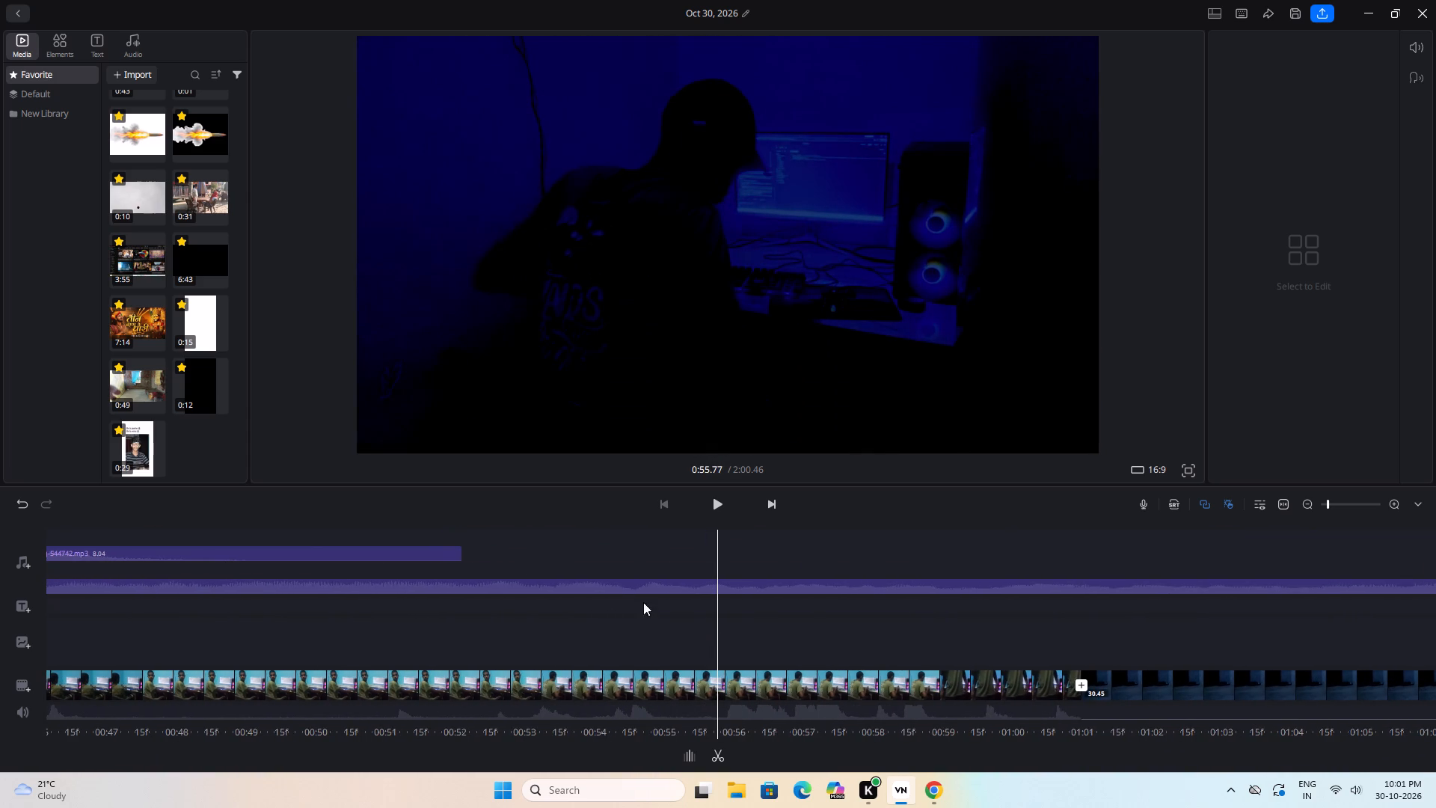
pyautogui.moveTo(643, 602); pyautogui.dragTo(1064, 564)
pyautogui.moveTo(808, 587); pyautogui.dragTo(1259, 558)
pyautogui.moveTo(838, 582); pyautogui.dragTo(1304, 569)
pyautogui.moveTo(811, 600); pyautogui.dragTo(1301, 583)
pyautogui.moveTo(906, 605); pyautogui.dragTo(970, 610)
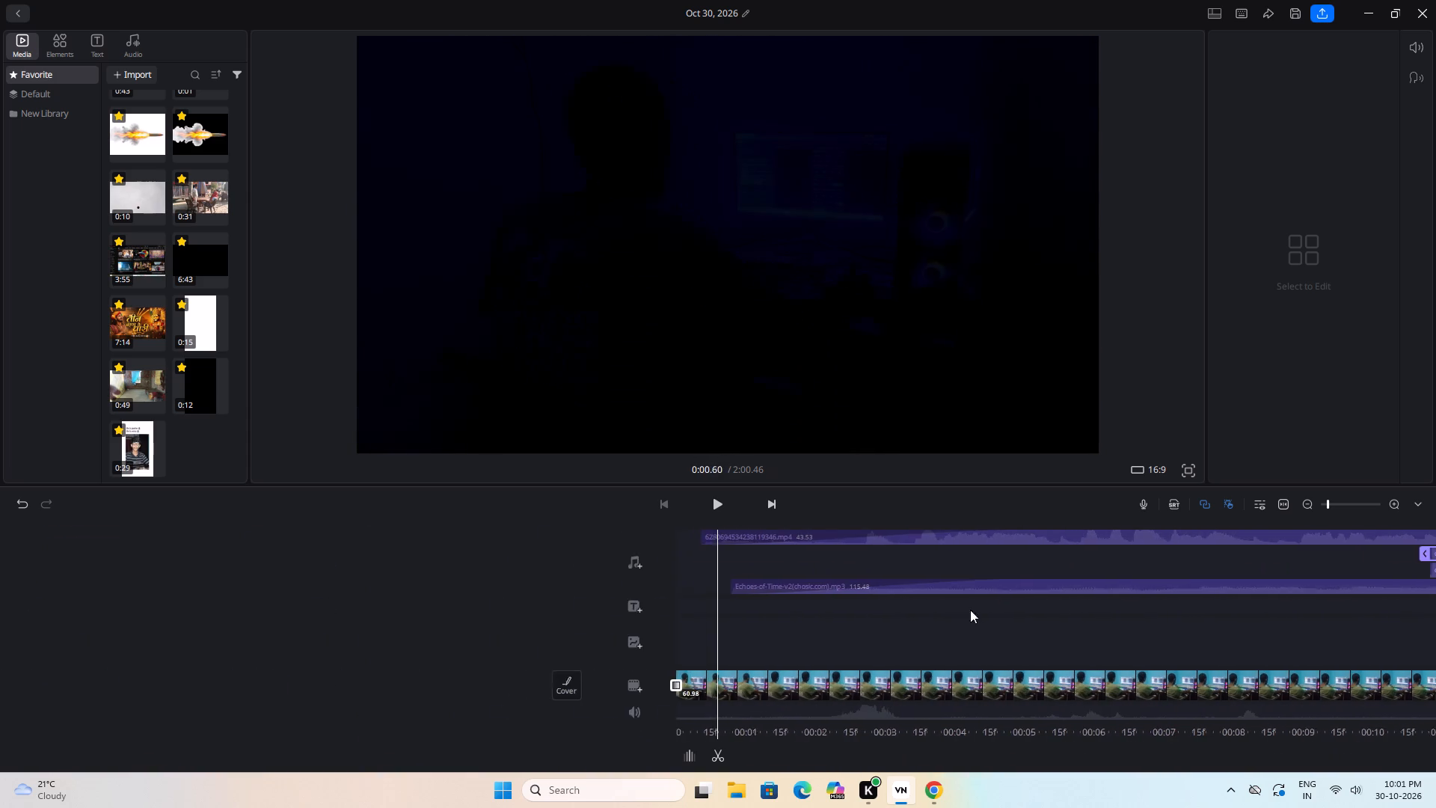
pyautogui.moveTo(970, 610); pyautogui.dragTo(935, 612)
pyautogui.moveTo(1308, 623); pyautogui.dragTo(1032, 634)
pyautogui.moveTo(1056, 554); pyautogui.dragTo(803, 596)
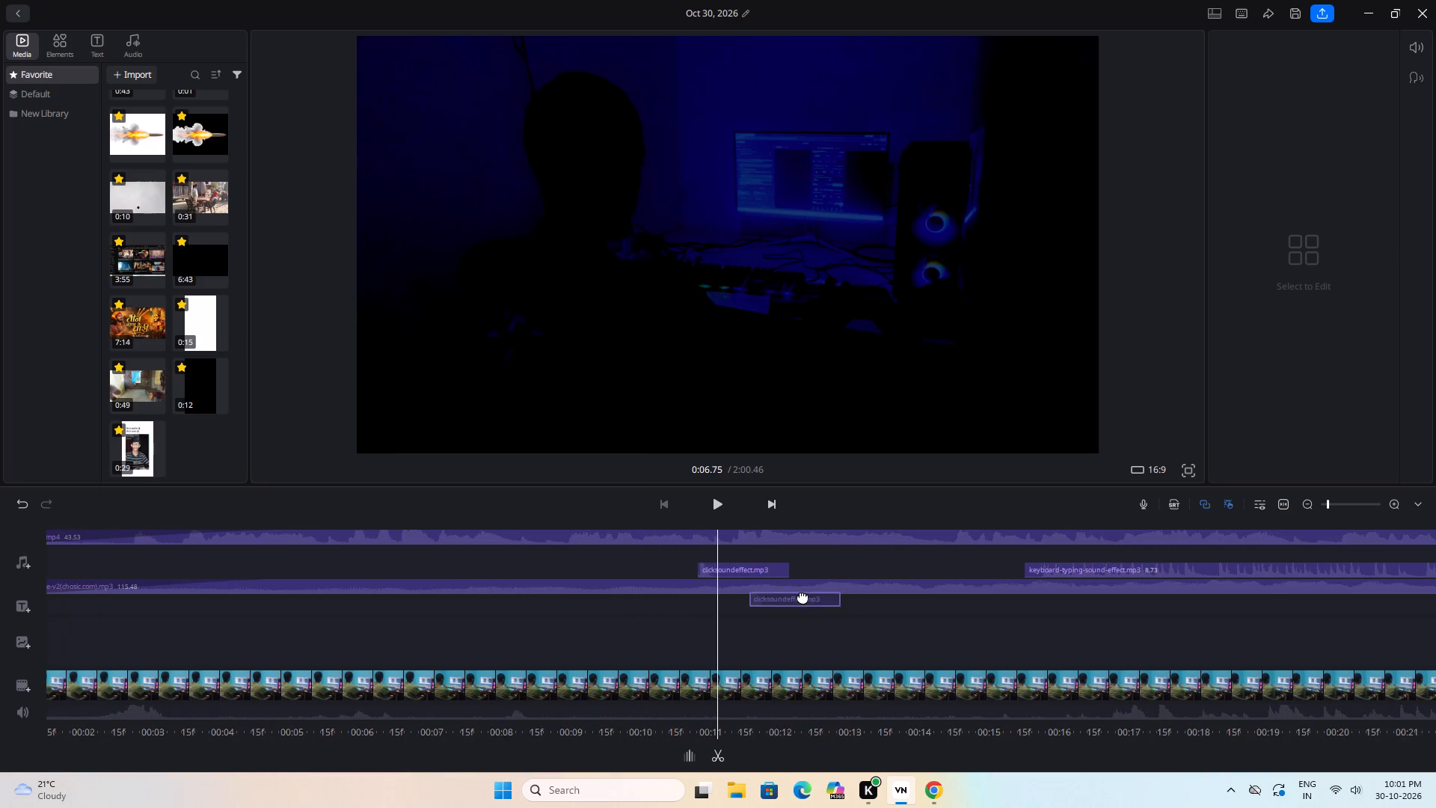
pyautogui.moveTo(803, 596); pyautogui.dragTo(895, 566)
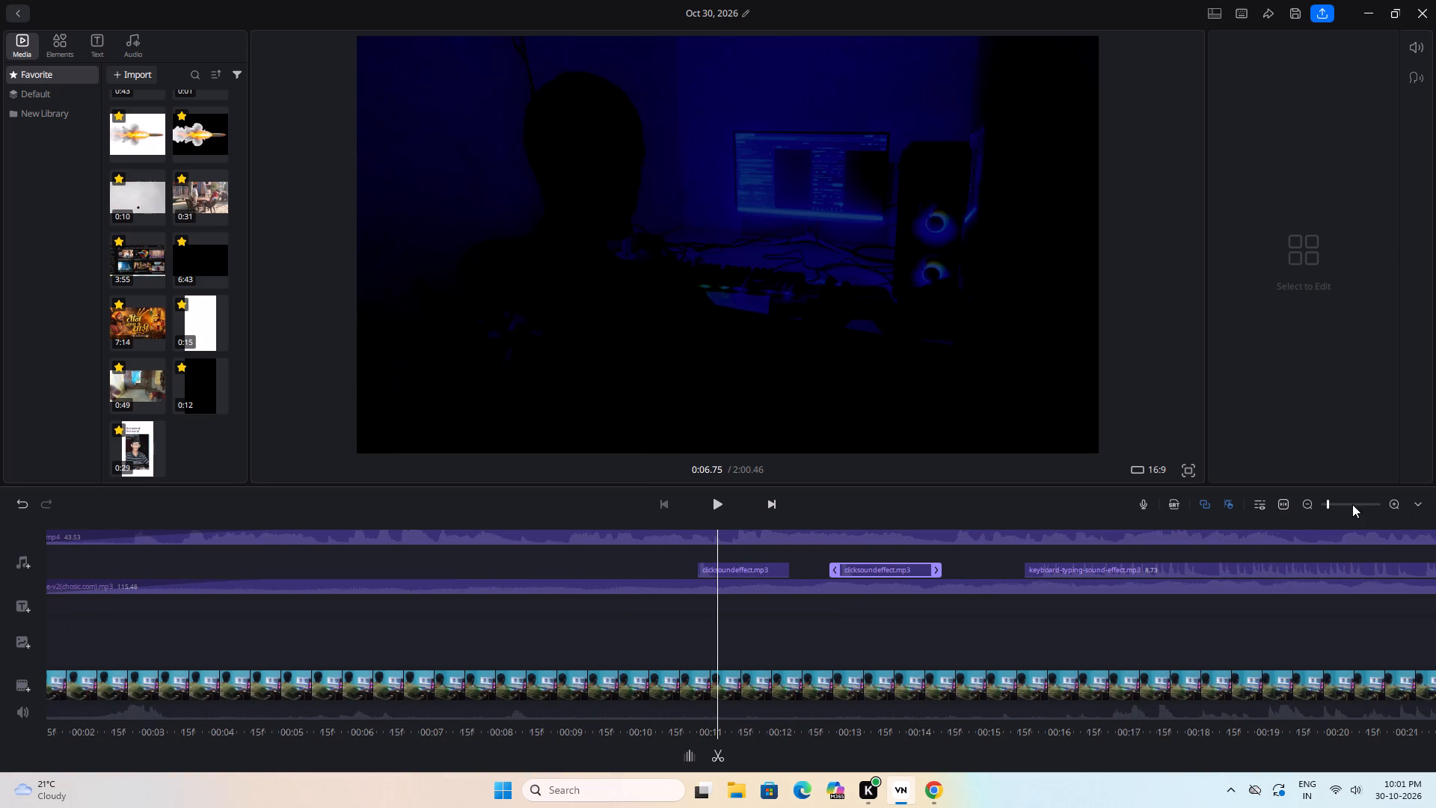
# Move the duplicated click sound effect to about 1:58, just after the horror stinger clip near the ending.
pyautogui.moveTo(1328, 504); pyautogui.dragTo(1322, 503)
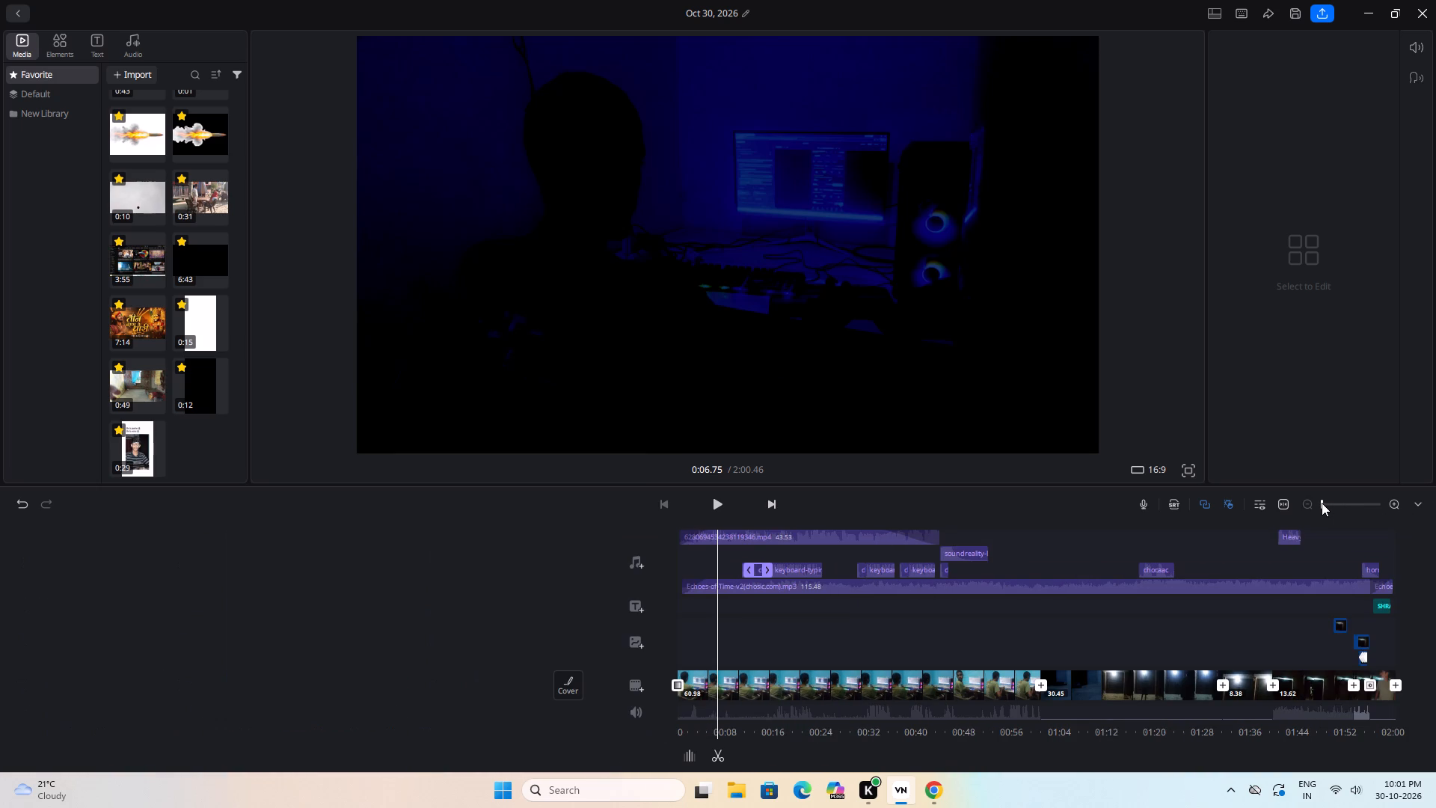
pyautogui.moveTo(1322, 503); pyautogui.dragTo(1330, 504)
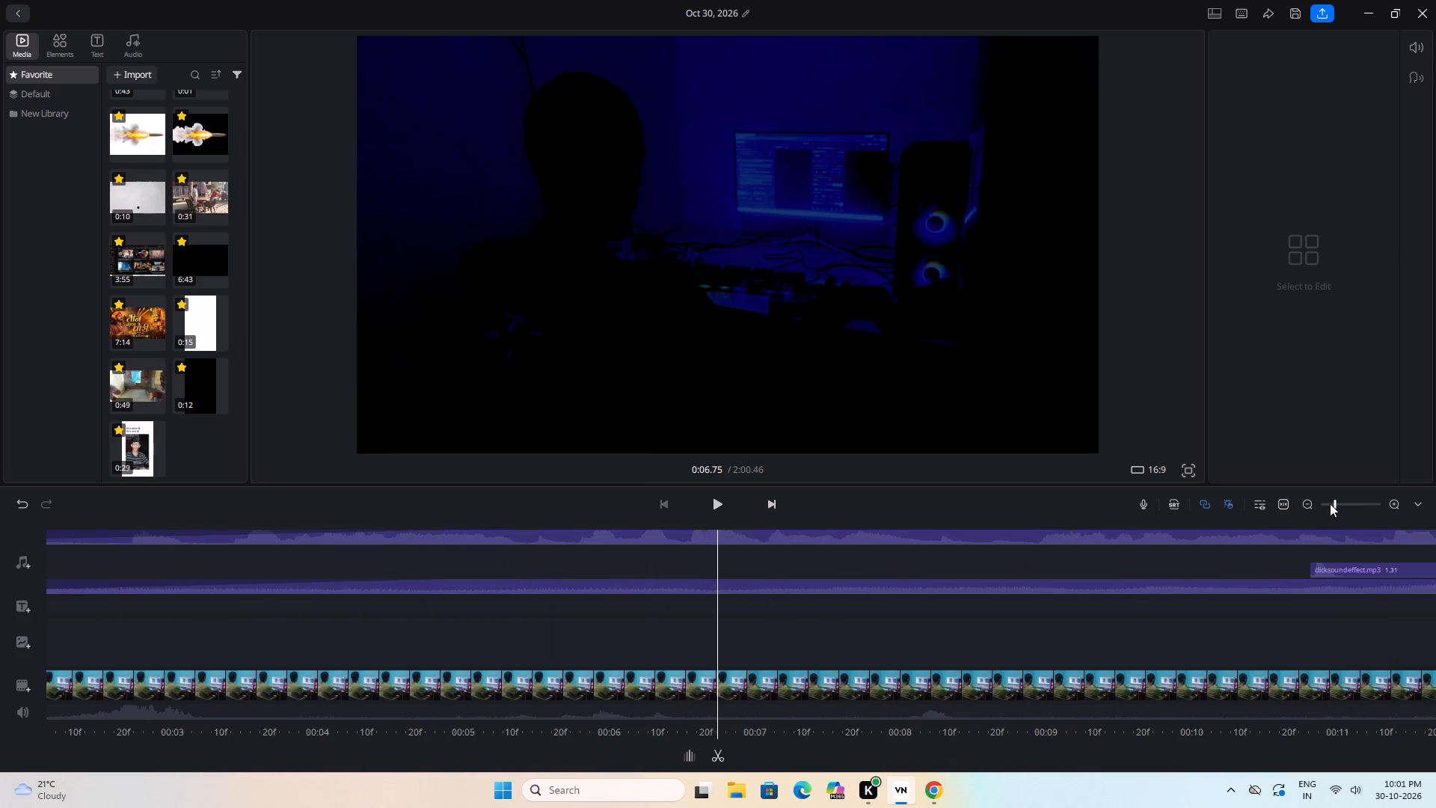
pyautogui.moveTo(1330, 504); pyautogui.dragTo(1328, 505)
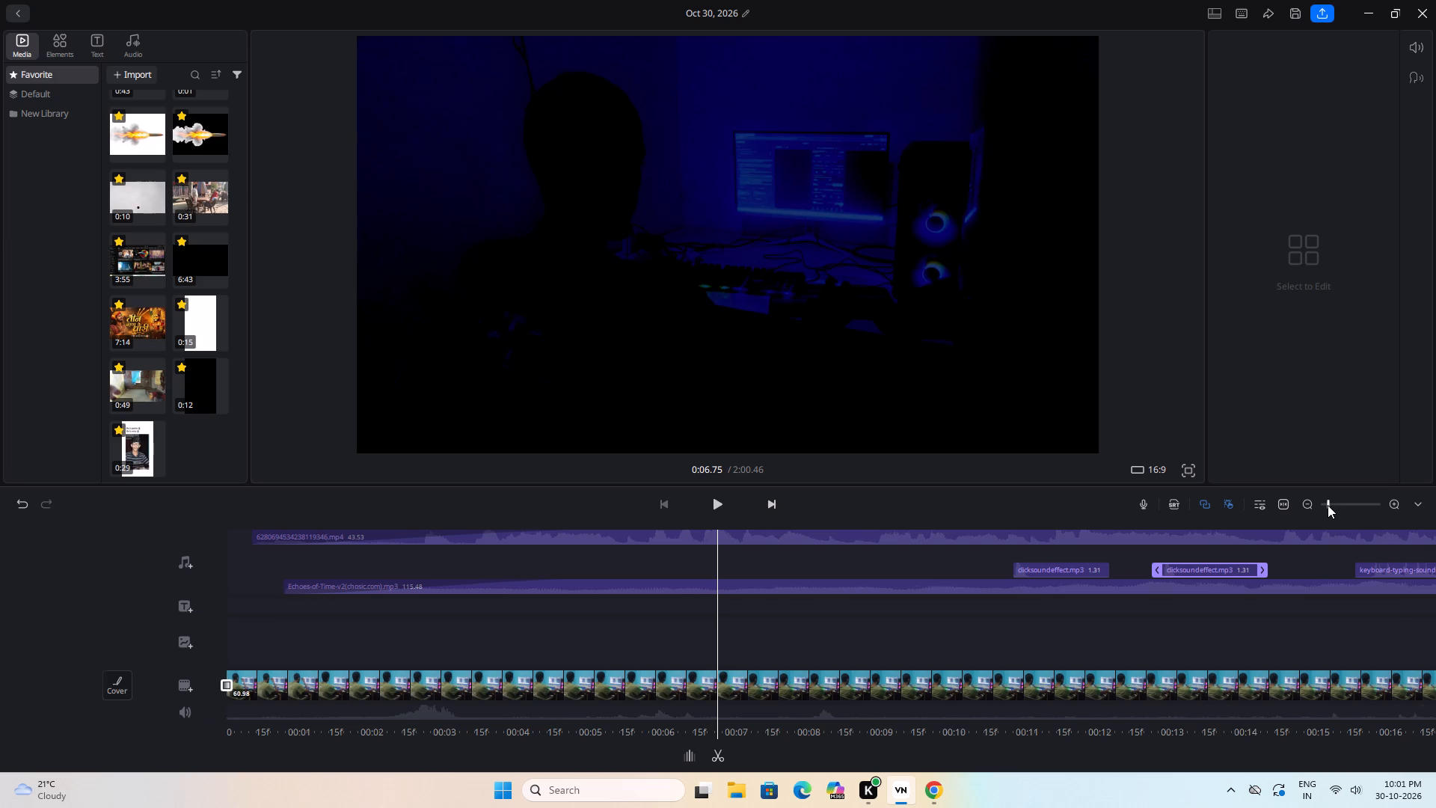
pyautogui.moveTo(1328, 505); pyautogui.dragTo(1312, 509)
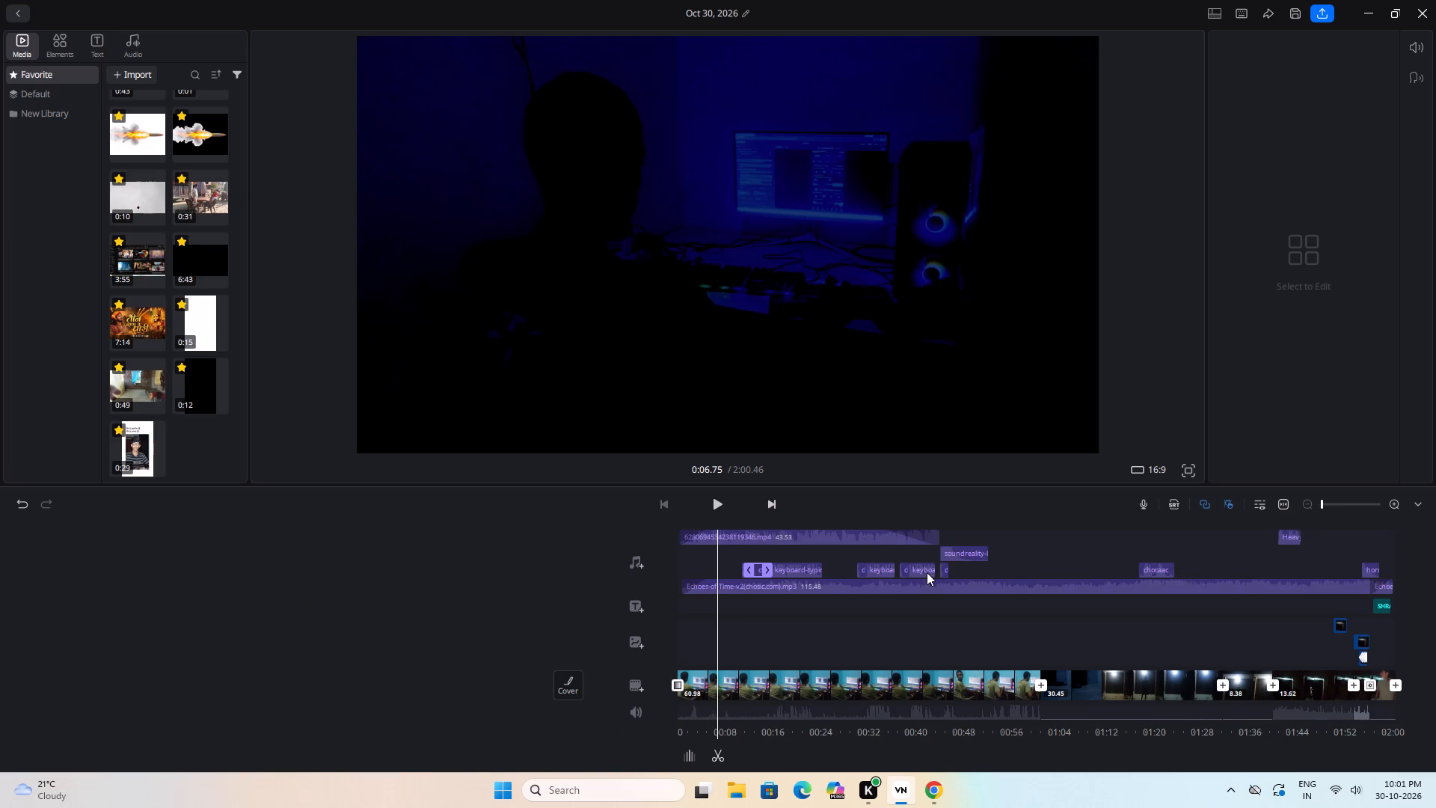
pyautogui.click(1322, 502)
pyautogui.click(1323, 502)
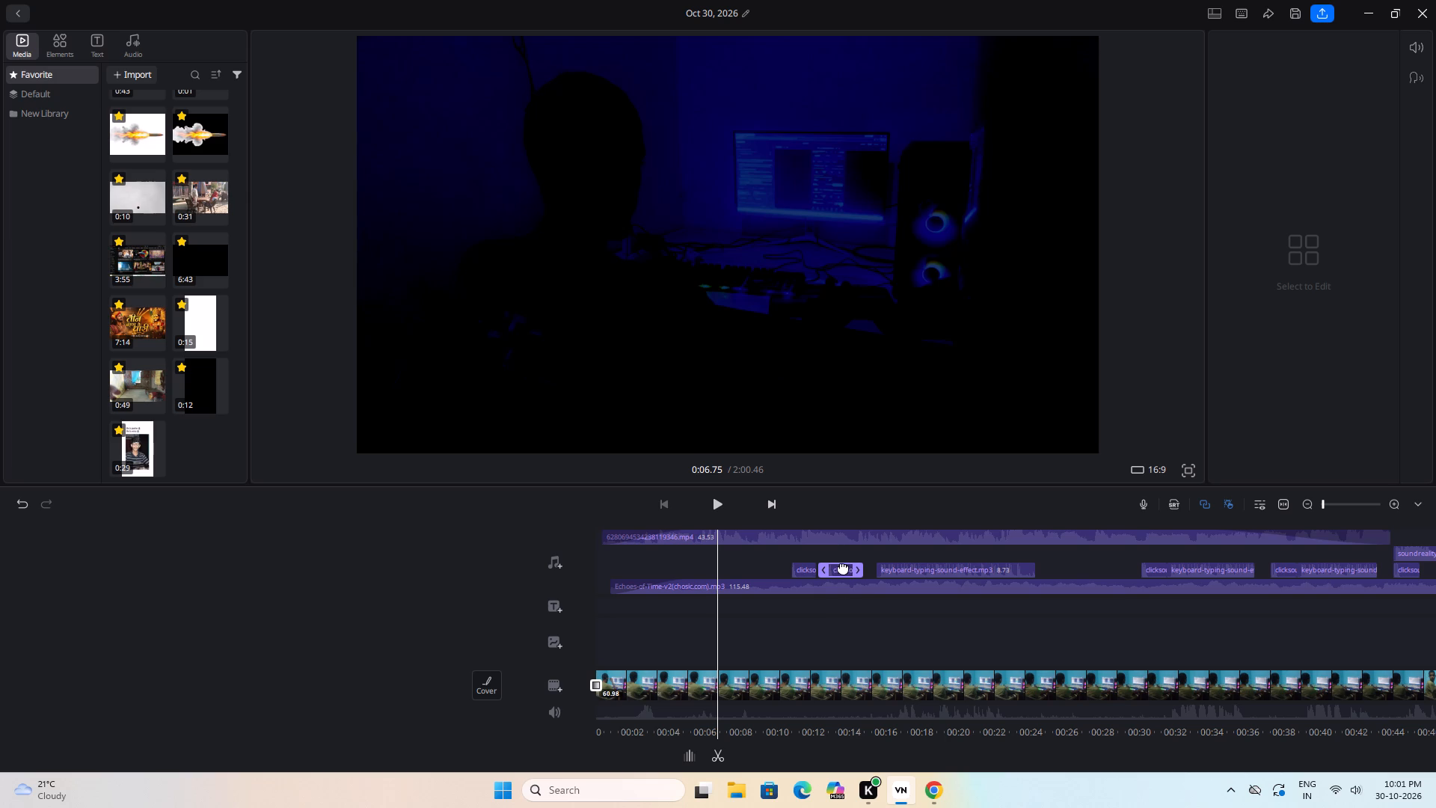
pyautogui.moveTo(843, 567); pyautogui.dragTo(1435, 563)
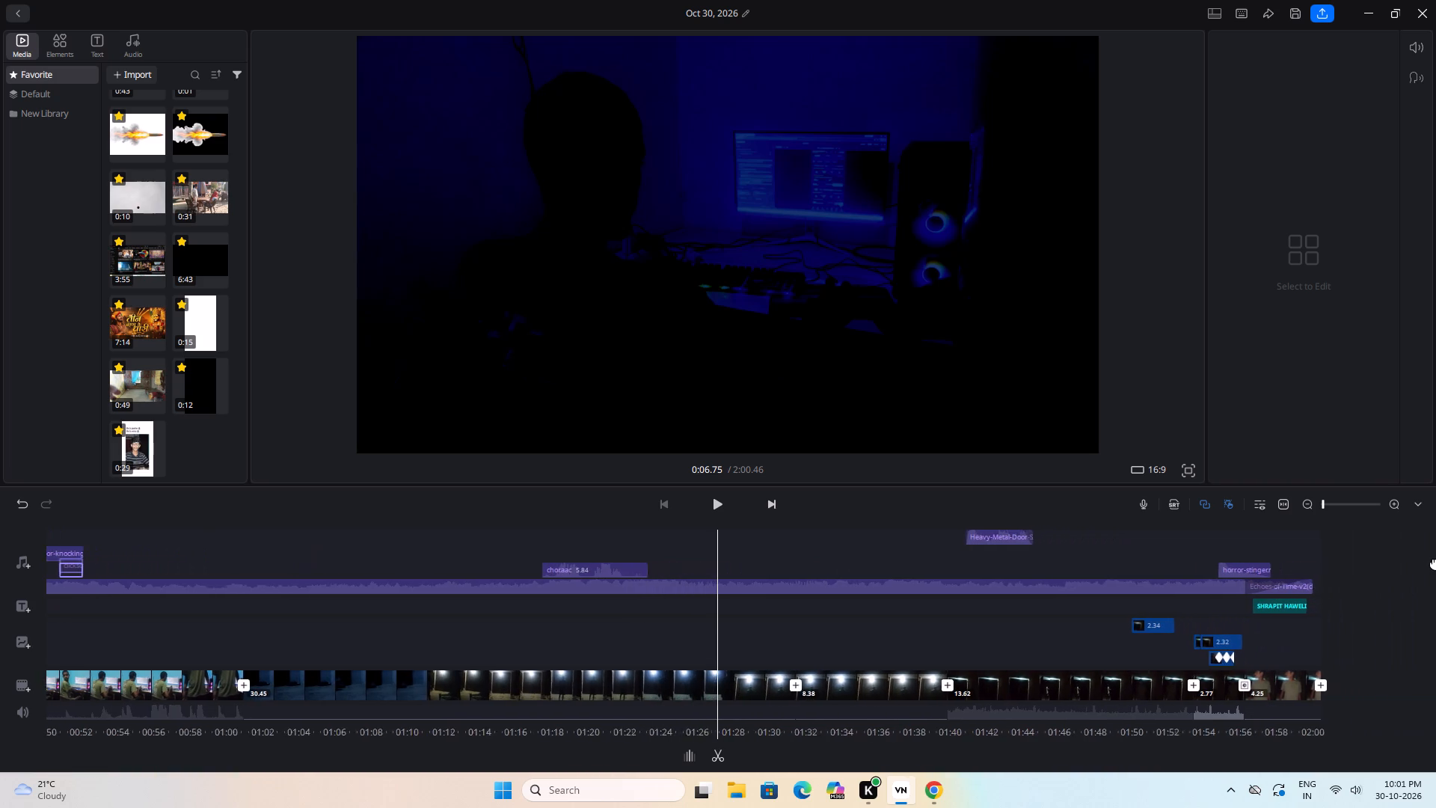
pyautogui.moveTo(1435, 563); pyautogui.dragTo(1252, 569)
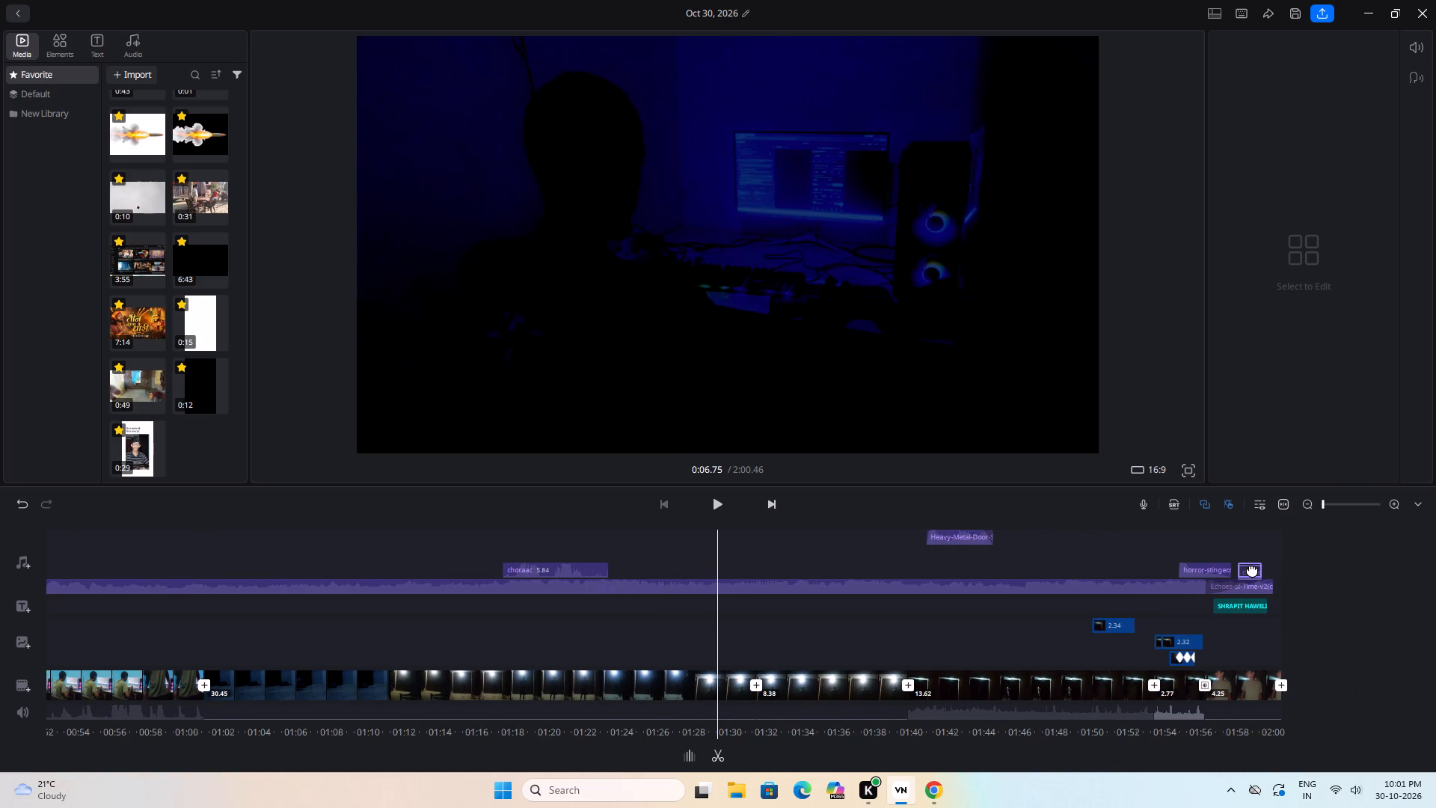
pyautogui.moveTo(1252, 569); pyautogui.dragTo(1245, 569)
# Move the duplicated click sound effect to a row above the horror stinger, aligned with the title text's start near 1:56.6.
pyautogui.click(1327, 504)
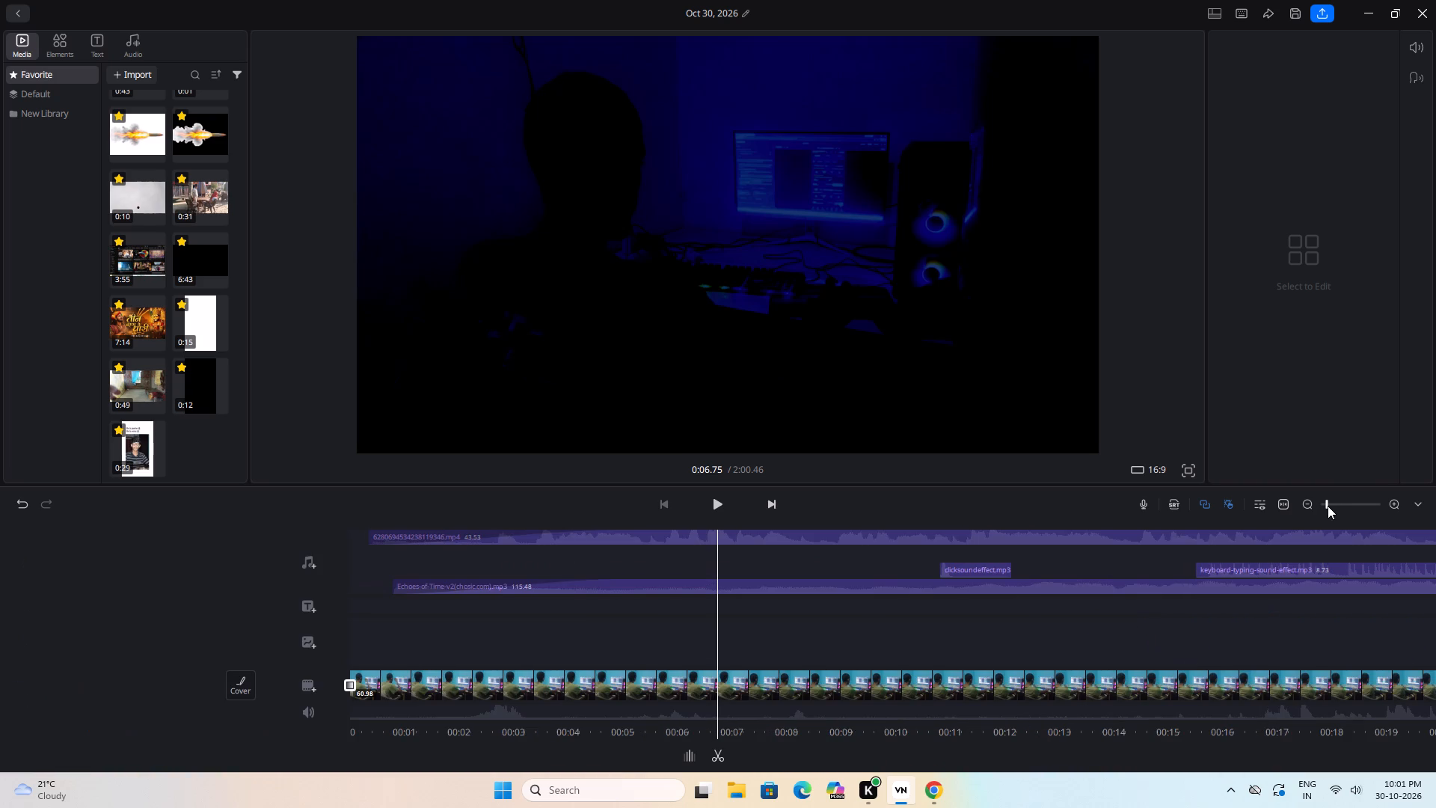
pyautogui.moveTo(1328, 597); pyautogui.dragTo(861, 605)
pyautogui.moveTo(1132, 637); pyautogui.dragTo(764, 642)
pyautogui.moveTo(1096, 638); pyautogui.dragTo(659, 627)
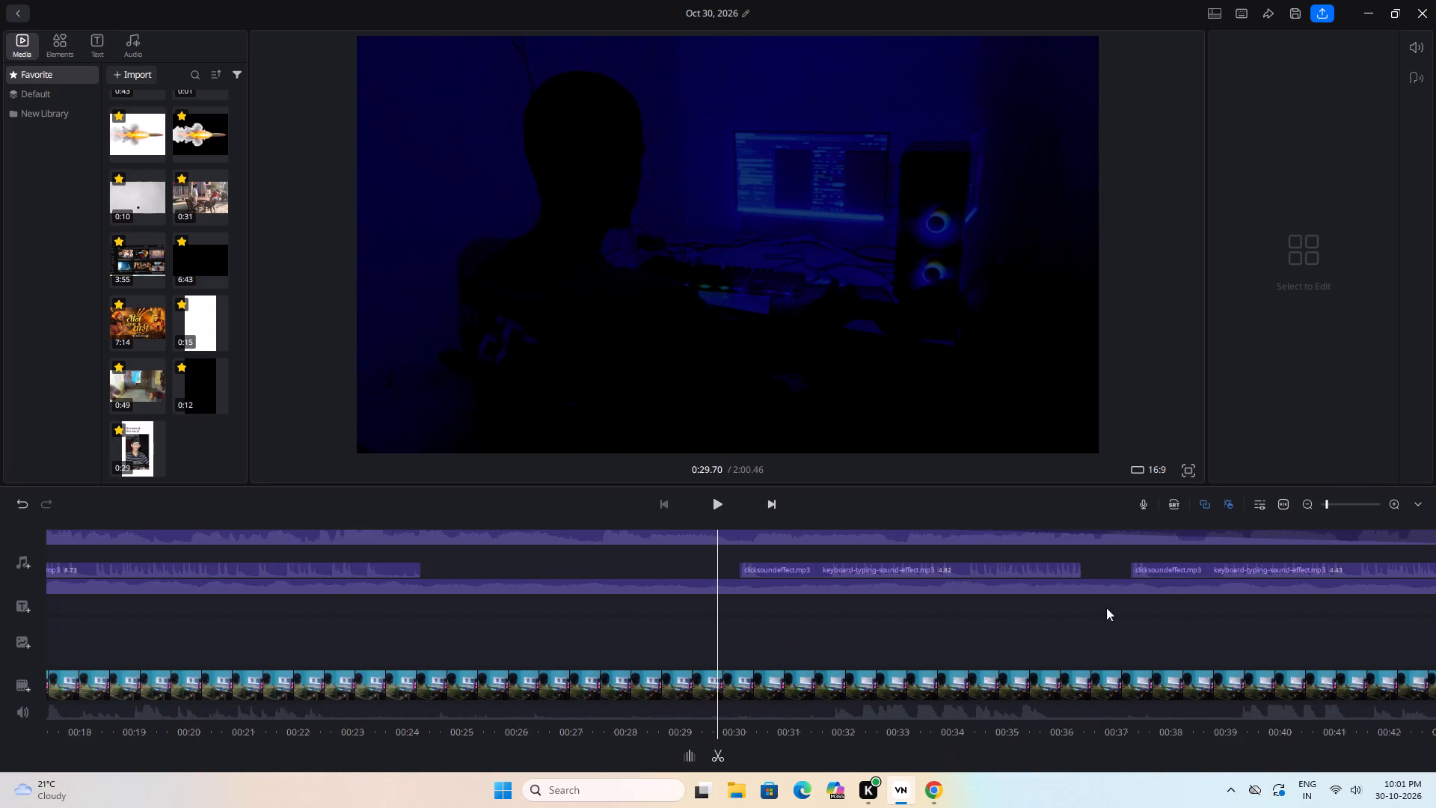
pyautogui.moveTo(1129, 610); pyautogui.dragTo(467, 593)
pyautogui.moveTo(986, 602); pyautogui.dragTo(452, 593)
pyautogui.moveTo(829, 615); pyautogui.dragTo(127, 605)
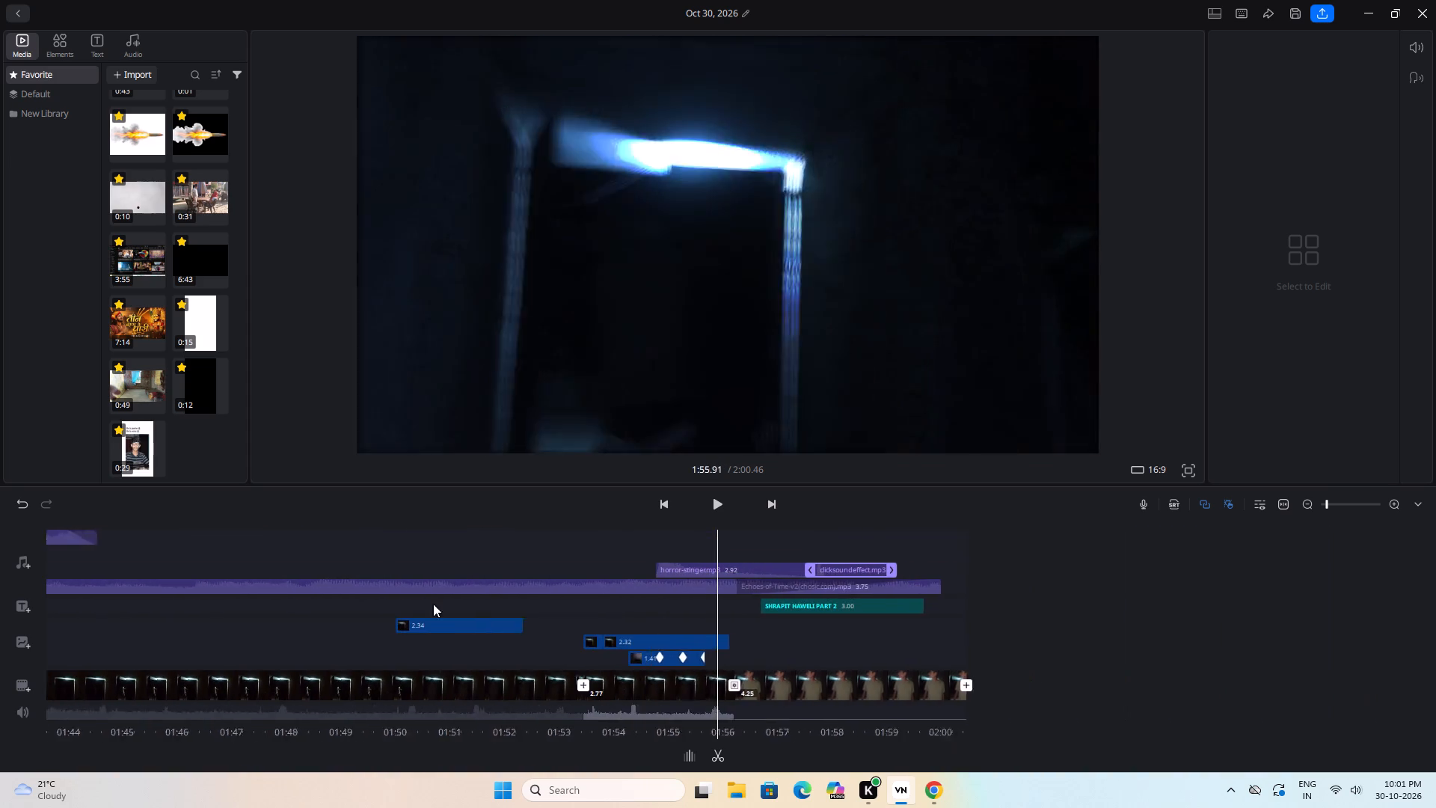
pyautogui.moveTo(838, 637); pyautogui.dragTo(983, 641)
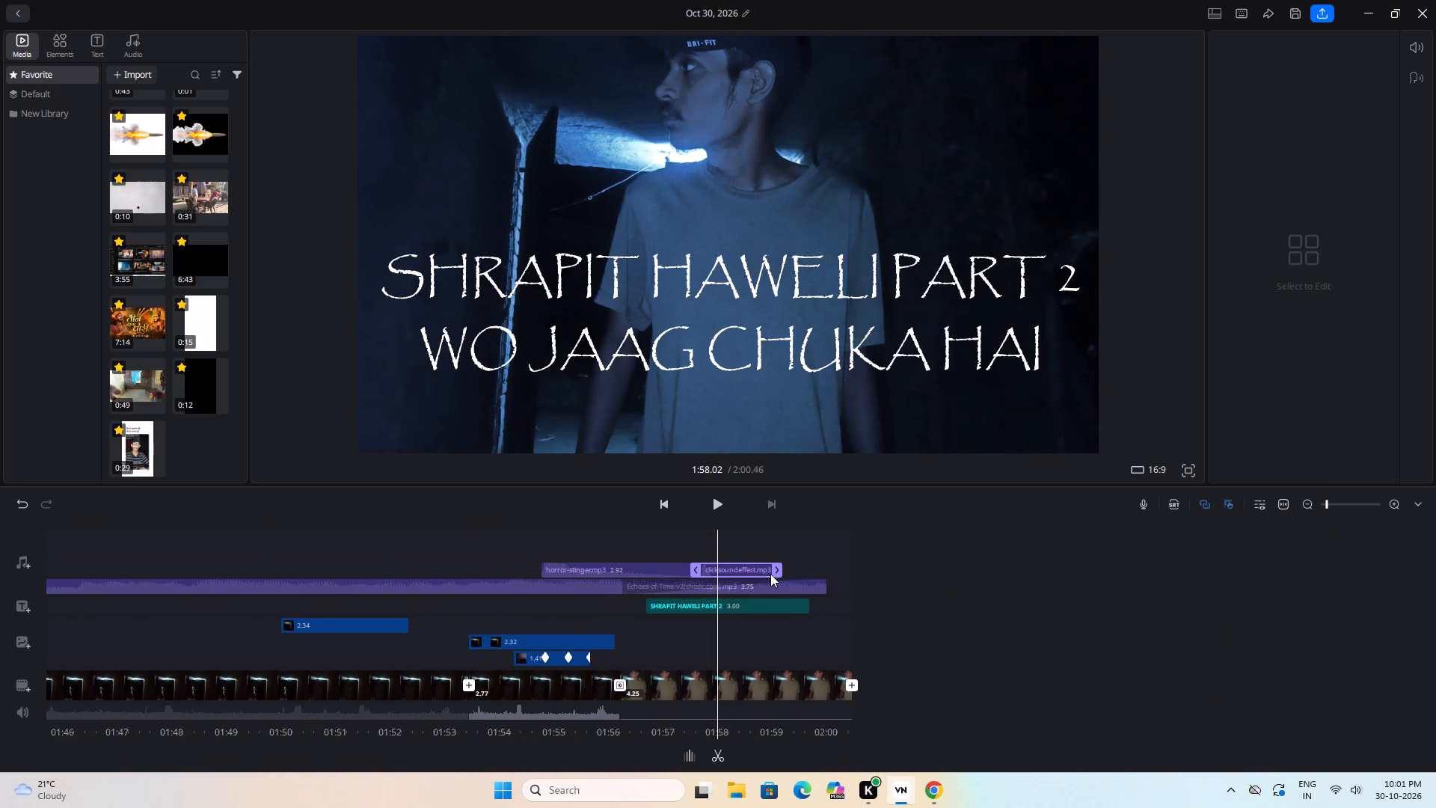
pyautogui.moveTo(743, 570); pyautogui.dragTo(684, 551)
# Play the ending from about 1:55 to preview the click sound effect against the title text animation.
pyautogui.click(970, 601)
pyautogui.moveTo(960, 616); pyautogui.dragTo(1030, 619)
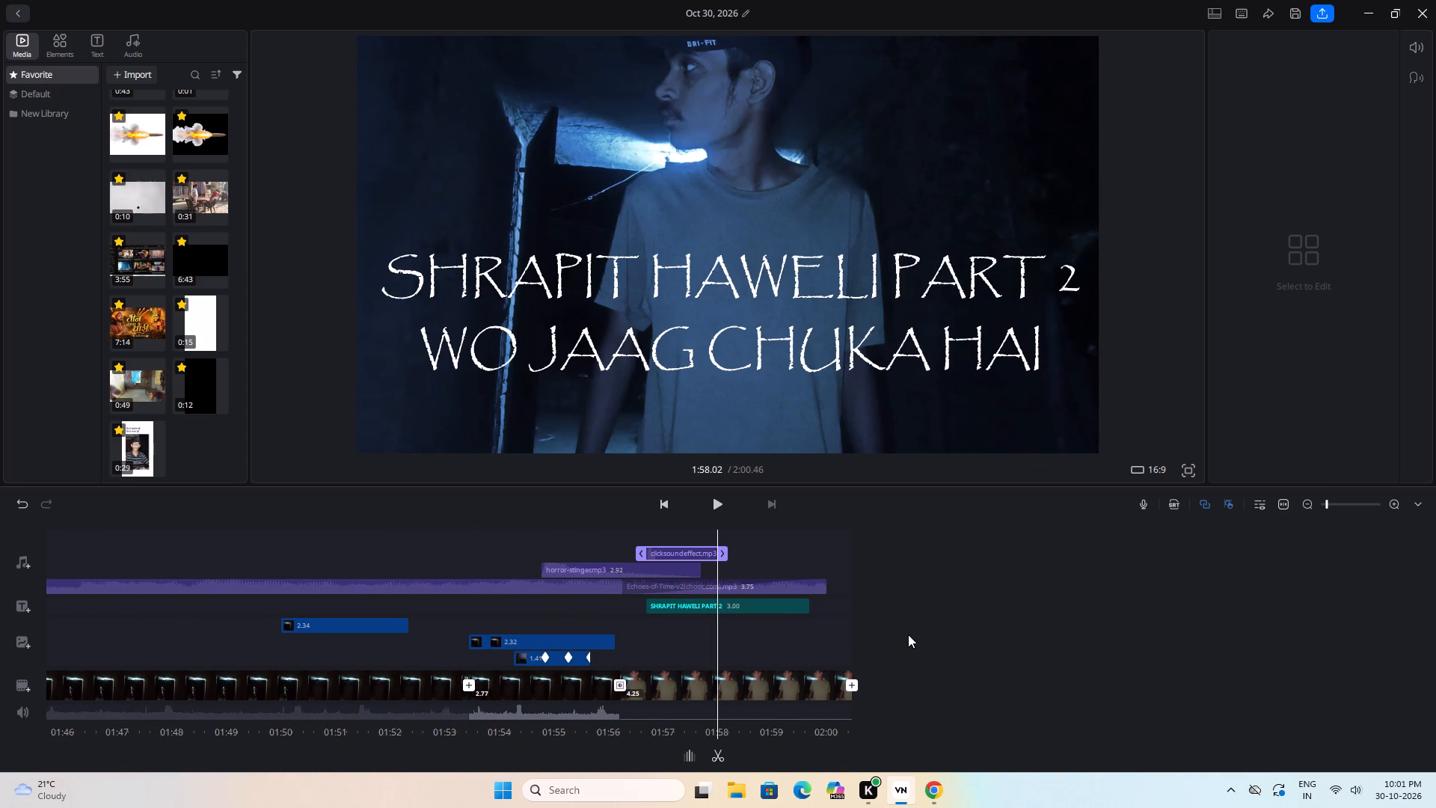
pyautogui.moveTo(973, 647); pyautogui.dragTo(1017, 651)
pyautogui.moveTo(1253, 593); pyautogui.dragTo(1296, 593)
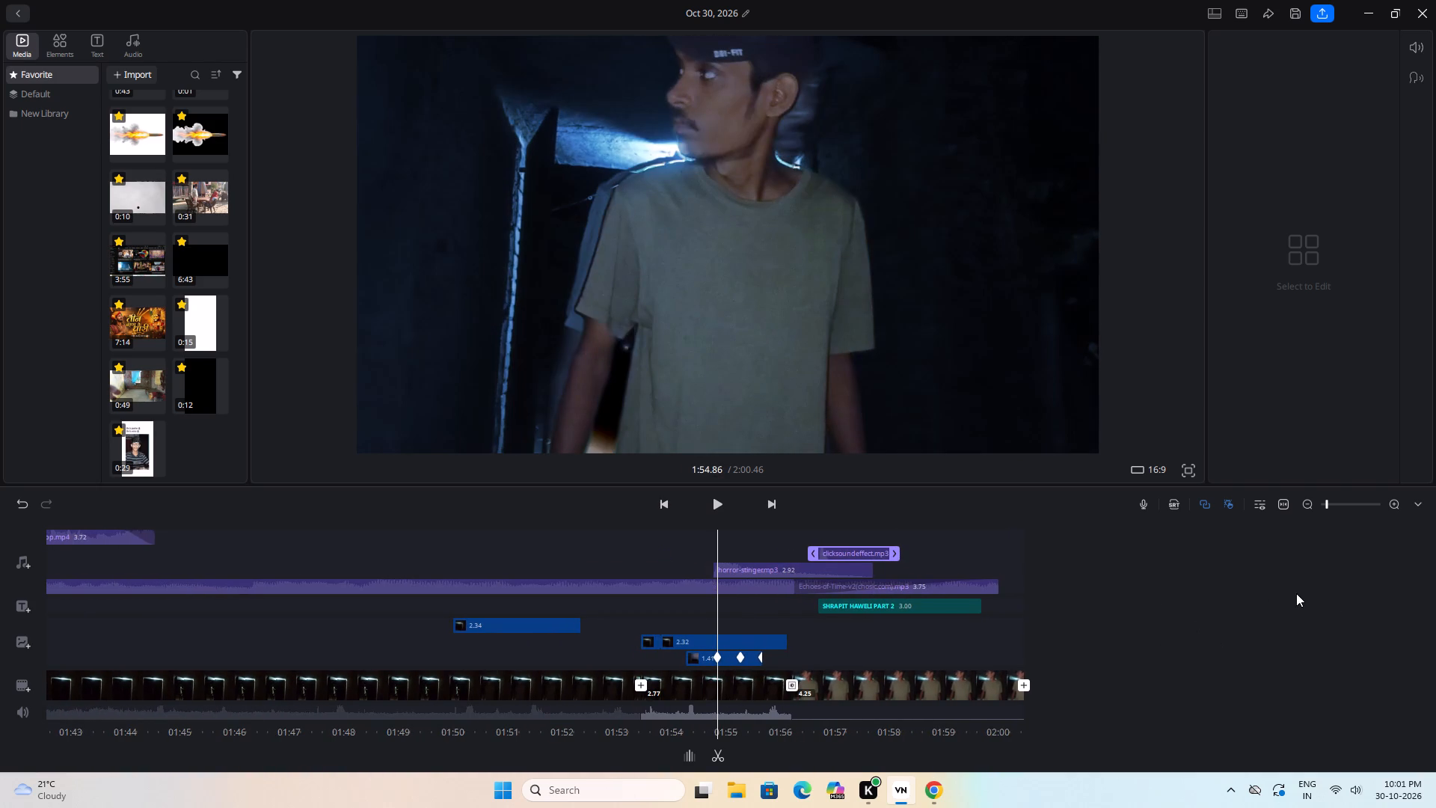
pyautogui.moveTo(1296, 593); pyautogui.dragTo(1234, 617)
pyautogui.press('space')
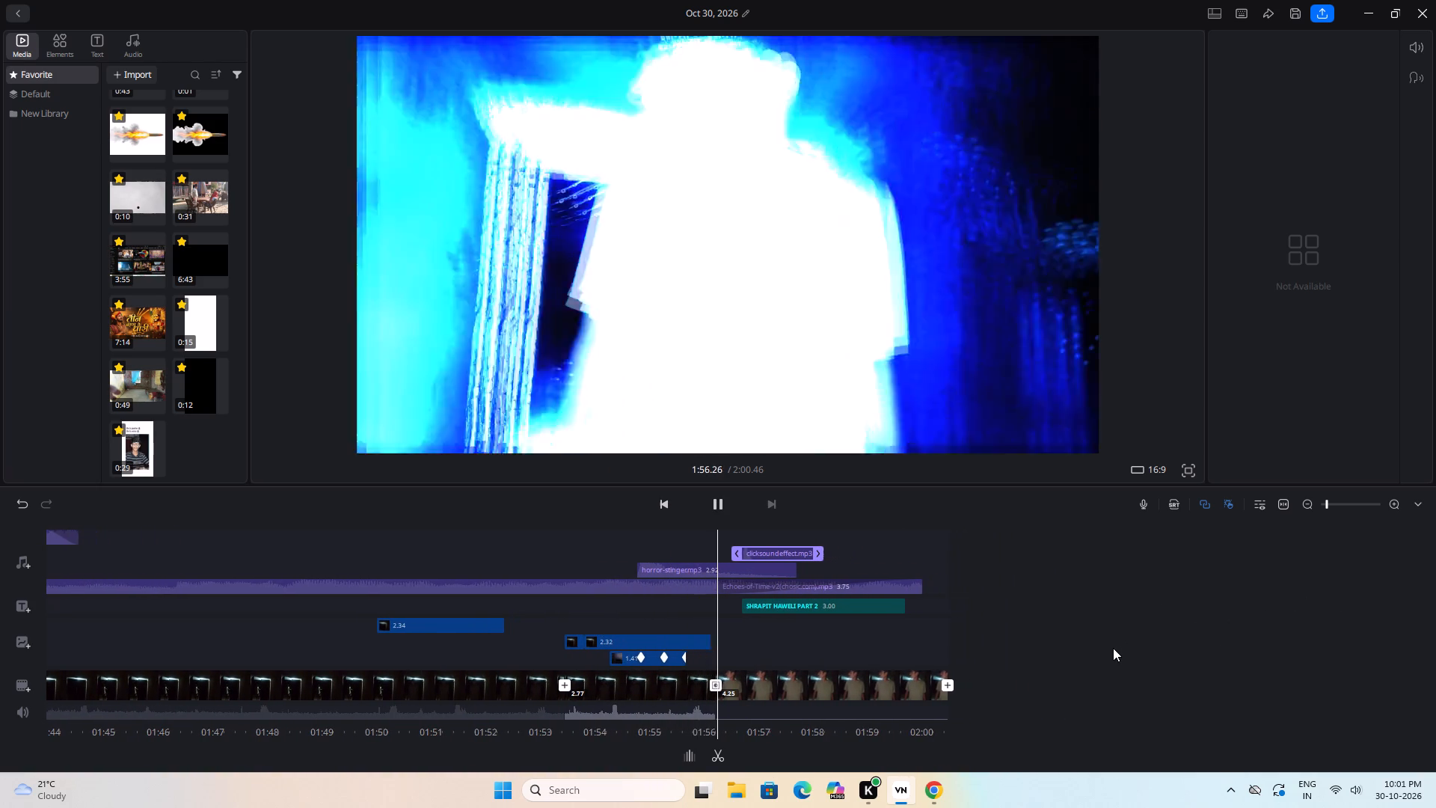
pyautogui.press('space')
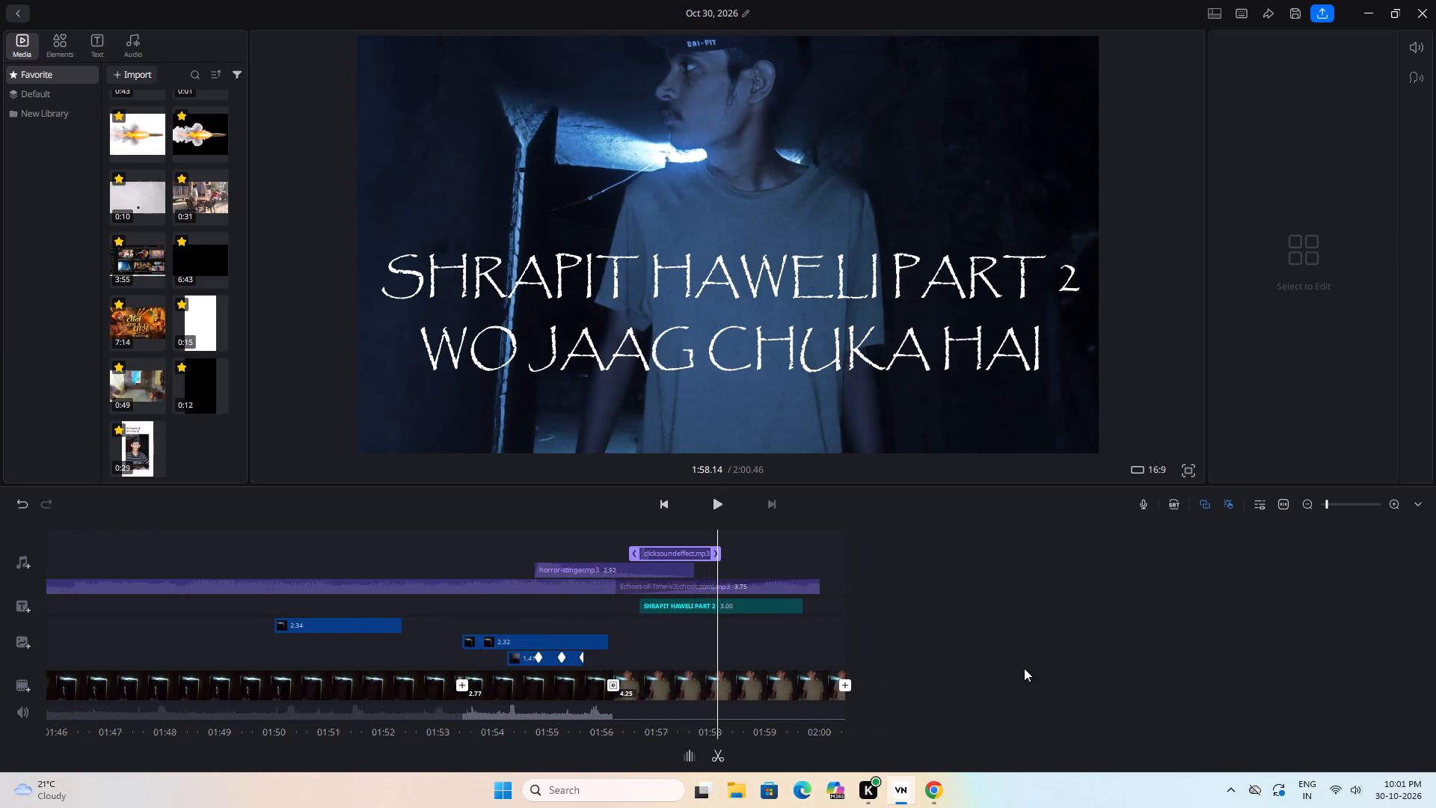
pyautogui.moveTo(975, 670); pyautogui.dragTo(1081, 675)
pyautogui.press('space')
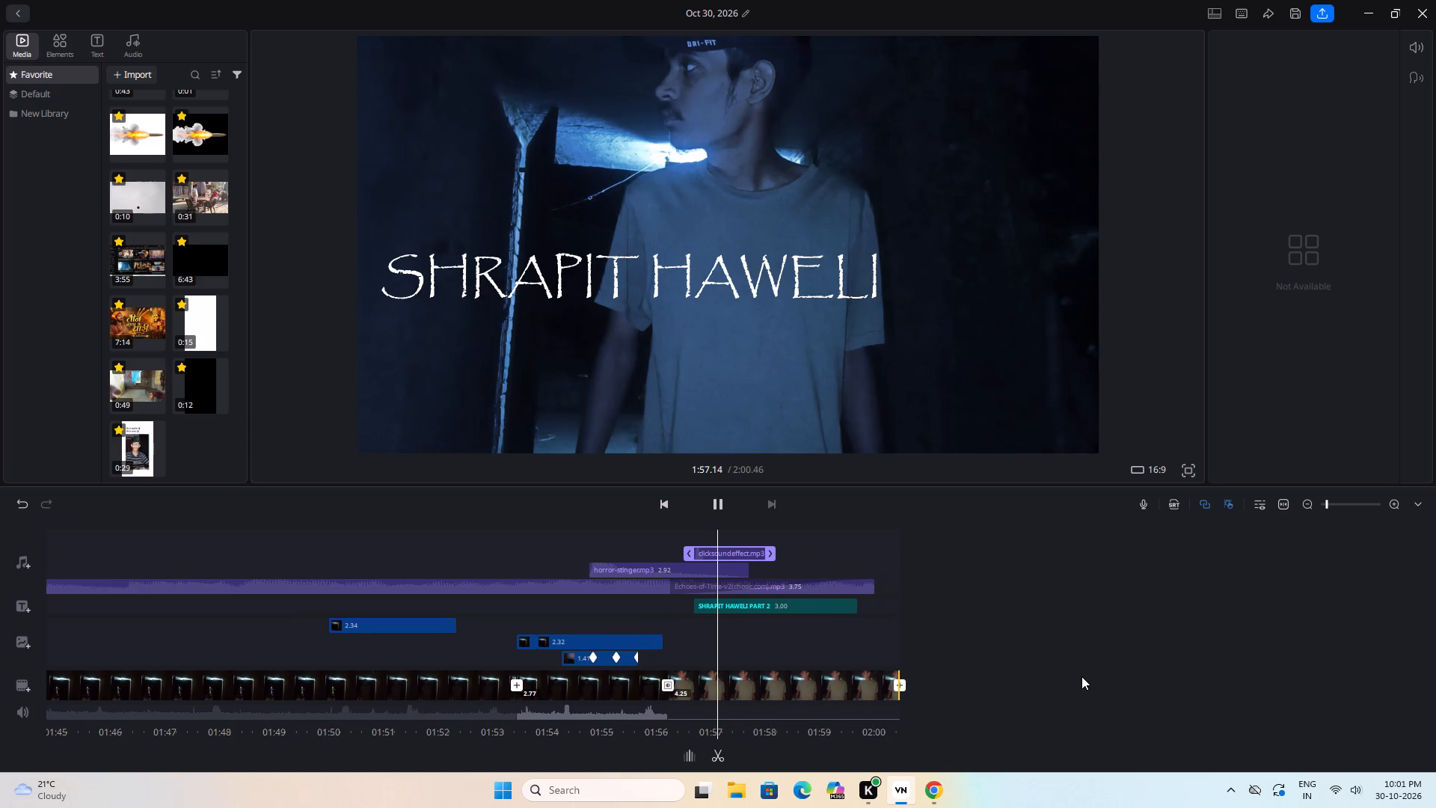
pyautogui.press('space')
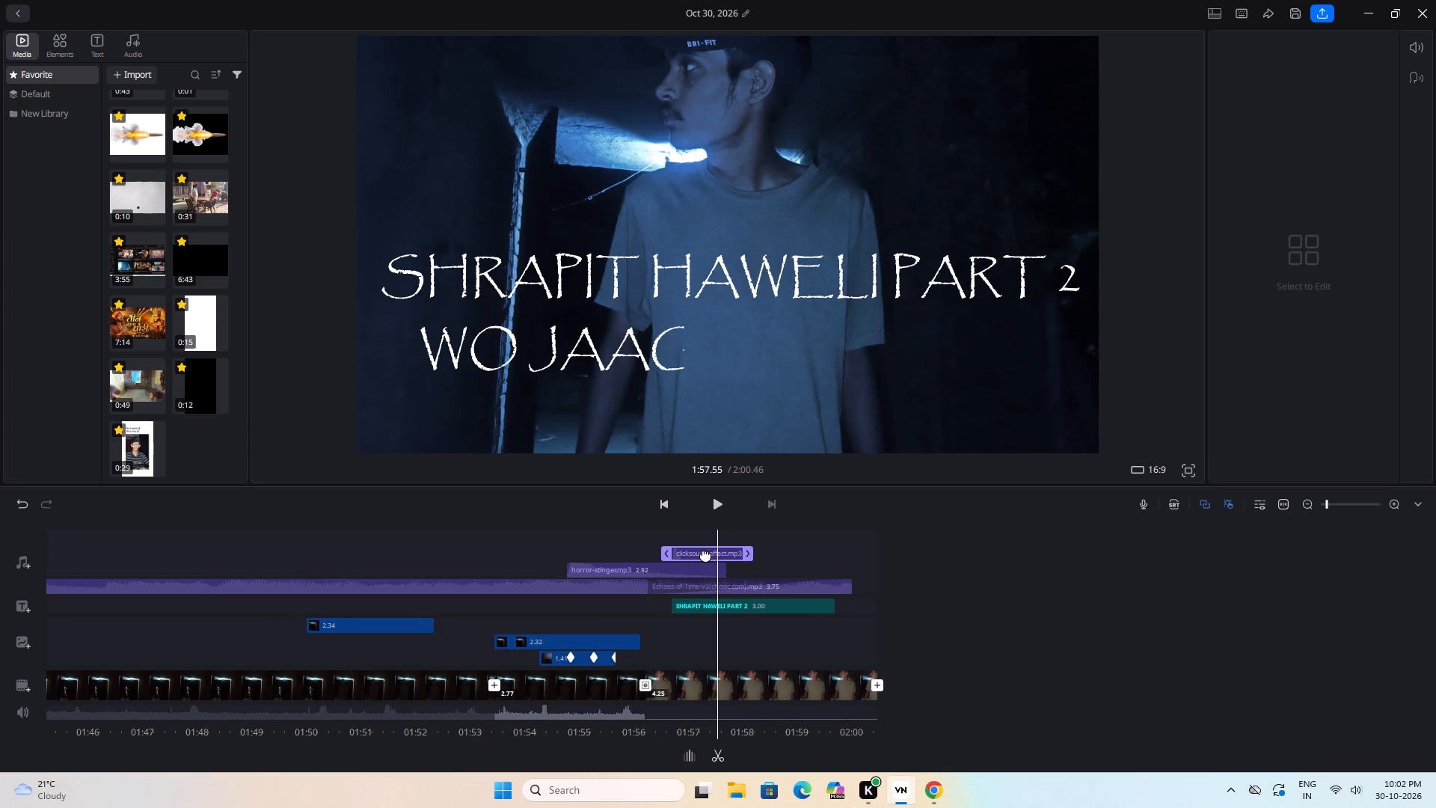
# Delete the duplicated click sound effect above the title text near 1:57.
pyautogui.click(705, 554)
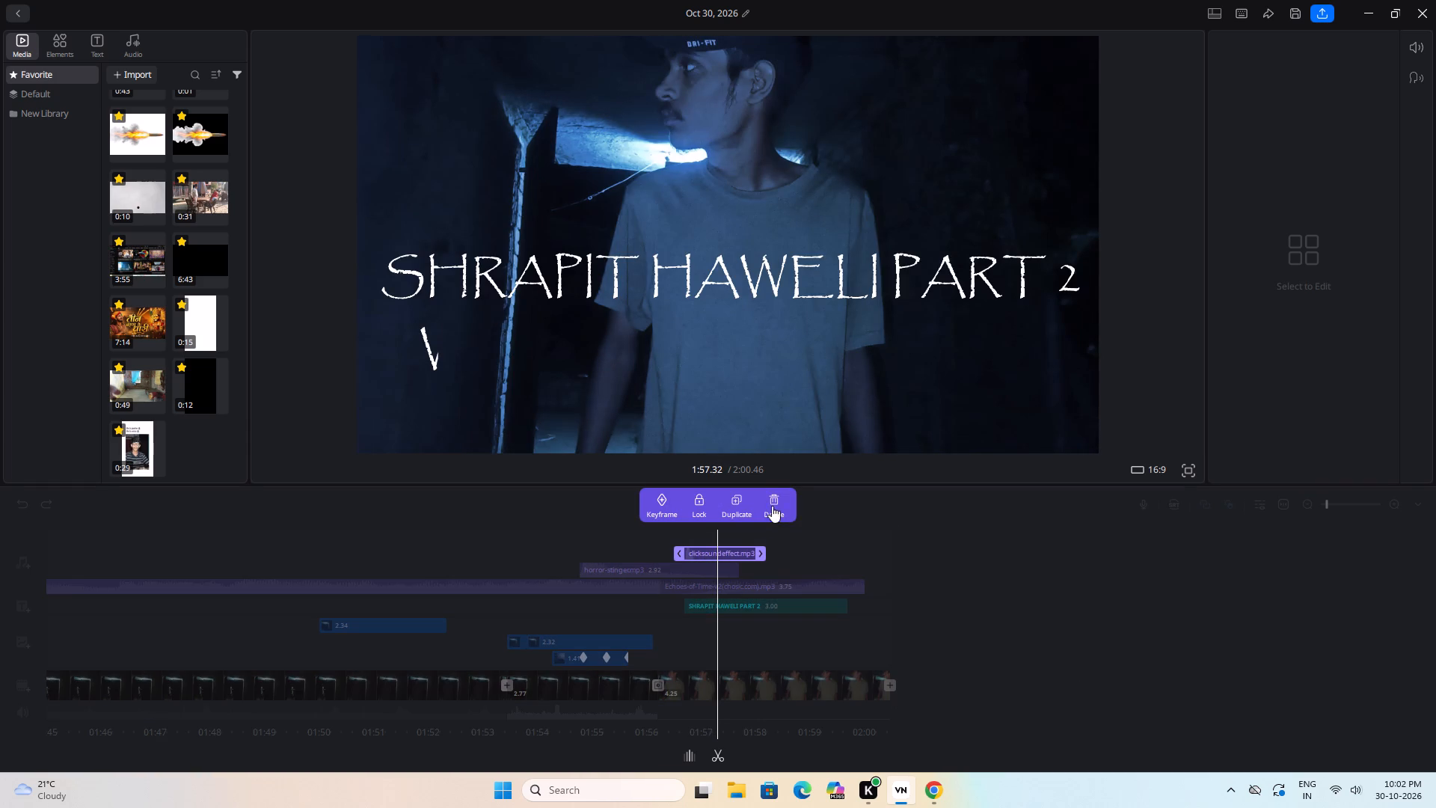
pyautogui.click(778, 498)
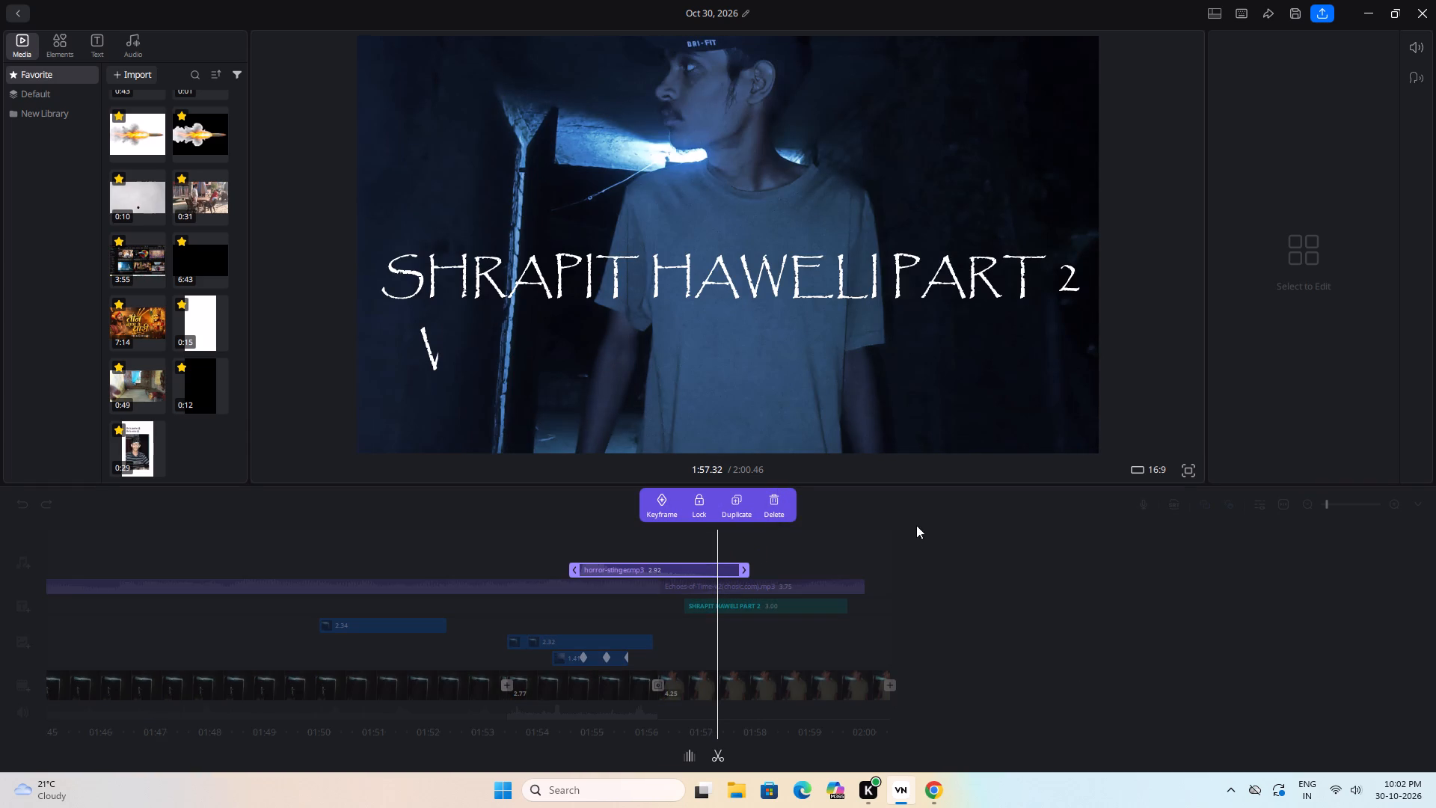
# Duplicate the keyboard-typing-sound-effect.mp3 audio clip that starts at about 0:15 on the timeline.
pyautogui.moveTo(953, 578); pyautogui.dragTo(1399, 602)
pyautogui.click(1165, 601)
pyautogui.moveTo(1040, 619); pyautogui.dragTo(1434, 616)
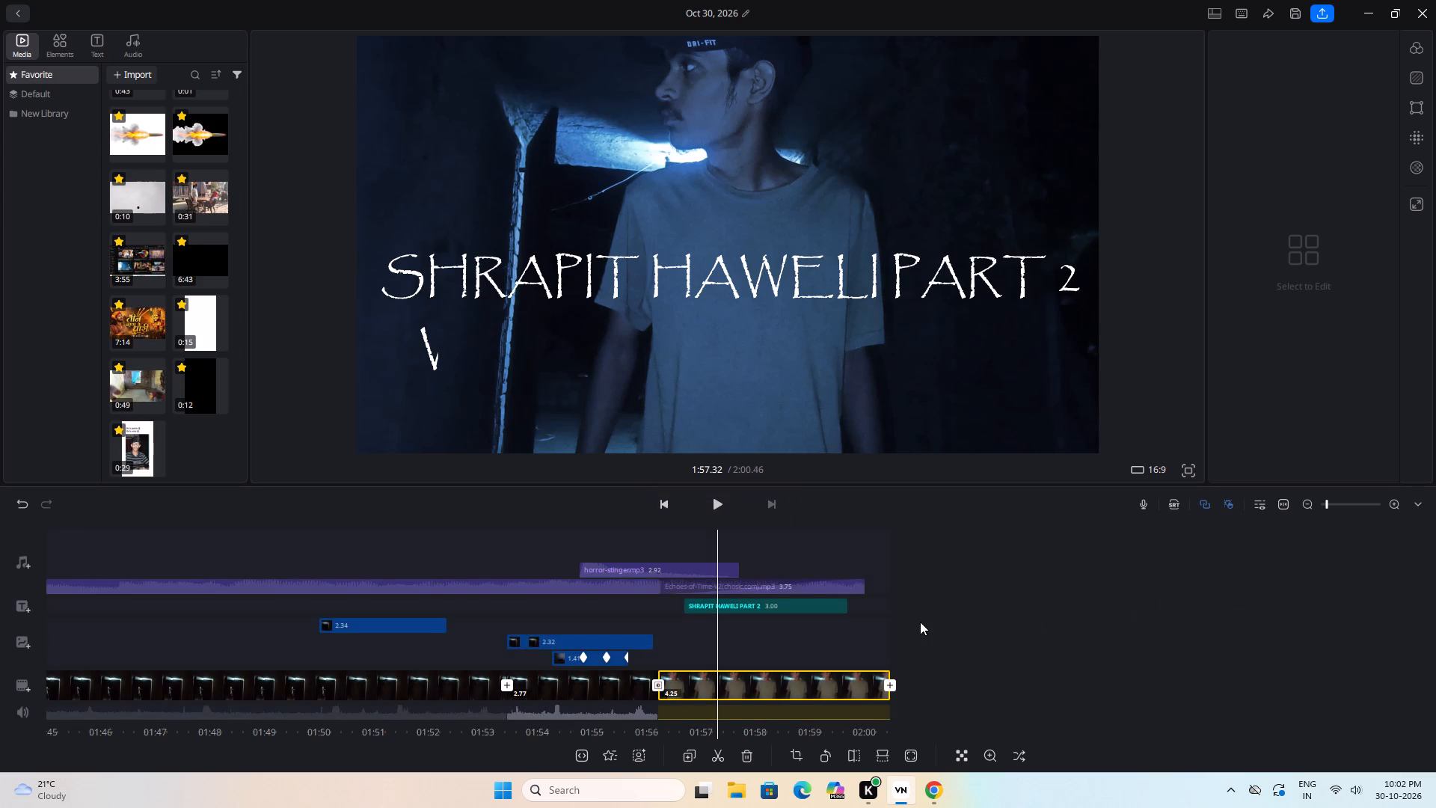
pyautogui.moveTo(752, 617); pyautogui.dragTo(1202, 599)
pyautogui.moveTo(688, 600); pyautogui.dragTo(1179, 601)
pyautogui.moveTo(575, 600); pyautogui.dragTo(1116, 598)
pyautogui.moveTo(613, 593); pyautogui.dragTo(975, 590)
pyautogui.moveTo(461, 584); pyautogui.dragTo(880, 612)
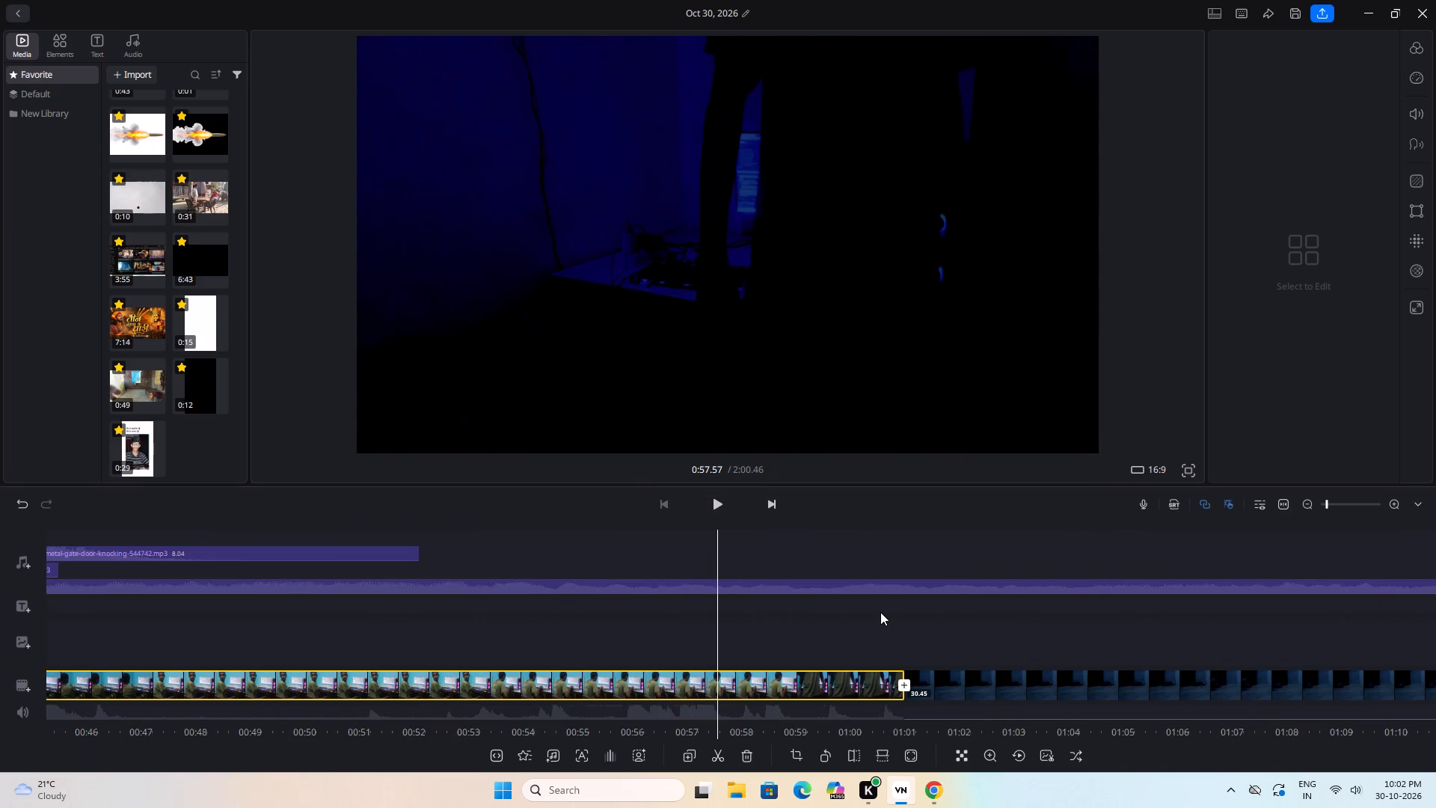
pyautogui.moveTo(880, 612); pyautogui.dragTo(791, 603)
pyautogui.moveTo(706, 610); pyautogui.dragTo(993, 612)
pyautogui.moveTo(694, 621); pyautogui.dragTo(947, 628)
pyautogui.moveTo(628, 627); pyautogui.dragTo(969, 622)
pyautogui.moveTo(586, 617); pyautogui.dragTo(872, 616)
pyautogui.moveTo(528, 613); pyautogui.dragTo(811, 609)
pyautogui.moveTo(617, 618); pyautogui.dragTo(884, 613)
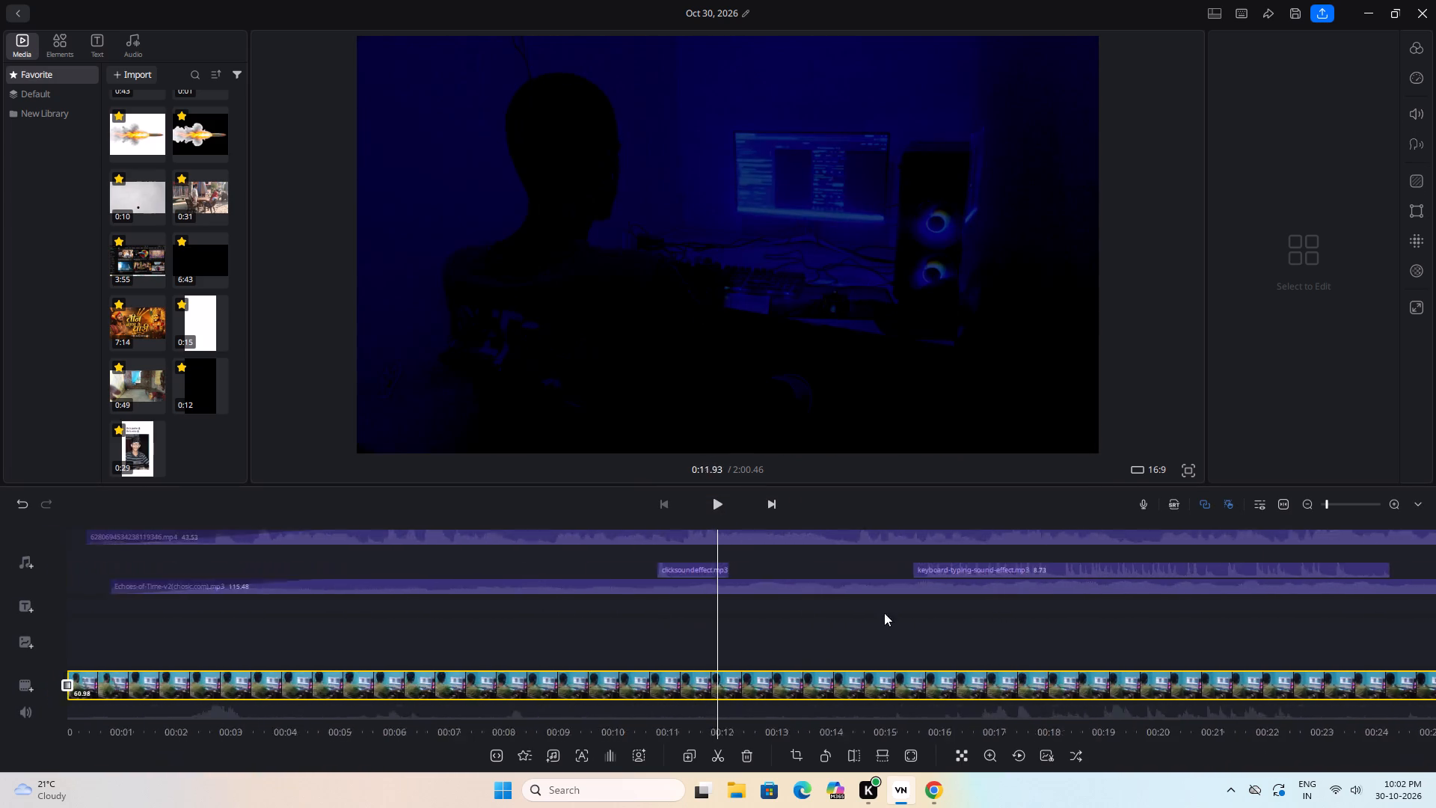
pyautogui.moveTo(884, 613); pyautogui.dragTo(892, 613)
pyautogui.moveTo(733, 624); pyautogui.dragTo(591, 634)
pyautogui.moveTo(984, 649); pyautogui.dragTo(761, 656)
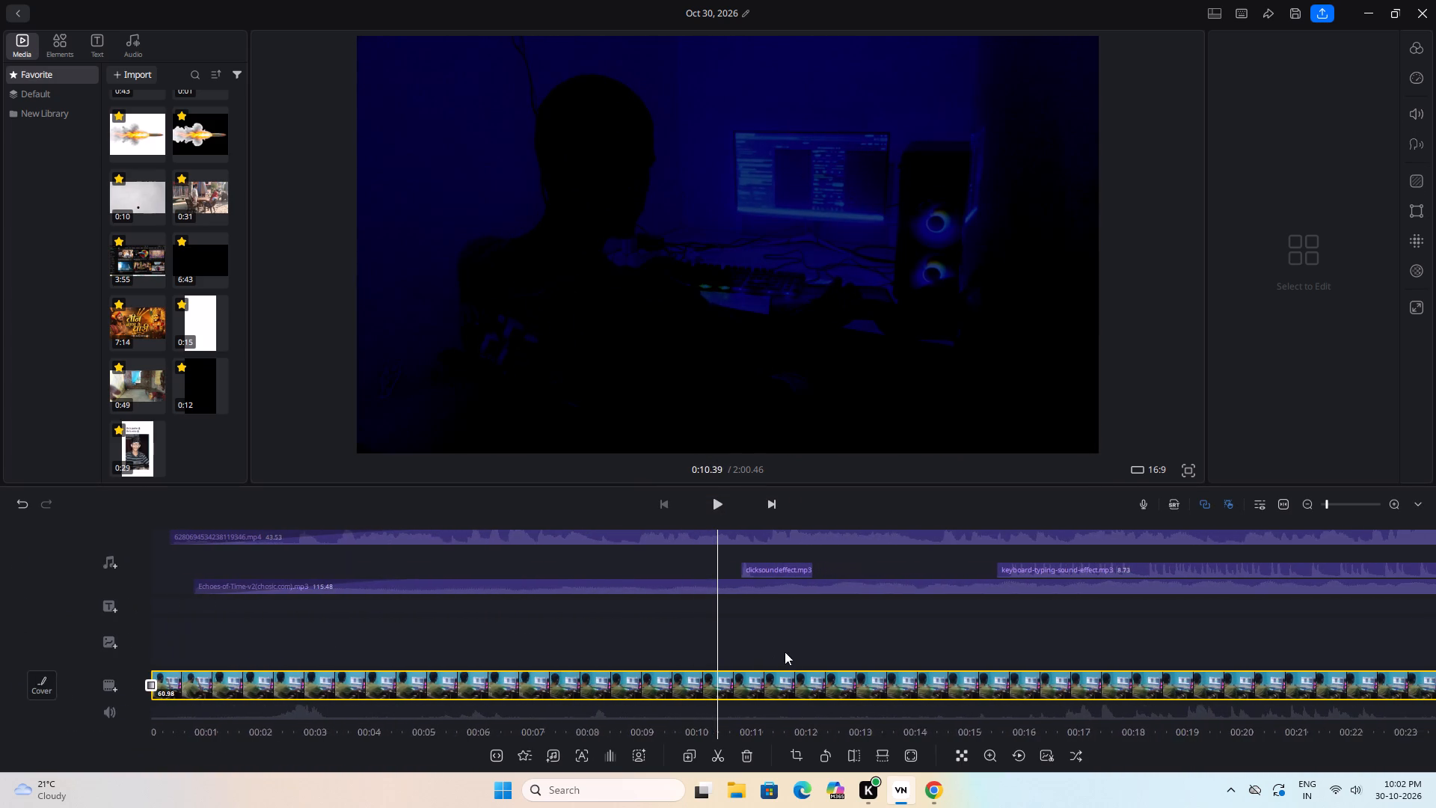
pyautogui.click(1085, 569)
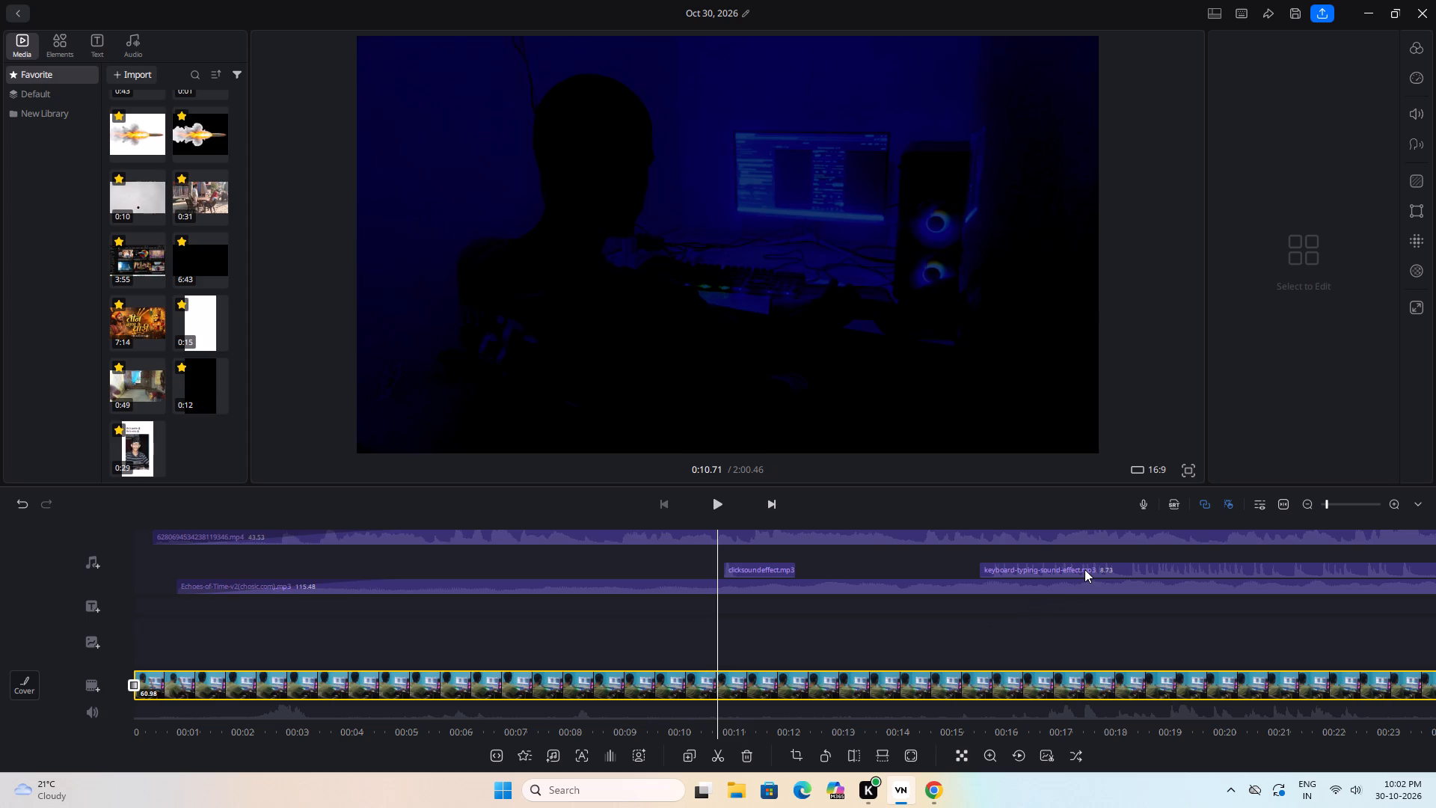
pyautogui.click(731, 498)
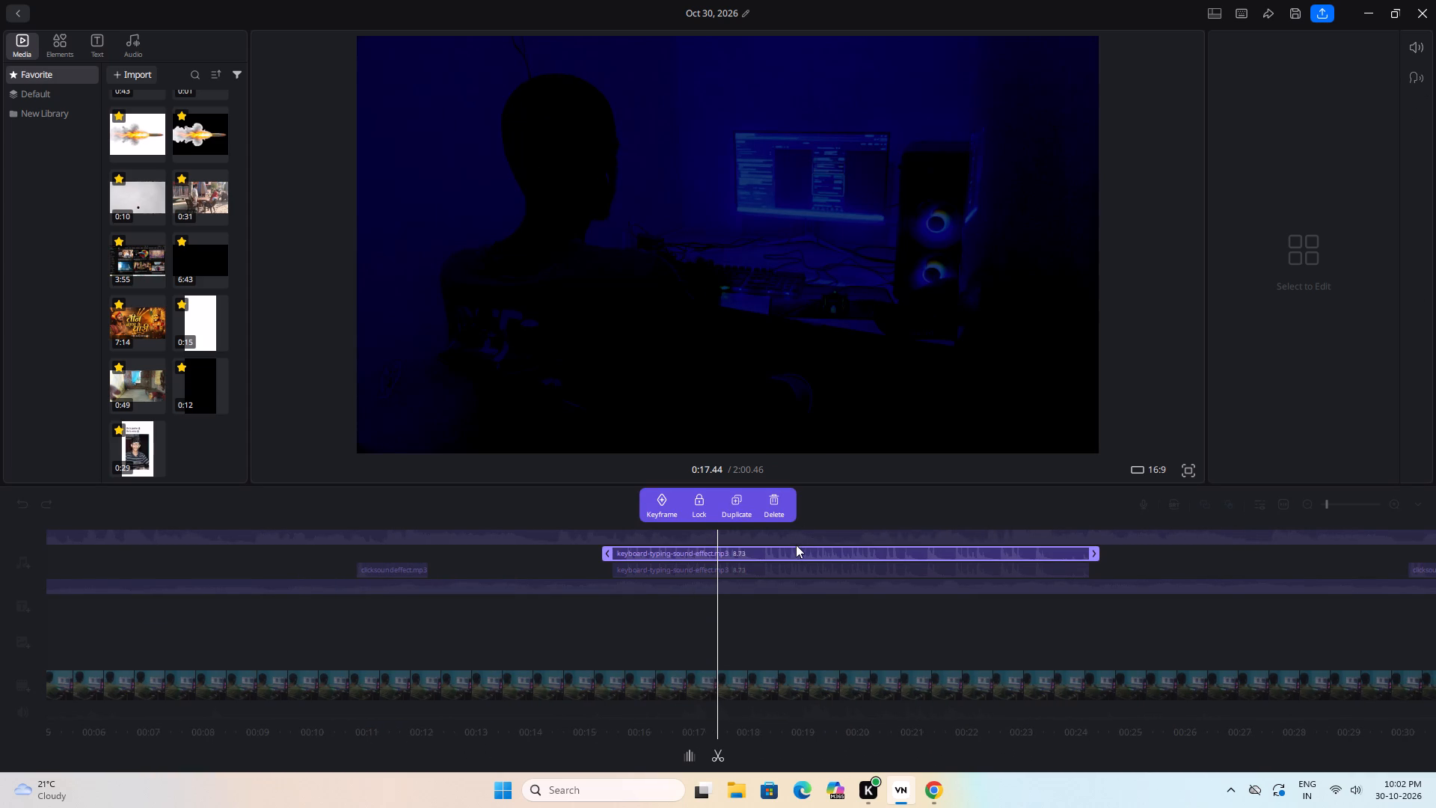
# Move the duplicated keyboard-typing sound clip to about 1:56.6, lining it up with the start of the title text clip.
pyautogui.moveTo(796, 547); pyautogui.dragTo(1435, 550)
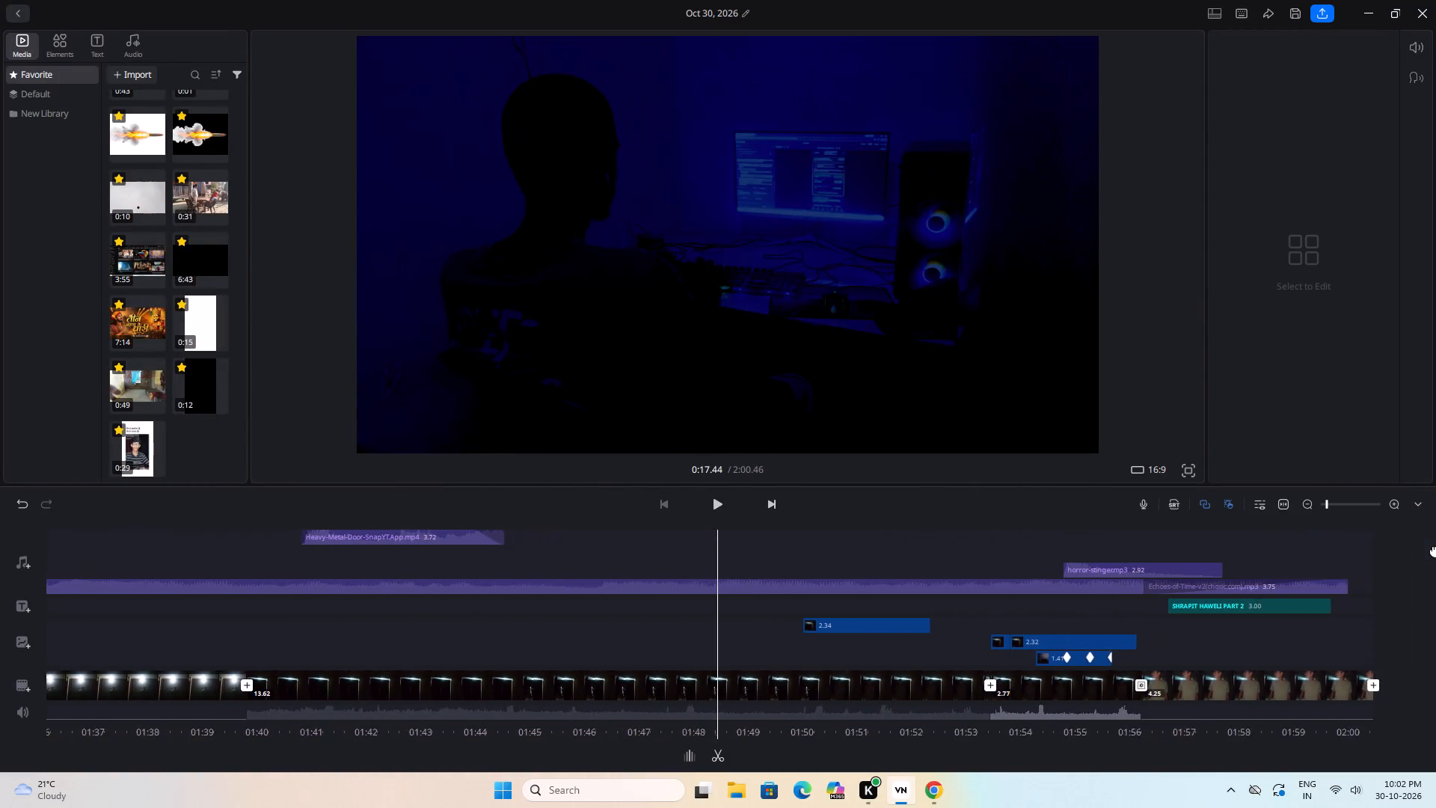
pyautogui.moveTo(1435, 550); pyautogui.dragTo(1209, 544)
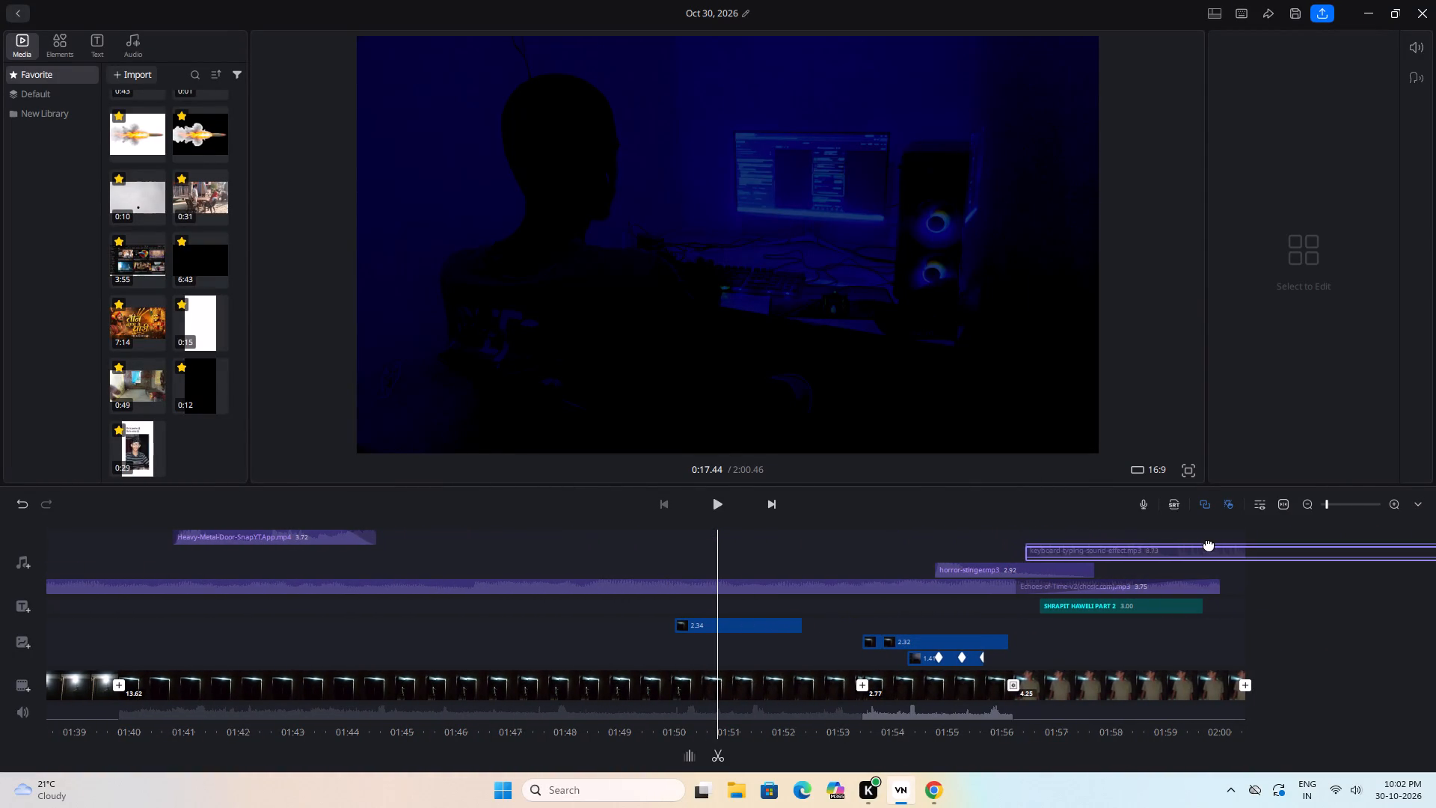
pyautogui.moveTo(1209, 544); pyautogui.dragTo(1215, 544)
pyautogui.moveTo(1215, 544); pyautogui.dragTo(1217, 544)
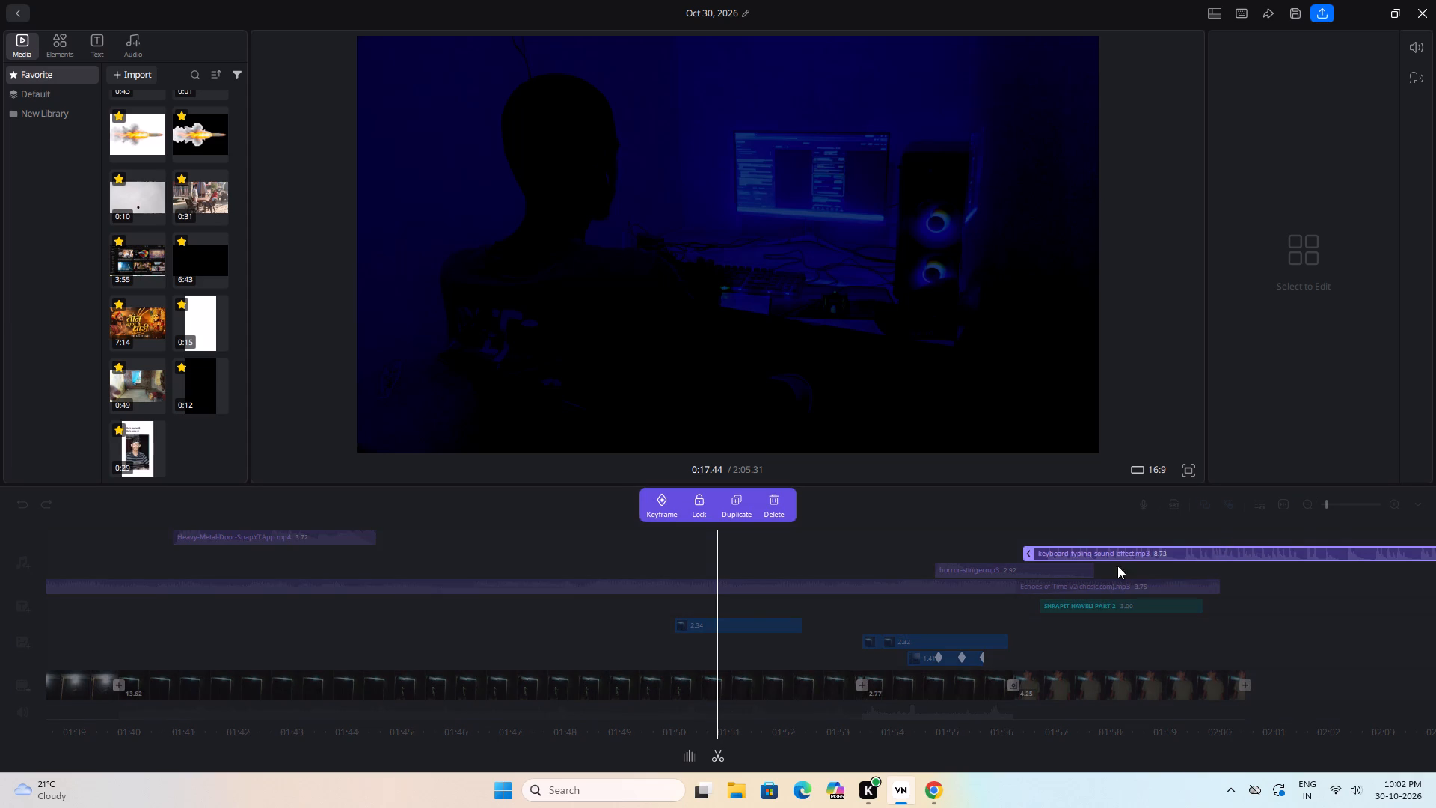
pyautogui.click(945, 513)
# Play the ending from about 1:55 to check the keyboard-typing sound against the title text animation.
pyautogui.moveTo(1390, 667); pyautogui.dragTo(1141, 673)
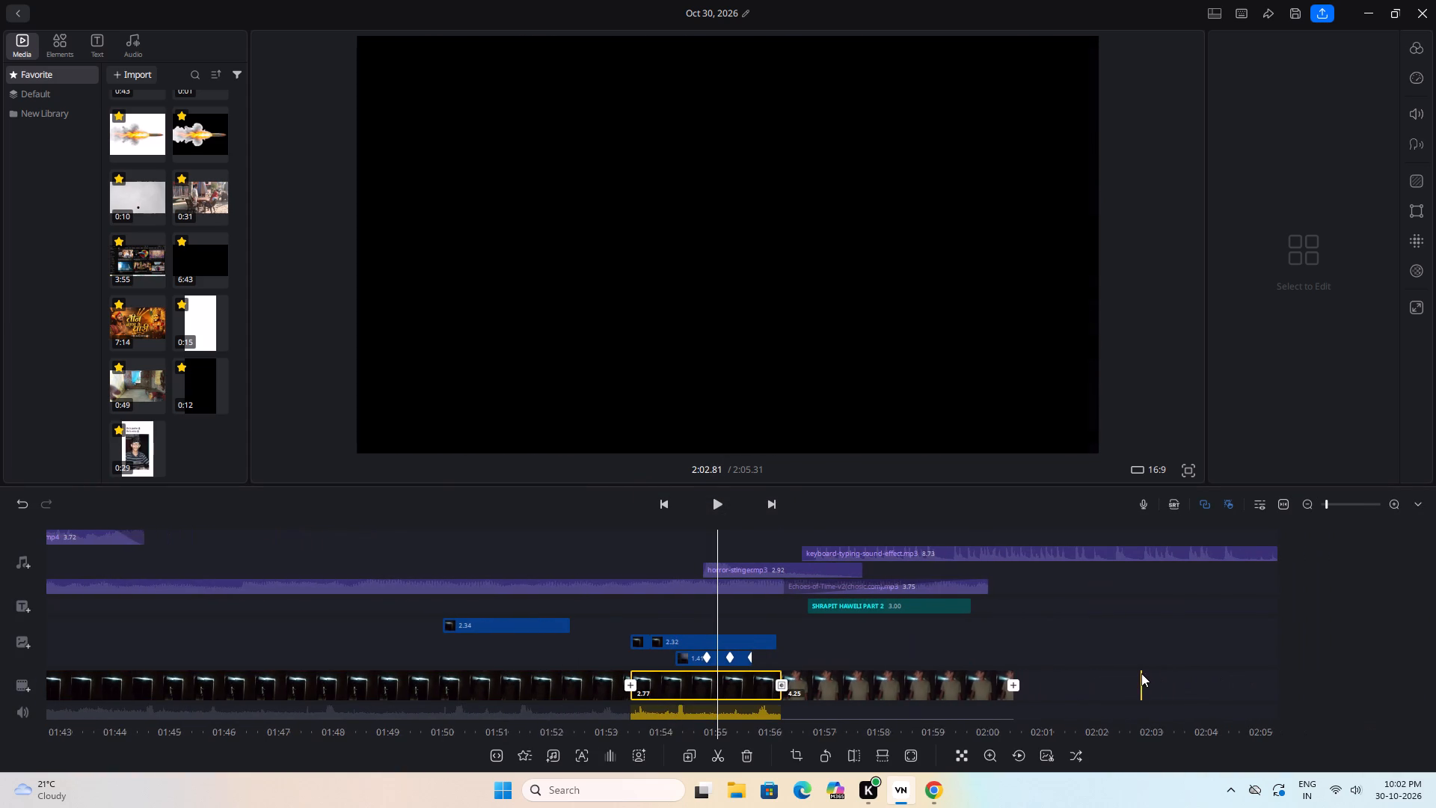
pyautogui.press('space')
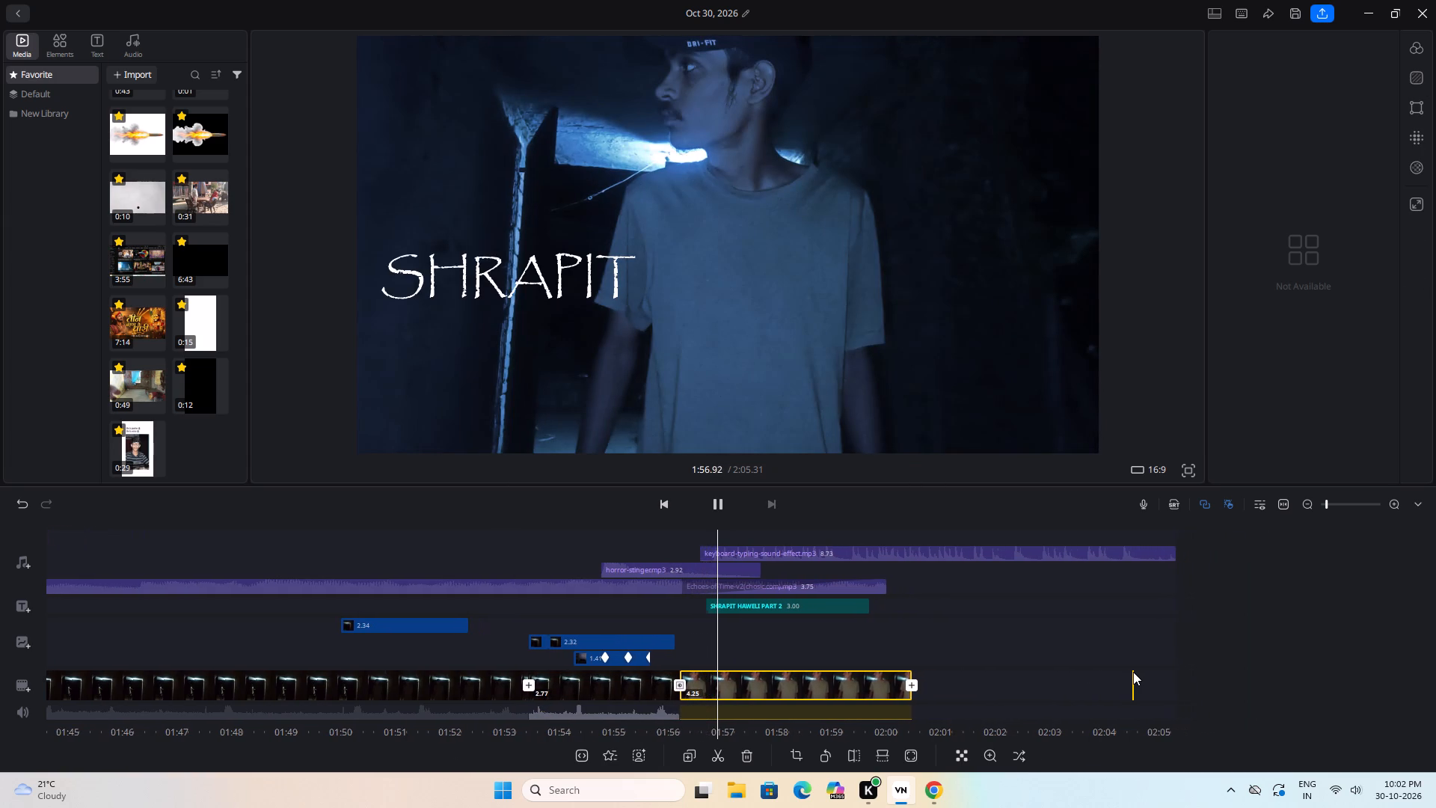
pyautogui.press('space')
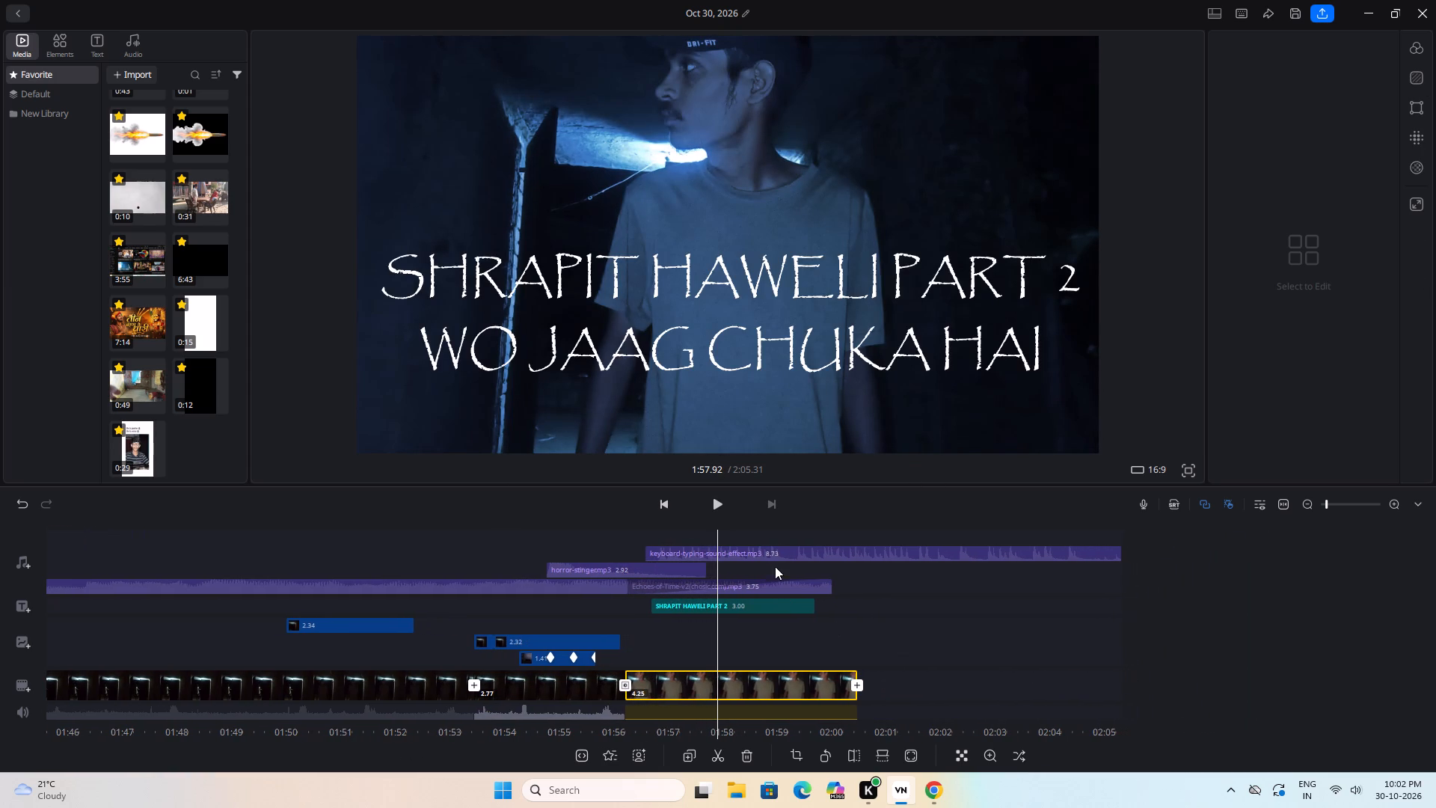
pyautogui.click(774, 553)
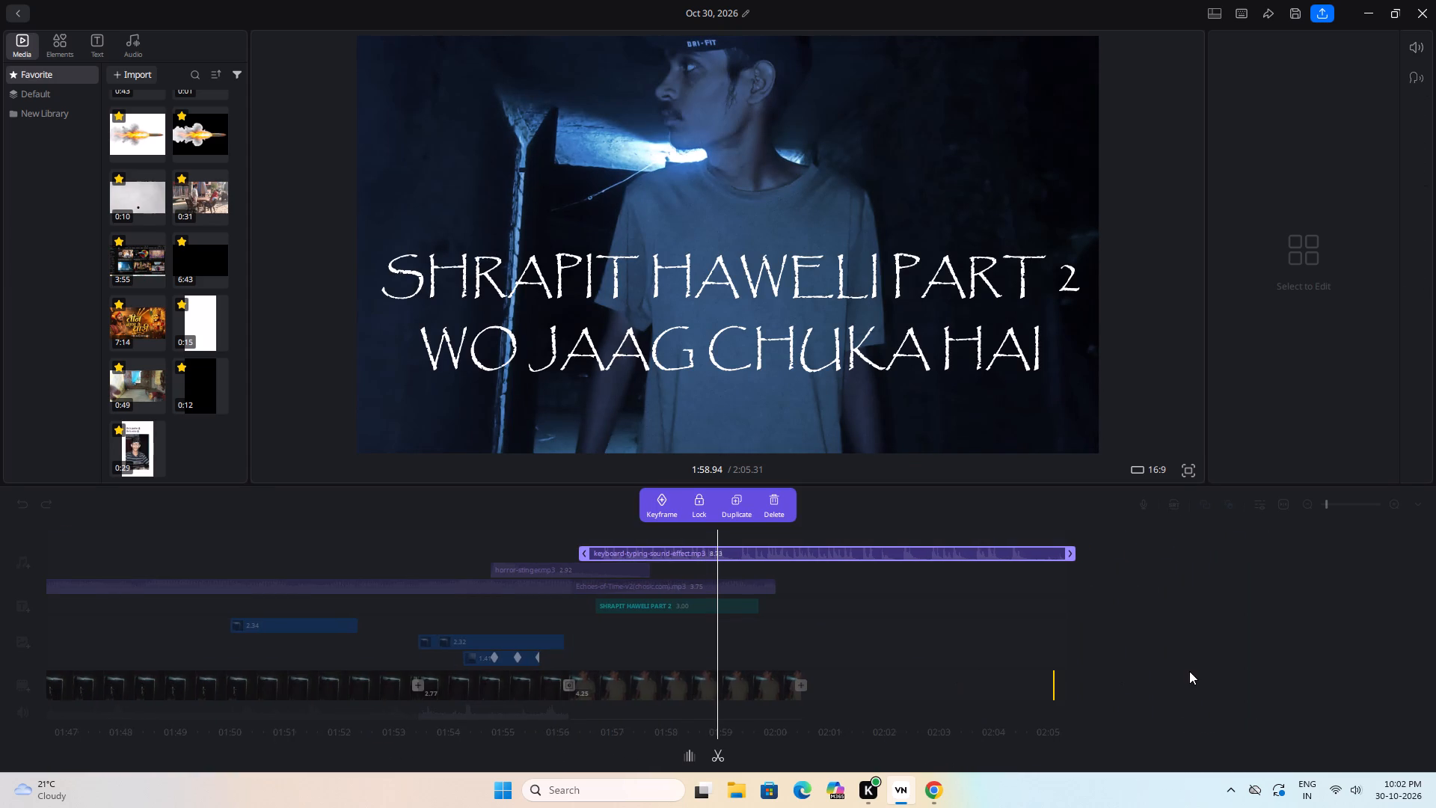
pyautogui.click(1270, 665)
pyautogui.moveTo(969, 661); pyautogui.dragTo(1071, 661)
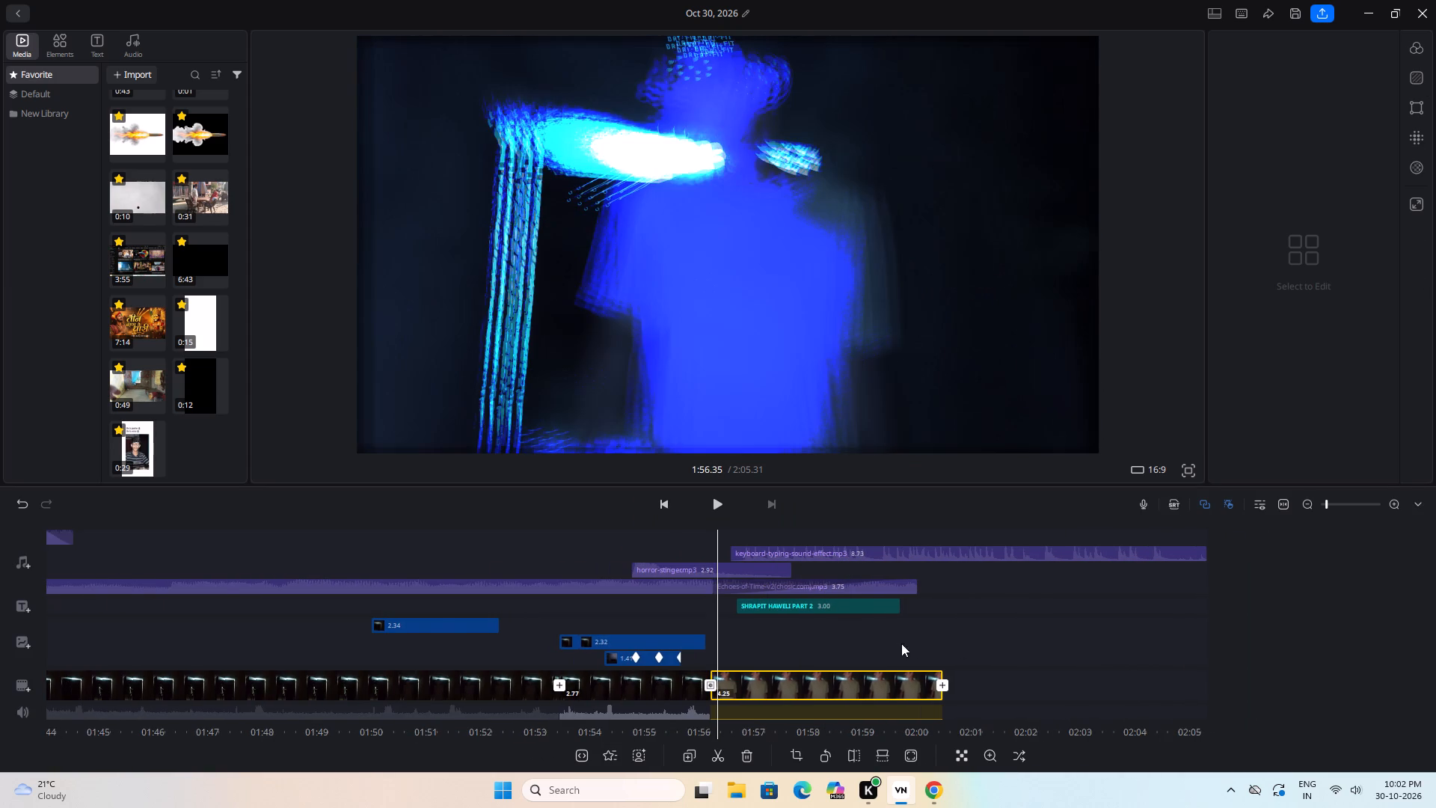
# Replay the ending from about 1:55 to check the timing of the typing sound against the title text animation.
pyautogui.click(920, 643)
pyautogui.moveTo(1257, 637); pyautogui.dragTo(1165, 643)
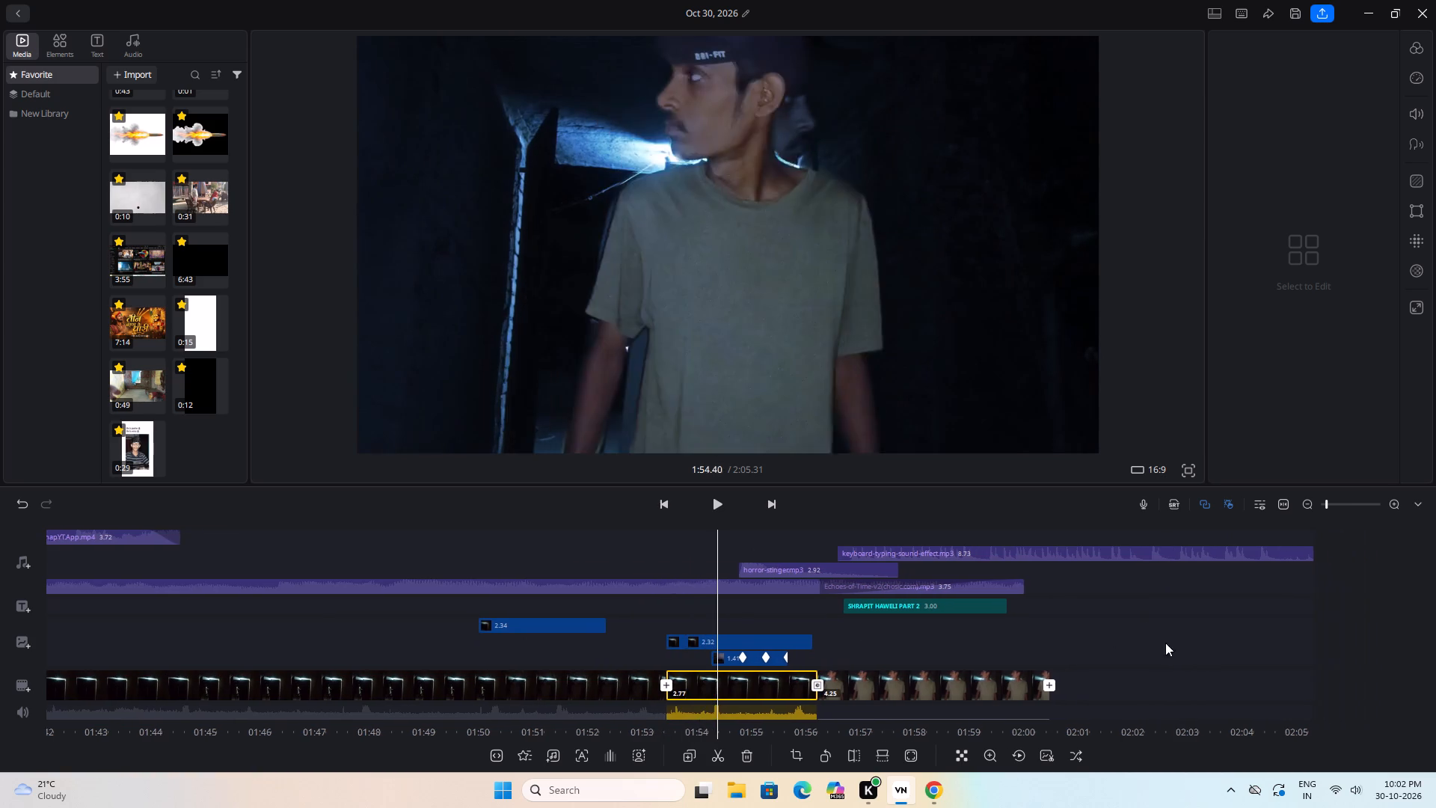
pyautogui.moveTo(1165, 643); pyautogui.dragTo(1092, 649)
pyautogui.press('space')
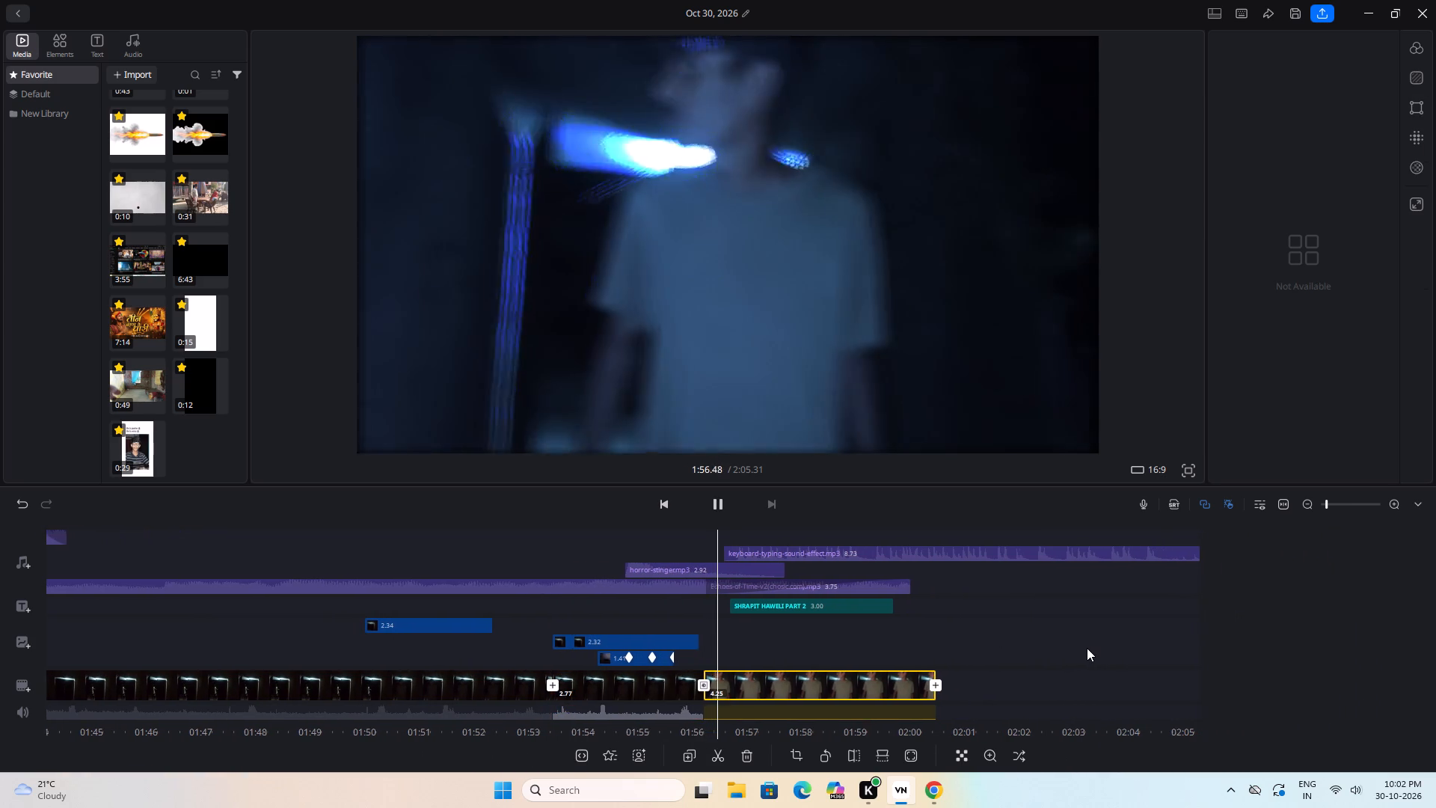
pyautogui.press('space')
pyautogui.press('space')
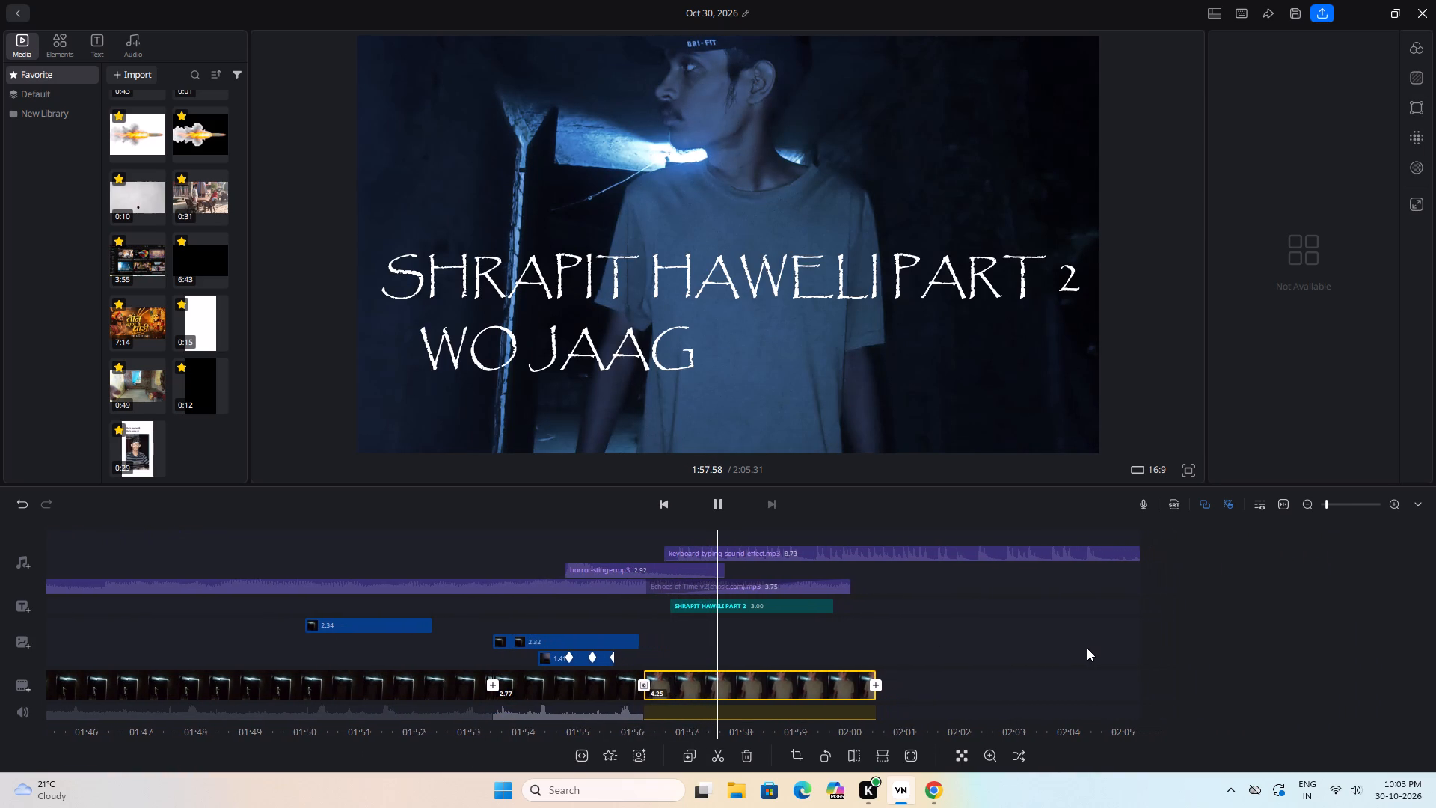
pyautogui.press('space')
# Shift the keyboard-typing sound clip slightly earlier so it starts at about 1:56.5, just ahead of the title text clip.
pyautogui.click(981, 551)
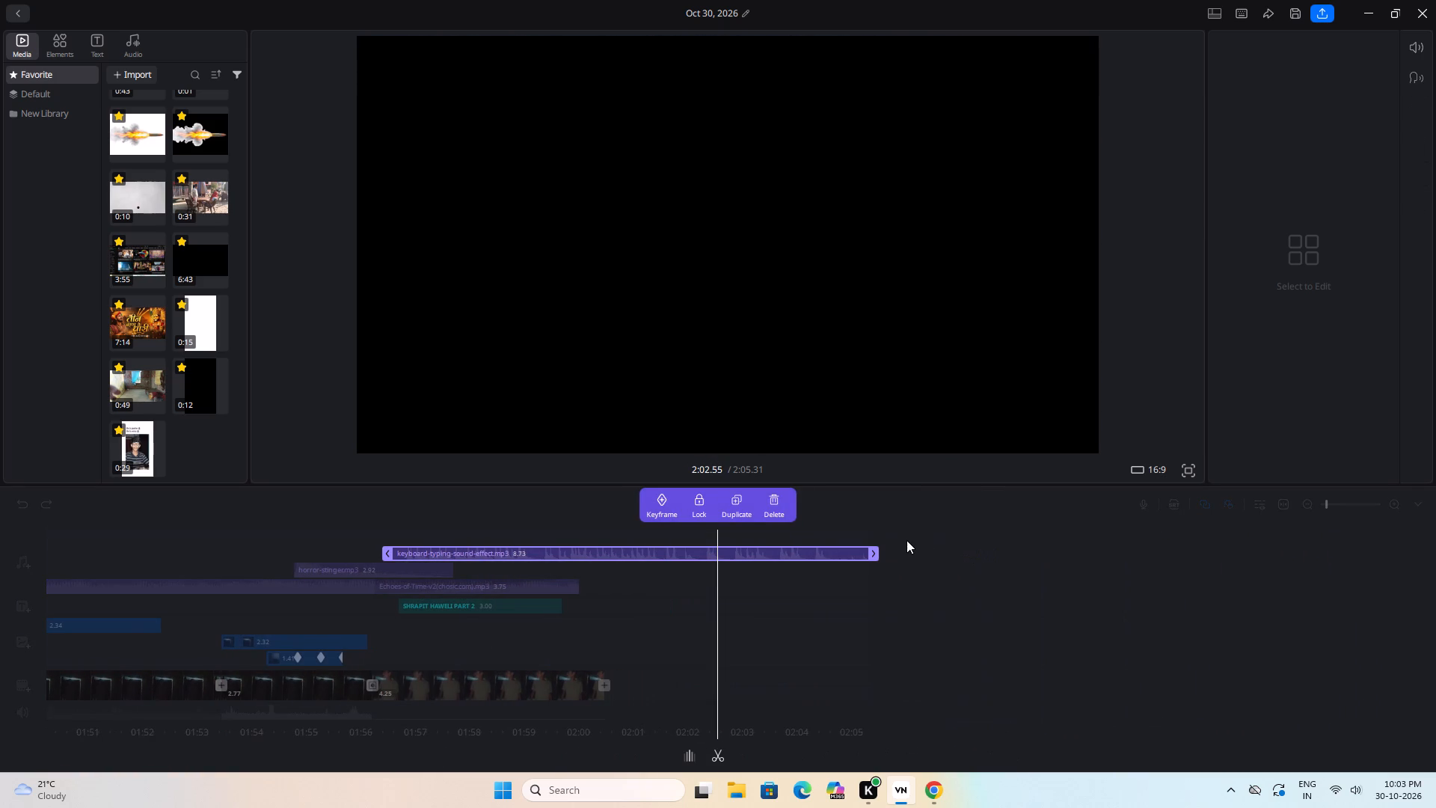
pyautogui.moveTo(605, 551); pyautogui.dragTo(599, 551)
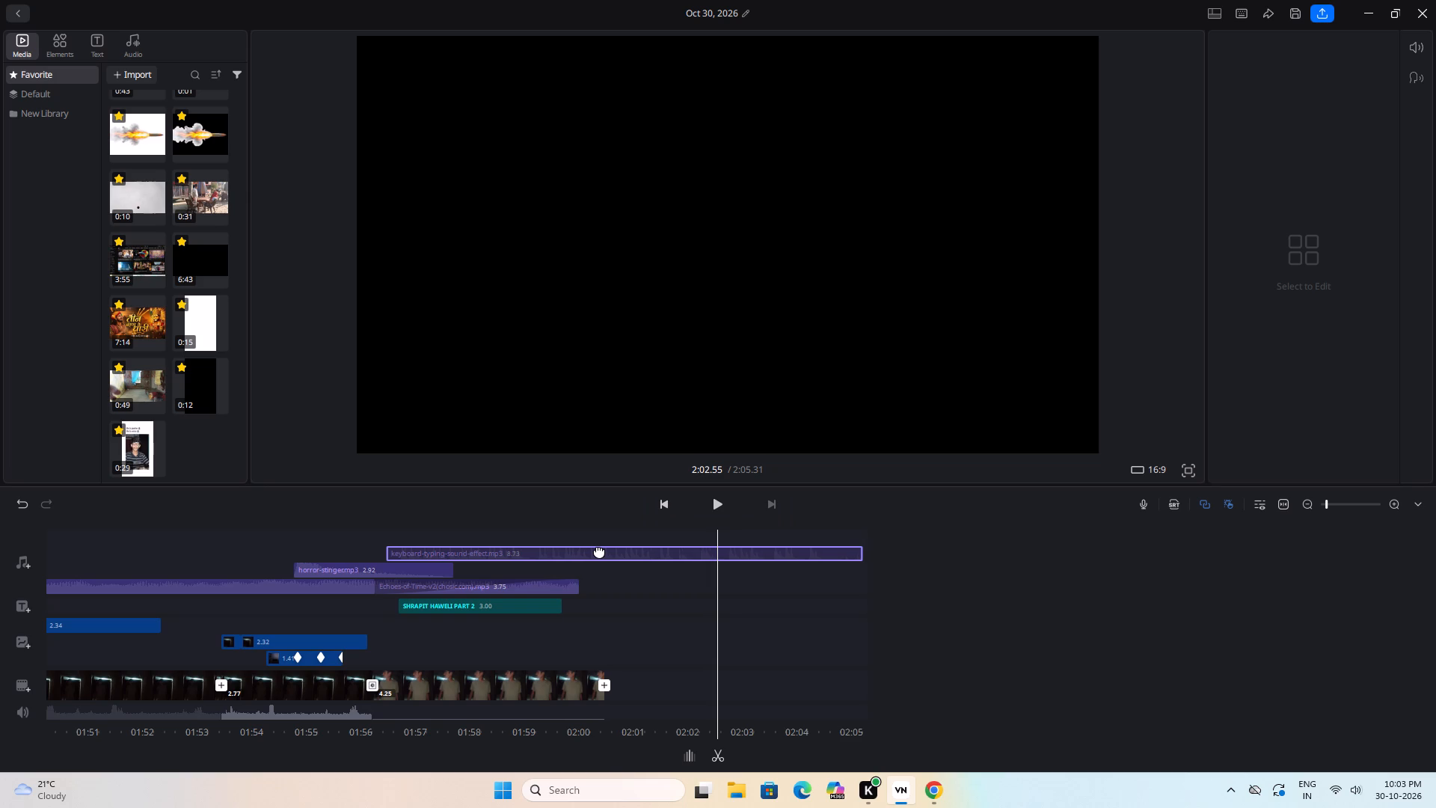
pyautogui.moveTo(599, 551); pyautogui.dragTo(598, 549)
# Play the ending again to check the shifted typing sound and find where the title finishes typing out.
pyautogui.click(1144, 648)
pyautogui.click(945, 661)
pyautogui.moveTo(939, 663); pyautogui.dragTo(1067, 671)
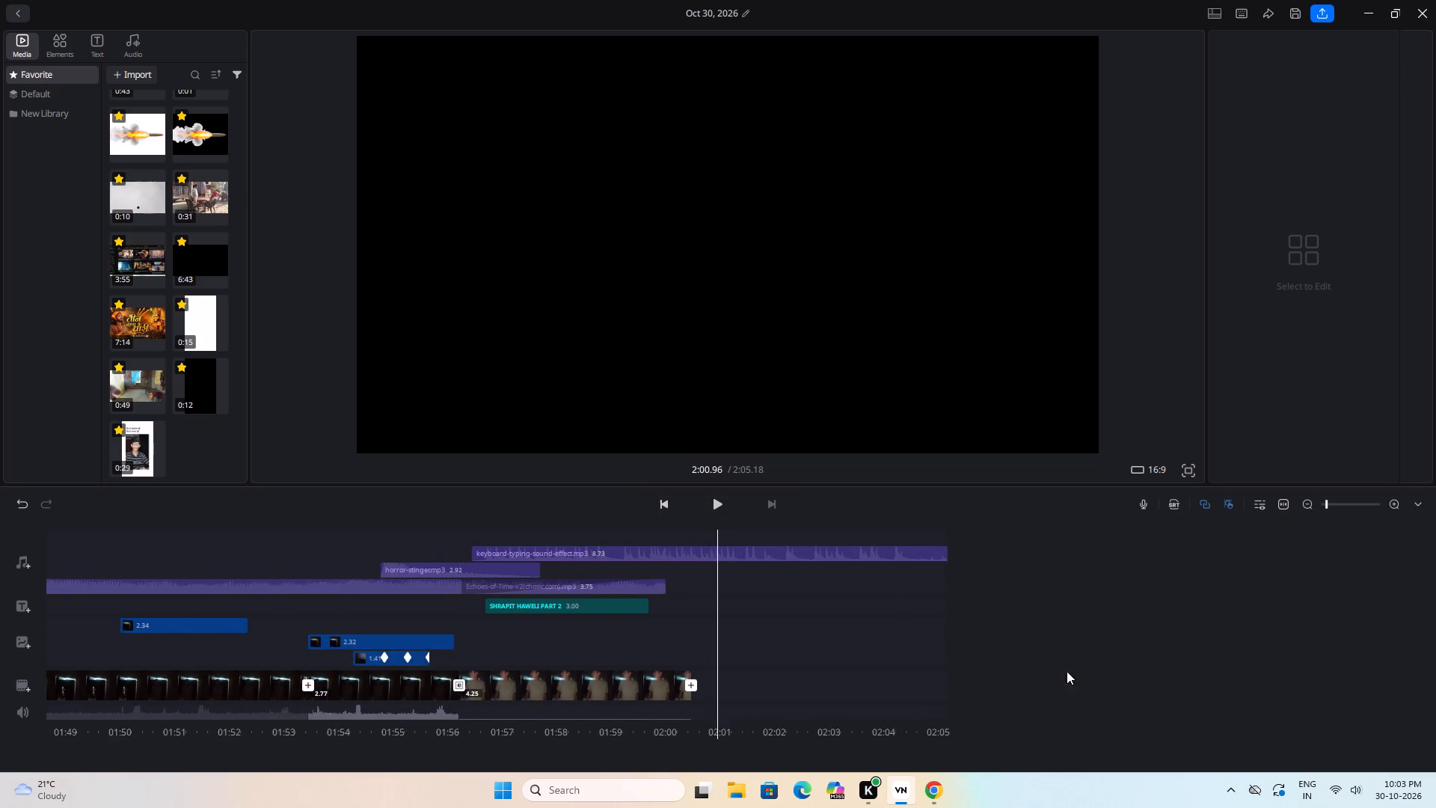
pyautogui.moveTo(1067, 671); pyautogui.dragTo(1334, 669)
pyautogui.press('space')
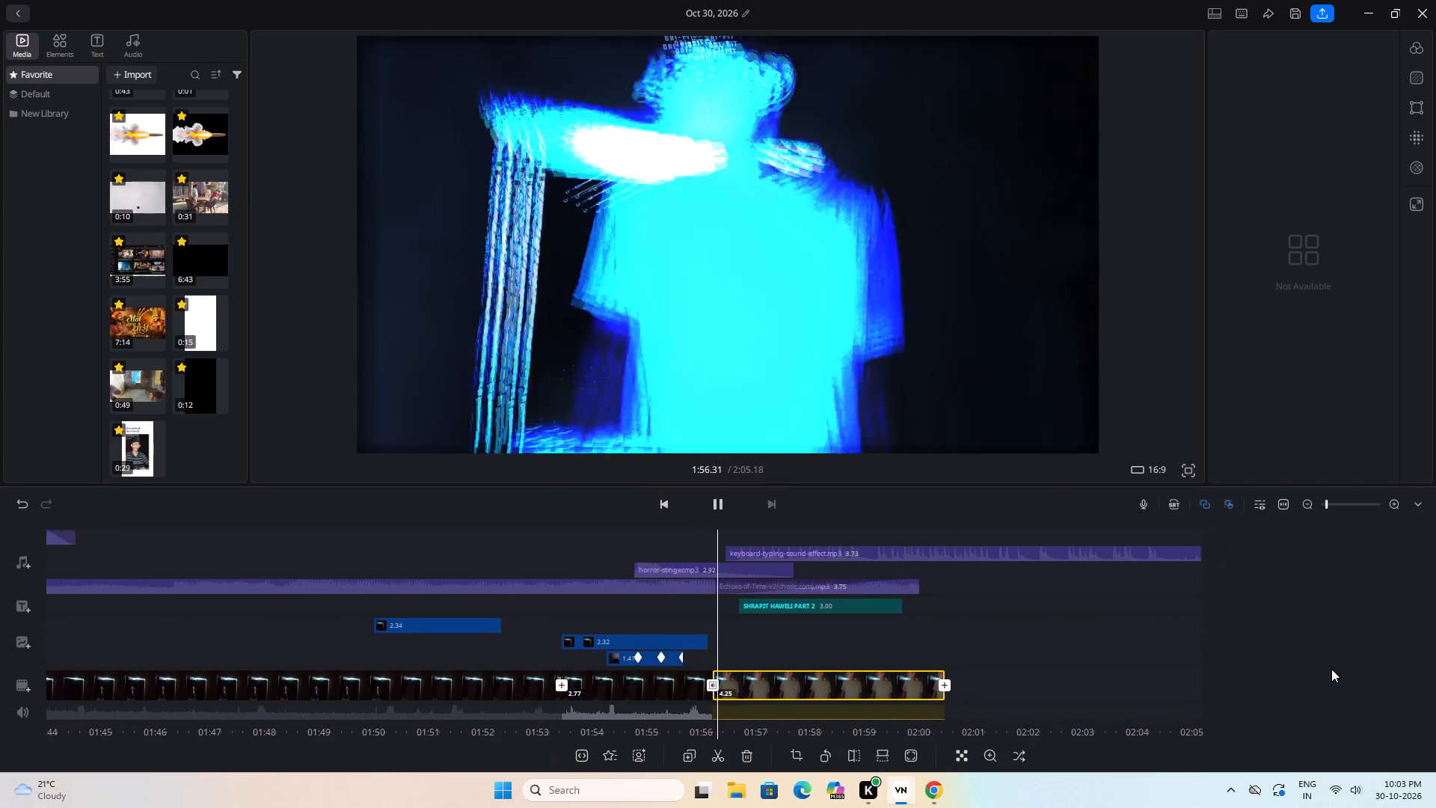
pyautogui.press('space')
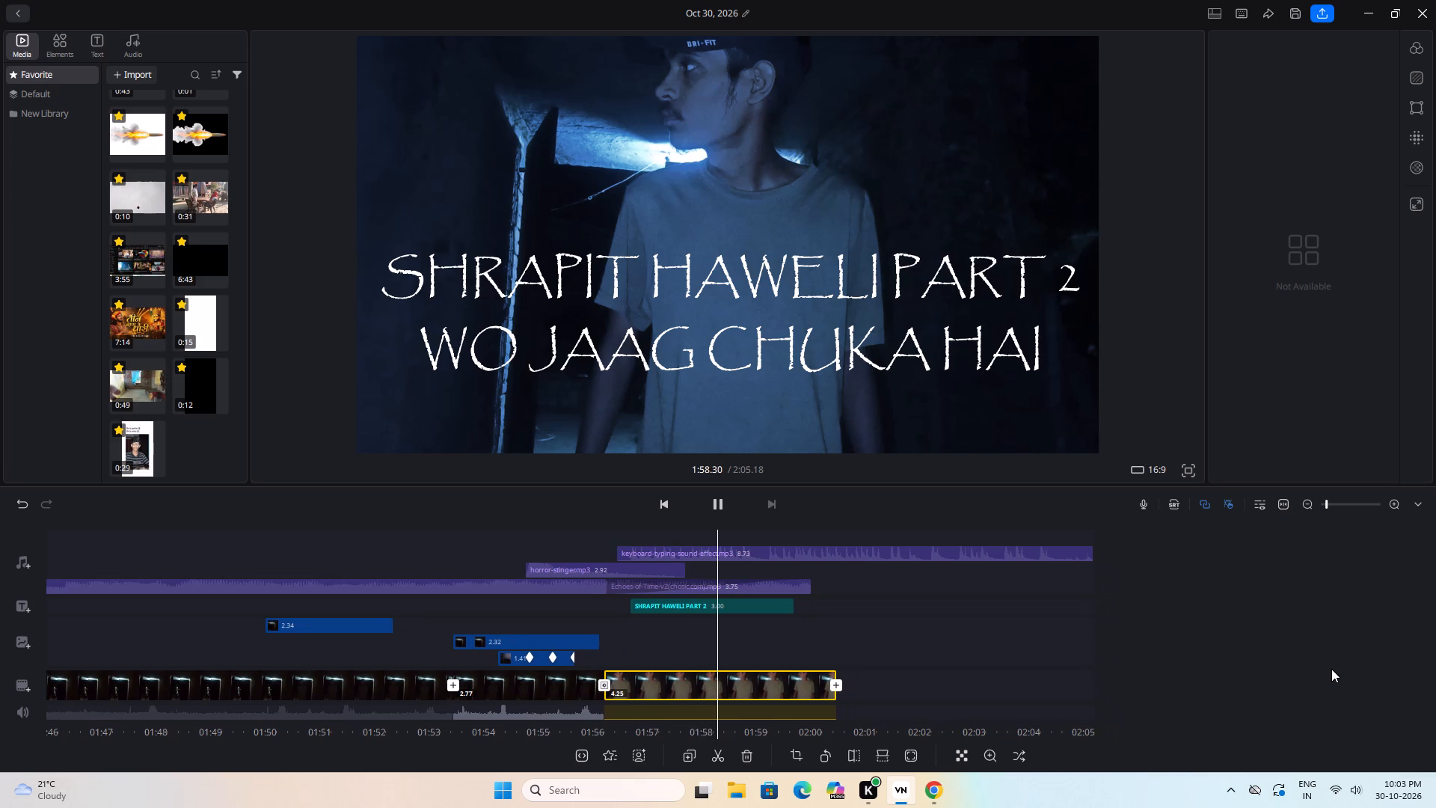
pyautogui.press('space')
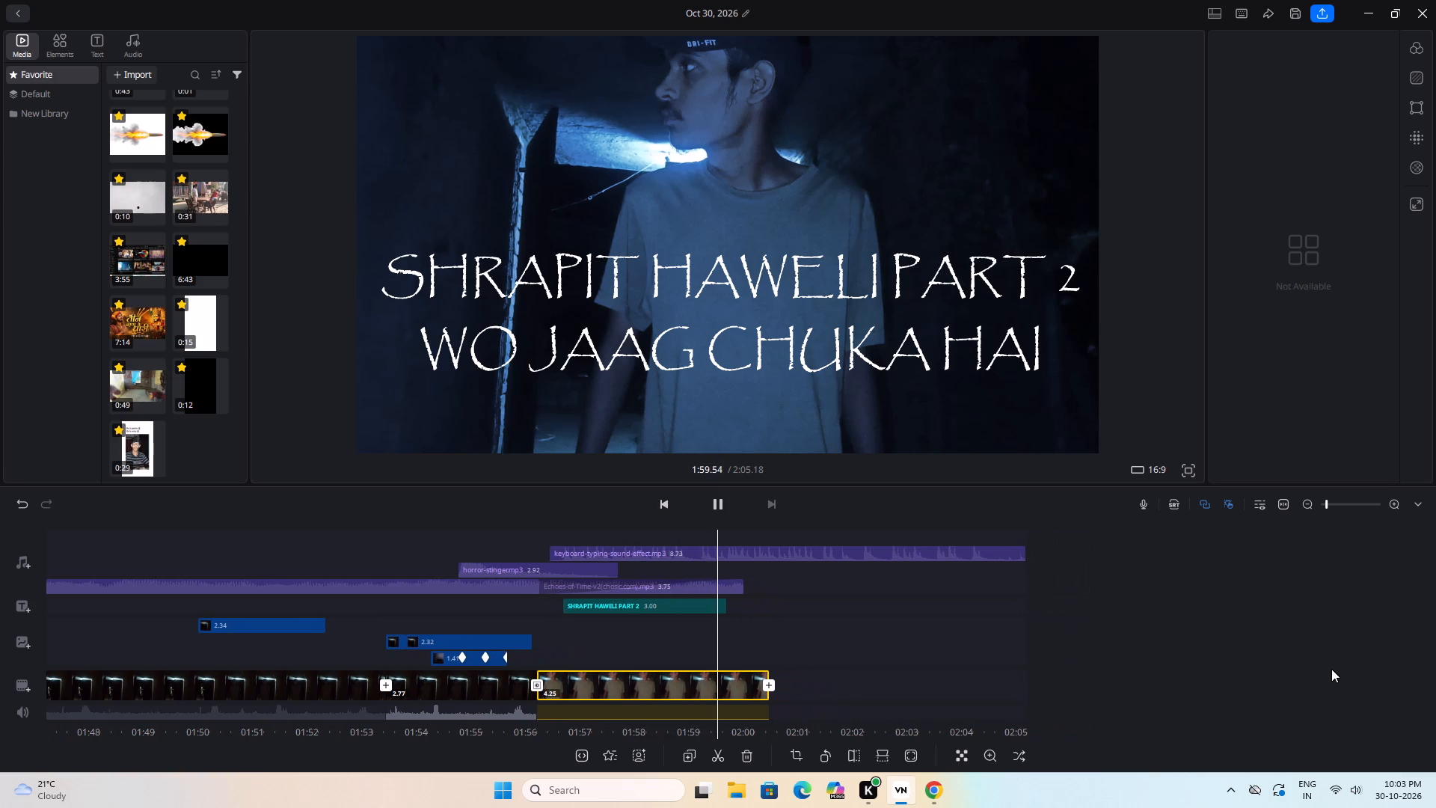
pyautogui.press('space')
pyautogui.moveTo(1044, 651); pyautogui.dragTo(1169, 649)
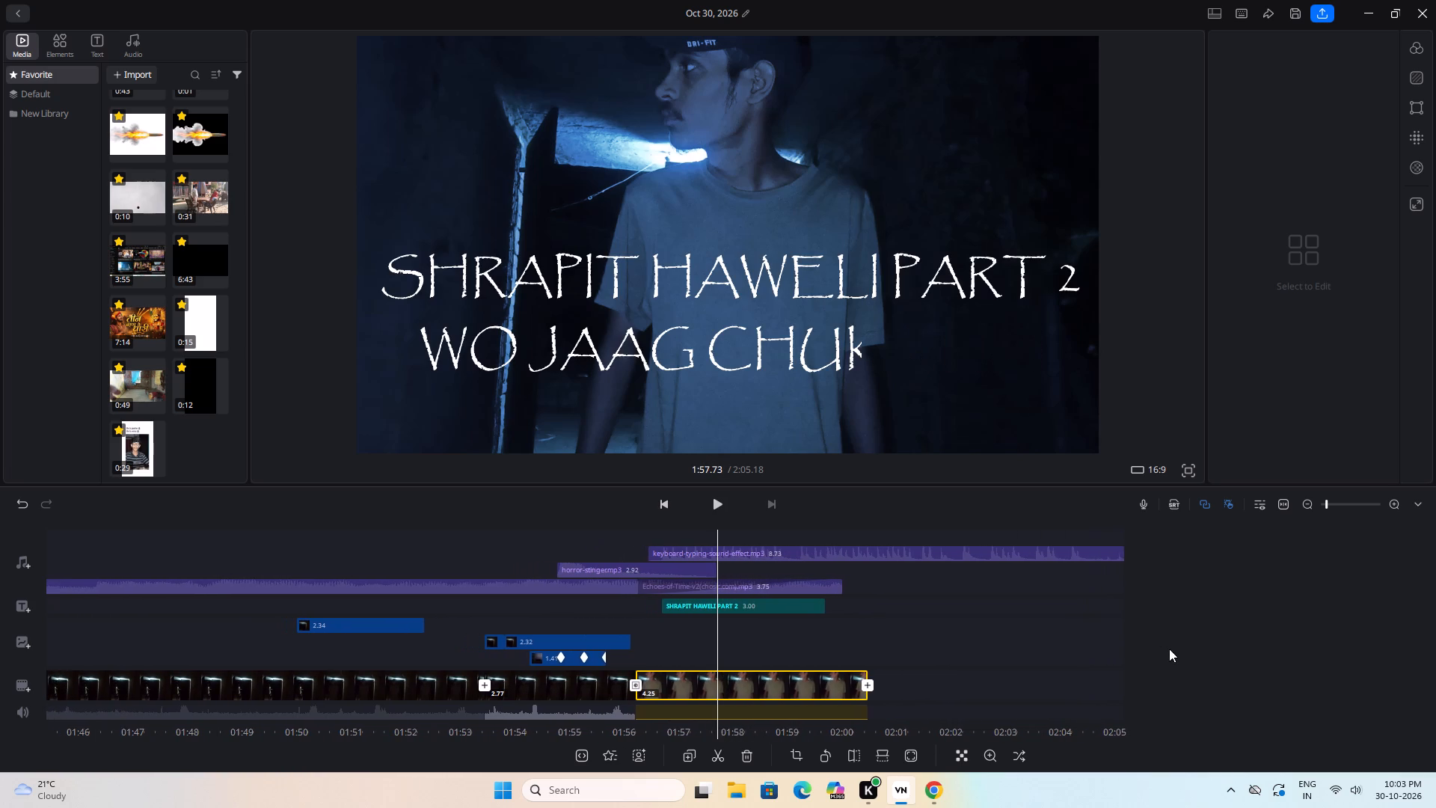
pyautogui.moveTo(1169, 649); pyautogui.dragTo(1191, 650)
pyautogui.press('space')
pyautogui.press('space')
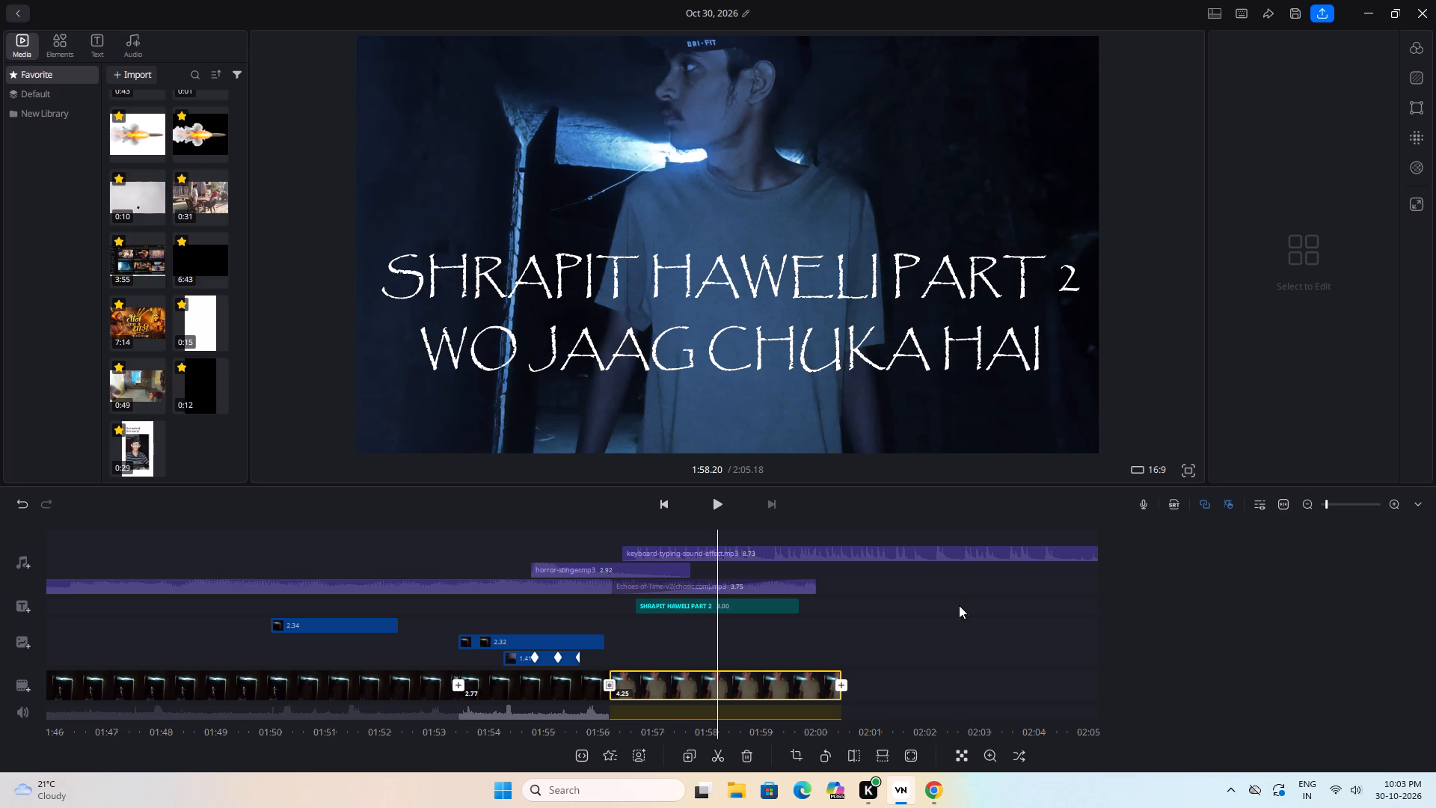
# Split the keyboard-typing sound clip at about 1:58.7, after the title is fully typed, and delete the remaining part.
pyautogui.press('space')
pyautogui.press('space')
pyautogui.click(717, 551)
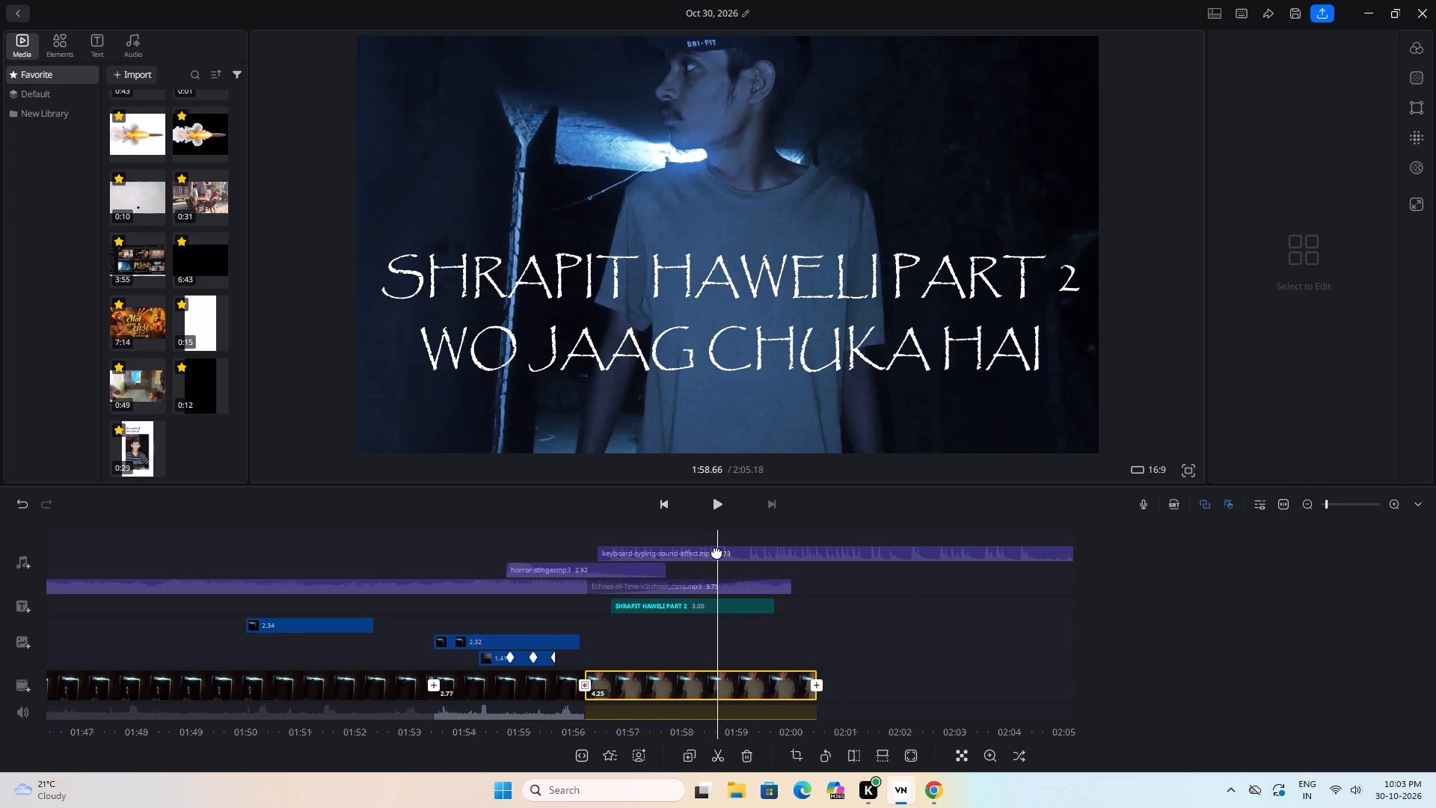
pyautogui.click(718, 747)
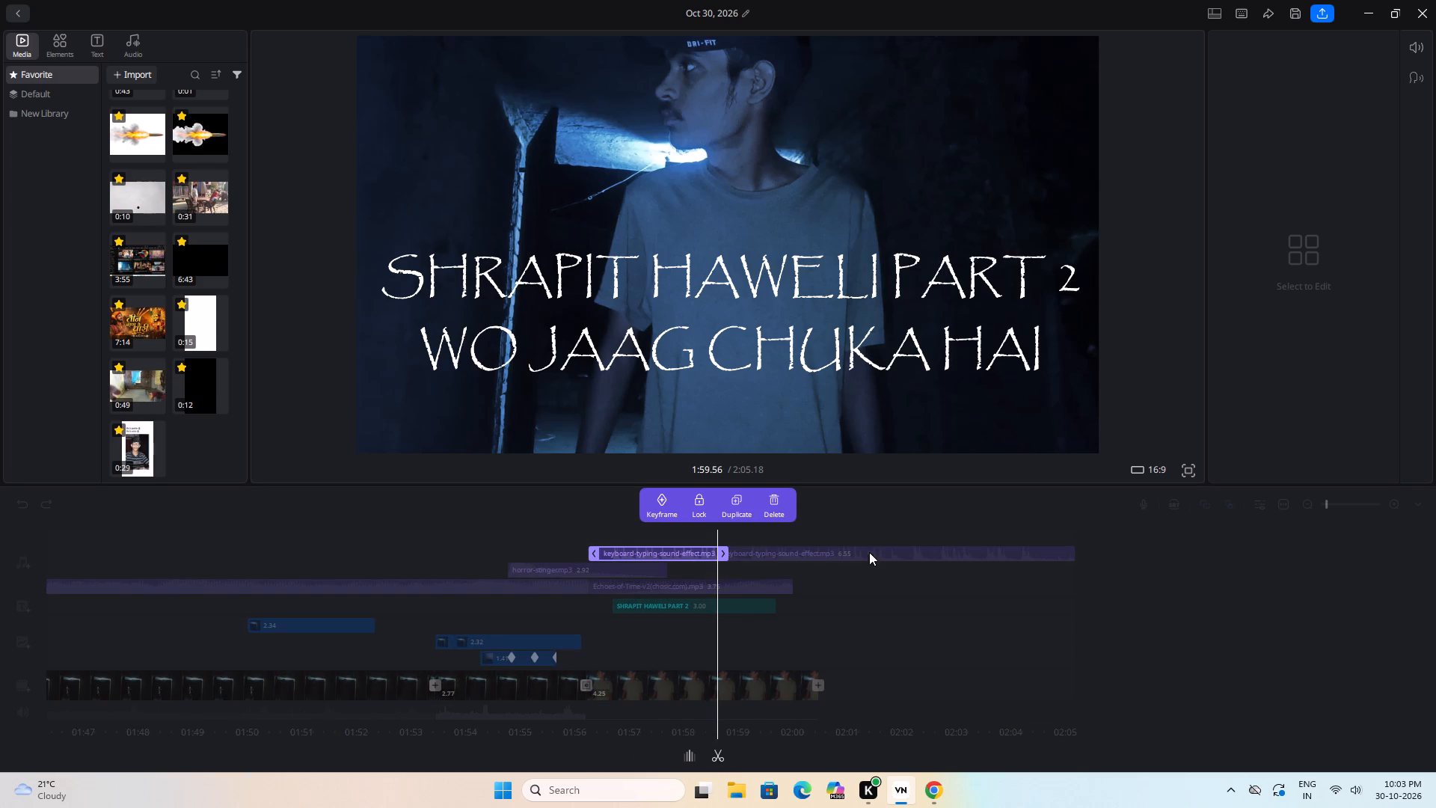
pyautogui.click(871, 558)
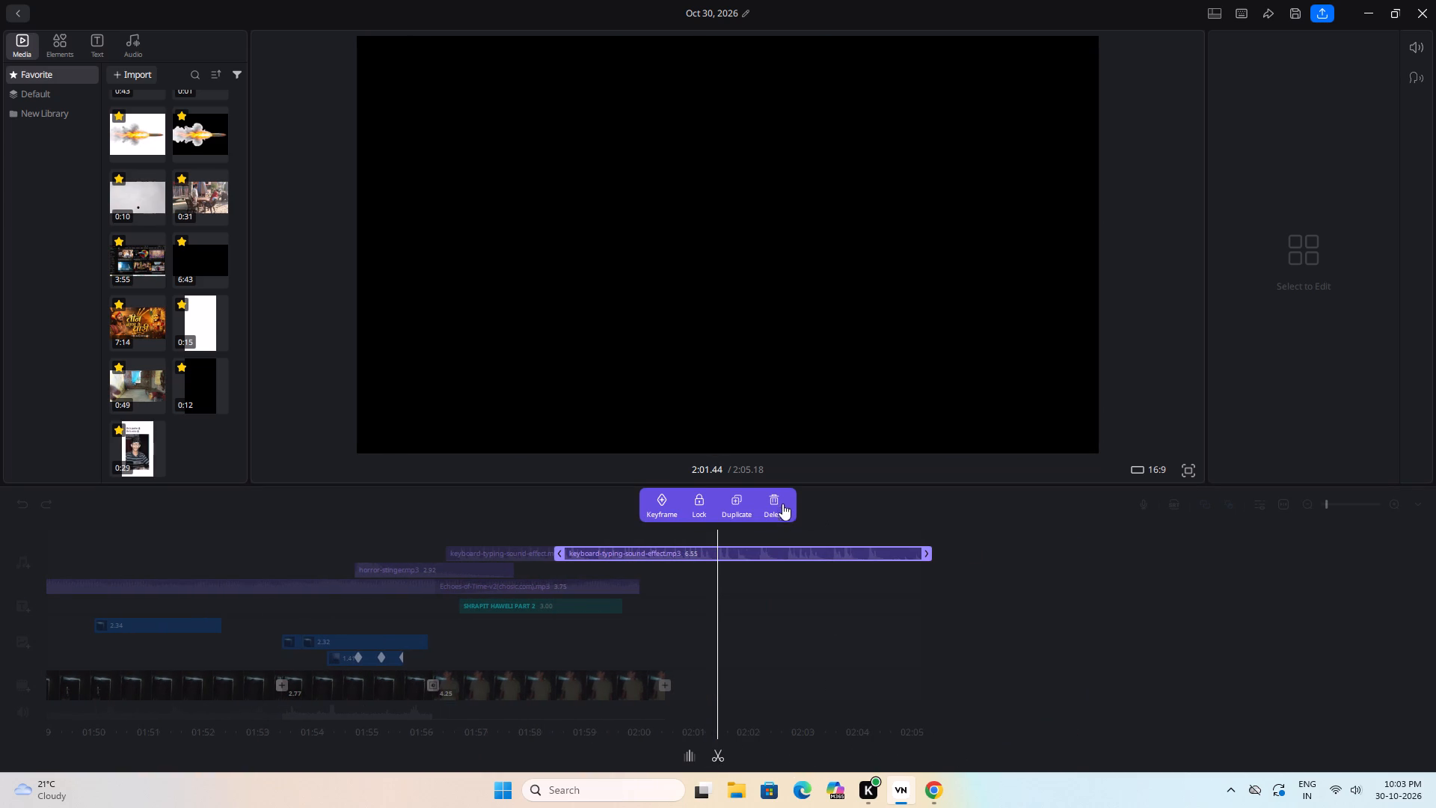
pyautogui.click(782, 501)
# Raise the volume of the trimmed keyboard-typing sound clip to 209.
pyautogui.moveTo(911, 596); pyautogui.dragTo(1072, 599)
pyautogui.moveTo(832, 613); pyautogui.dragTo(912, 620)
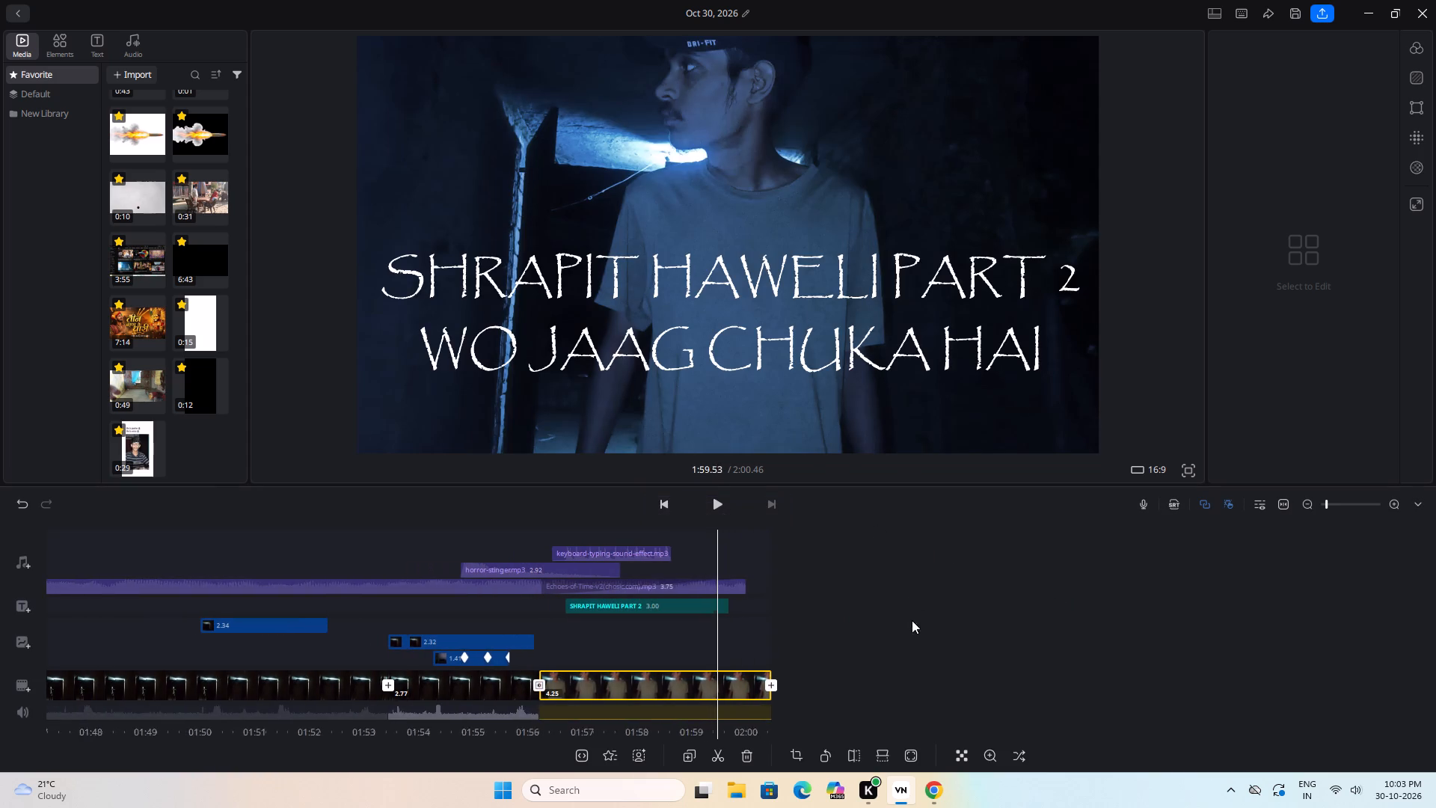
pyautogui.moveTo(912, 620); pyautogui.dragTo(952, 620)
pyautogui.click(702, 552)
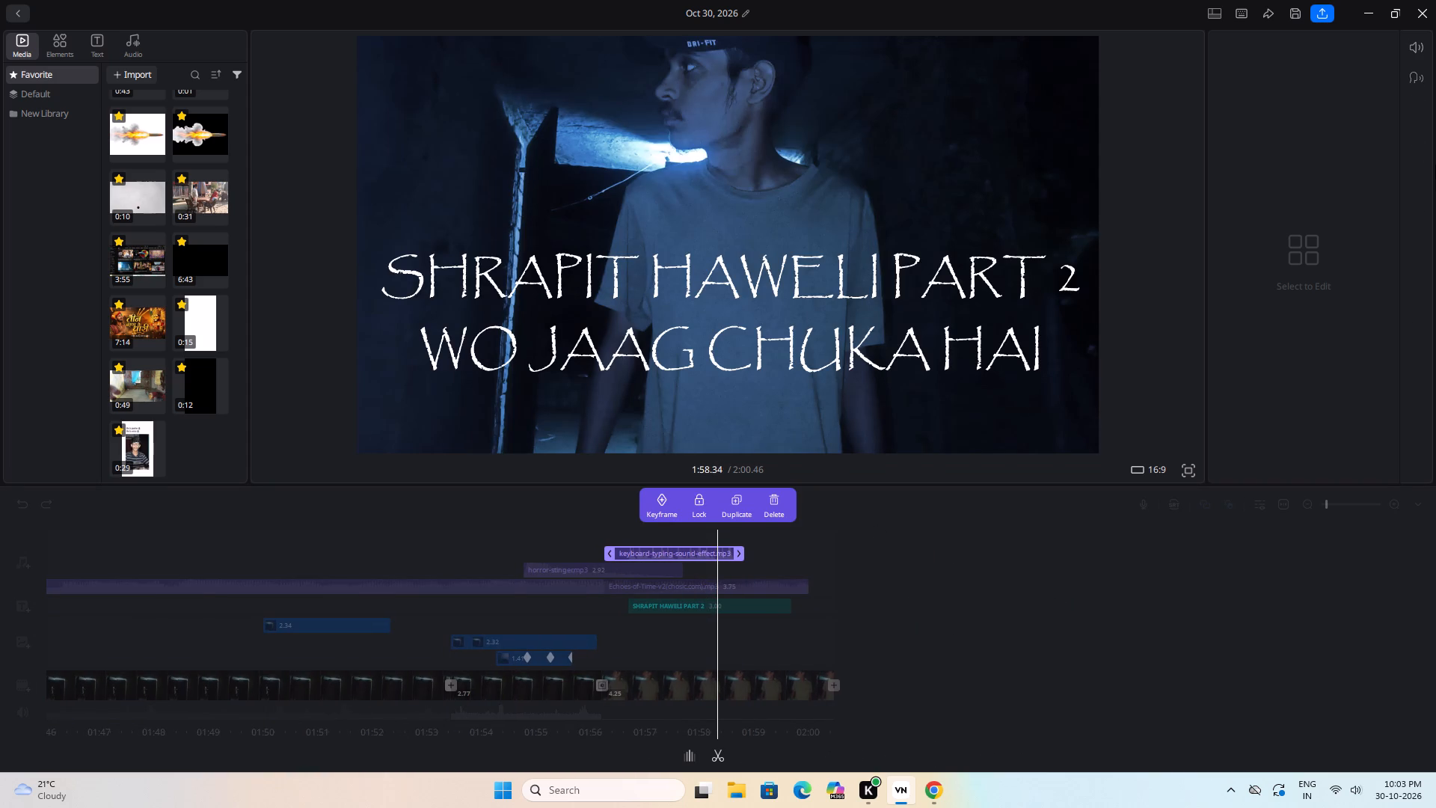
pyautogui.click(1412, 52)
pyautogui.click(1326, 101)
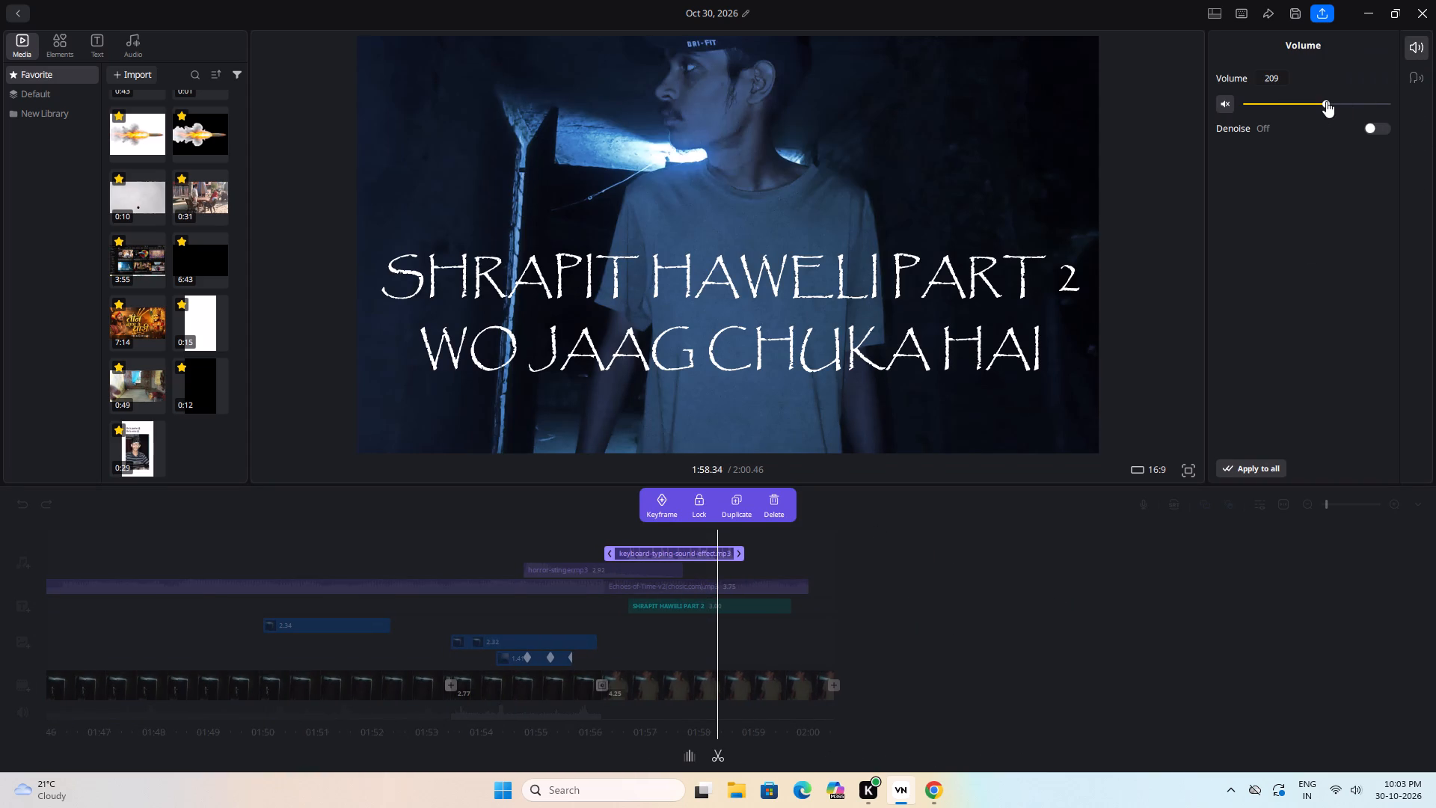
pyautogui.click(989, 667)
pyautogui.click(988, 636)
# Play the title section to check the louder, trimmed typing sound.
pyautogui.moveTo(992, 643); pyautogui.dragTo(1228, 643)
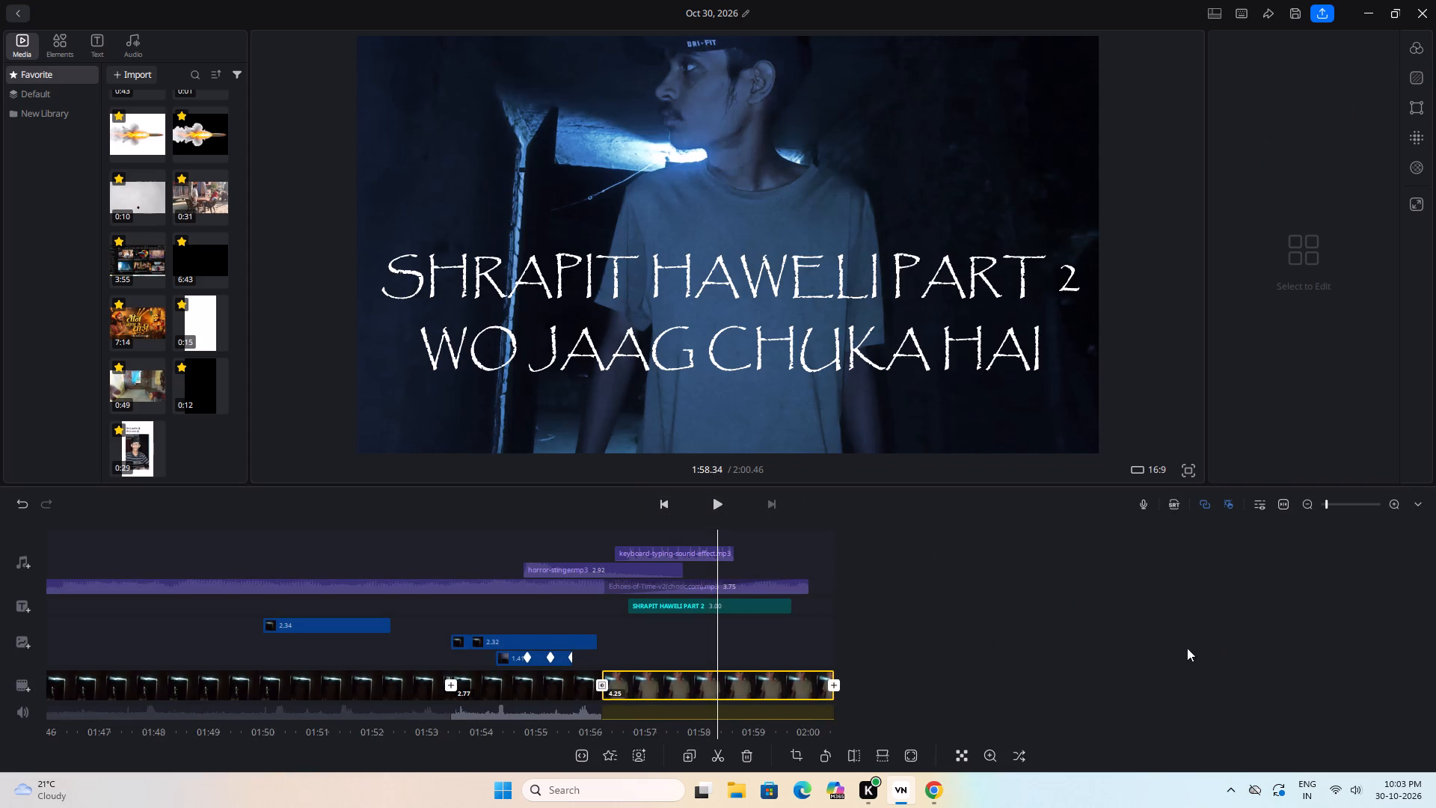
pyautogui.moveTo(972, 625); pyautogui.dragTo(1173, 620)
pyautogui.press('space')
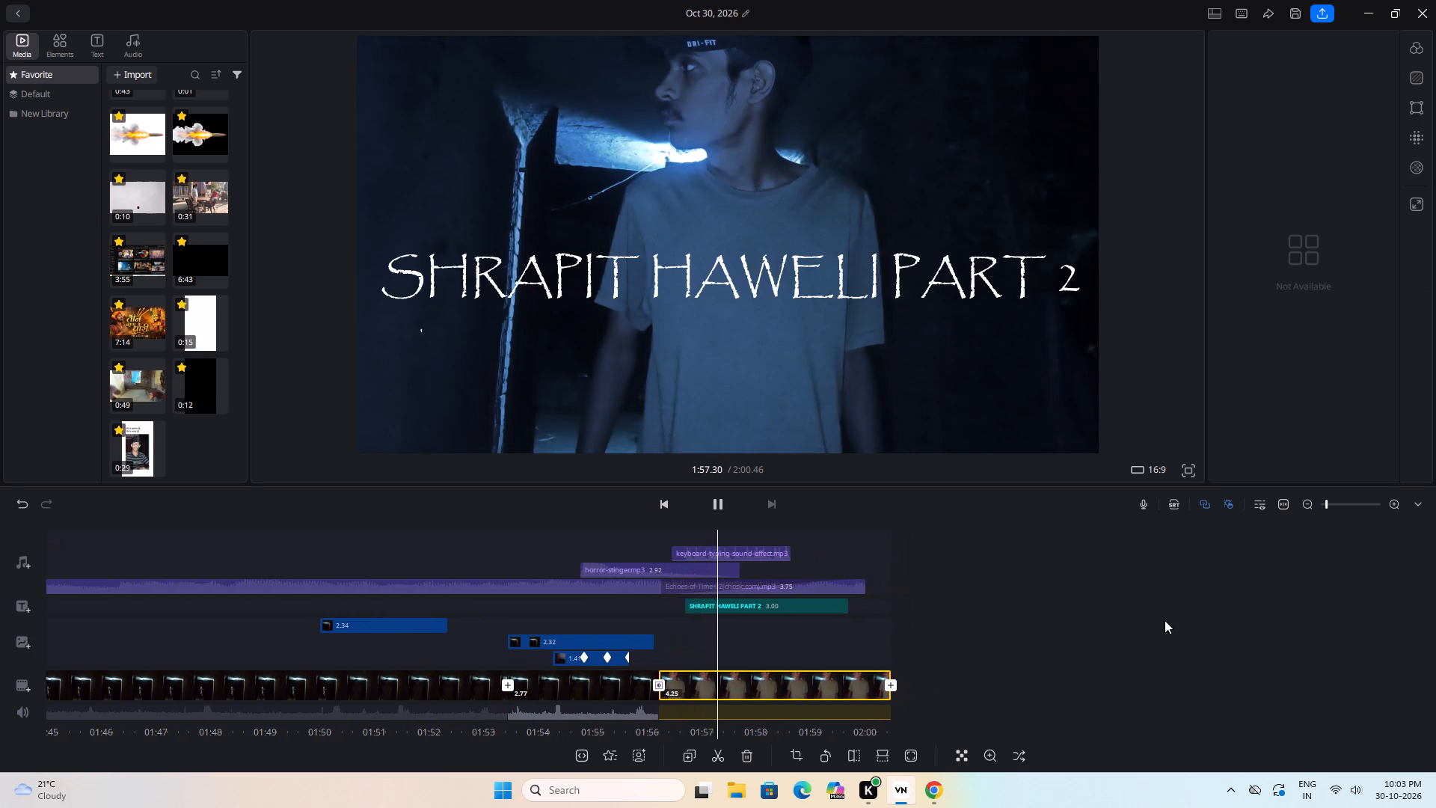
pyautogui.press('space')
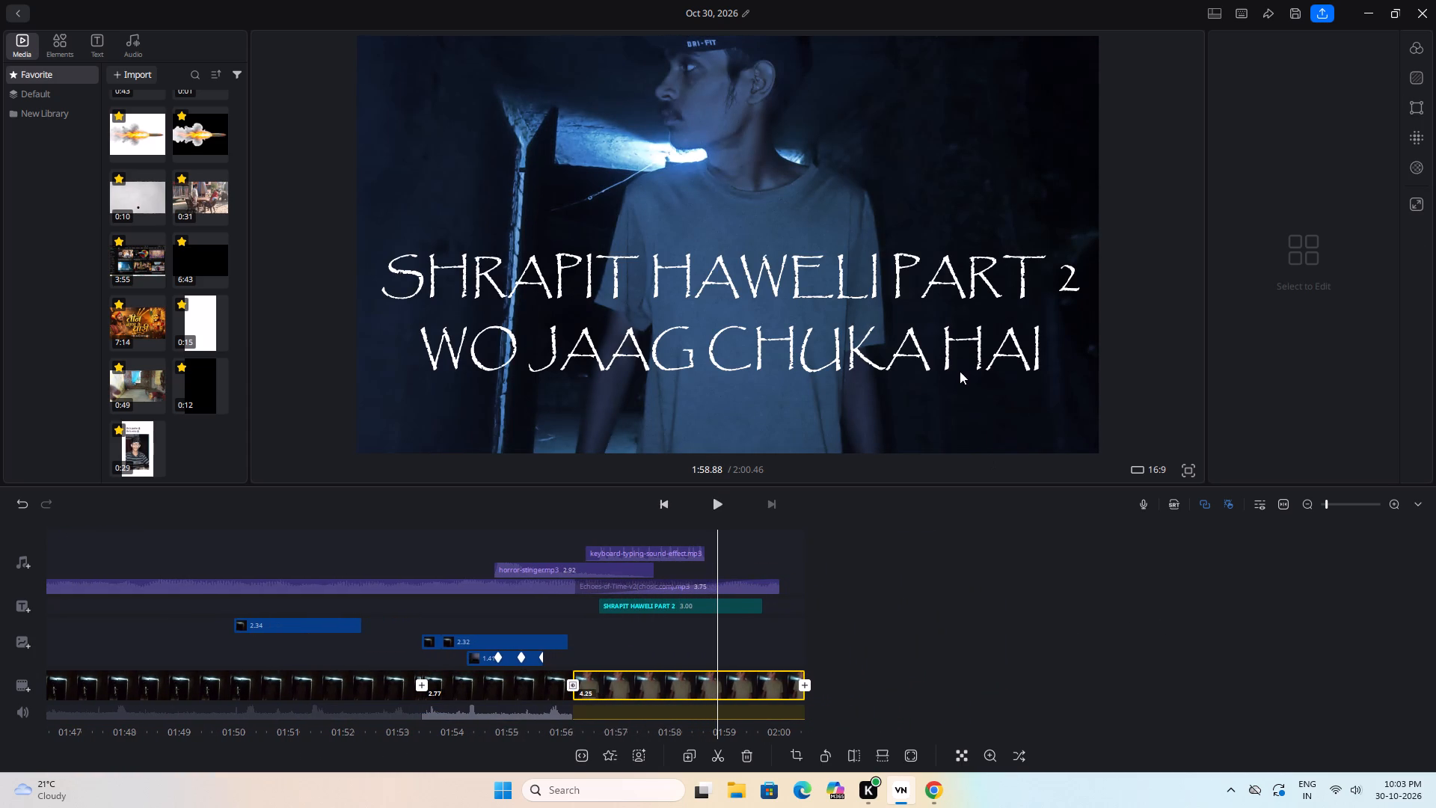
# Move the SHRAPIT HAWELI PART 2 title text slightly lower in the video frame, keeping it roughly centred horizontally.
pyautogui.click(957, 368)
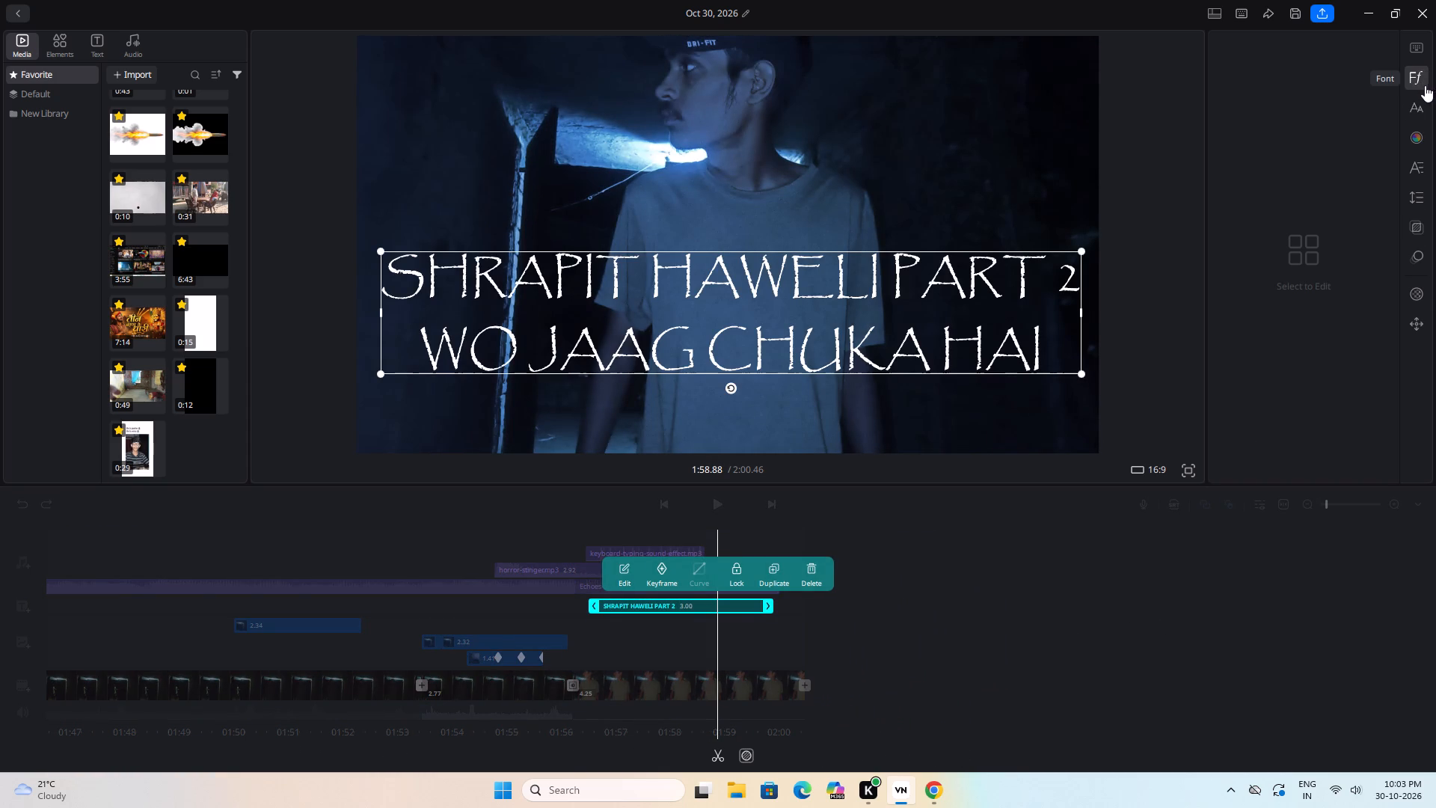
pyautogui.click(1417, 126)
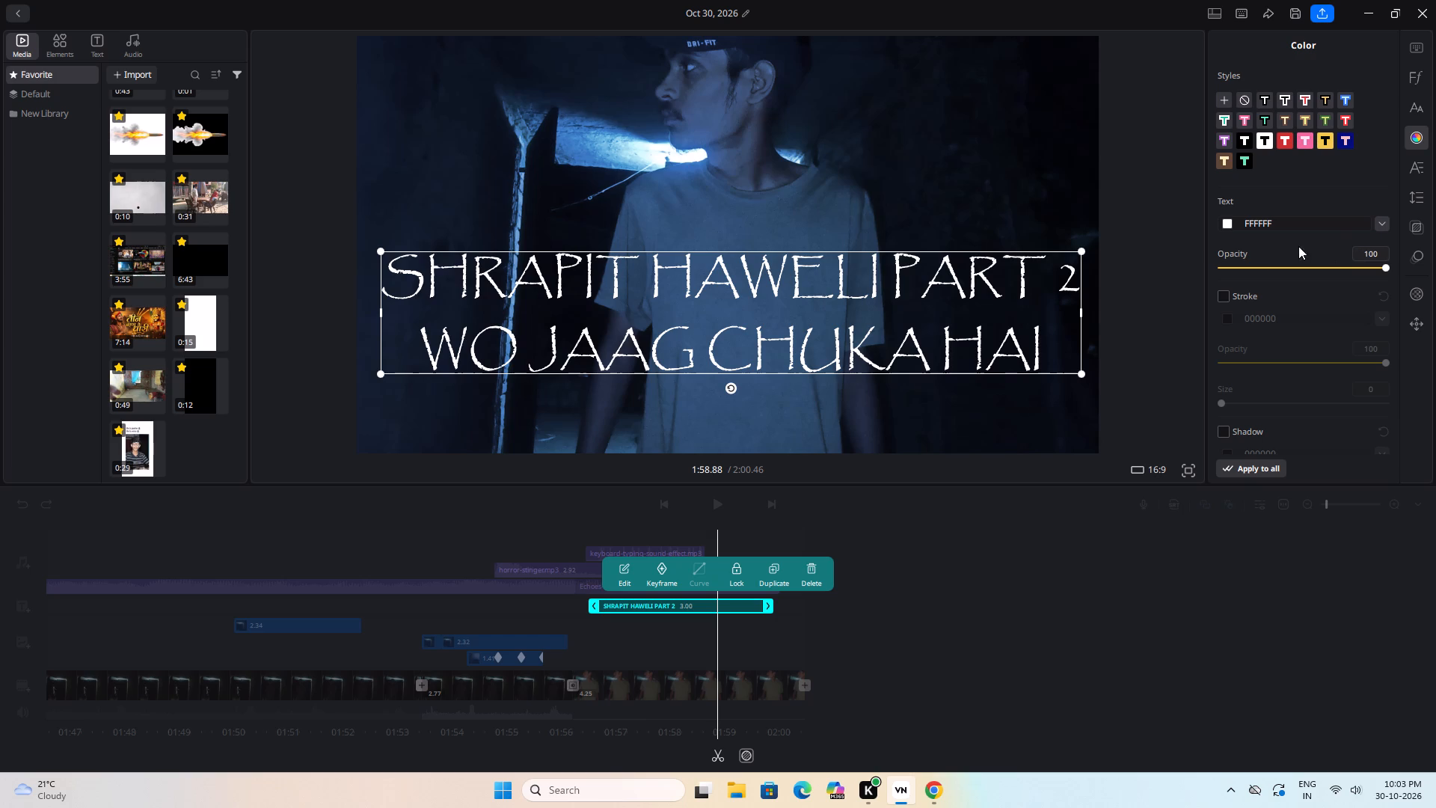
pyautogui.moveTo(416, 355); pyautogui.dragTo(605, 357)
pyautogui.moveTo(605, 357); pyautogui.dragTo(699, 355)
pyautogui.moveTo(790, 339); pyautogui.dragTo(580, 353)
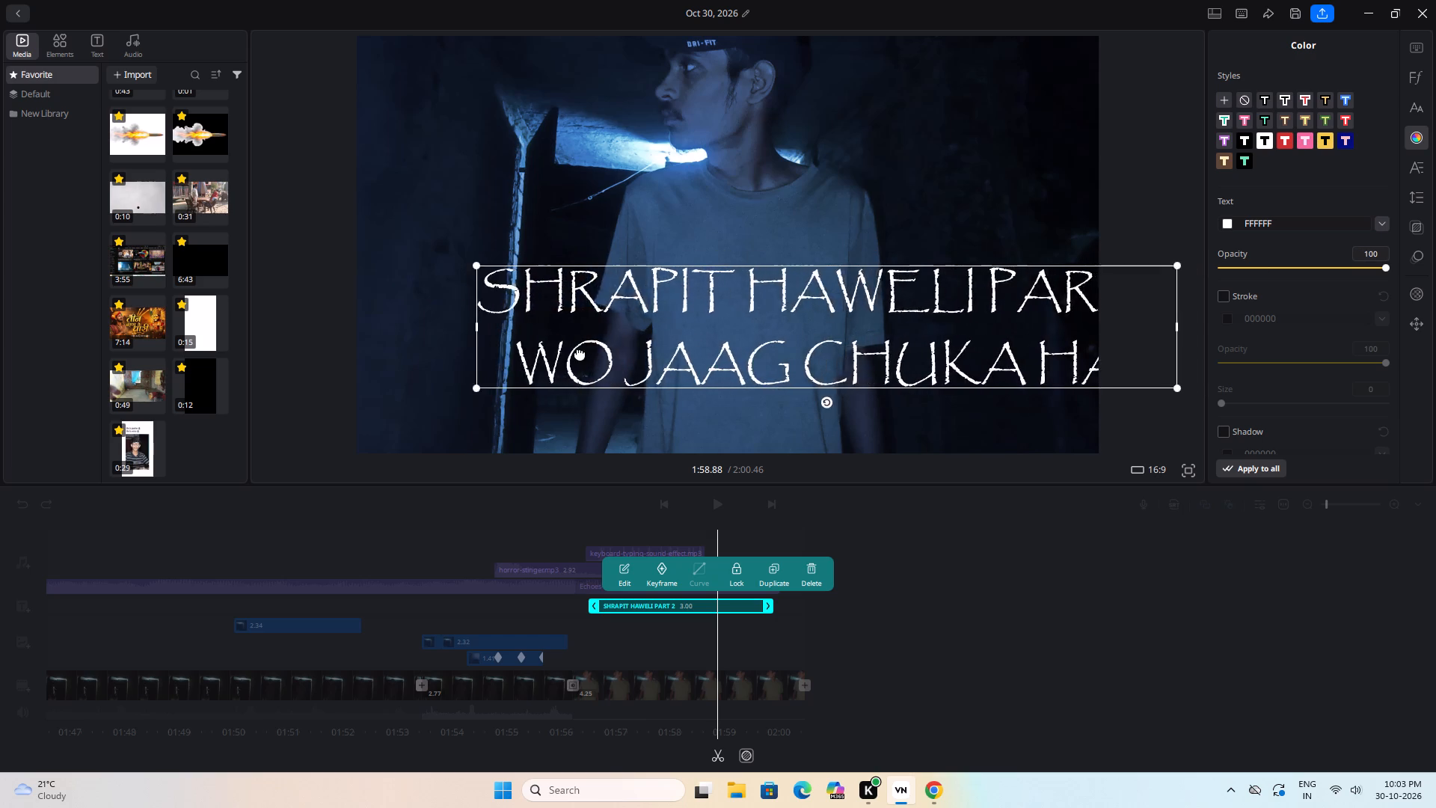
pyautogui.moveTo(580, 353); pyautogui.dragTo(509, 367)
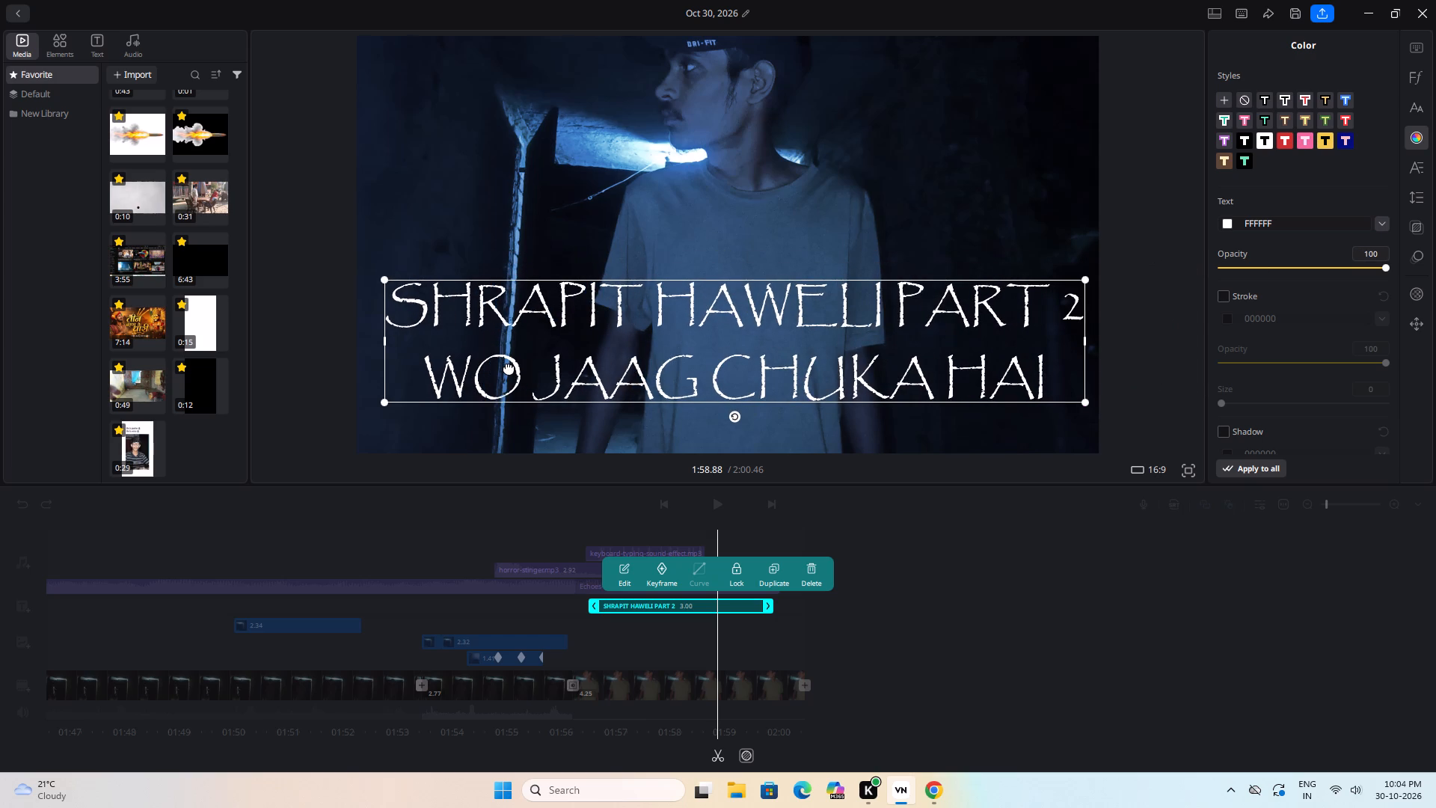
pyautogui.moveTo(509, 367); pyautogui.dragTo(508, 369)
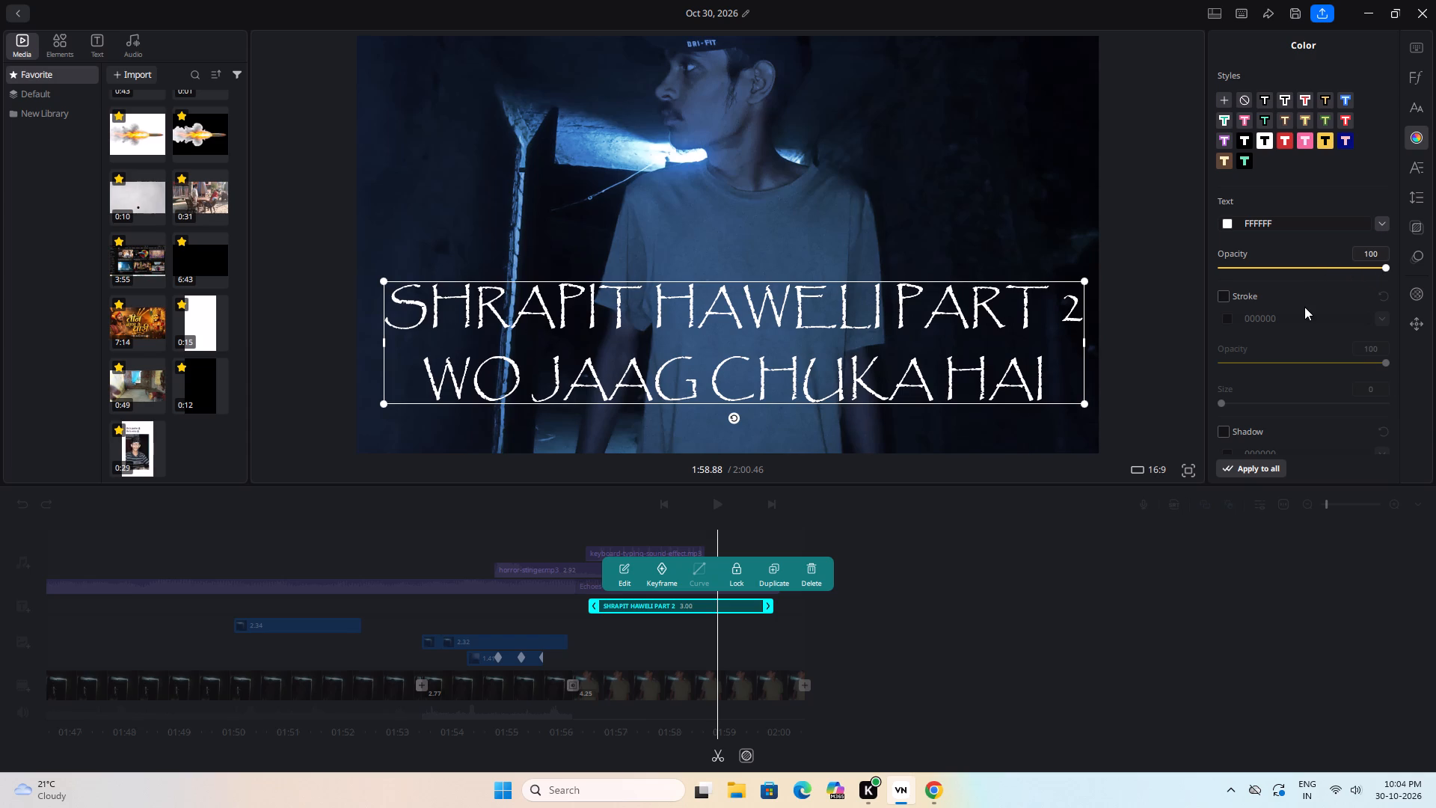
# Set the title text's fill colour to the red preset, RGB 232, 55, 55.
pyautogui.click(1390, 266)
pyautogui.scroll(-1, 1305, 329)
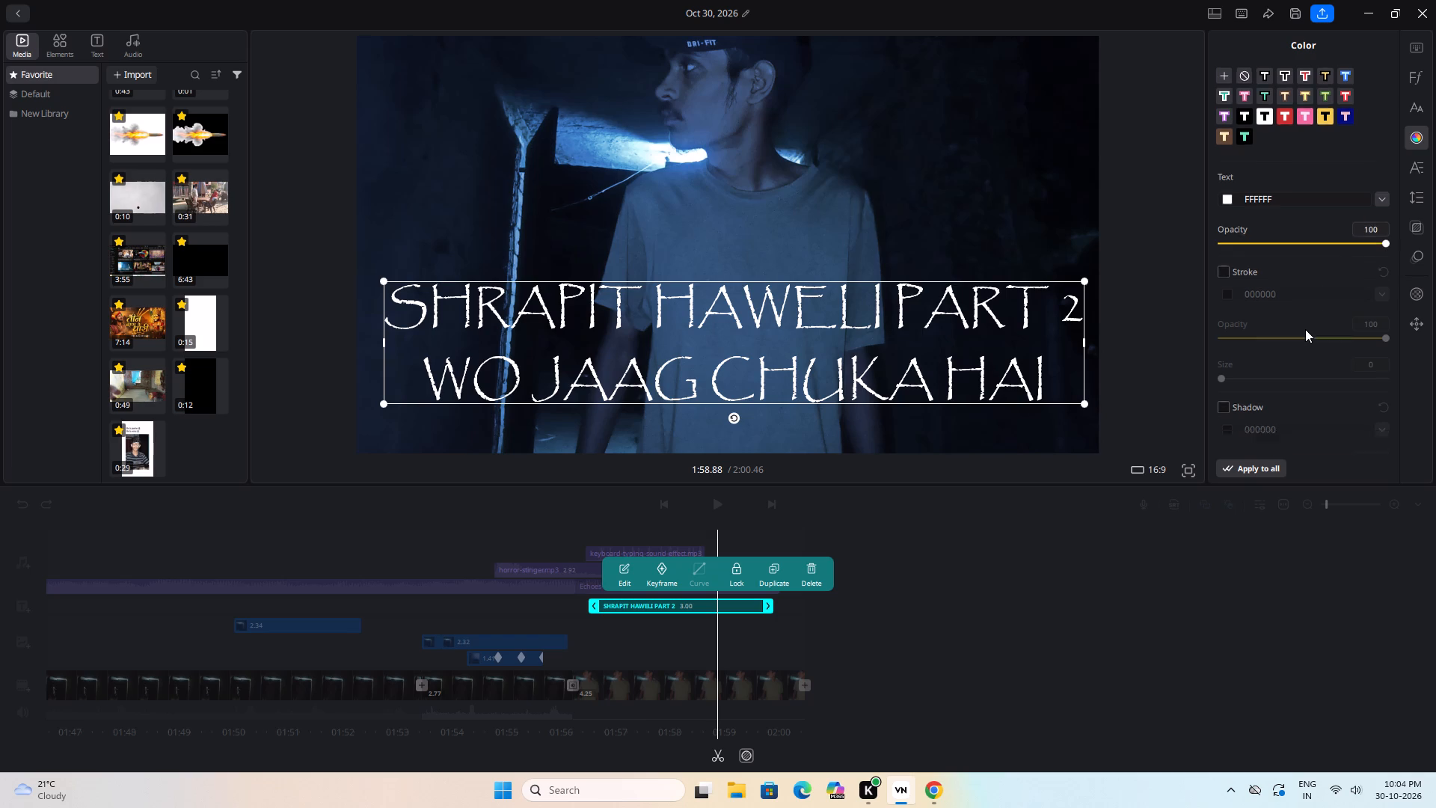
pyautogui.scroll(-15, 1305, 329)
pyautogui.scroll(16, 1303, 342)
pyautogui.click(1333, 229)
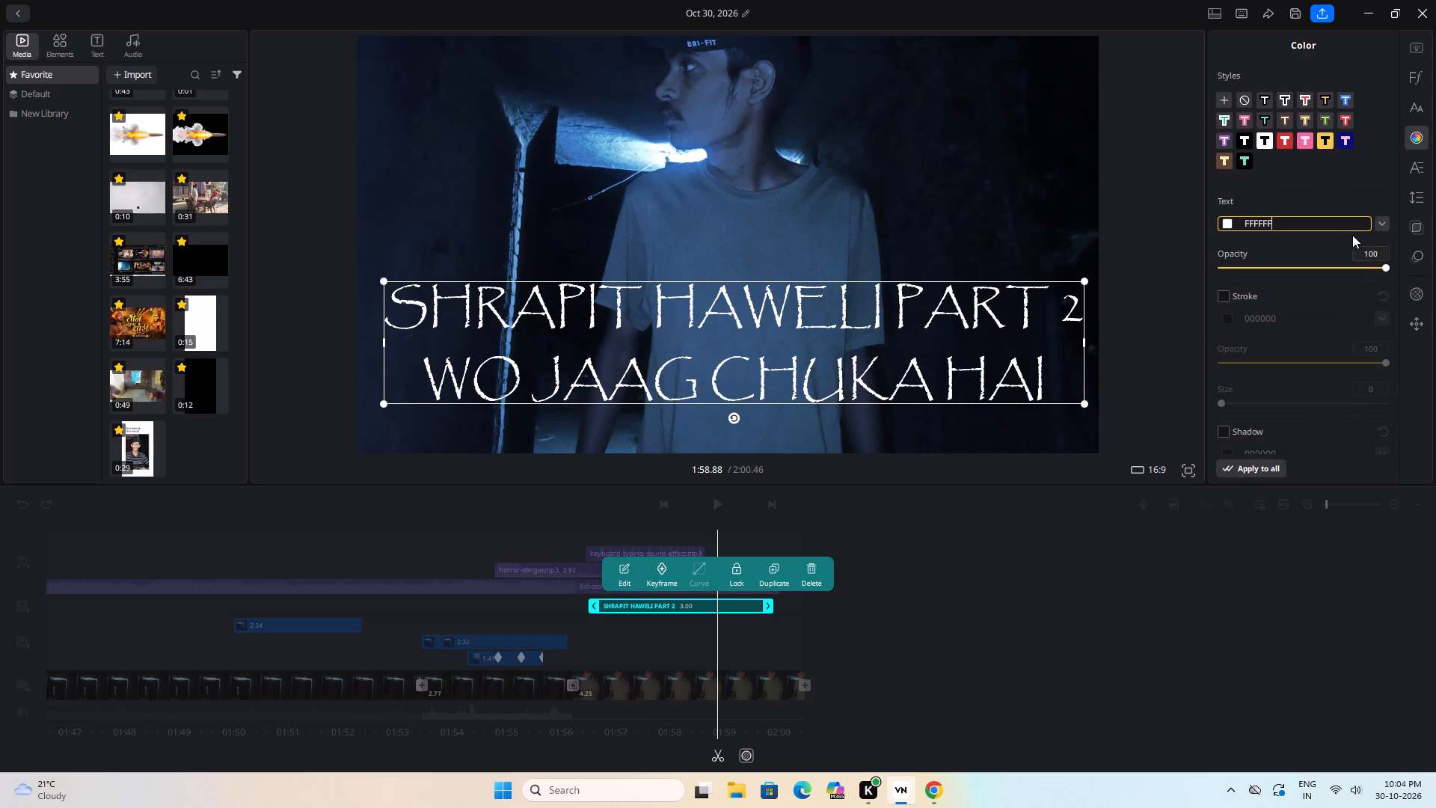
pyautogui.click(1385, 223)
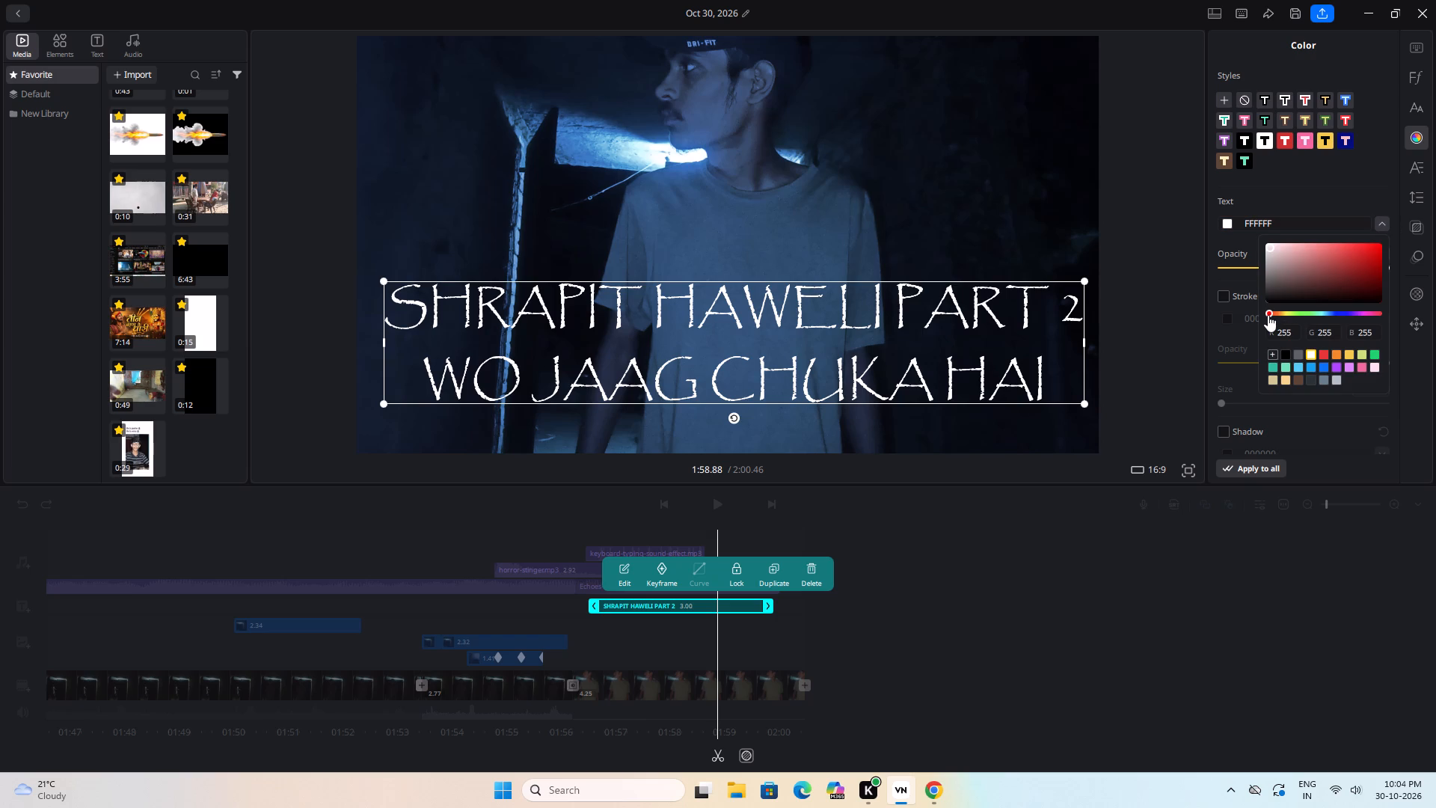
pyautogui.moveTo(1268, 315); pyautogui.dragTo(1402, 314)
pyautogui.click(1326, 352)
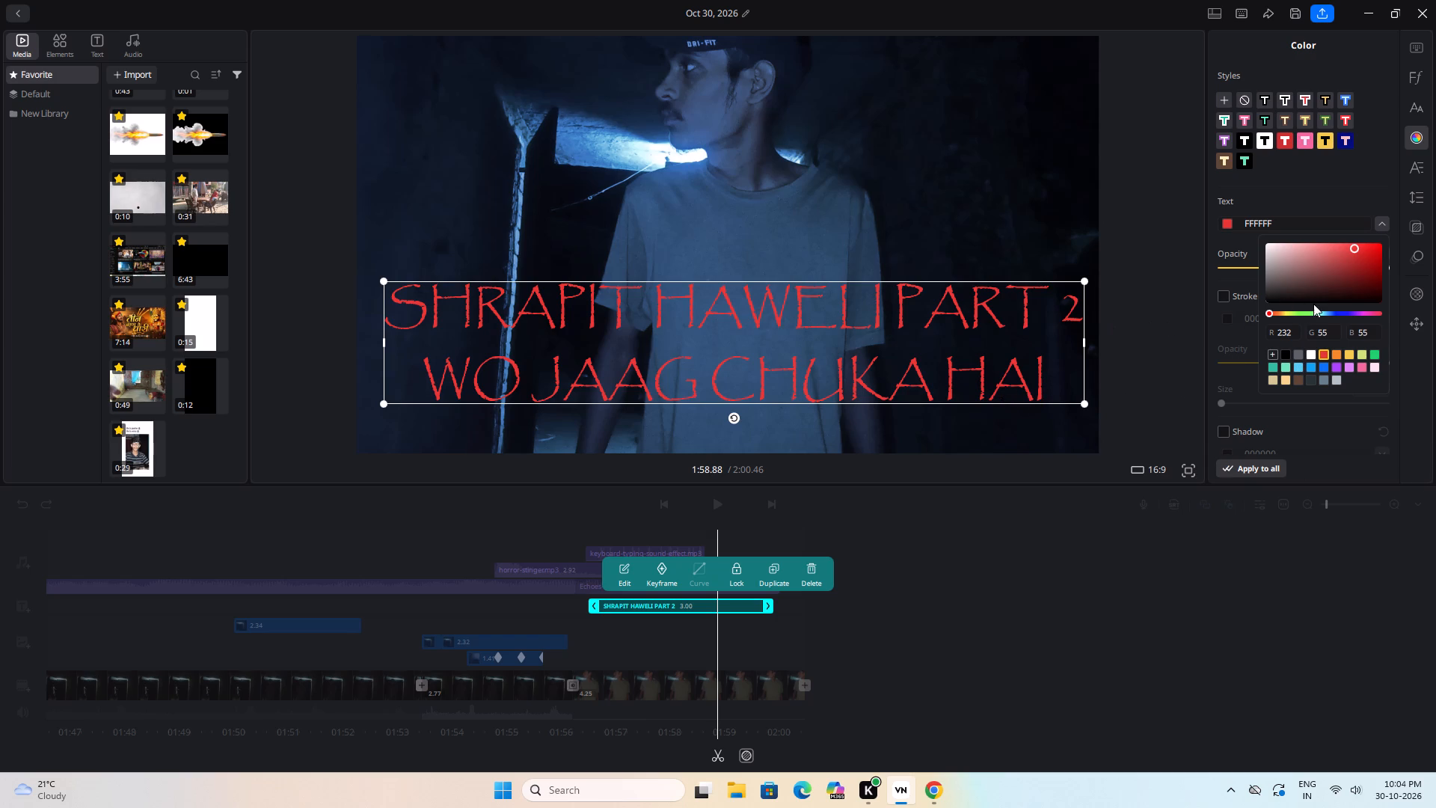
pyautogui.click(1179, 331)
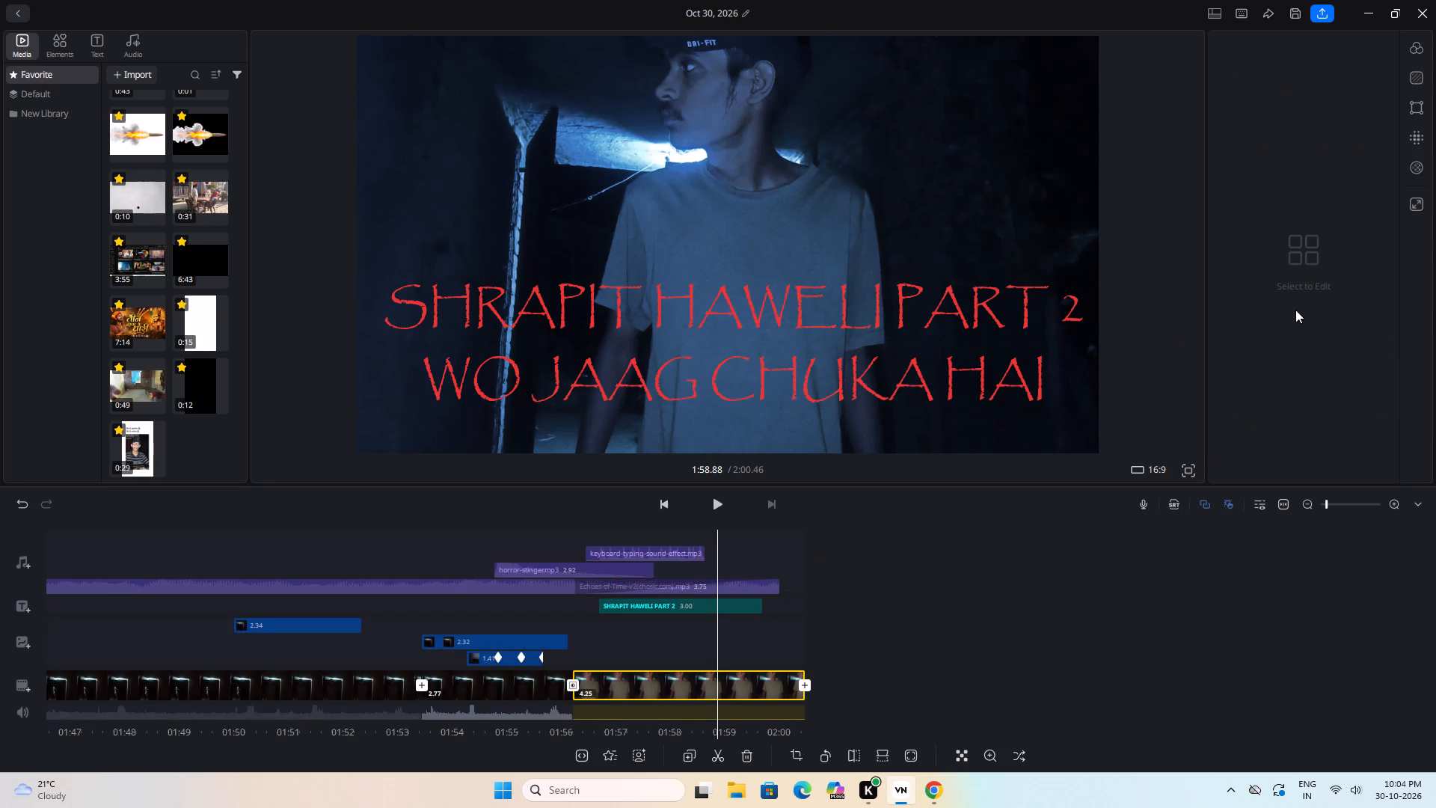
# Examine the title text's colour options, including preset styles, stroke, shadow and background.
pyautogui.click(921, 387)
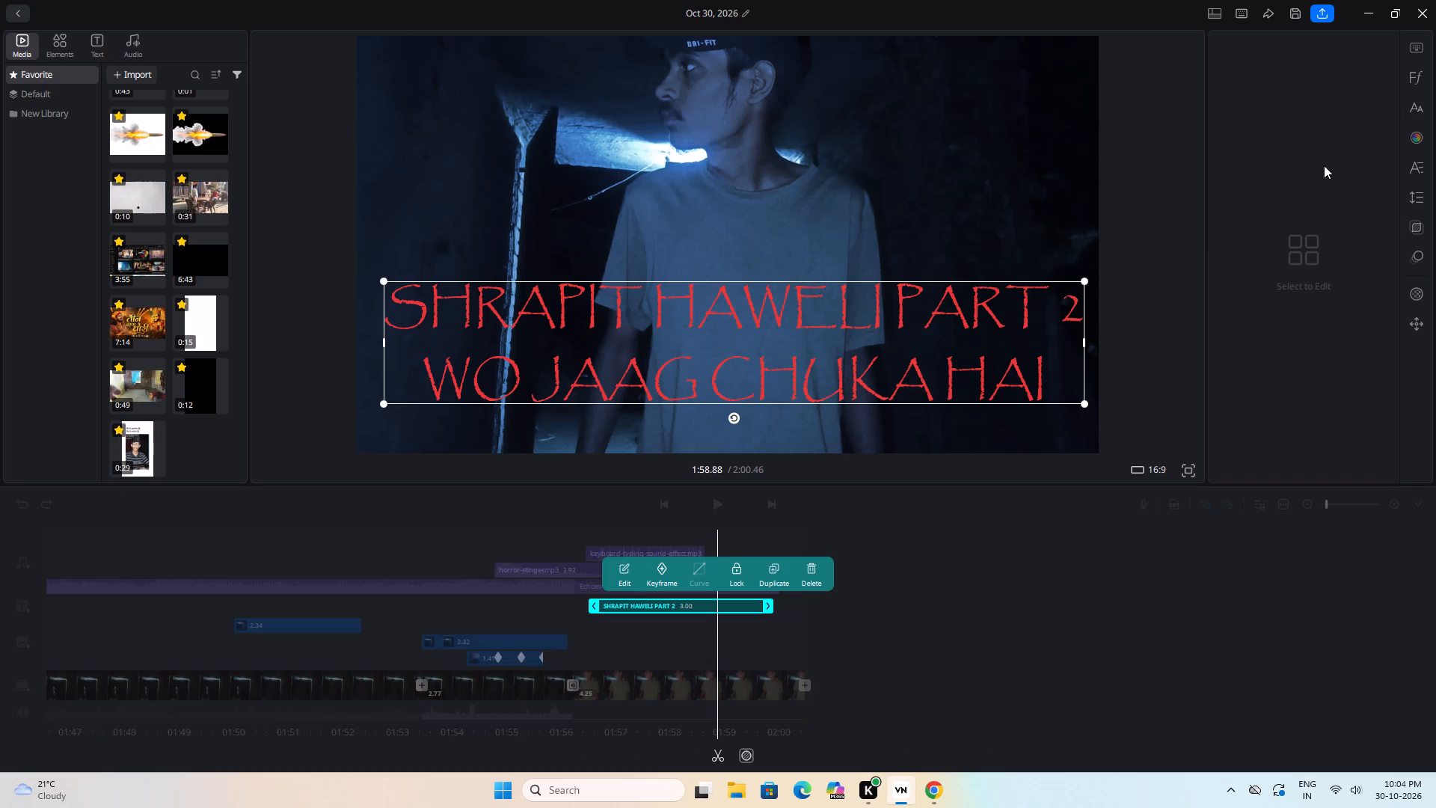
pyautogui.click(1423, 143)
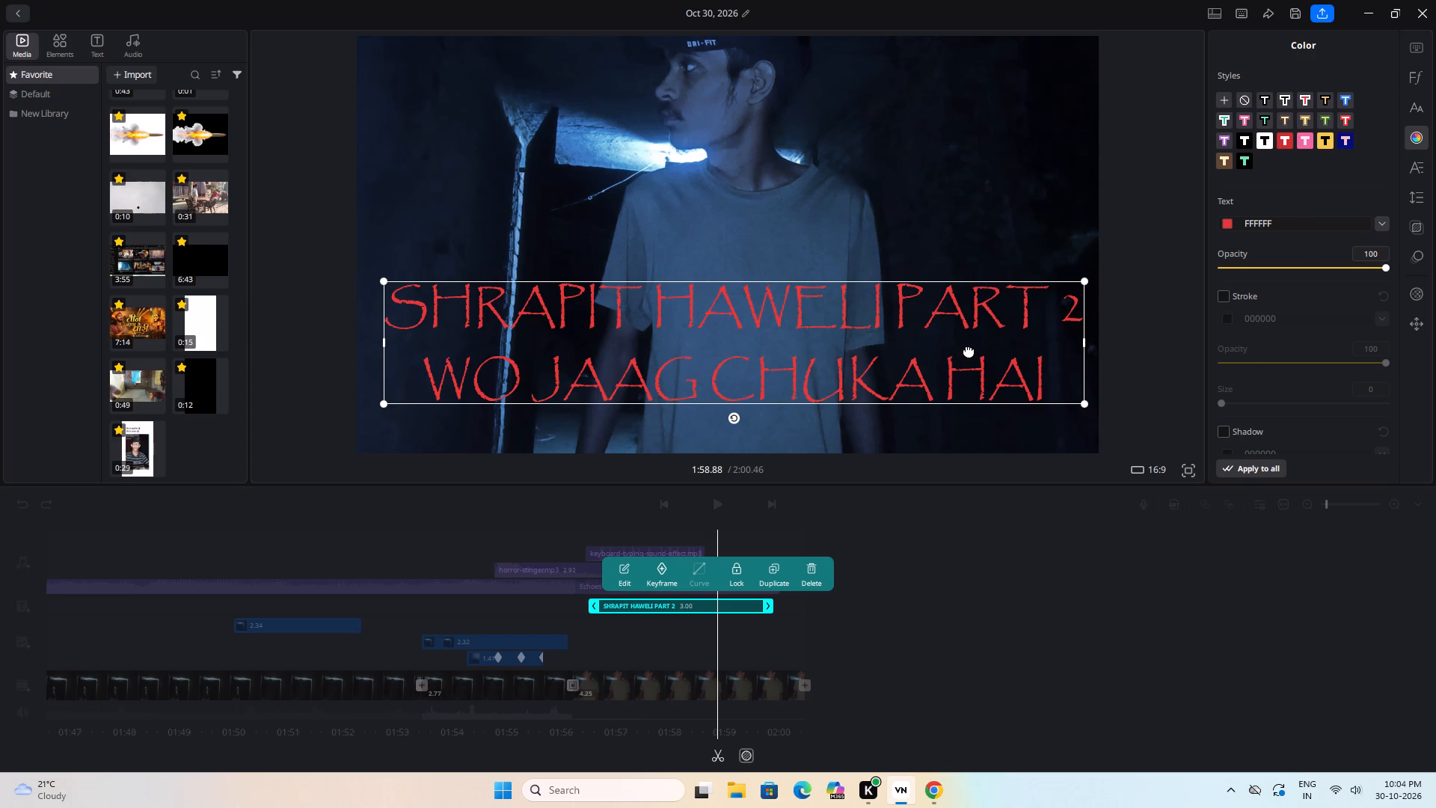
pyautogui.scroll(-4, 1414, 355)
pyautogui.scroll(-2, 1309, 363)
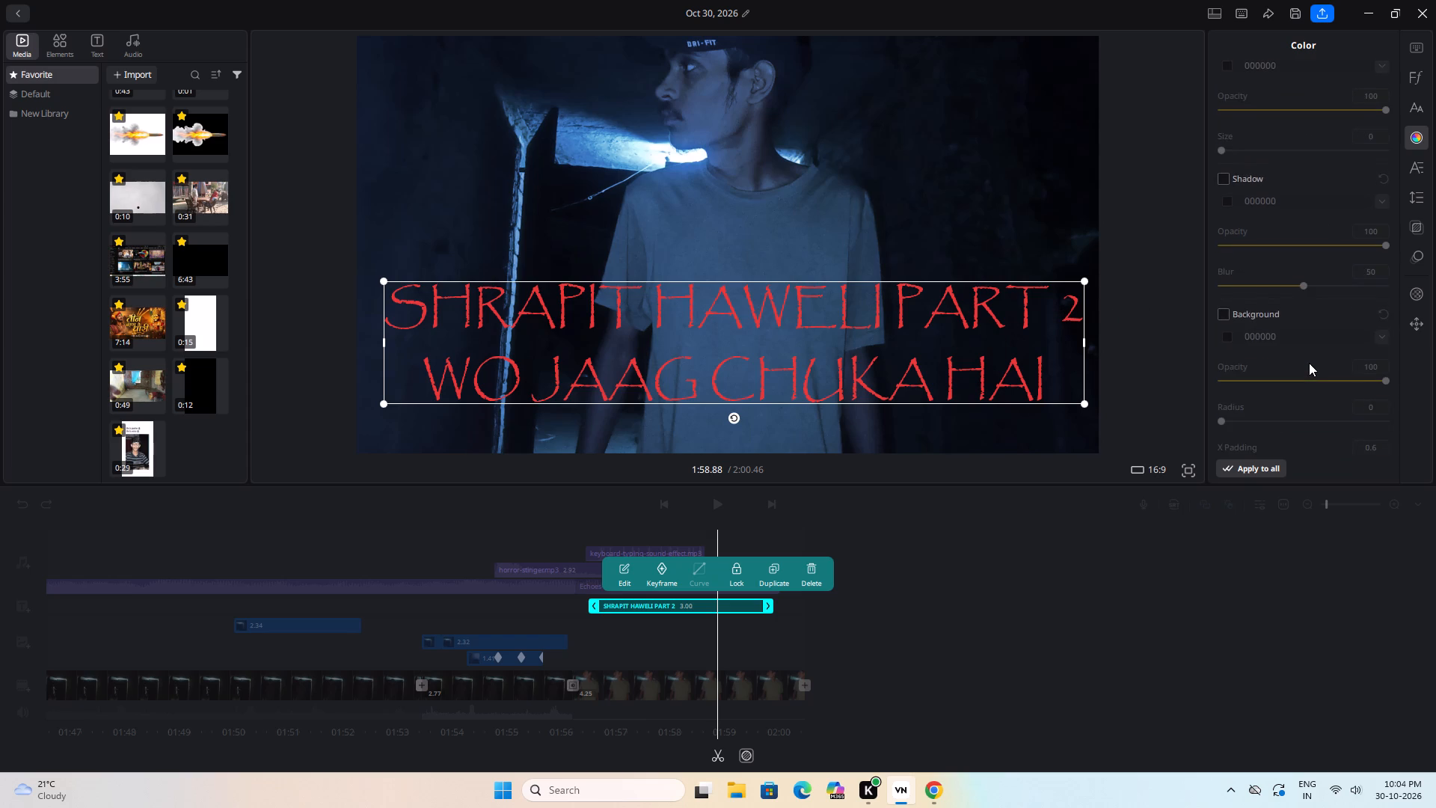
pyautogui.scroll(-9, 1309, 363)
pyautogui.scroll(8, 1296, 370)
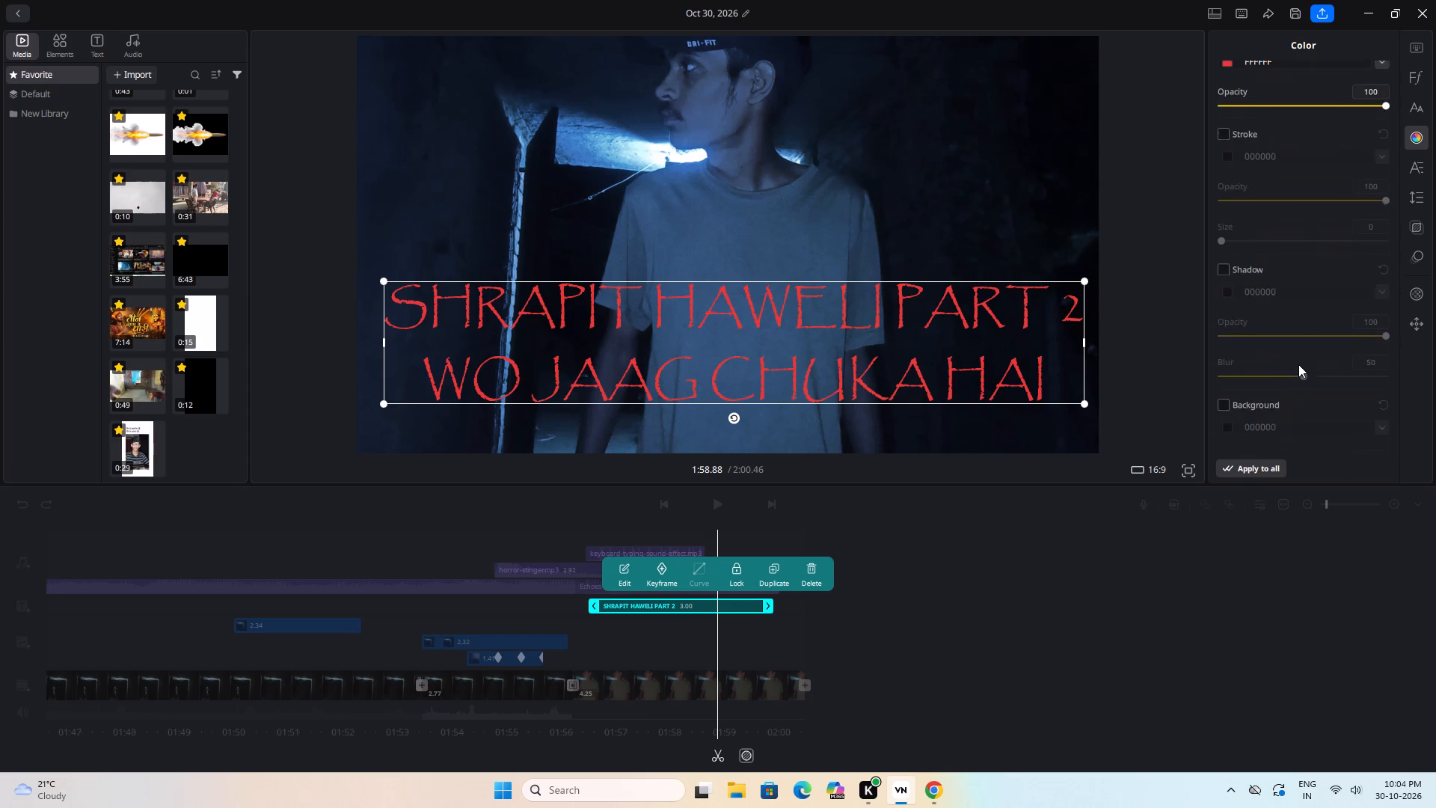
pyautogui.scroll(3, 1298, 352)
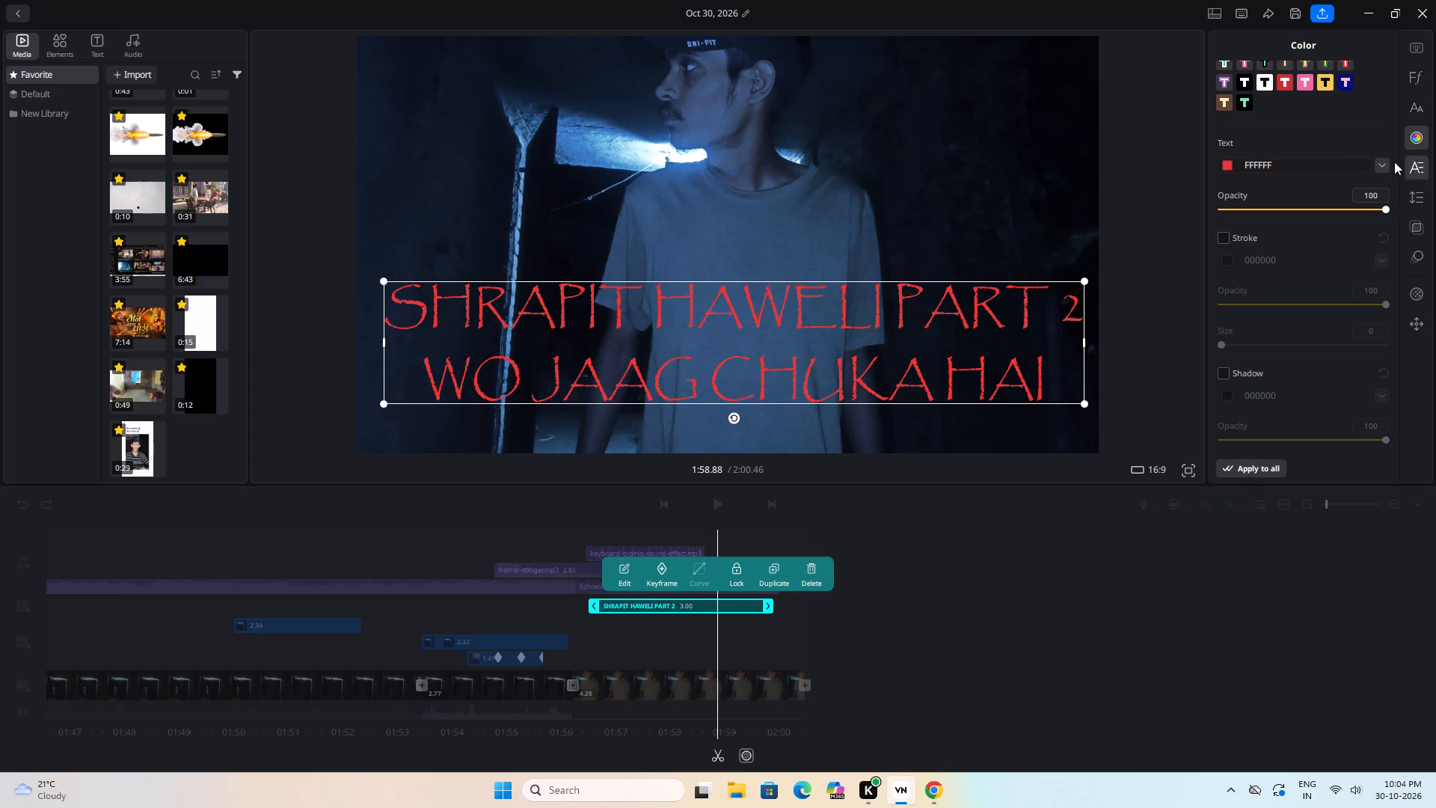
# Make the SHRAPIT HAWELI PART 2 title text bold.
pyautogui.click(1417, 161)
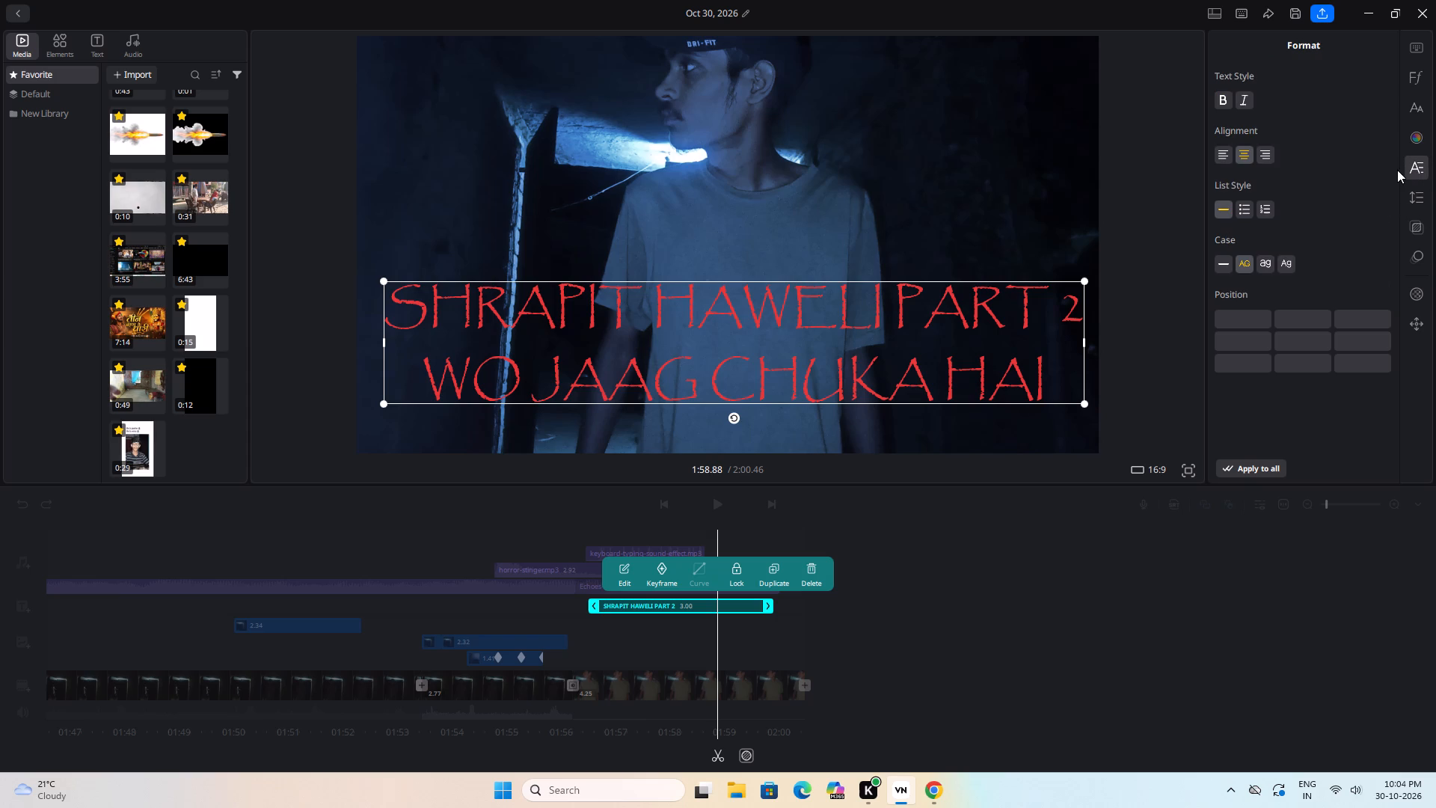
pyautogui.click(1221, 101)
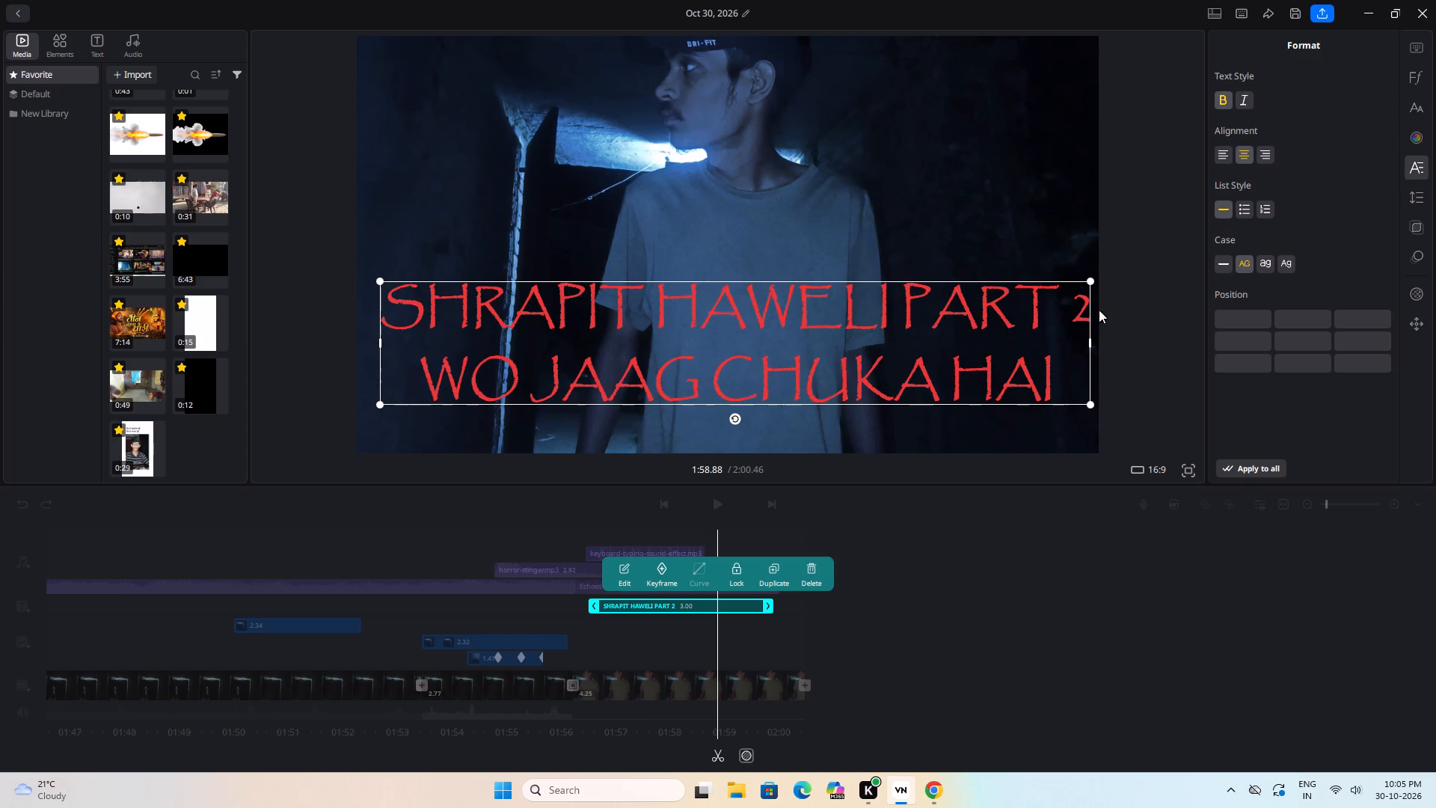
# Set the title text's line spacing to 3%.
pyautogui.click(1415, 196)
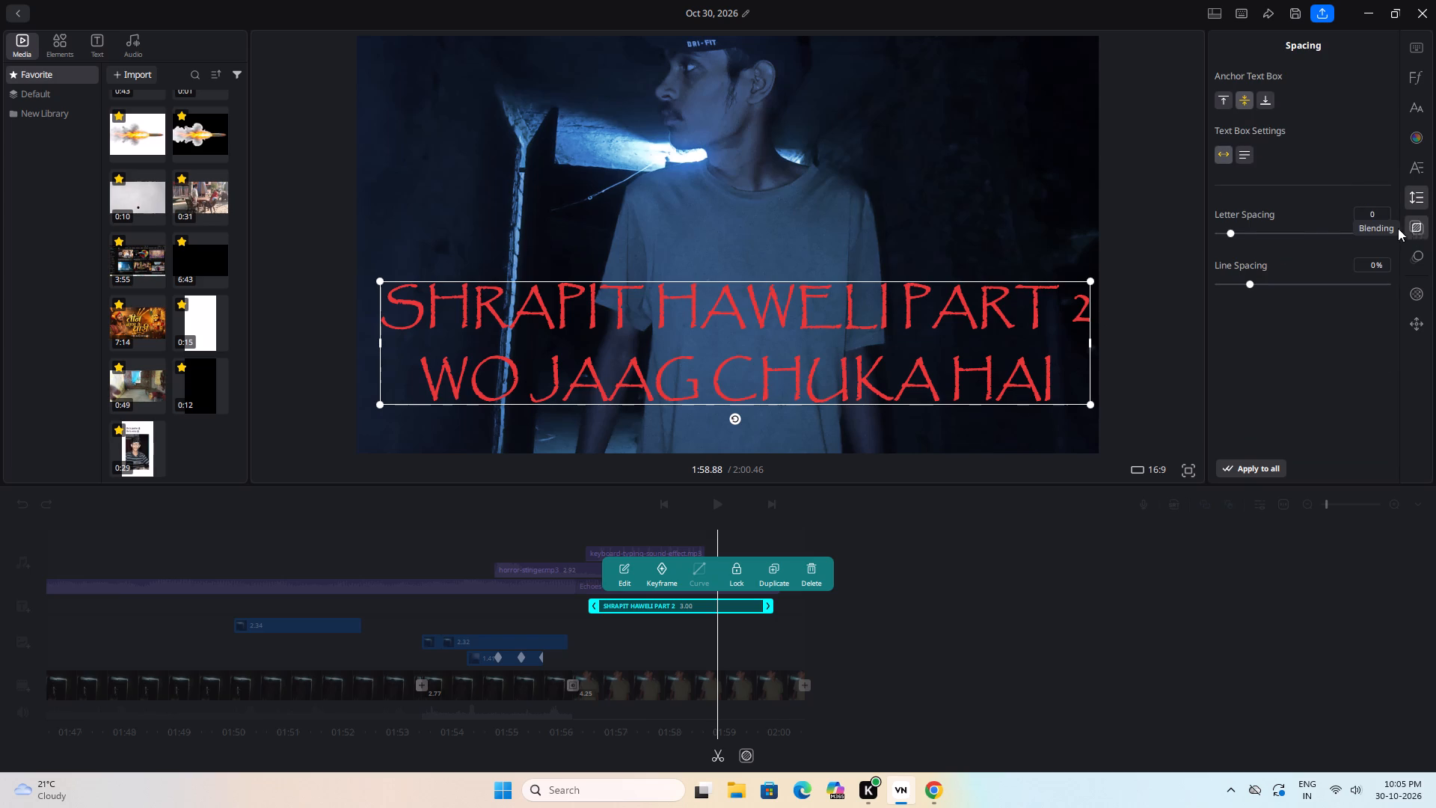
pyautogui.click(1230, 235)
pyautogui.moveTo(1245, 283); pyautogui.dragTo(1249, 283)
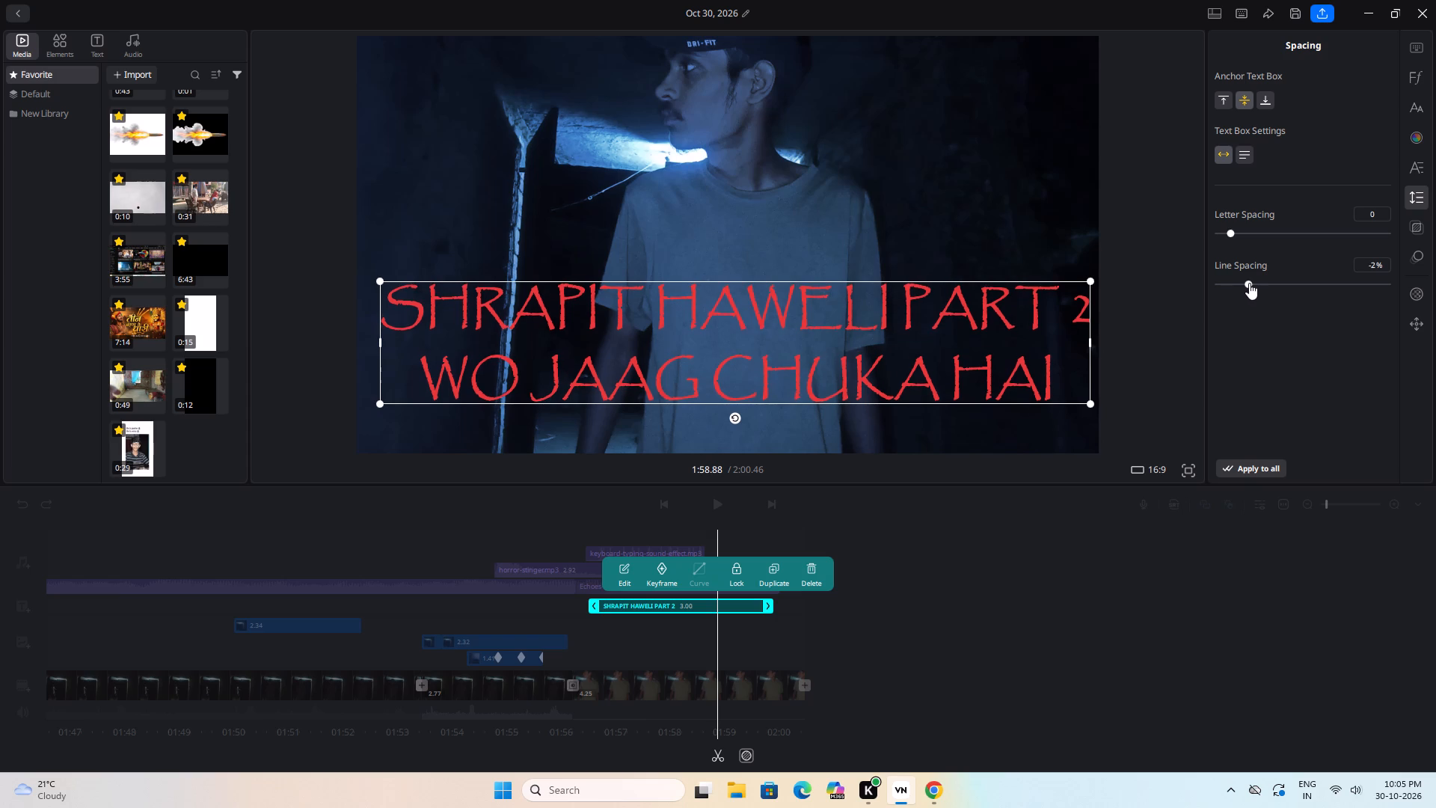
pyautogui.moveTo(1249, 283); pyautogui.dragTo(1252, 283)
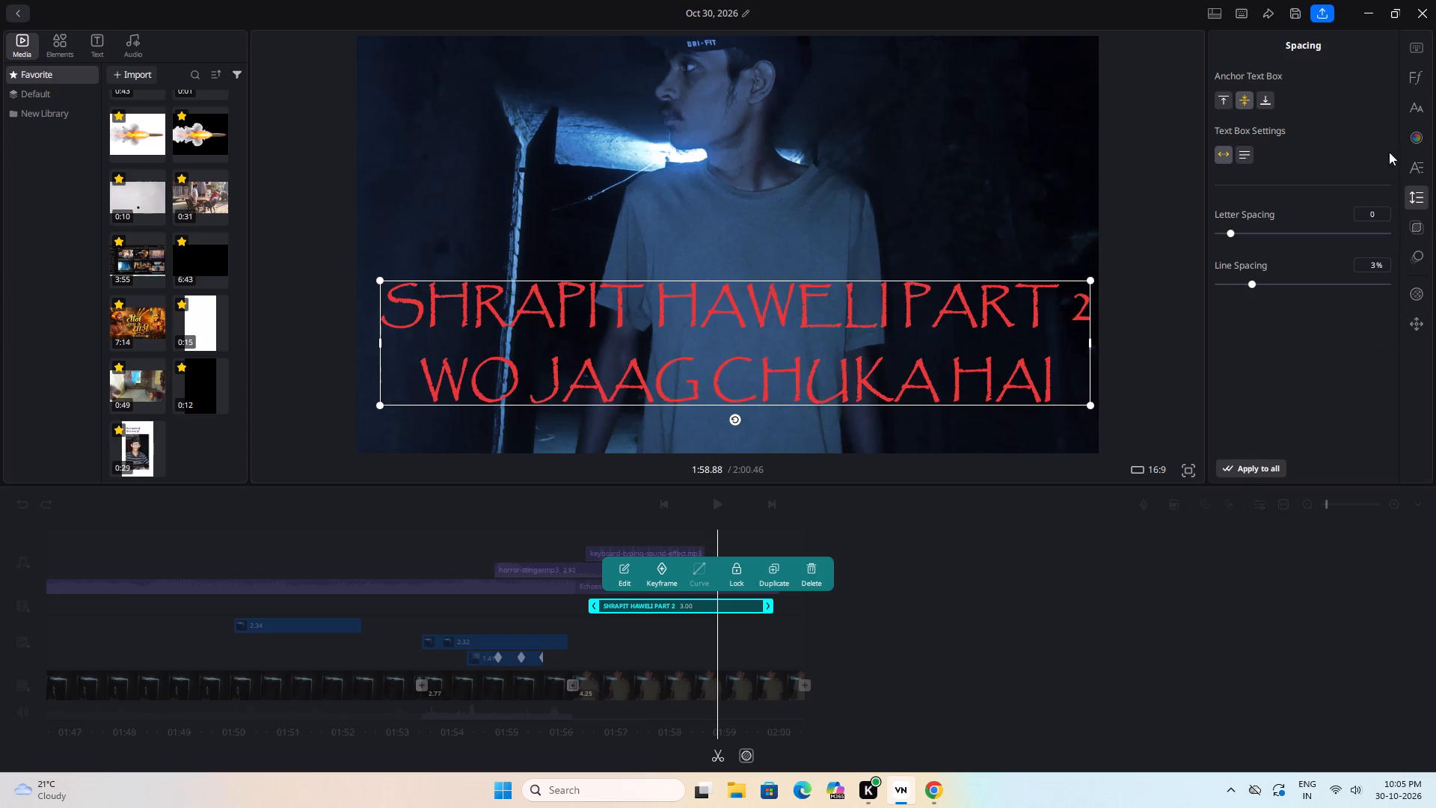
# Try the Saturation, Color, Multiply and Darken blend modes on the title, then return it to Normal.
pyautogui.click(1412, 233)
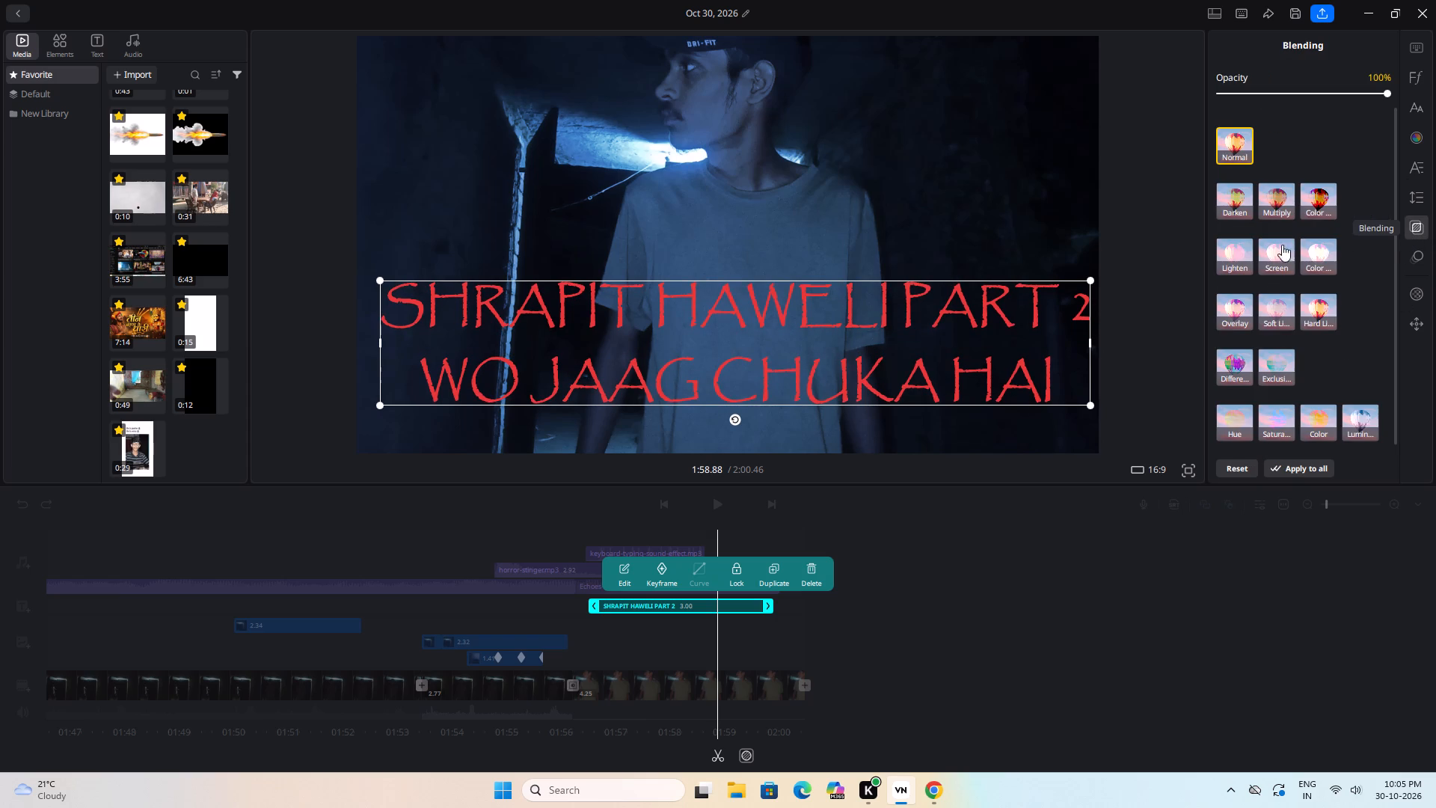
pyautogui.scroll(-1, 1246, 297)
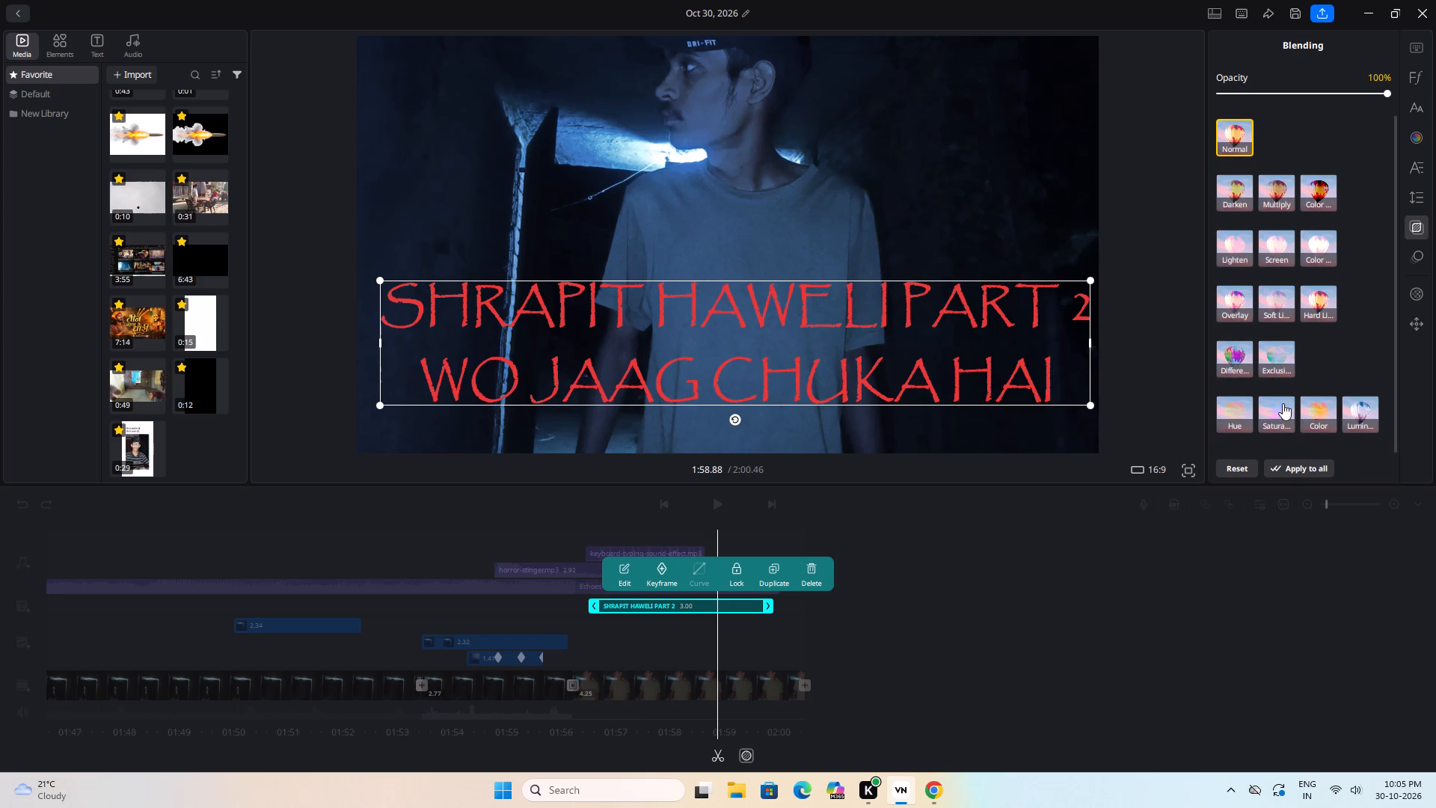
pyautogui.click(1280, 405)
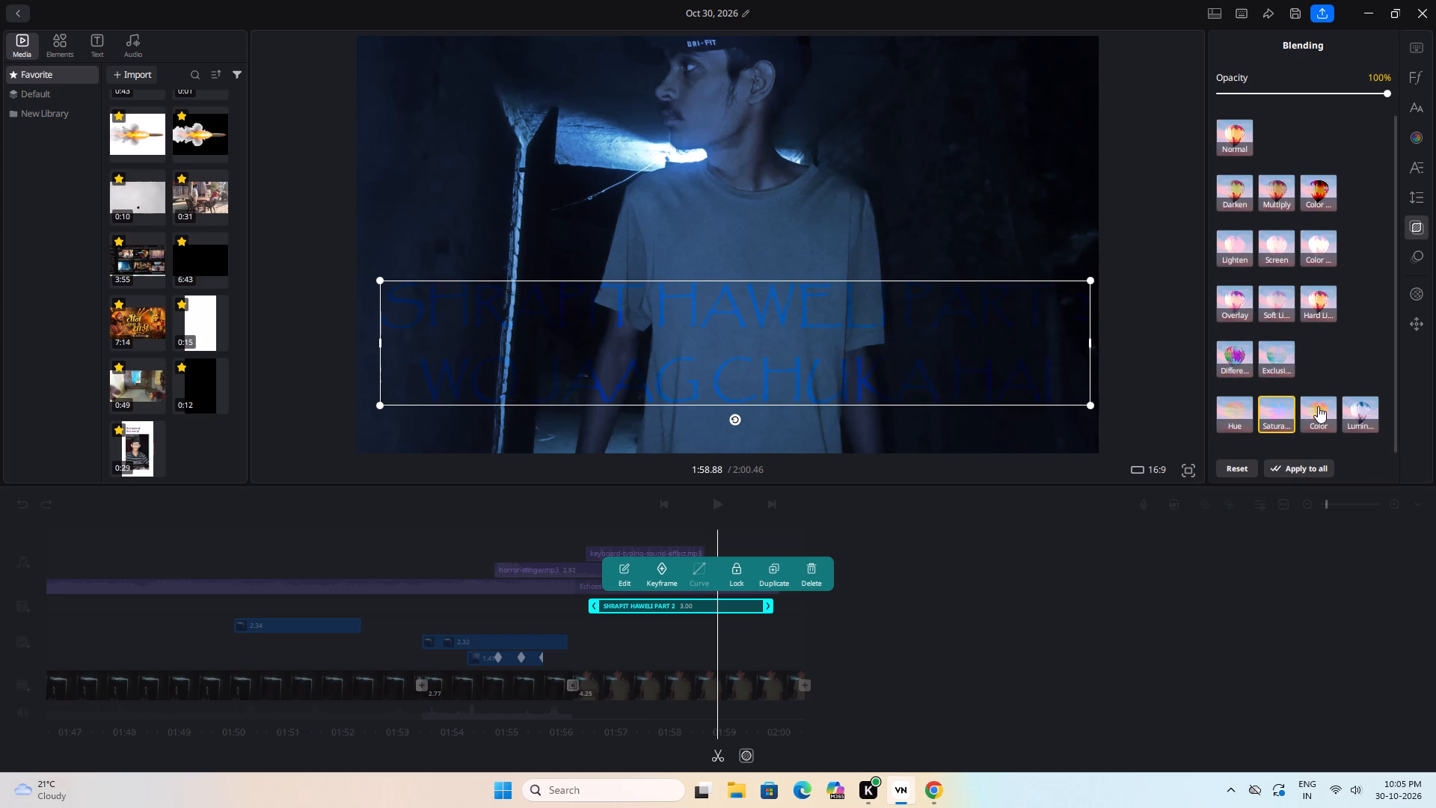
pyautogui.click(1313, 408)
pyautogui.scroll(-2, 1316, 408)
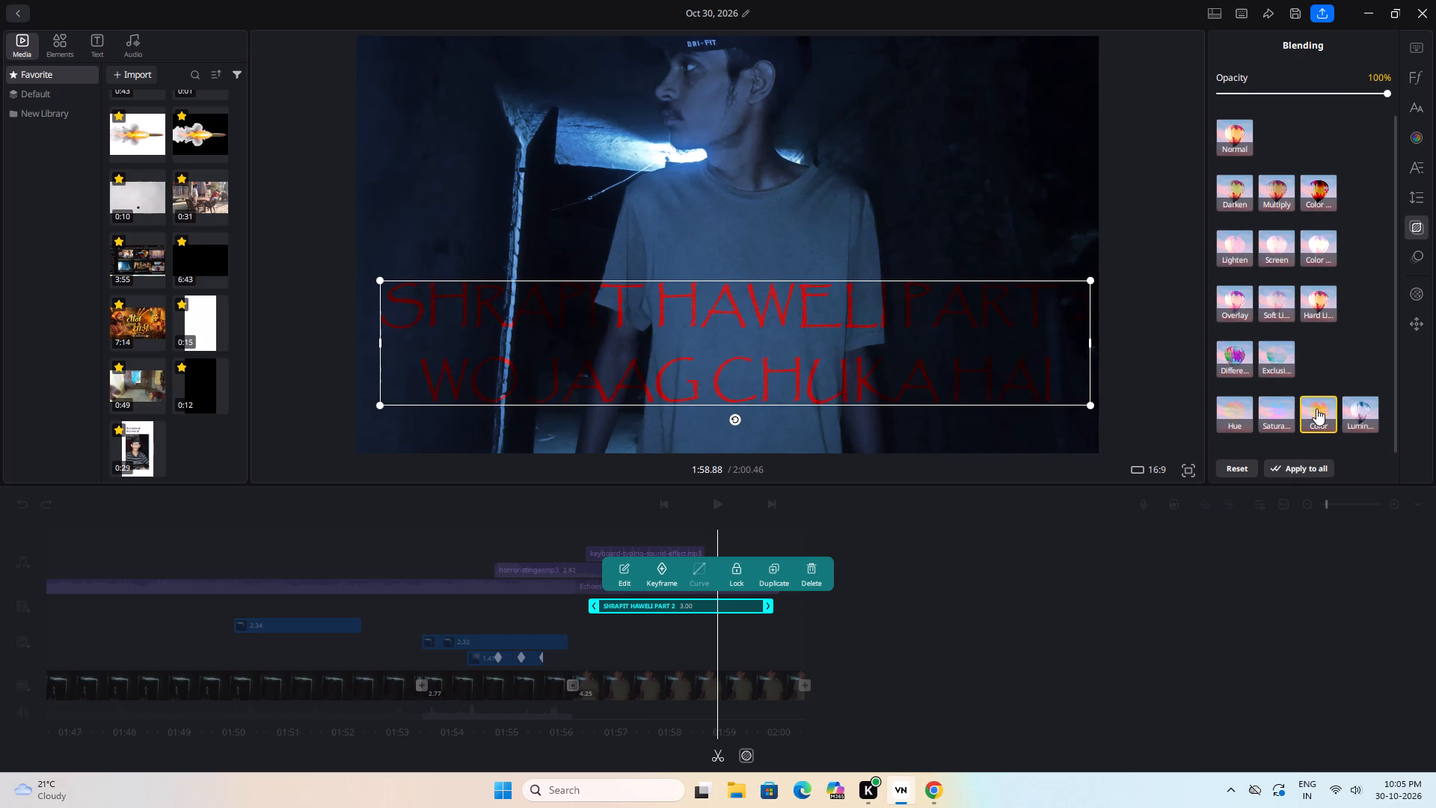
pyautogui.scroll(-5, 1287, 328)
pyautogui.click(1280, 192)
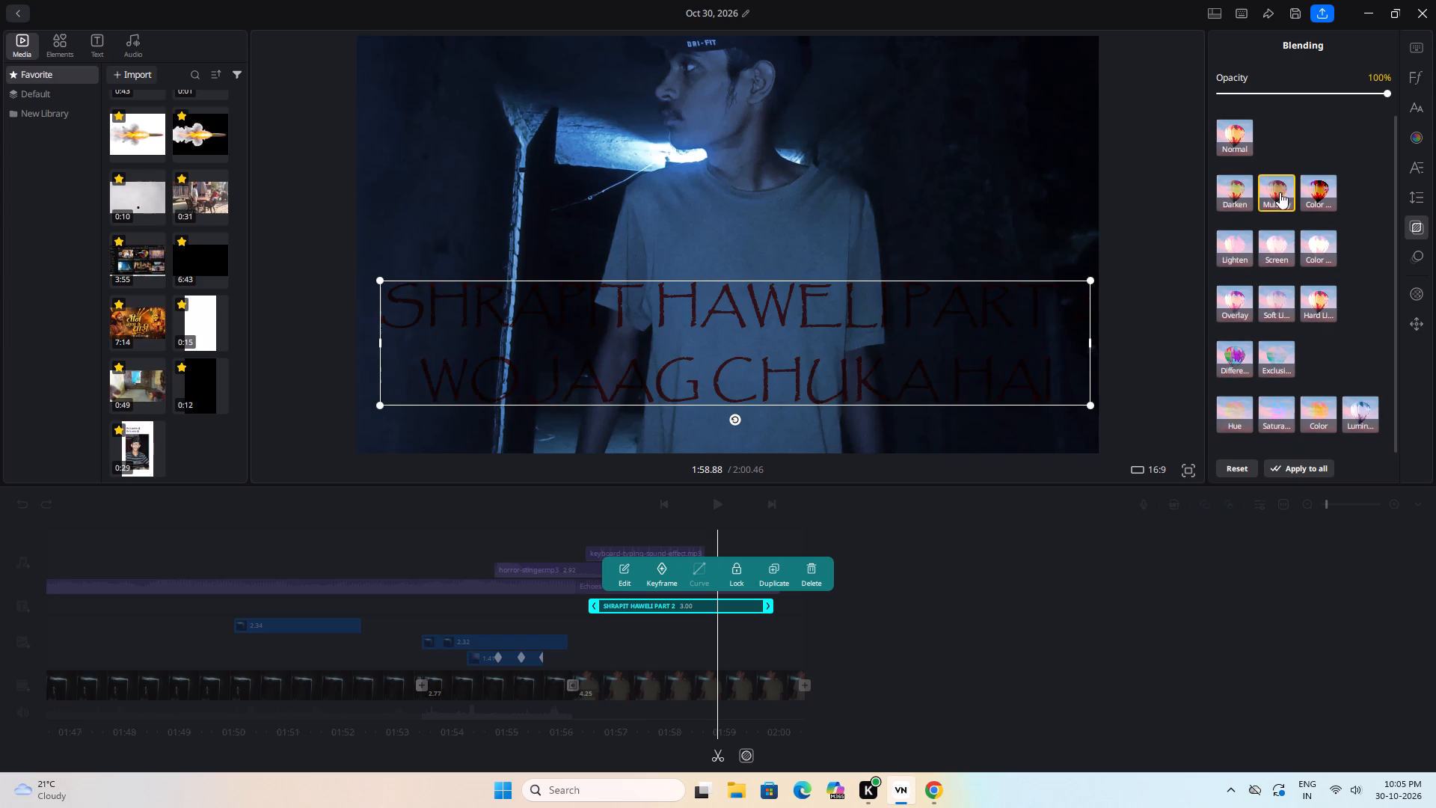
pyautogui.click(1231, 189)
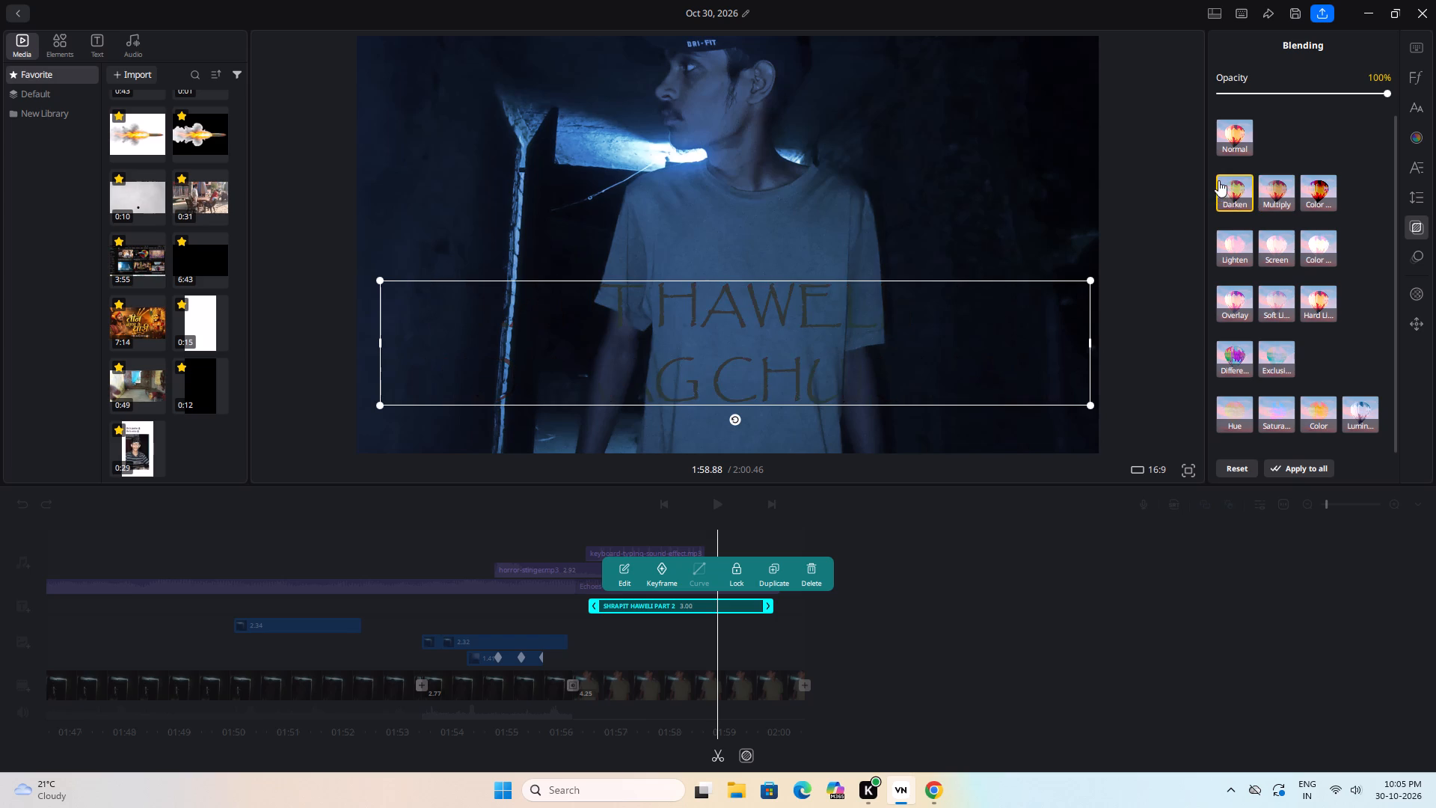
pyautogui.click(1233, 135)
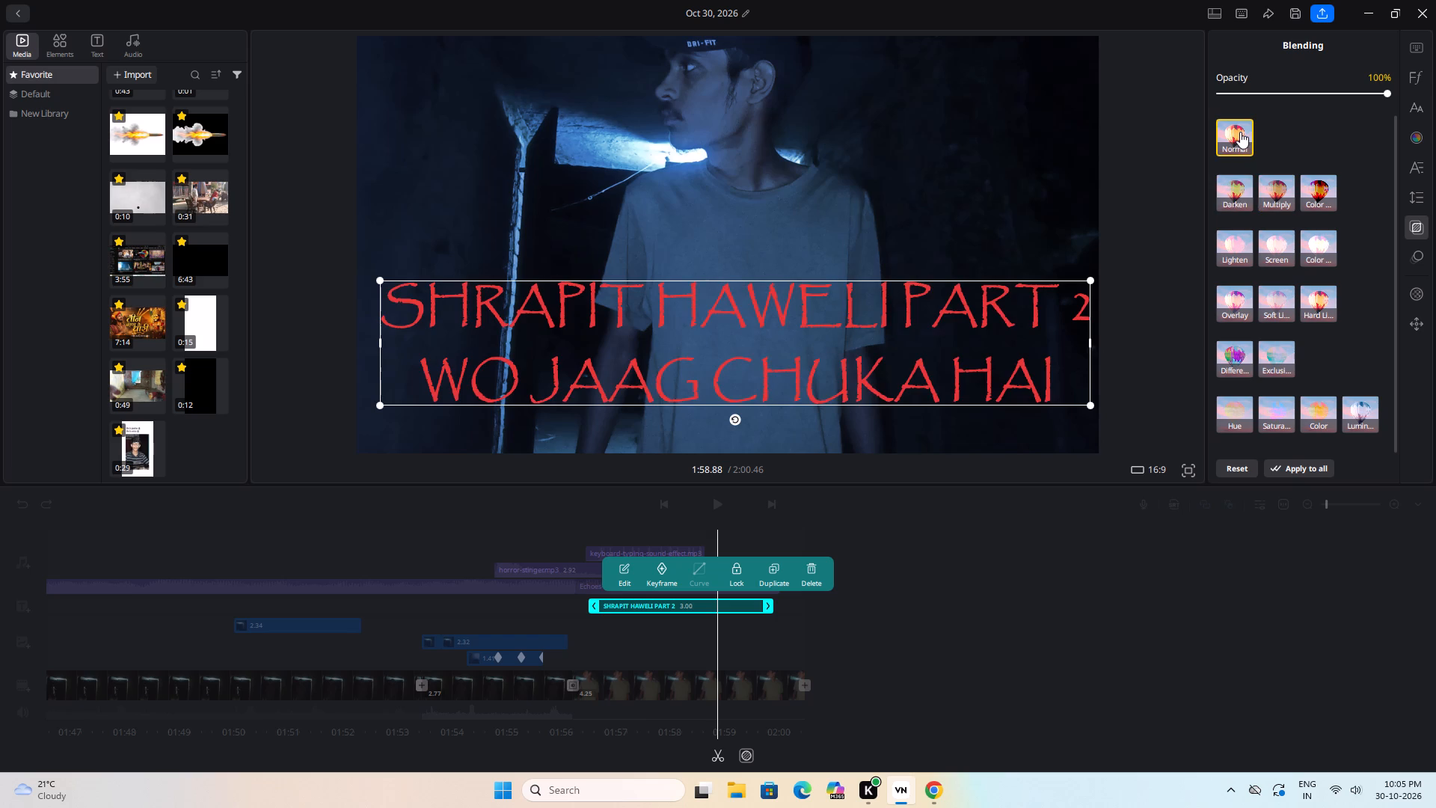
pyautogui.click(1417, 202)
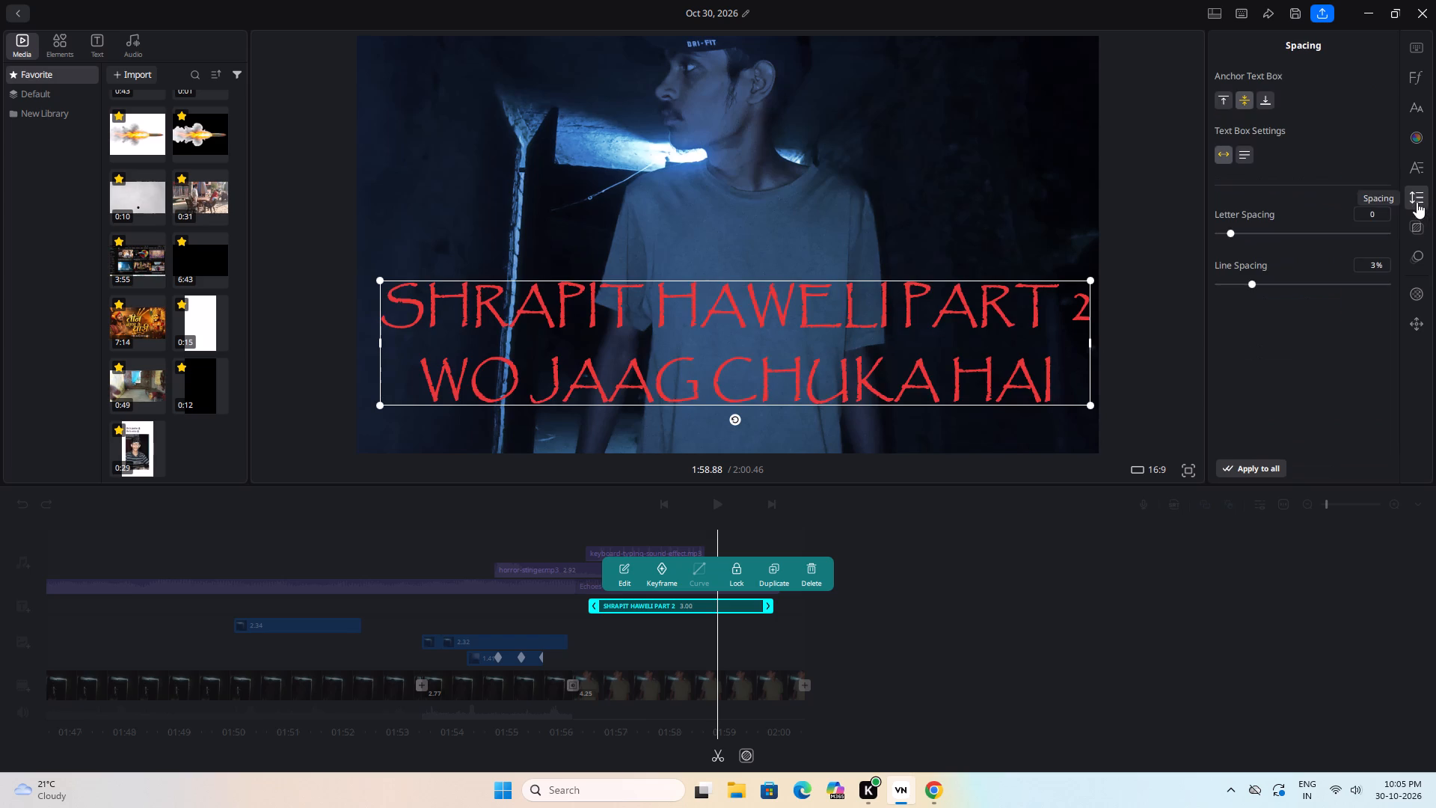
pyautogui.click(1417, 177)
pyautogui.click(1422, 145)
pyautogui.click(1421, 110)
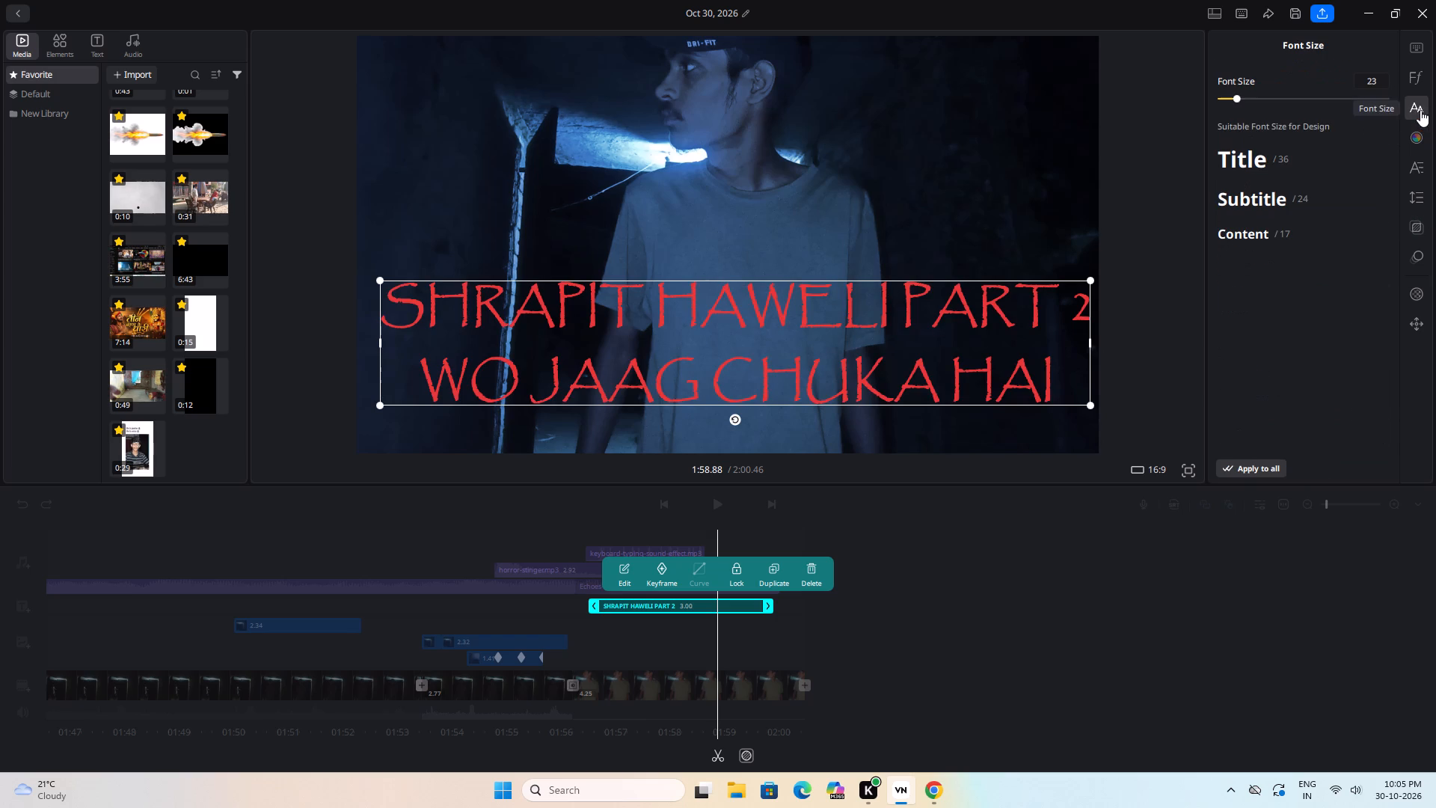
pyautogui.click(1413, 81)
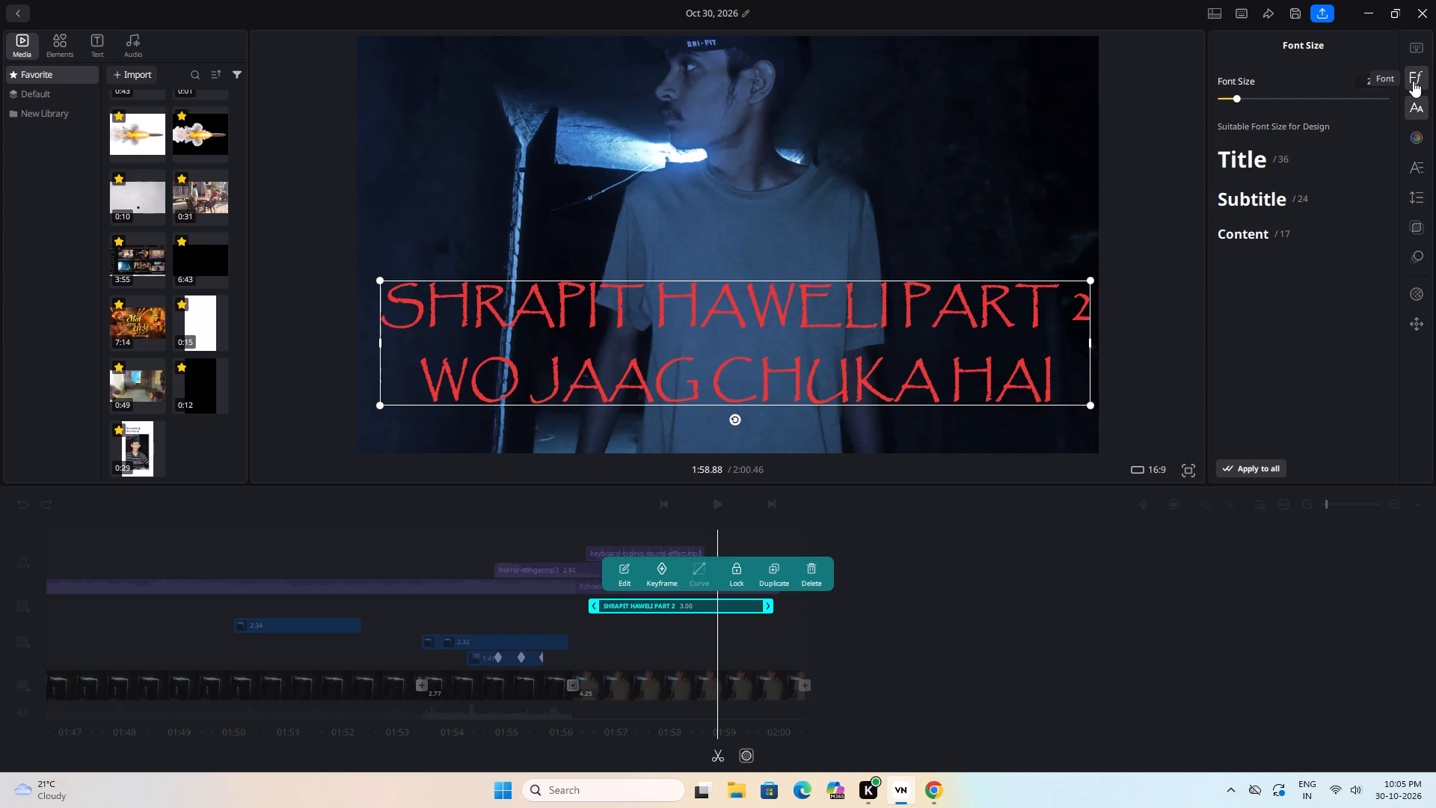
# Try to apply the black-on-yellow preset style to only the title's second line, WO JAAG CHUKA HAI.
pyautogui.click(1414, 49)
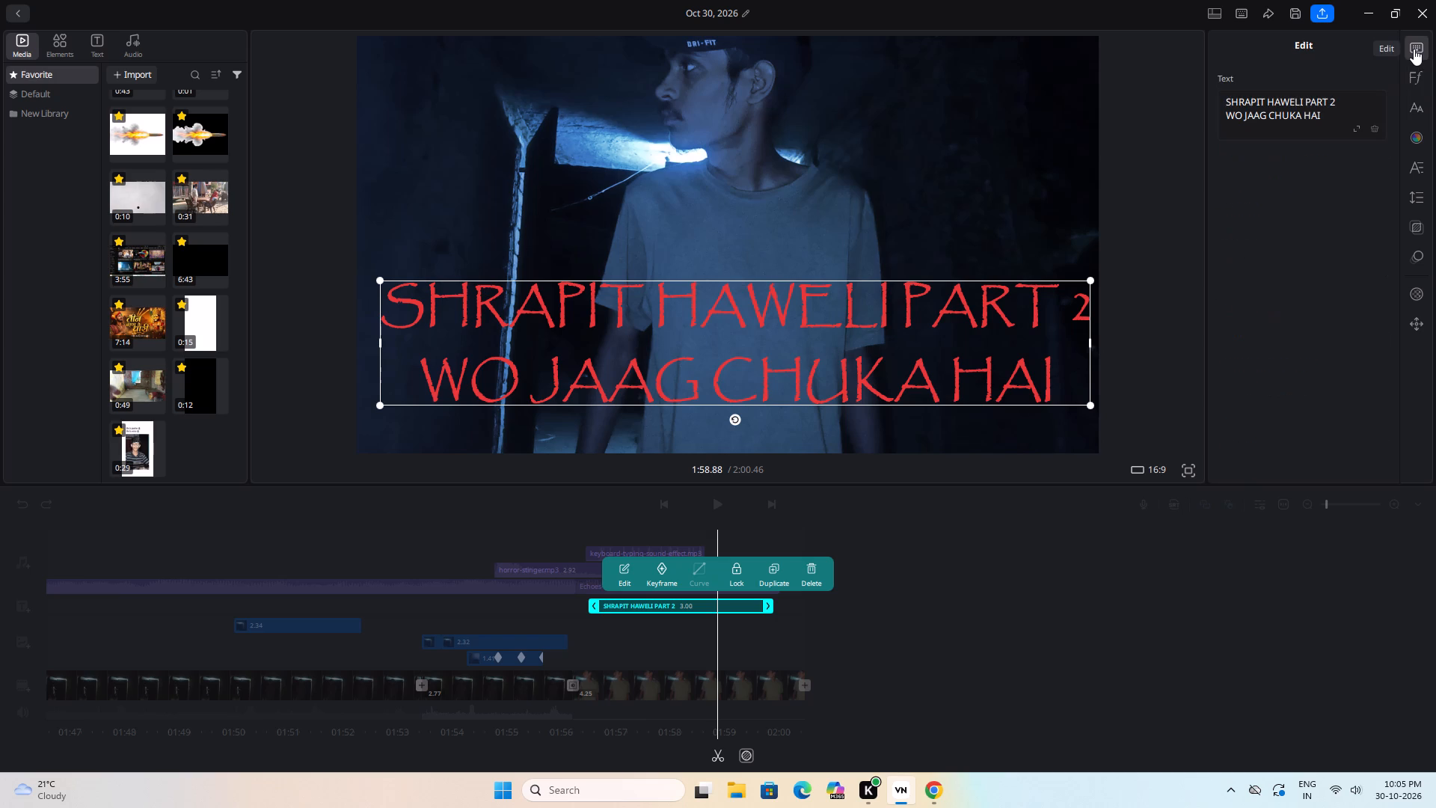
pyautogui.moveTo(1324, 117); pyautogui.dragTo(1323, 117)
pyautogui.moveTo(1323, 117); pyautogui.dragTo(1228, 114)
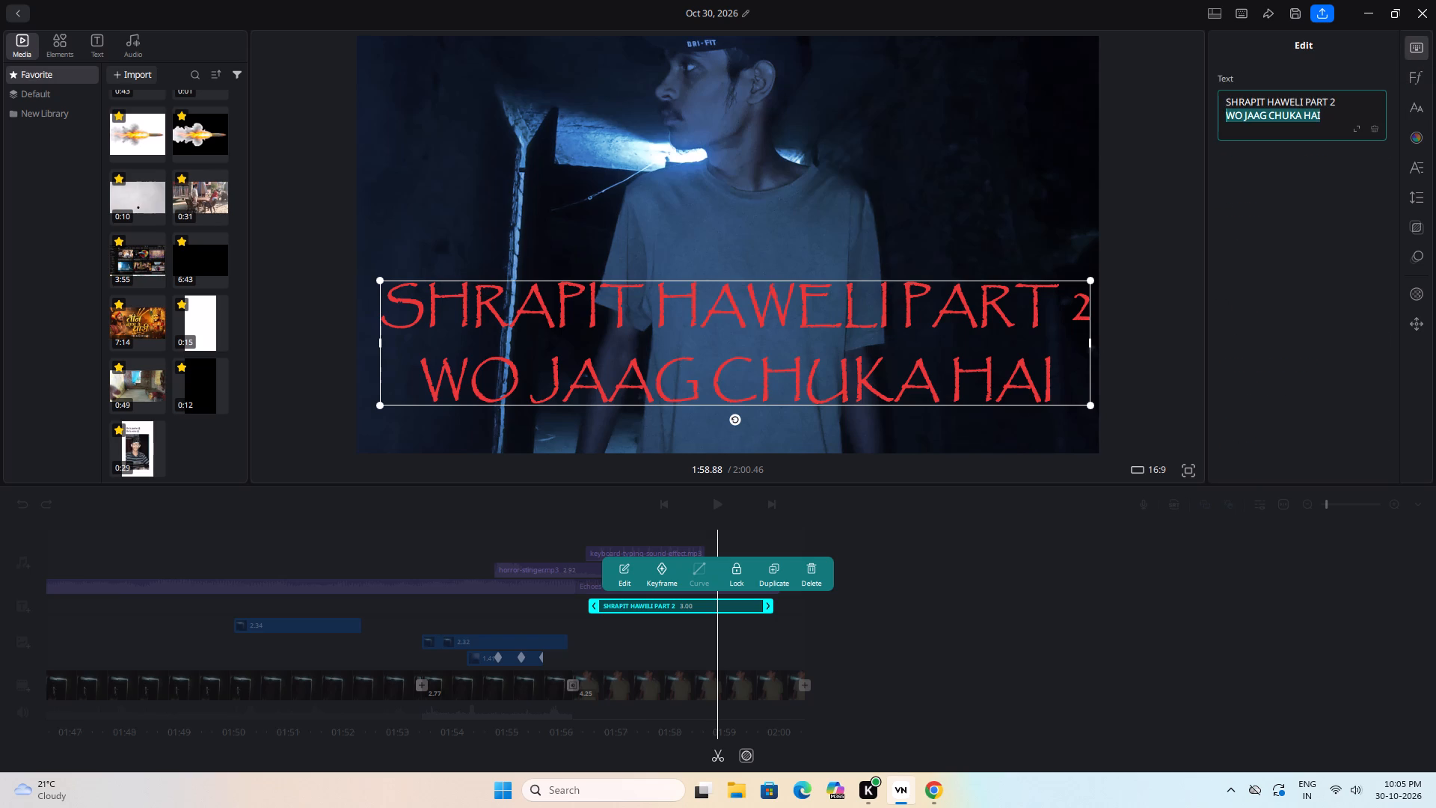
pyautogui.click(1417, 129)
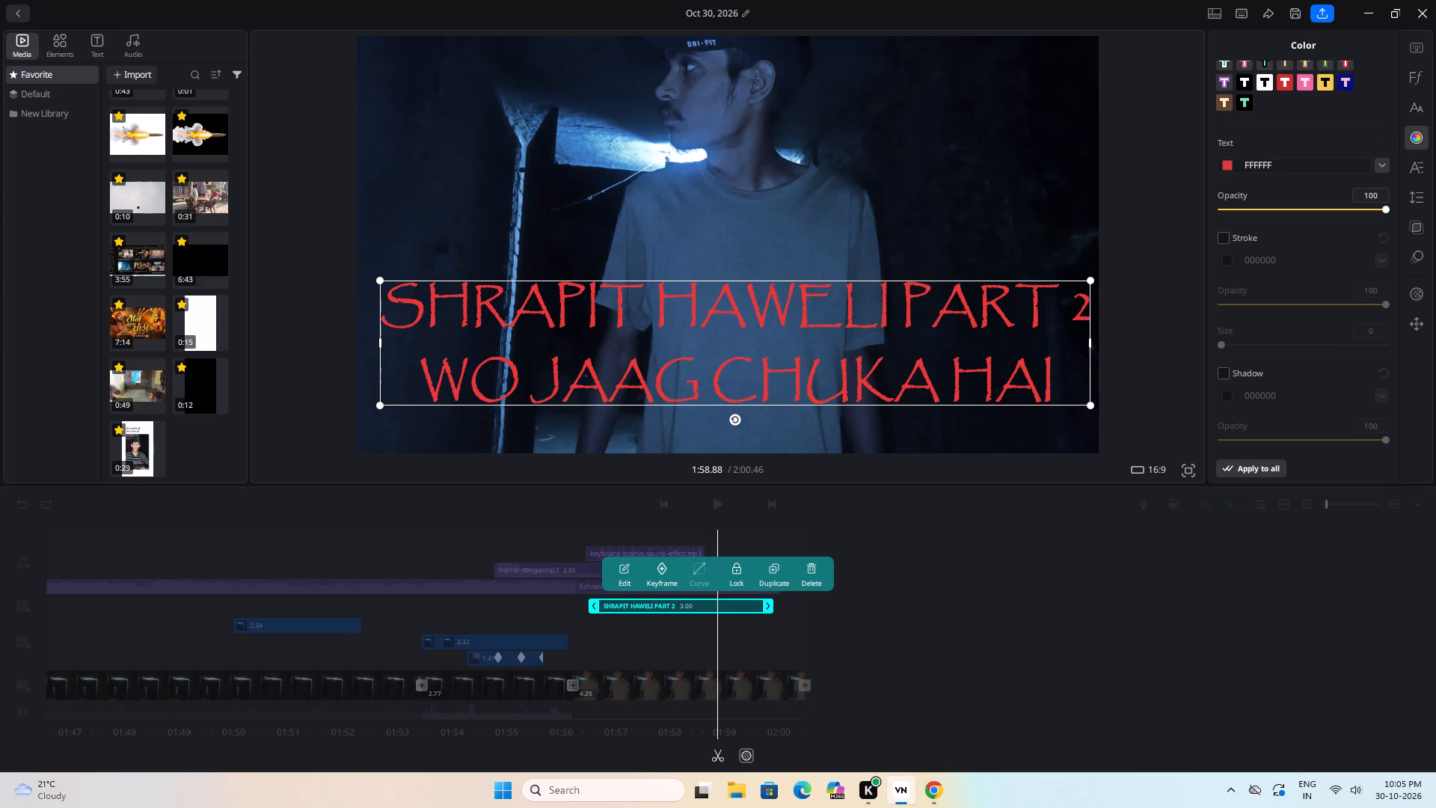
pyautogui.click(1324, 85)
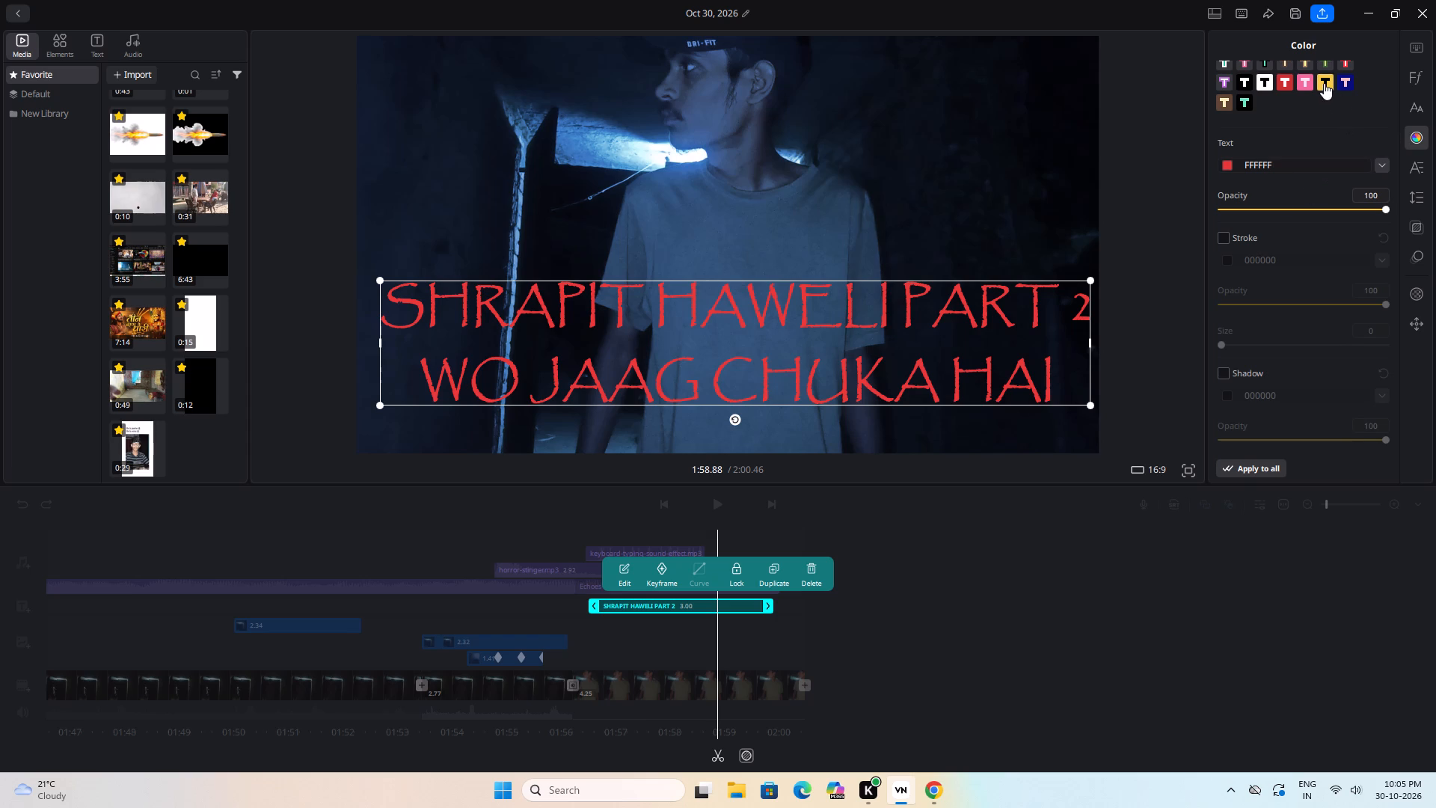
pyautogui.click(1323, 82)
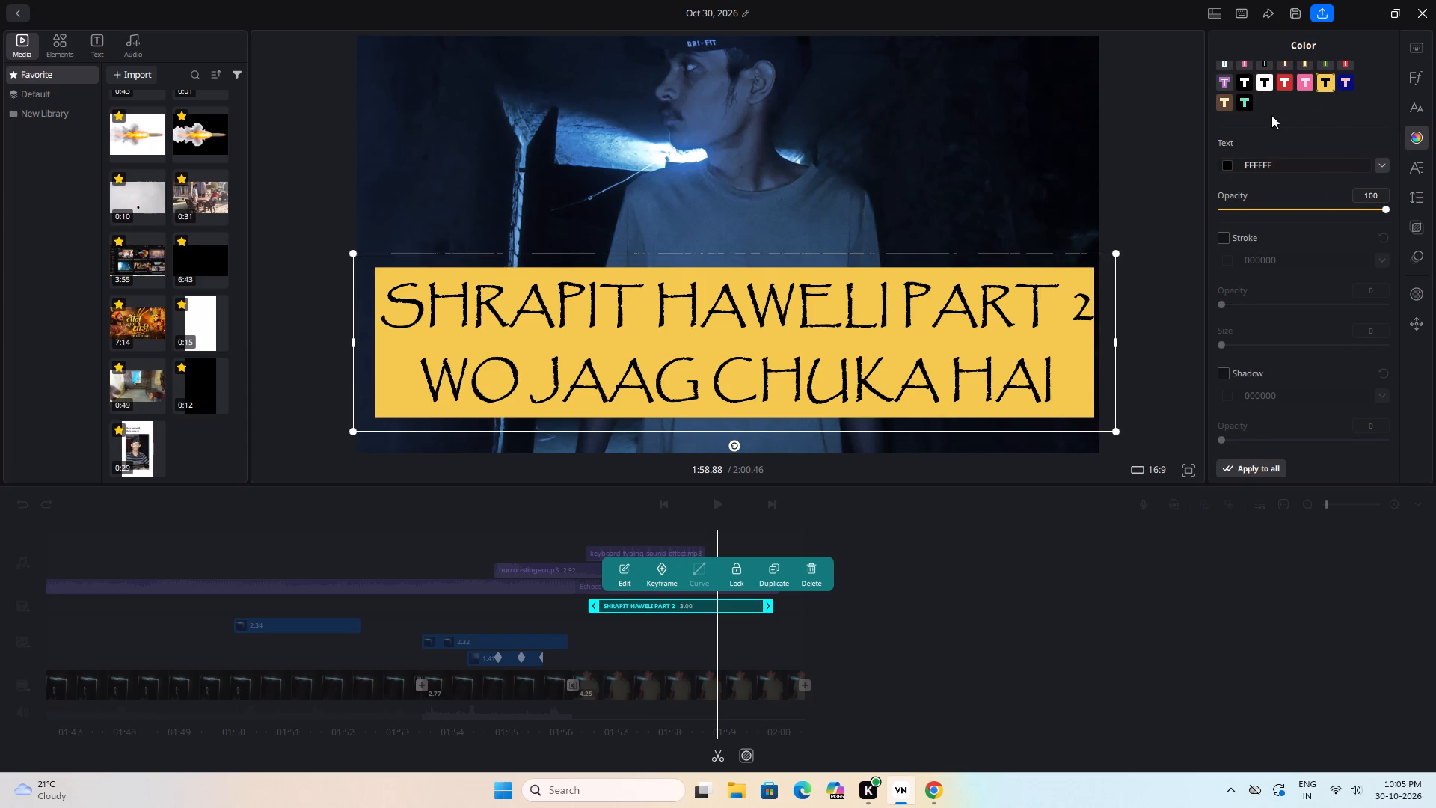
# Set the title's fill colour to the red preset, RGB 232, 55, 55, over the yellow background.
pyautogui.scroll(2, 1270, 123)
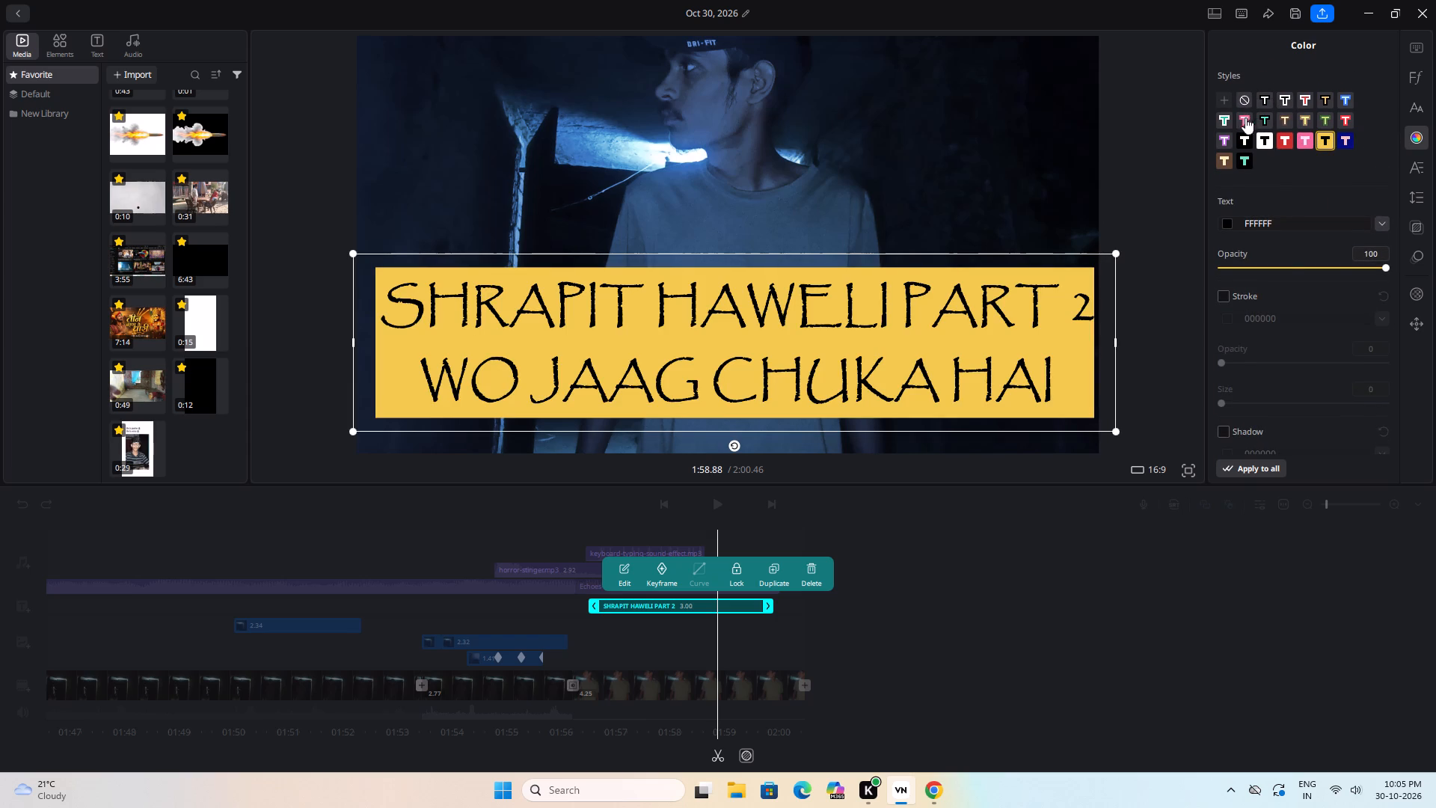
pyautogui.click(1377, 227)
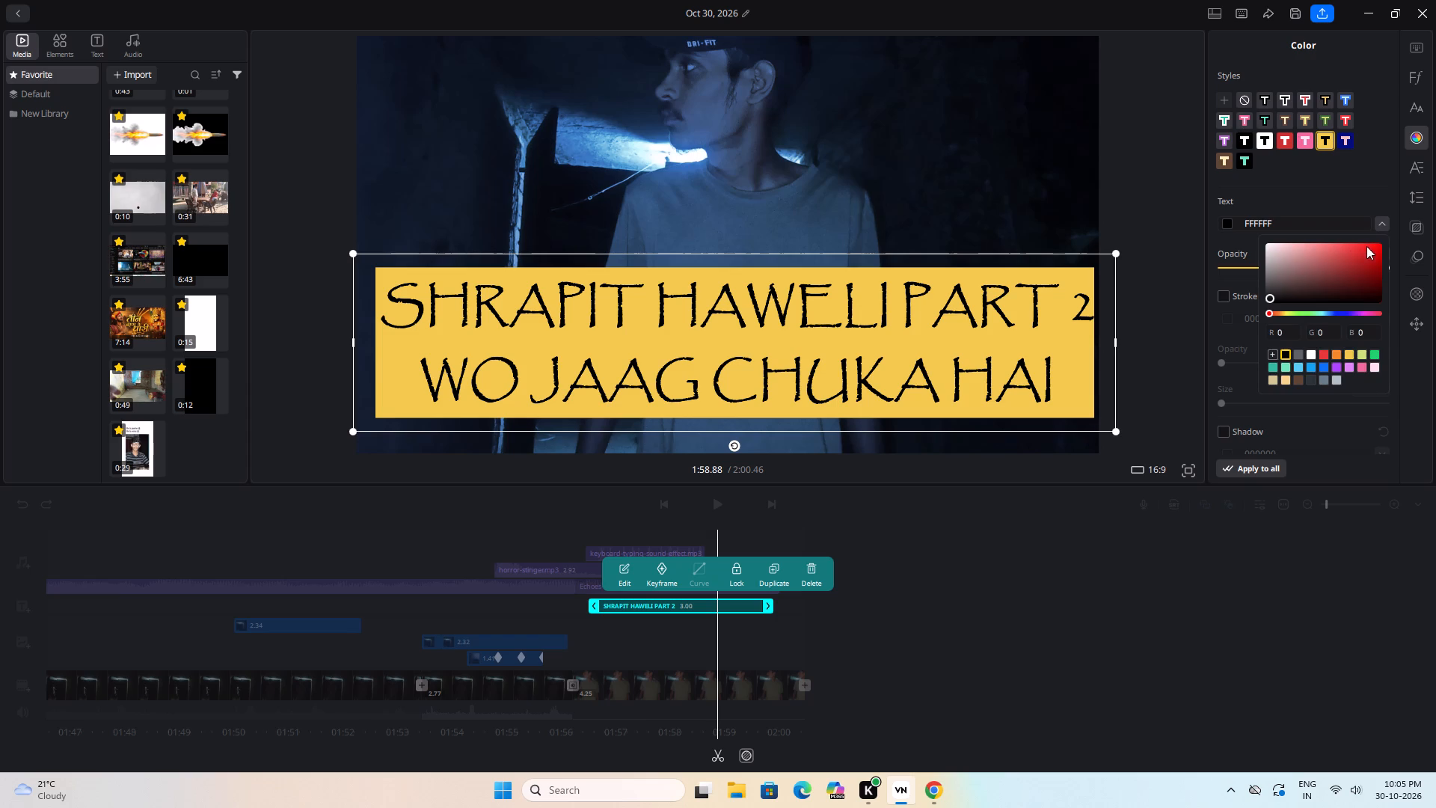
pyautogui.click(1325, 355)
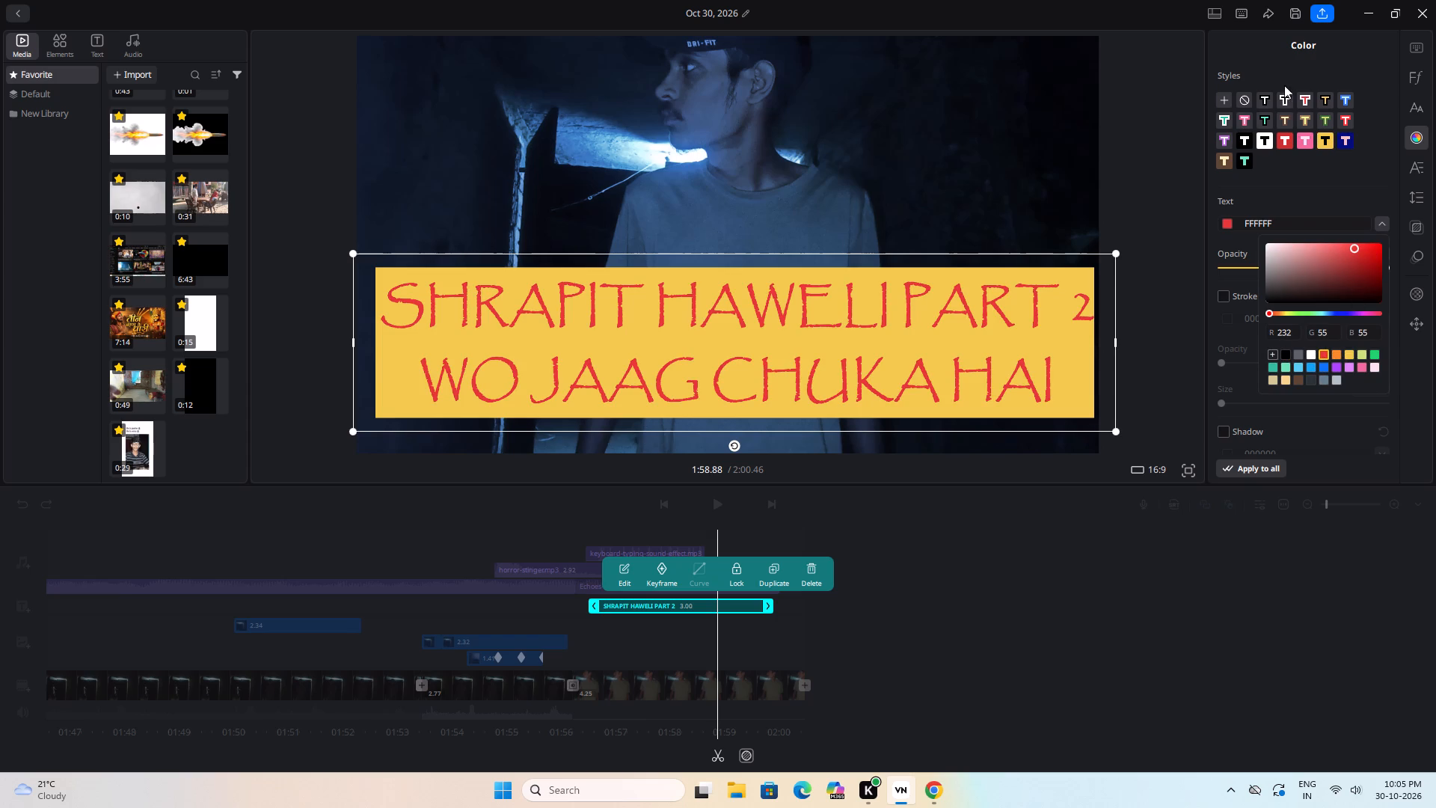
# Apply the white preset style with black stroke to the title, then clear the preset style.
pyautogui.click(1266, 102)
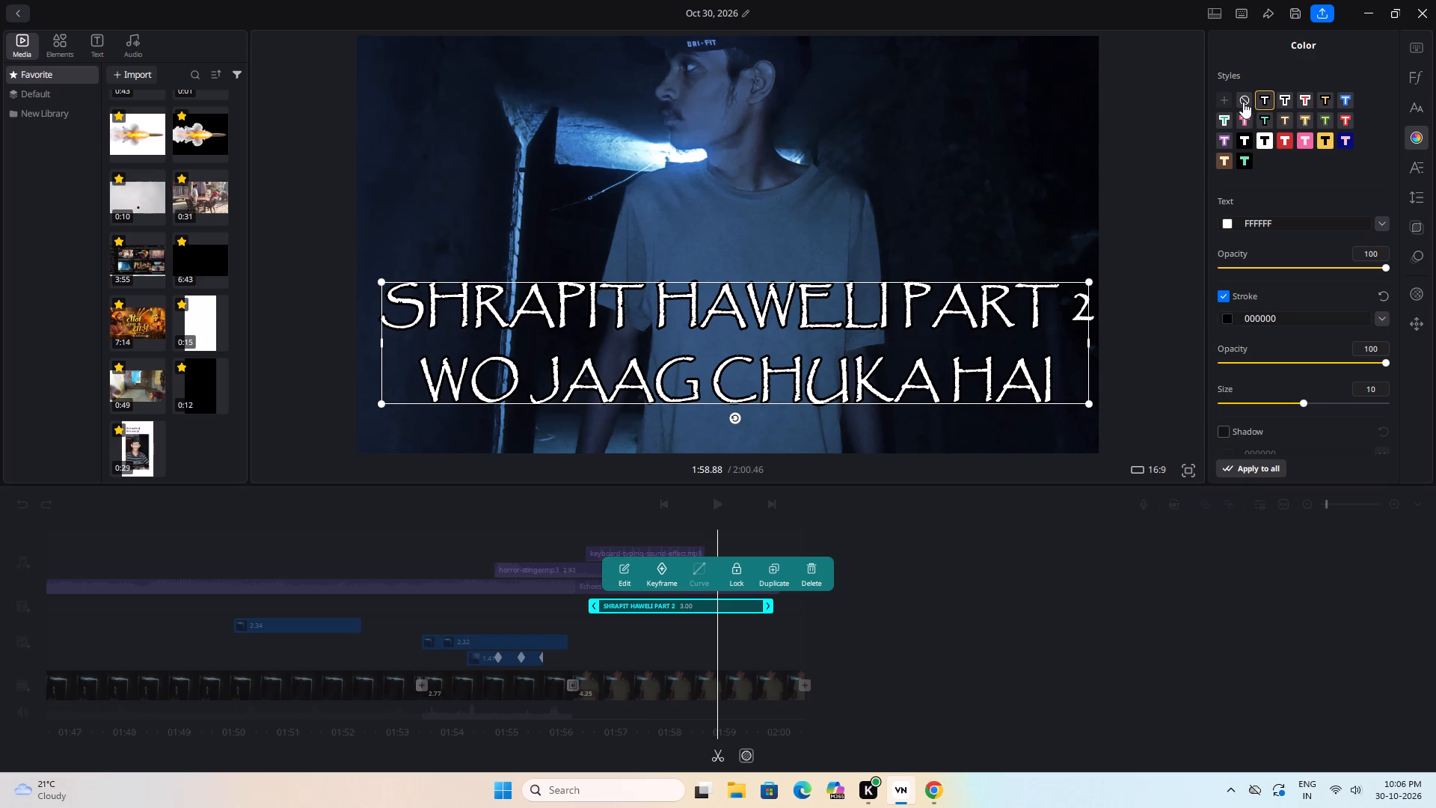
pyautogui.click(1243, 102)
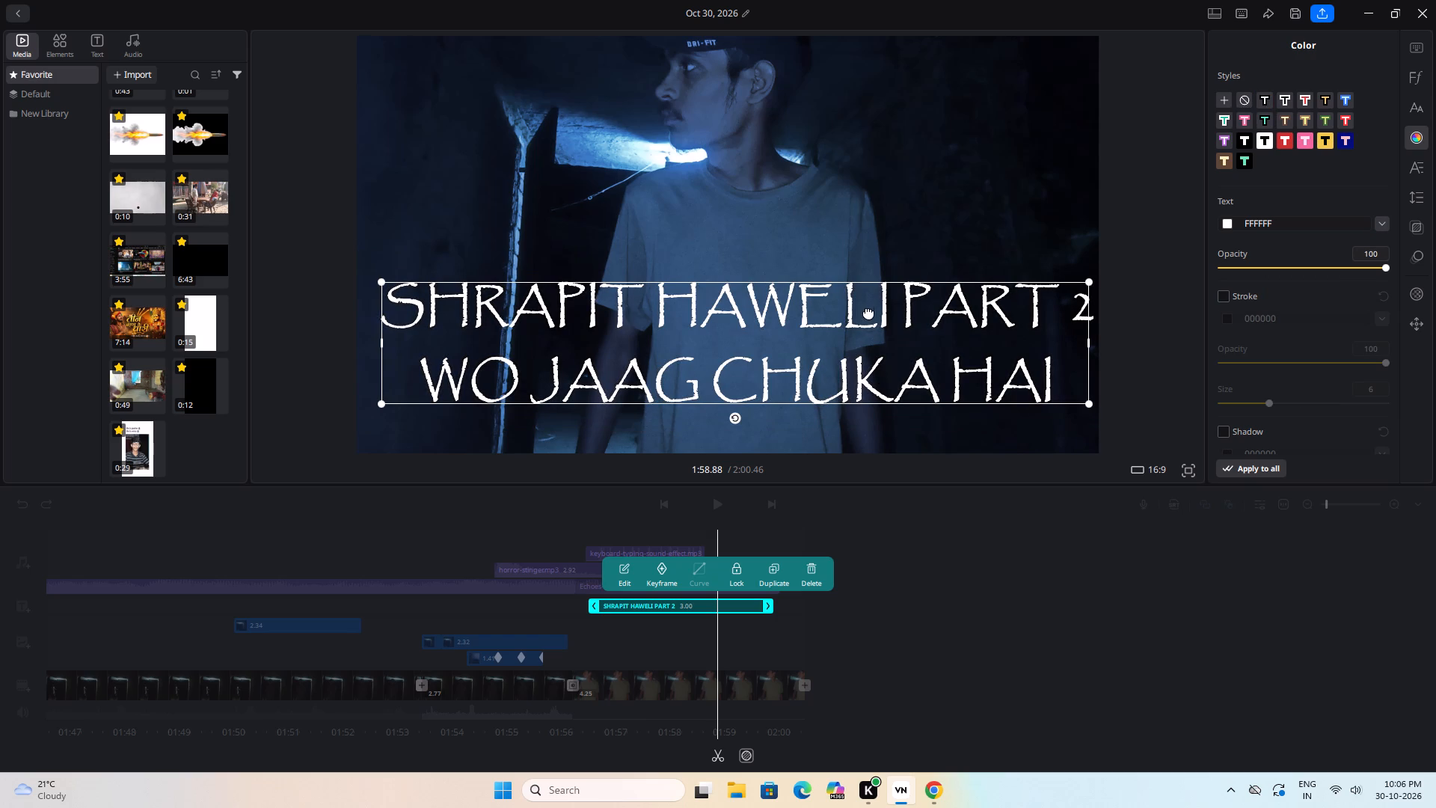
# With the title's second line, WO JAAG CHUKA HAI, selected in its text, enable a black 000000 stroke at size 6.
pyautogui.click(858, 366)
pyautogui.doubleClick(868, 322)
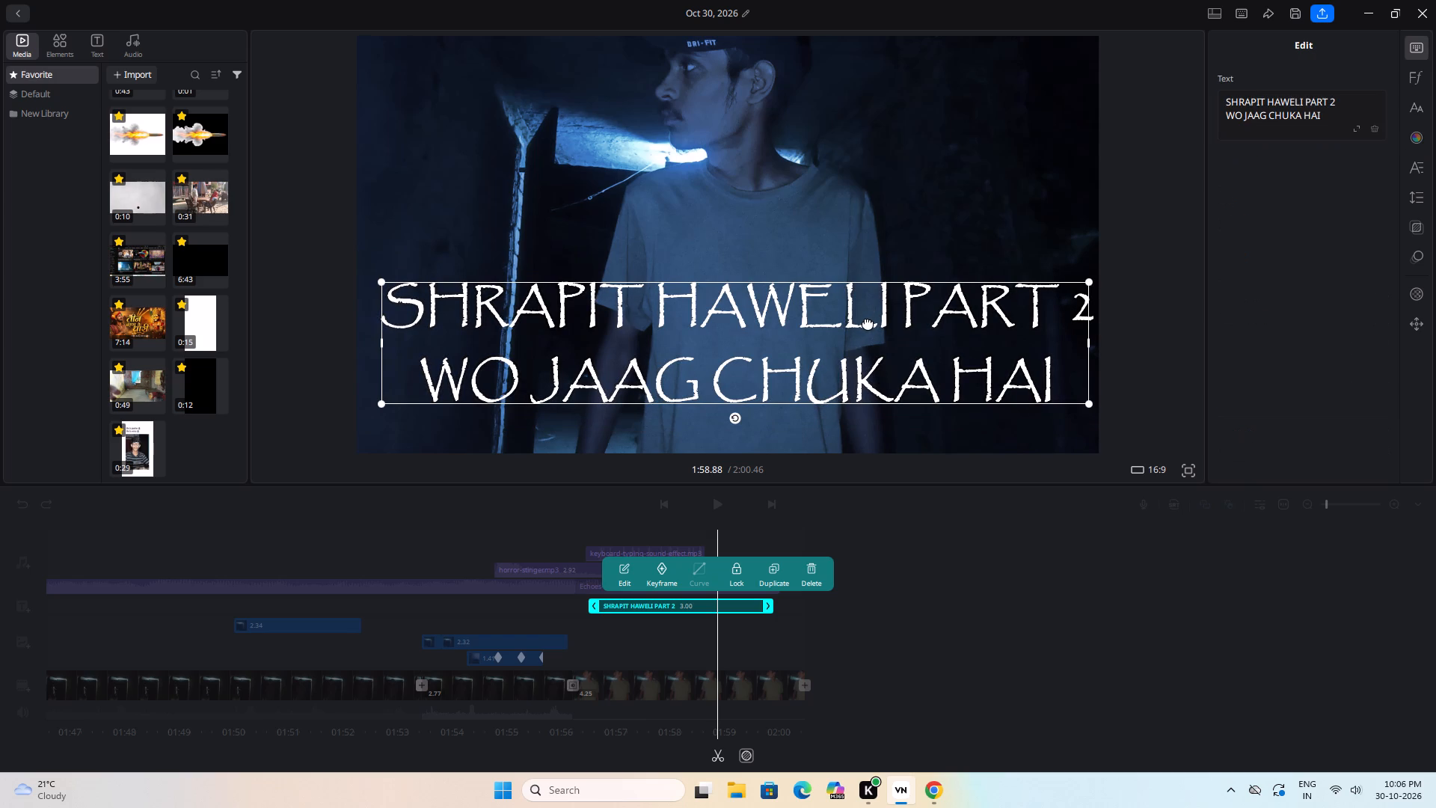
pyautogui.rightClick(869, 322)
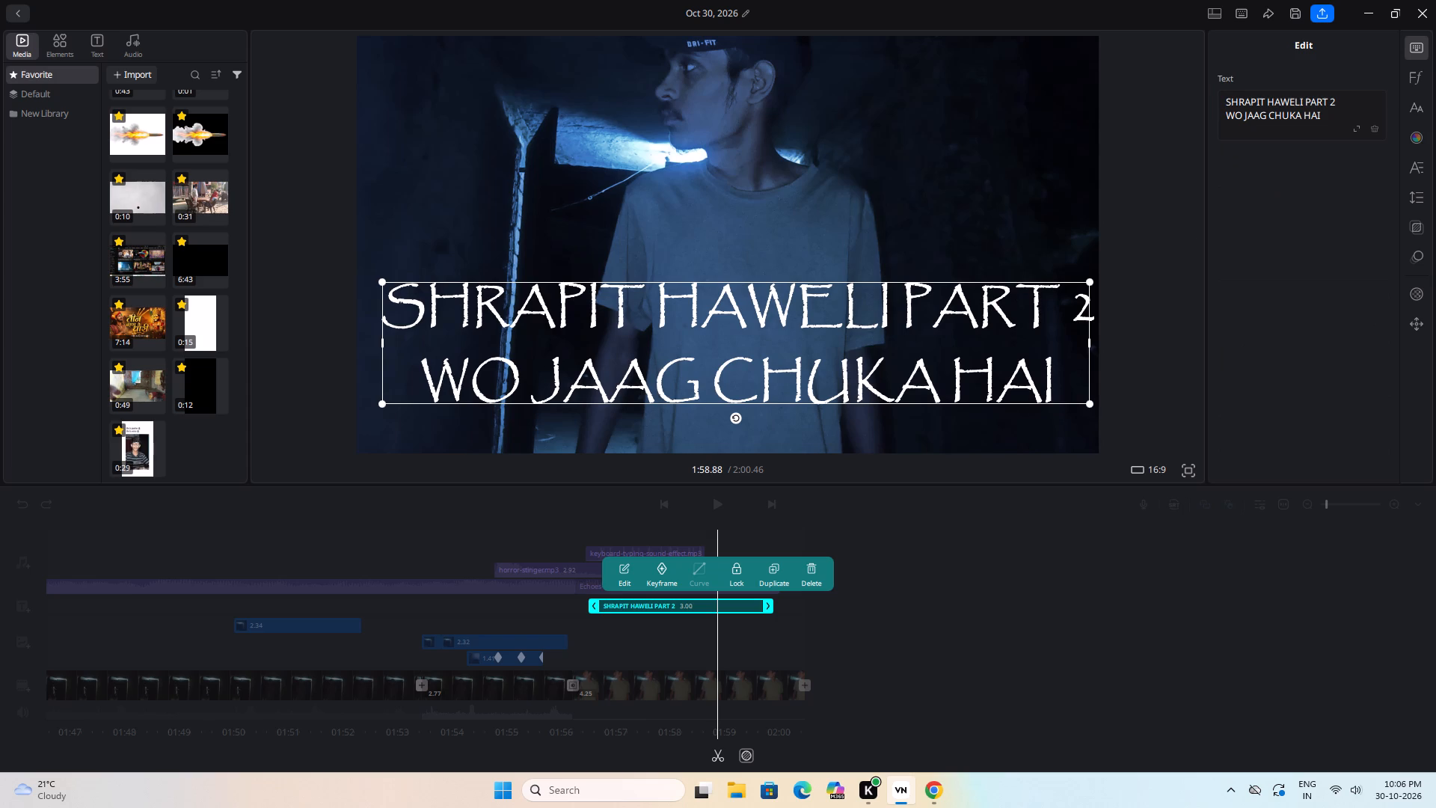
pyautogui.moveTo(1331, 119); pyautogui.dragTo(1225, 114)
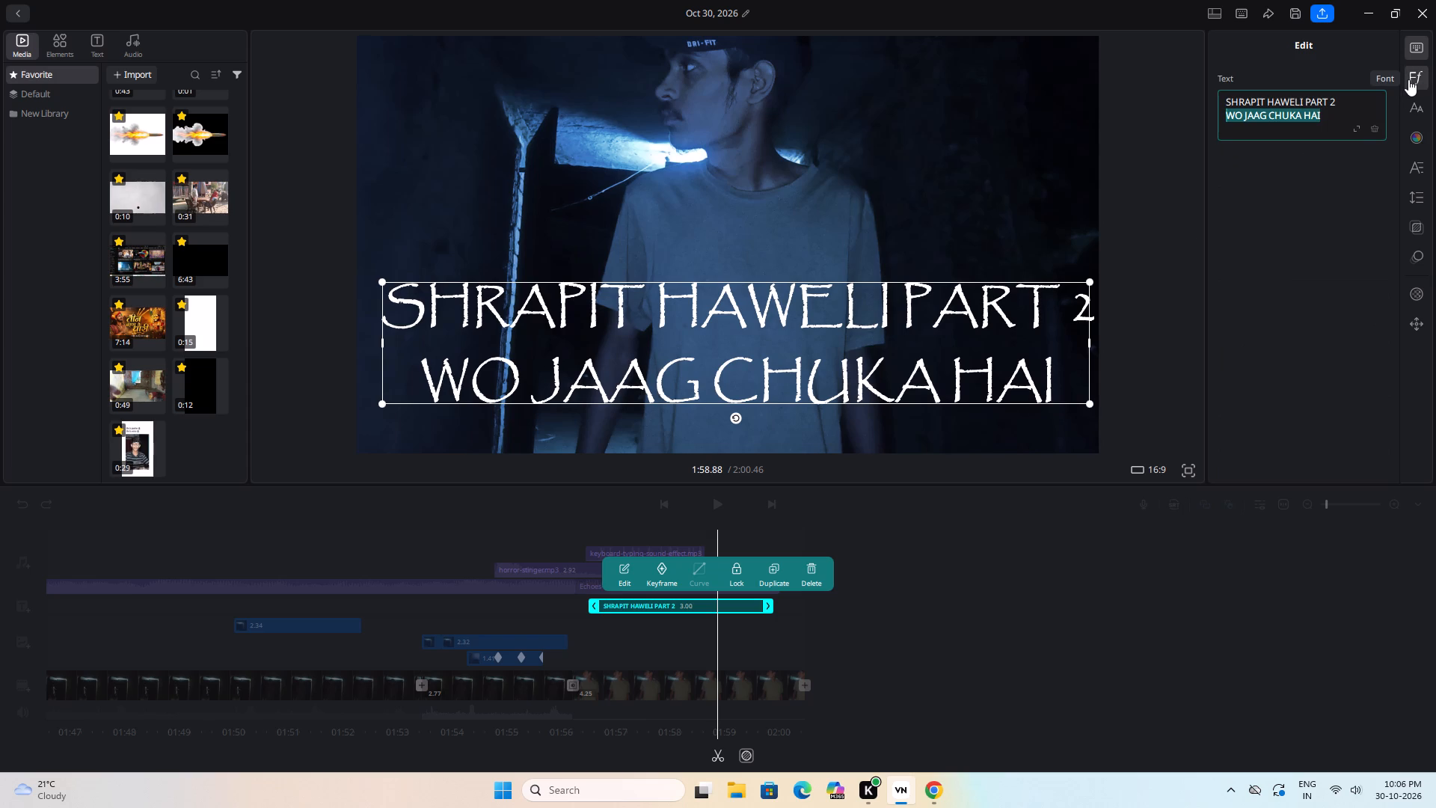
pyautogui.click(1414, 133)
pyautogui.scroll(-1, 1372, 255)
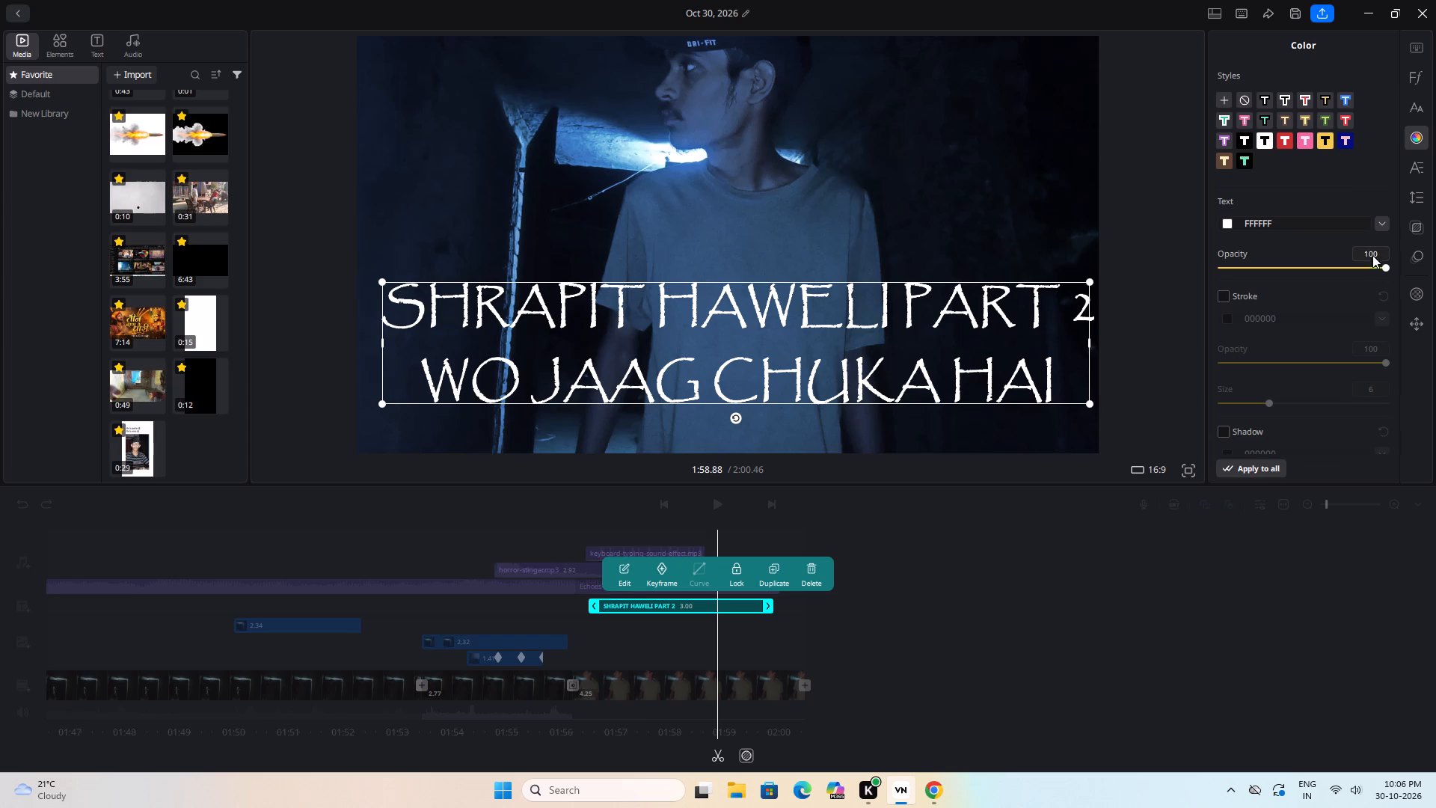
pyautogui.click(1229, 243)
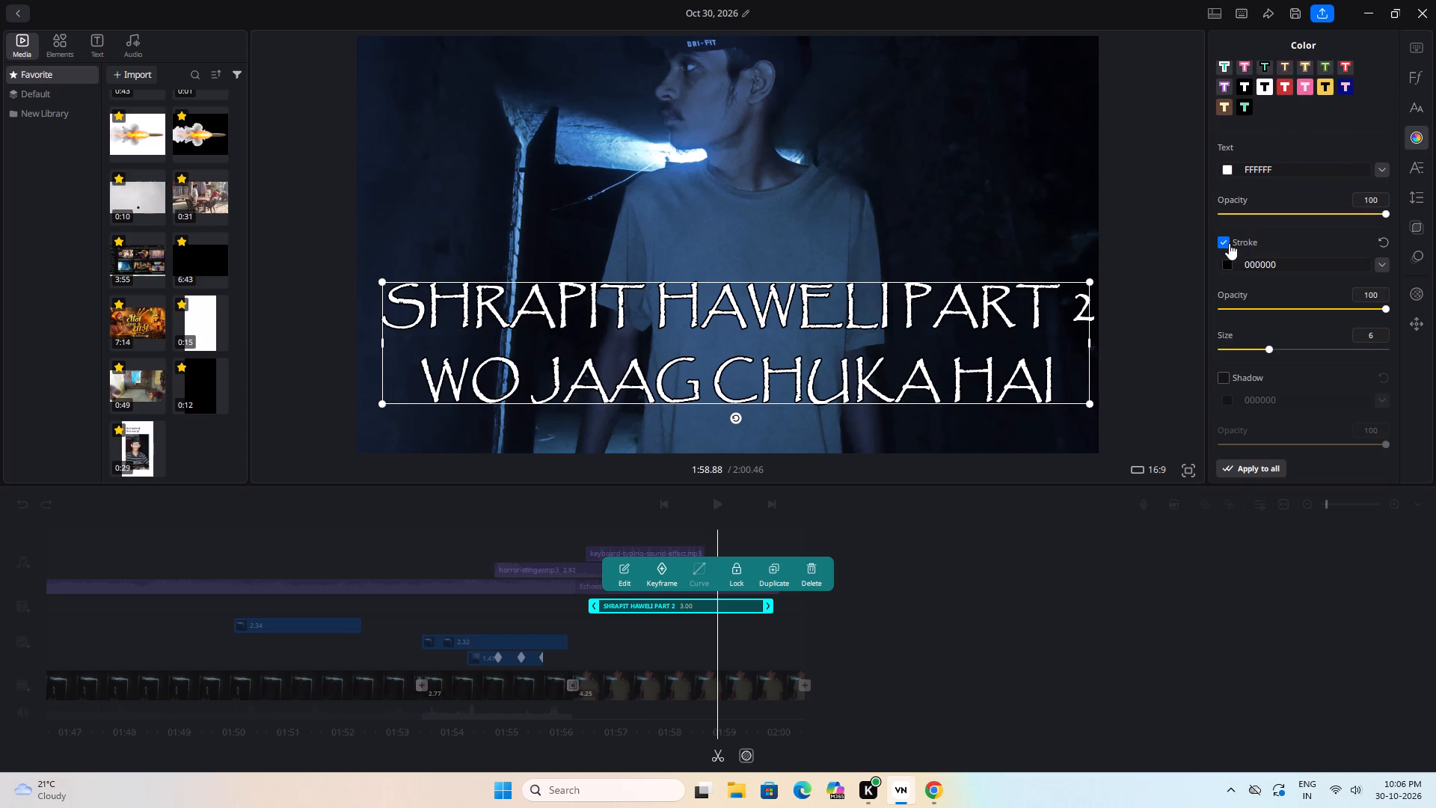
# Set the title's fill colour to the red preset, RGB 232, 55, 55.
pyautogui.scroll(-1, 1300, 384)
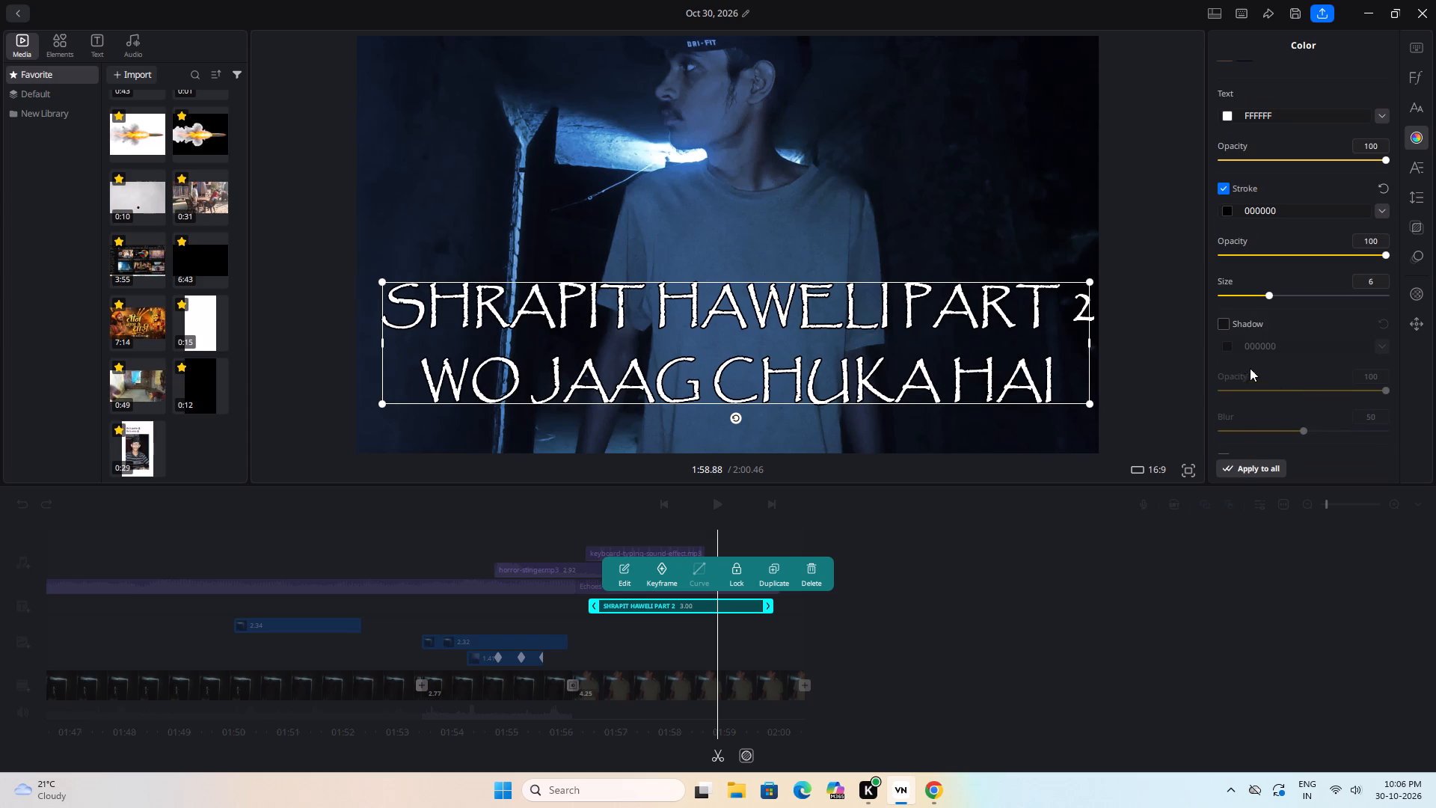
pyautogui.scroll(-4, 1274, 362)
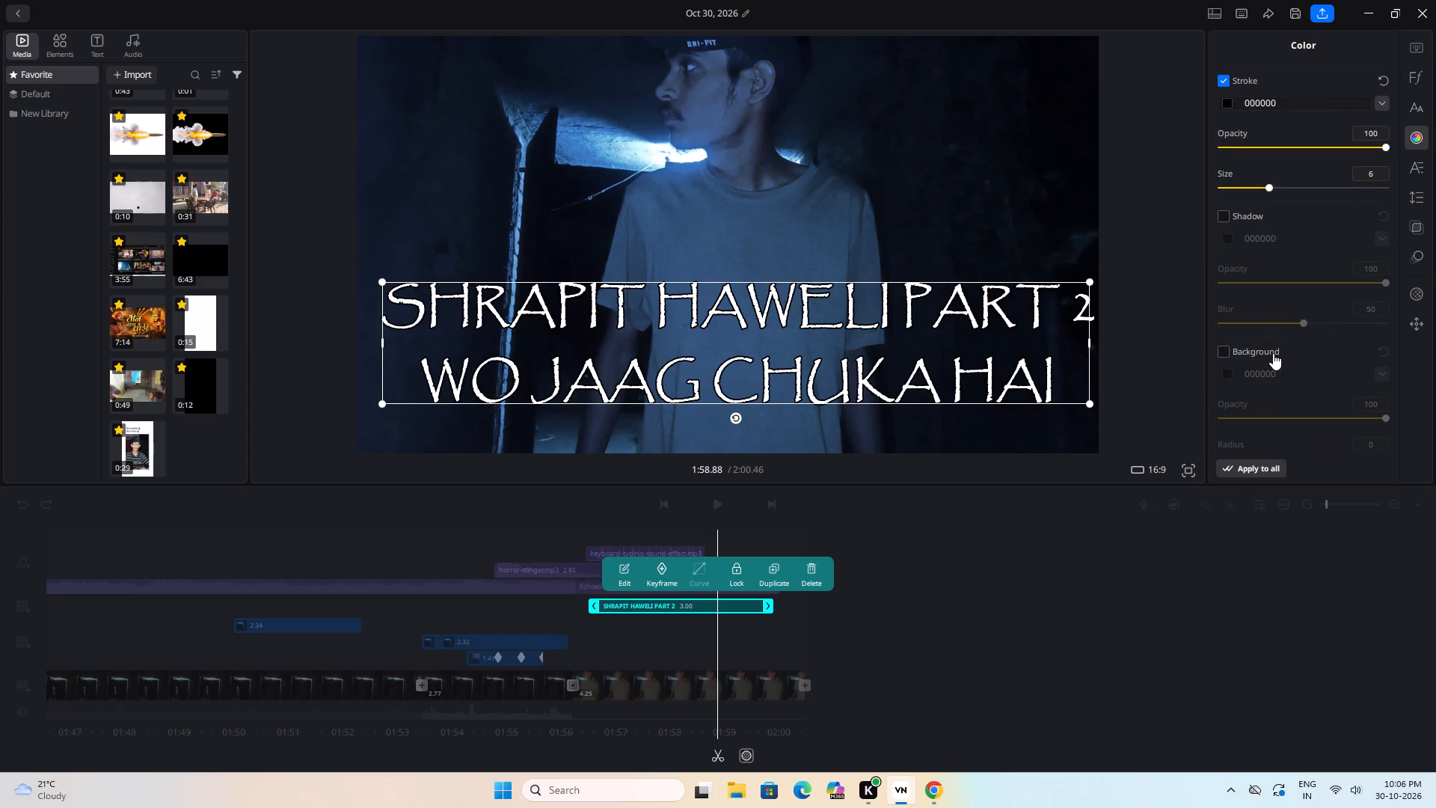
pyautogui.scroll(-2, 1277, 358)
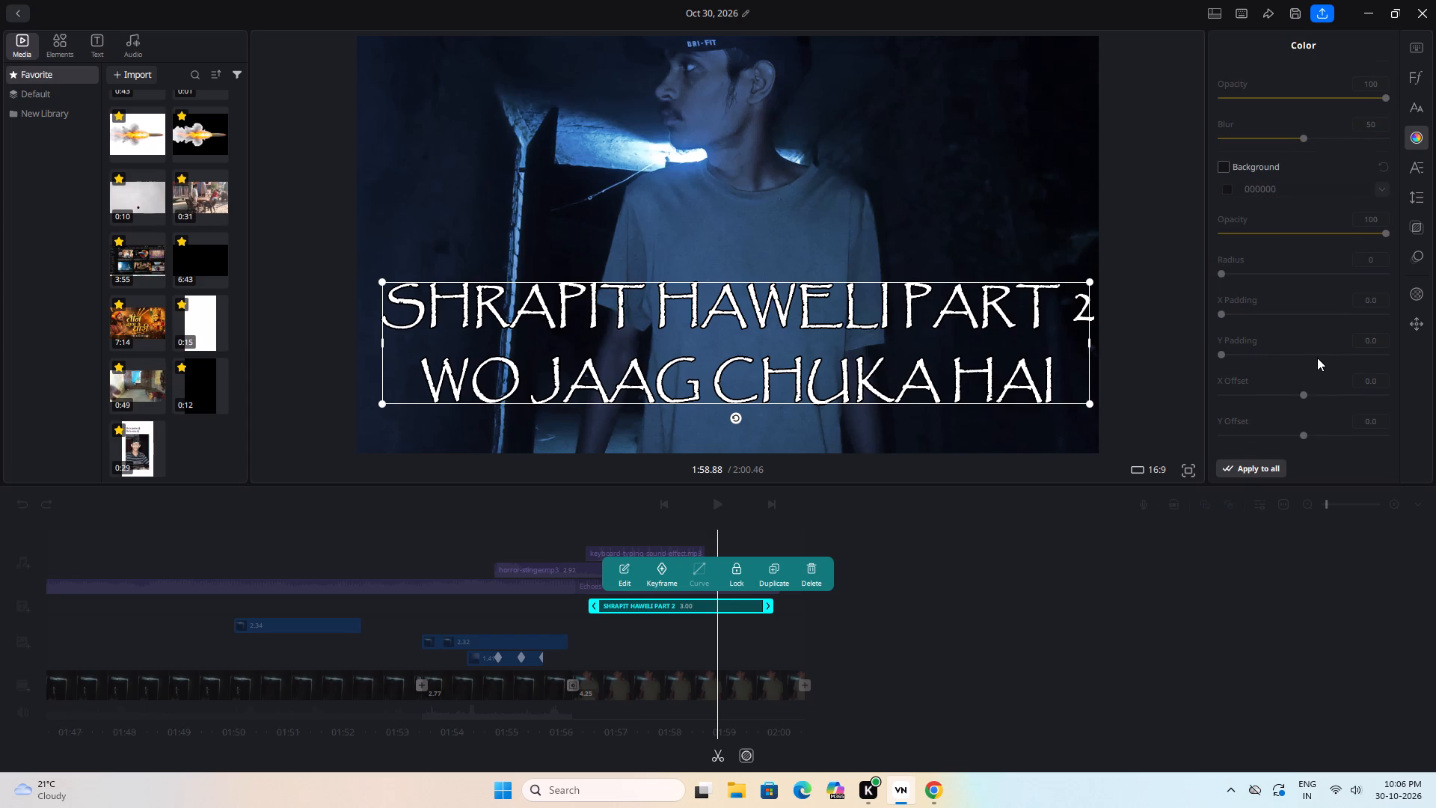
pyautogui.scroll(-4, 1317, 358)
pyautogui.scroll(10, 1307, 379)
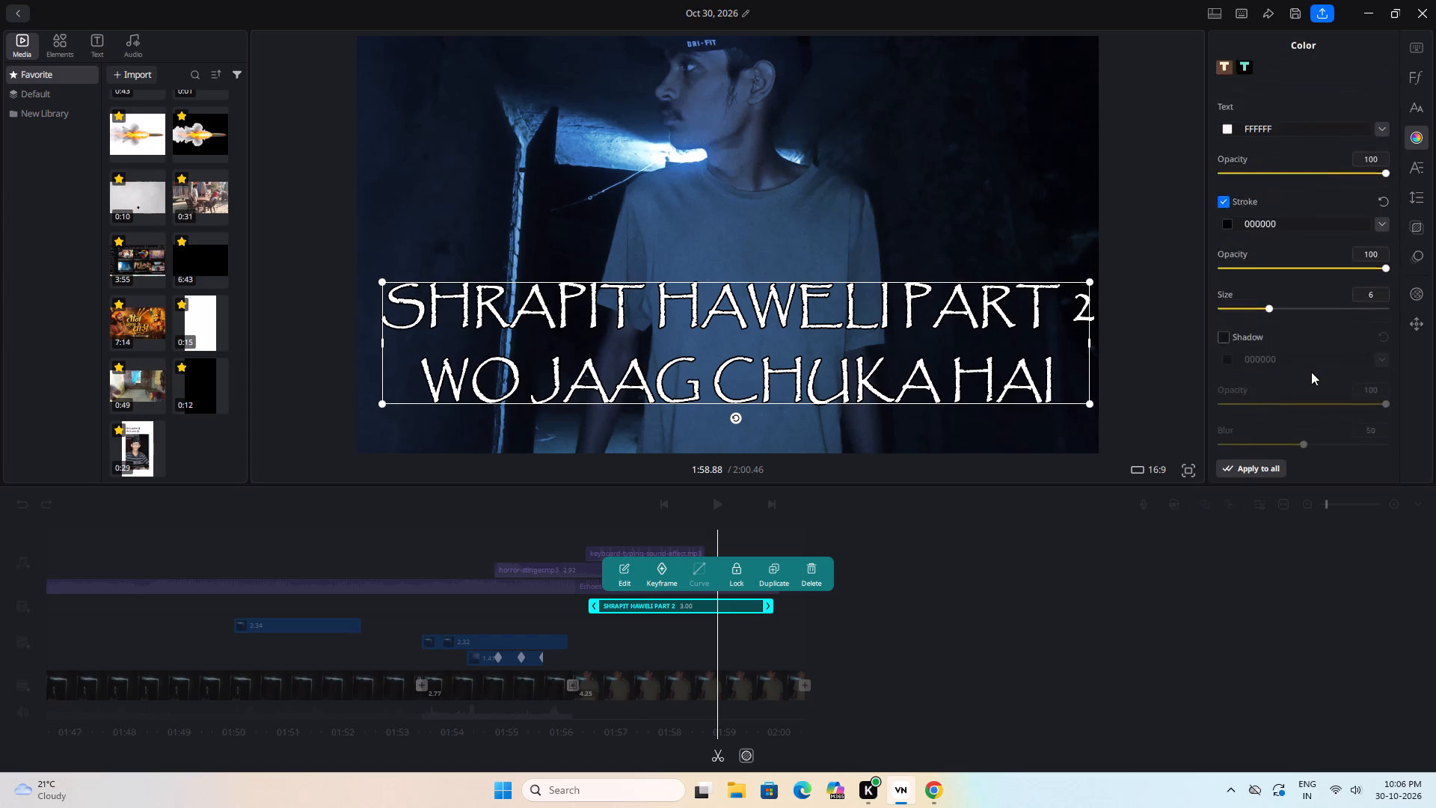
pyautogui.scroll(1, 1311, 372)
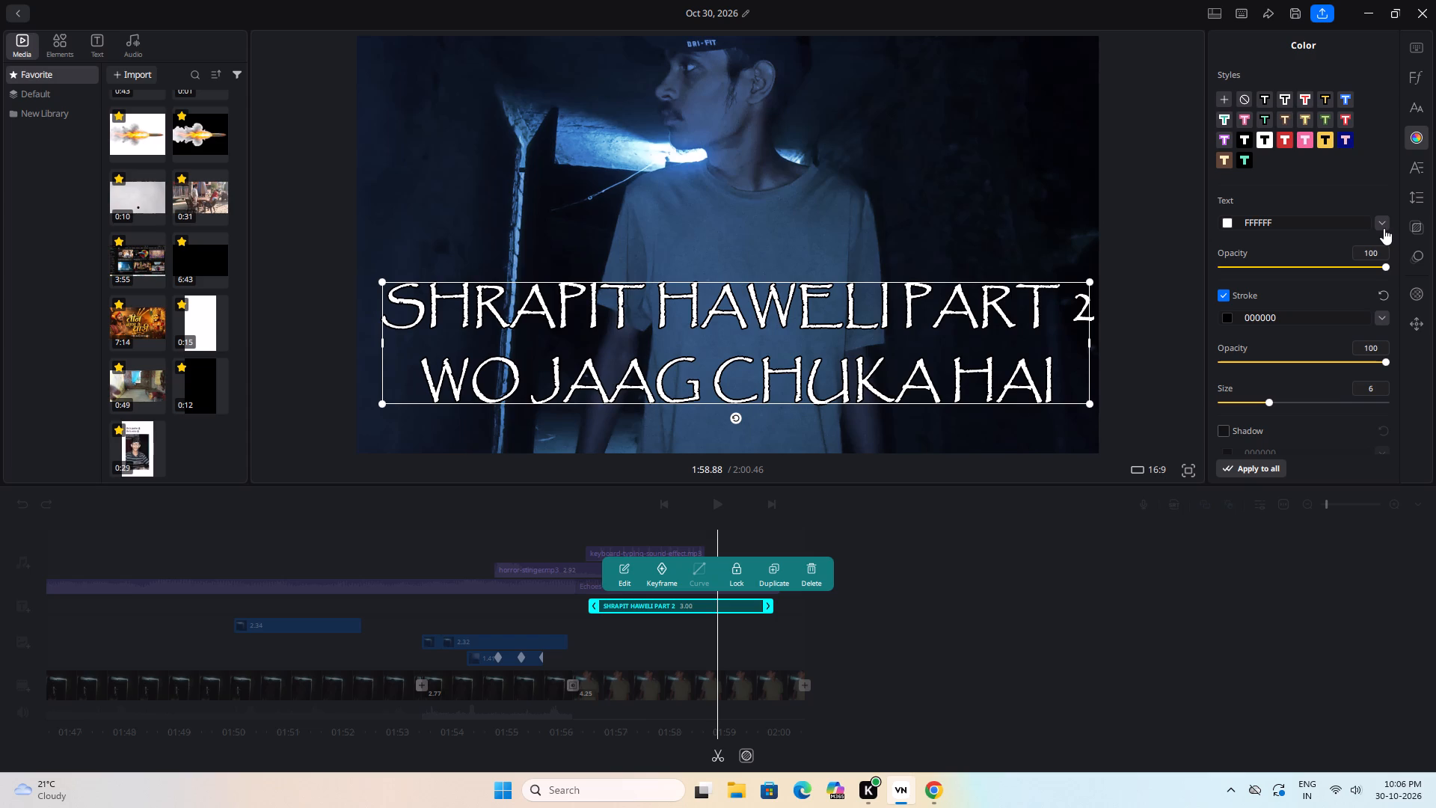
pyautogui.click(1224, 199)
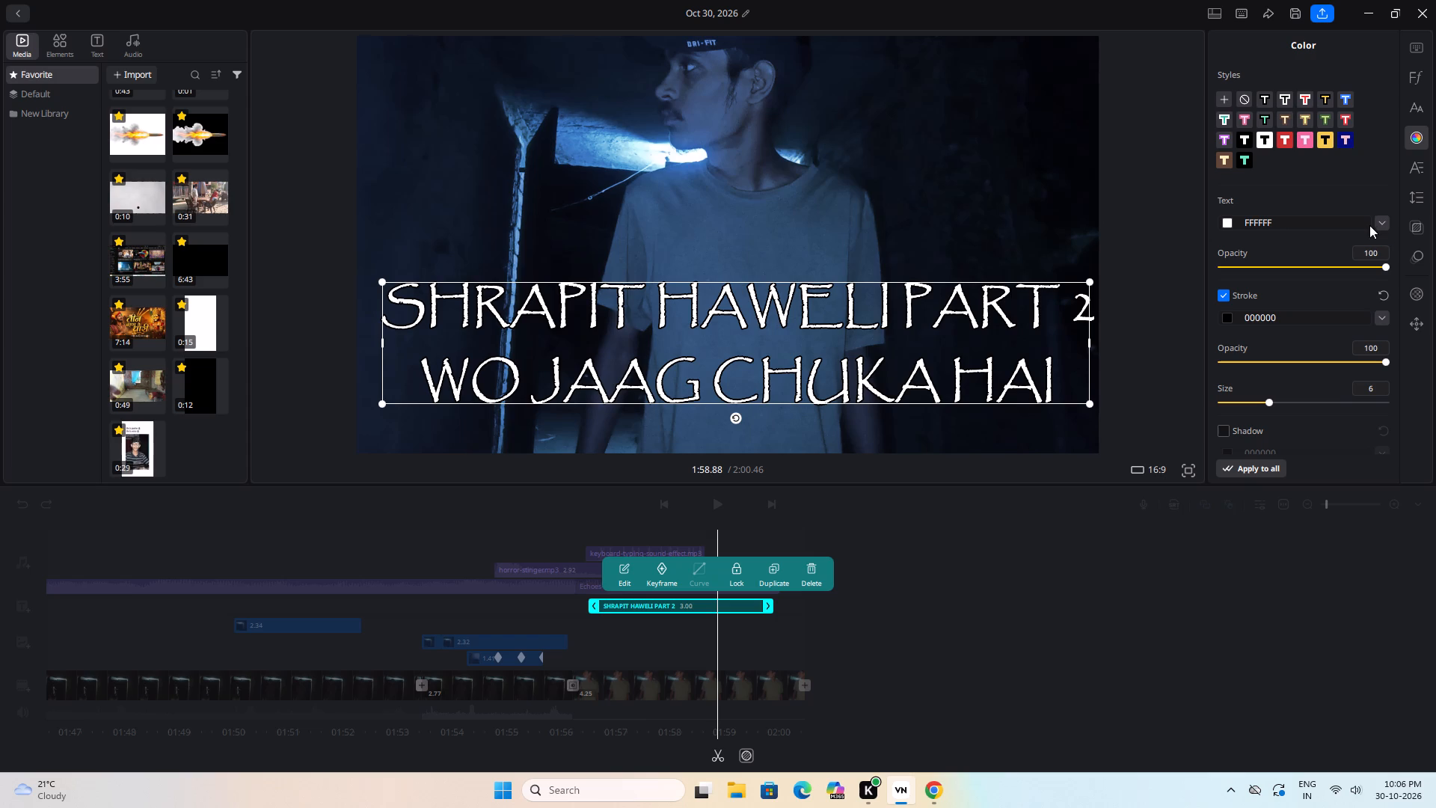
pyautogui.click(1380, 221)
pyautogui.scroll(-2, 1320, 310)
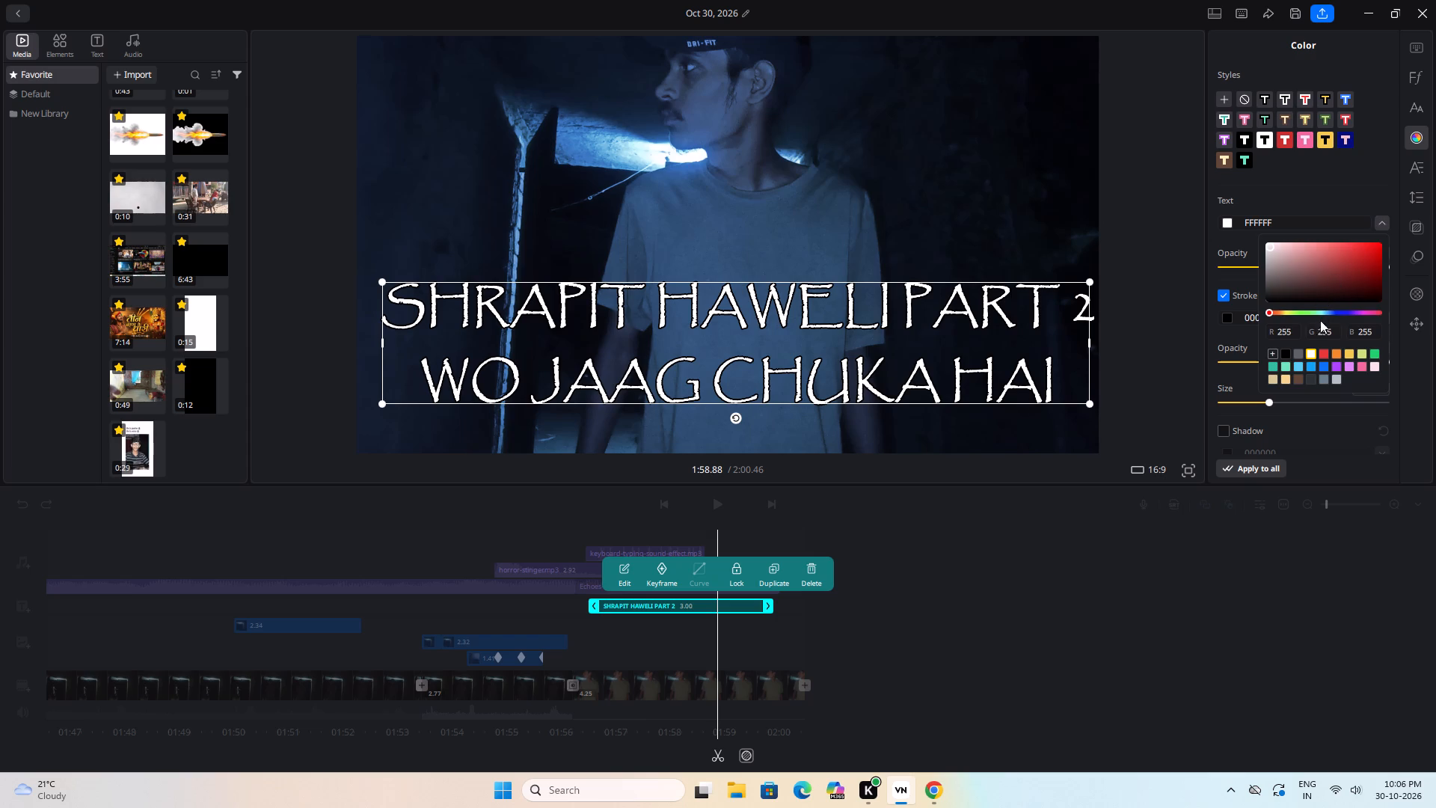
pyautogui.scroll(-2, 1307, 380)
pyautogui.click(1326, 354)
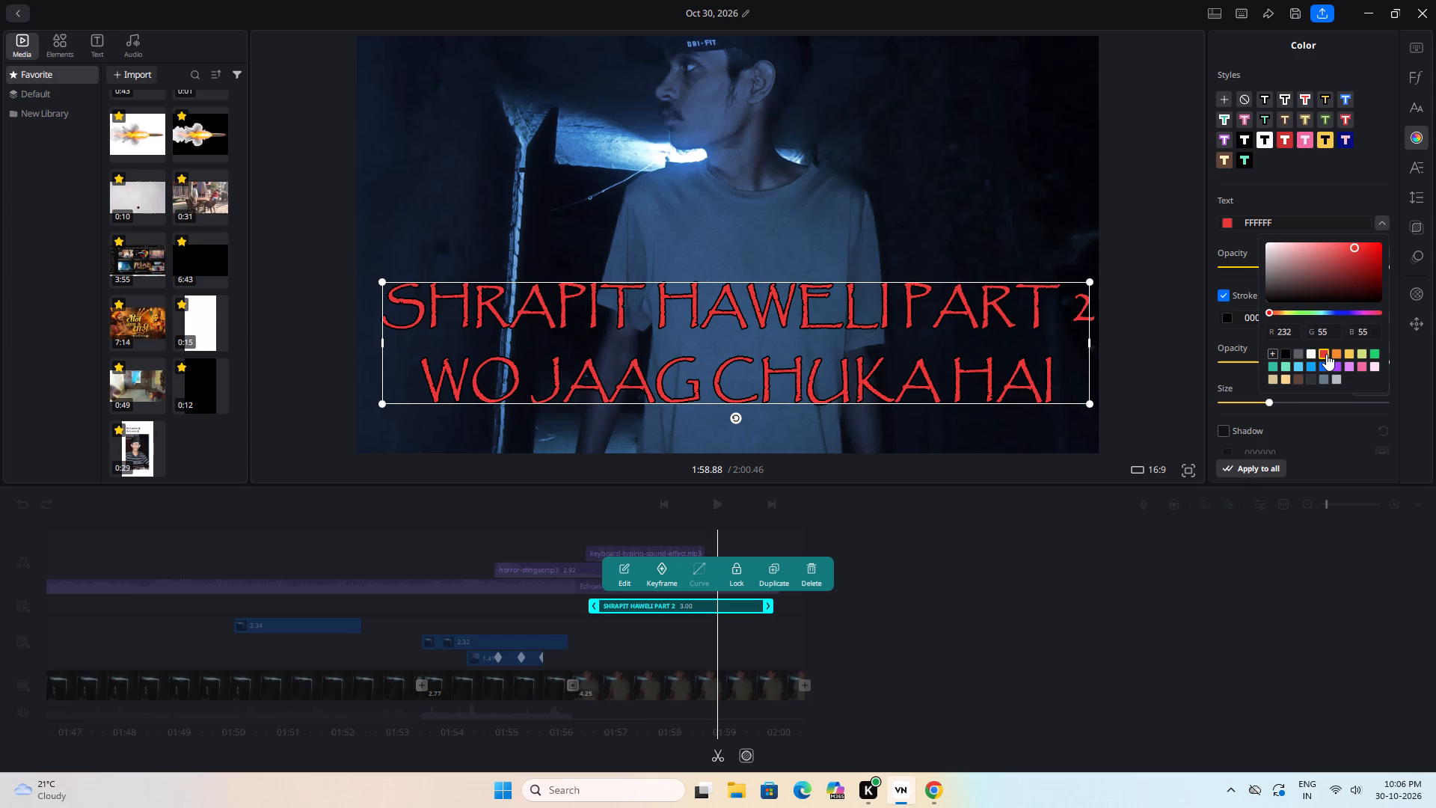
pyautogui.click(1009, 224)
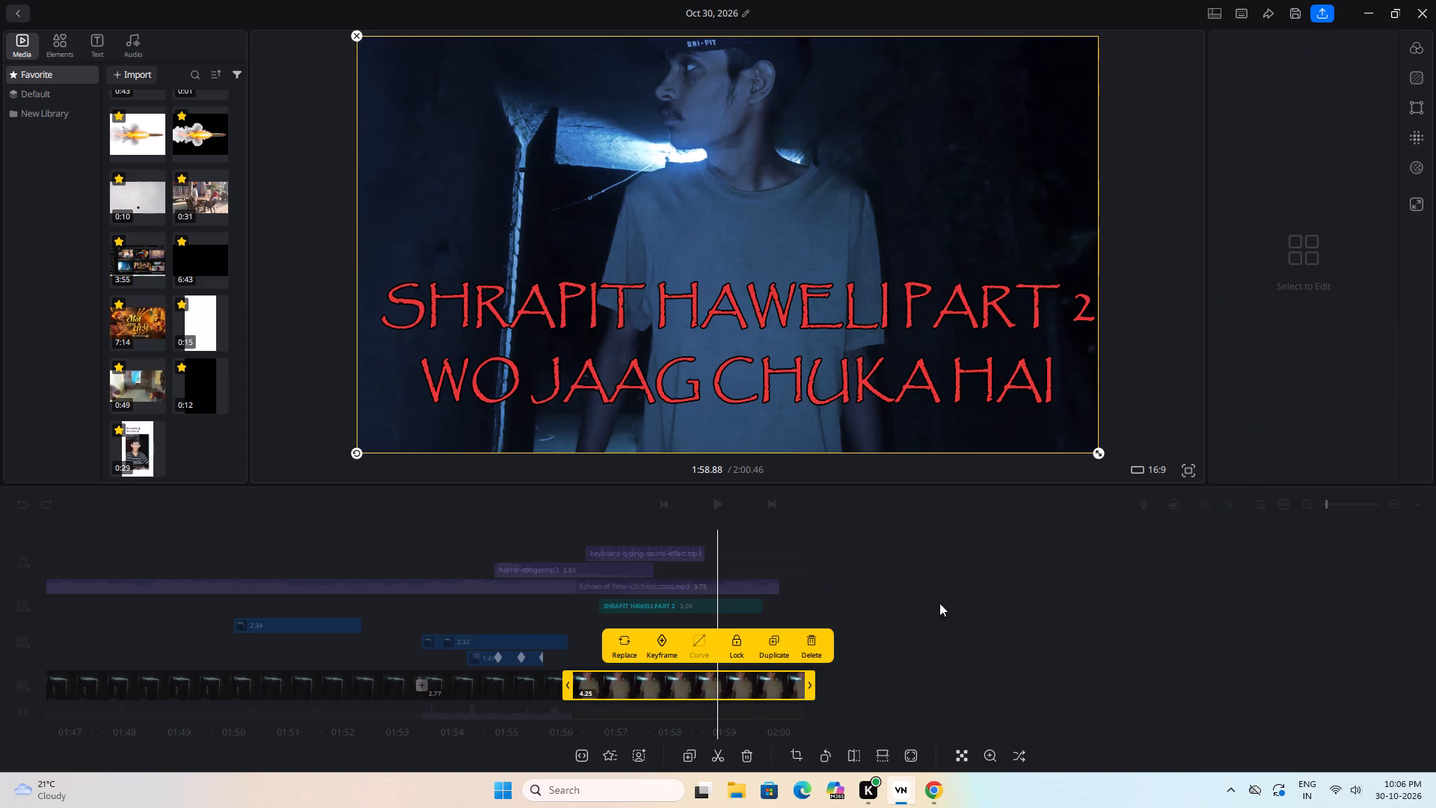
# Play back the ending from just before the title appears to review the red, stroked title.
pyautogui.moveTo(910, 654); pyautogui.dragTo(1141, 636)
pyautogui.moveTo(1206, 638); pyautogui.dragTo(1167, 643)
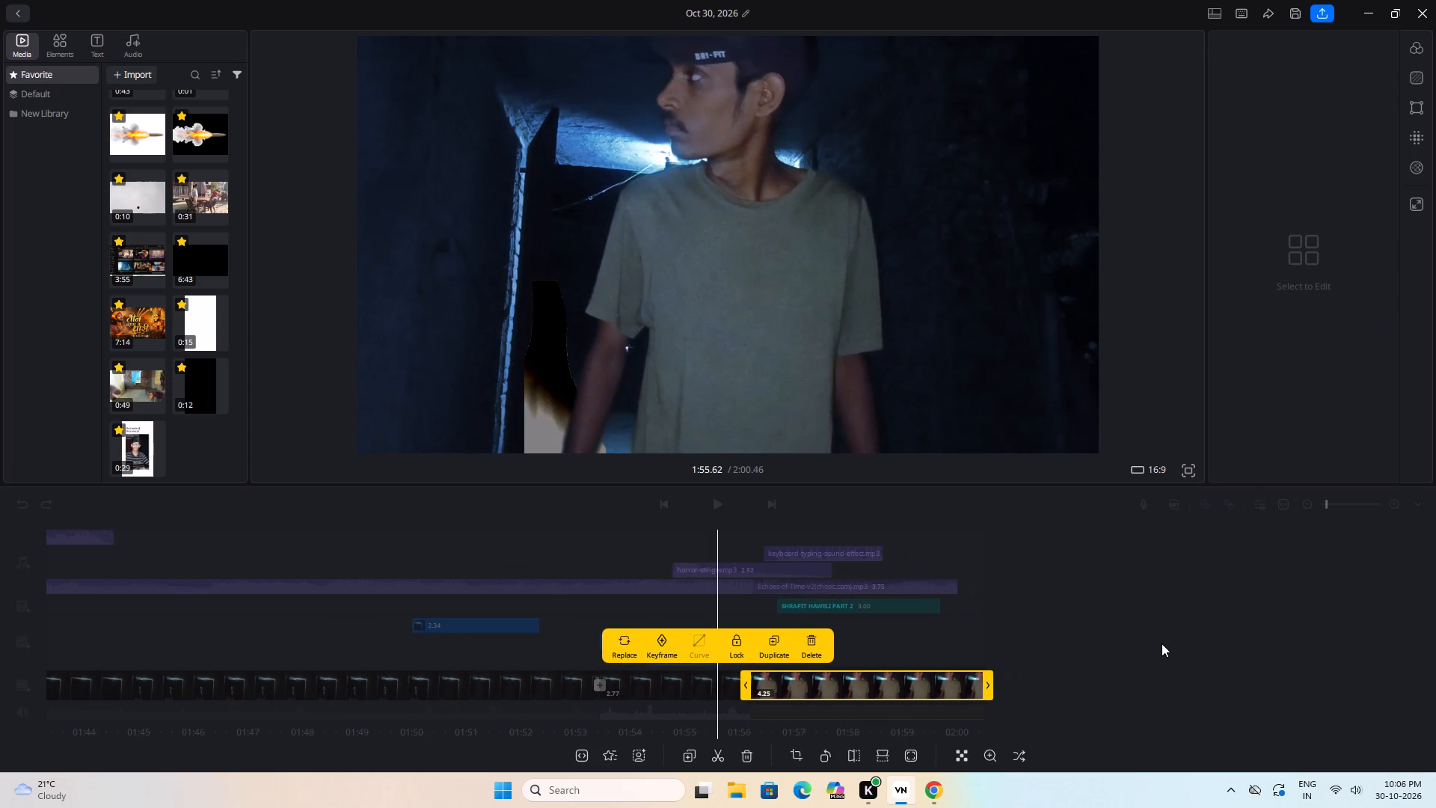
pyautogui.press('space')
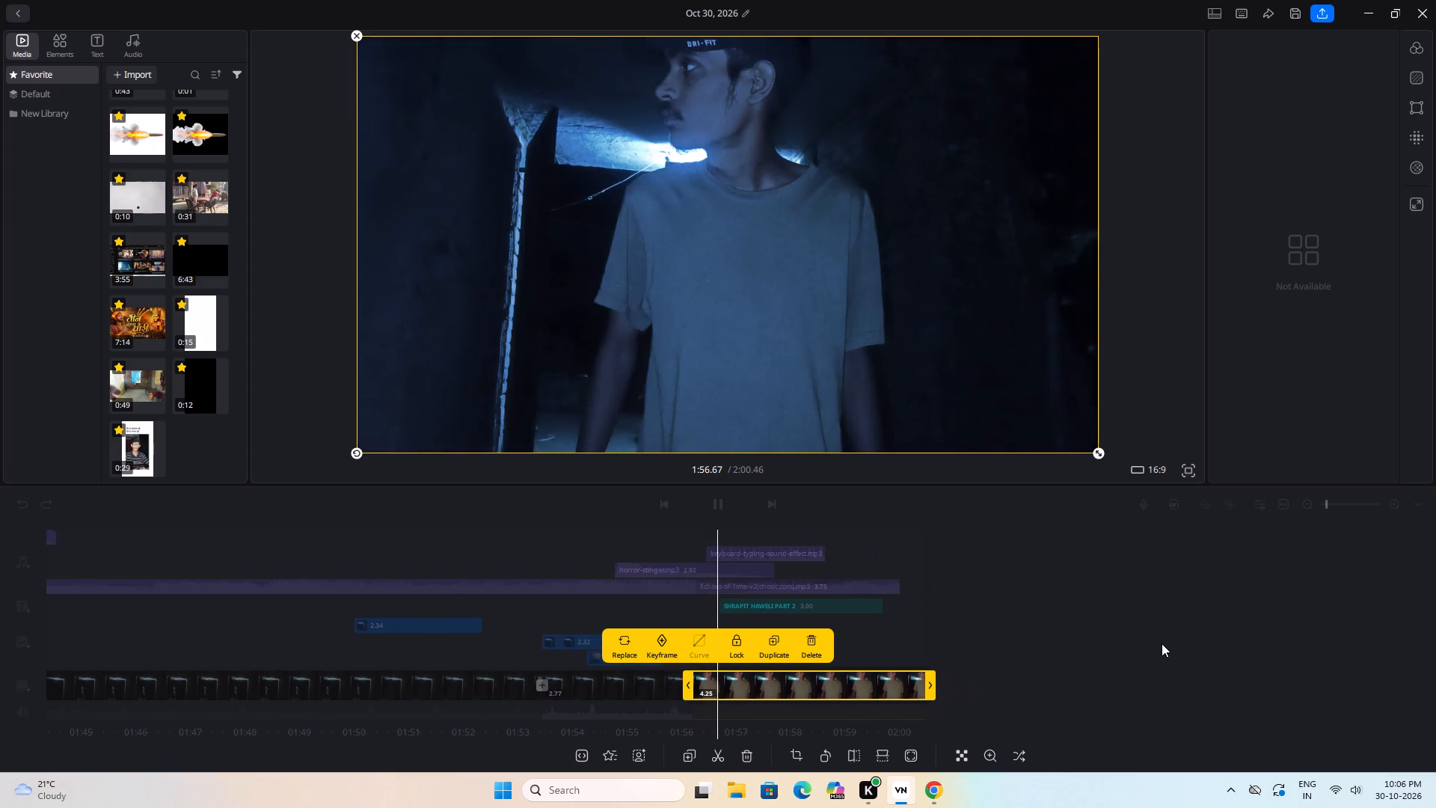
pyautogui.press('space')
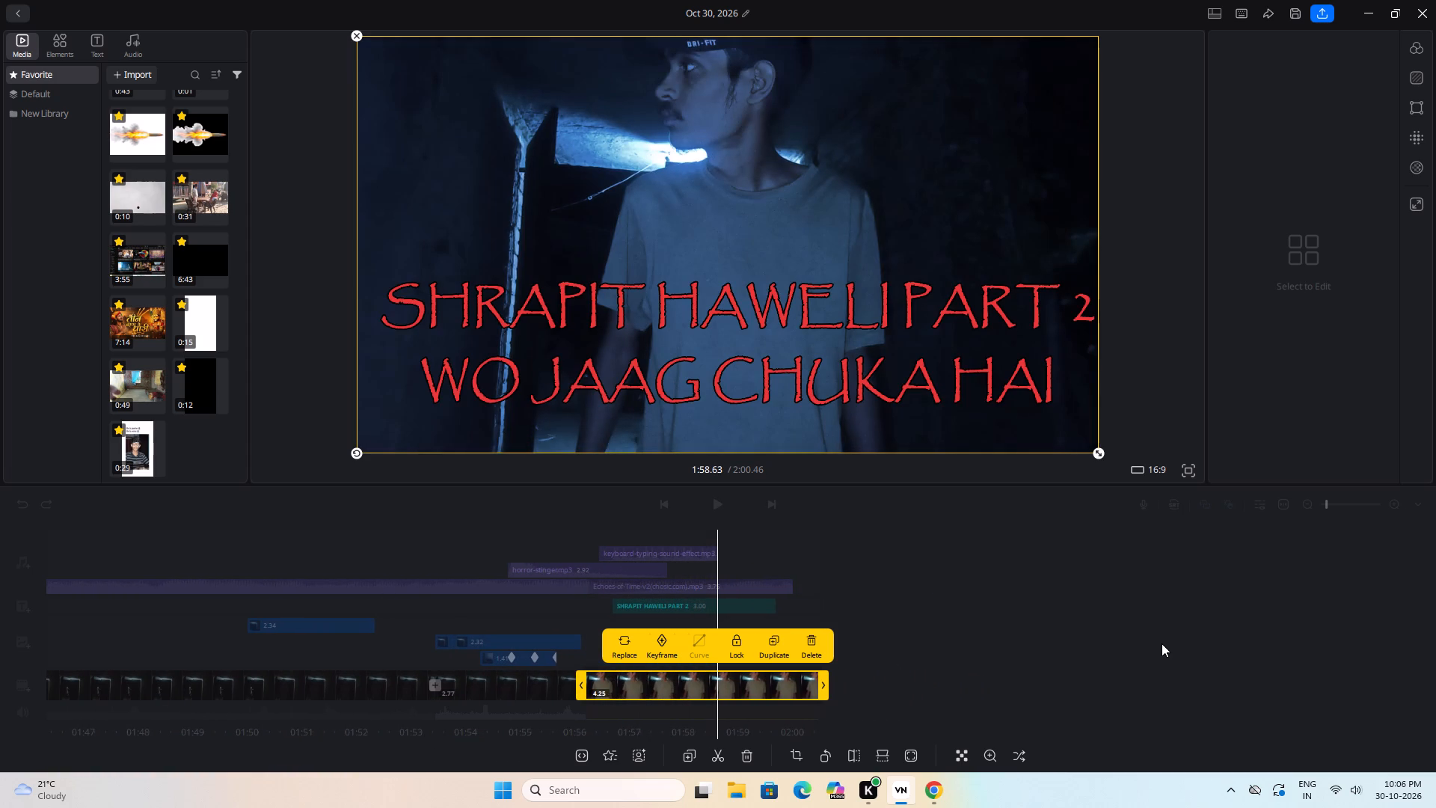
pyautogui.press('space')
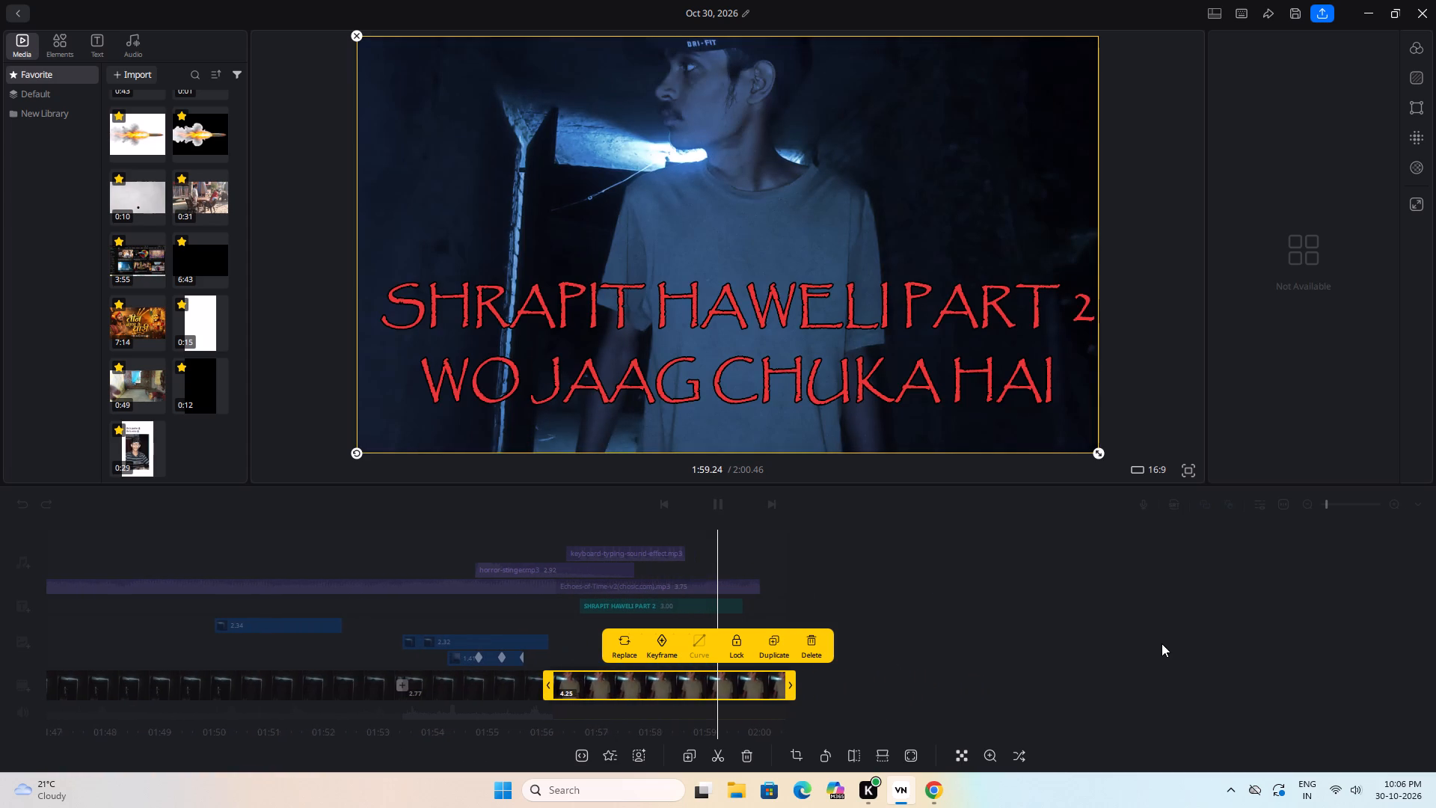
pyautogui.press('space')
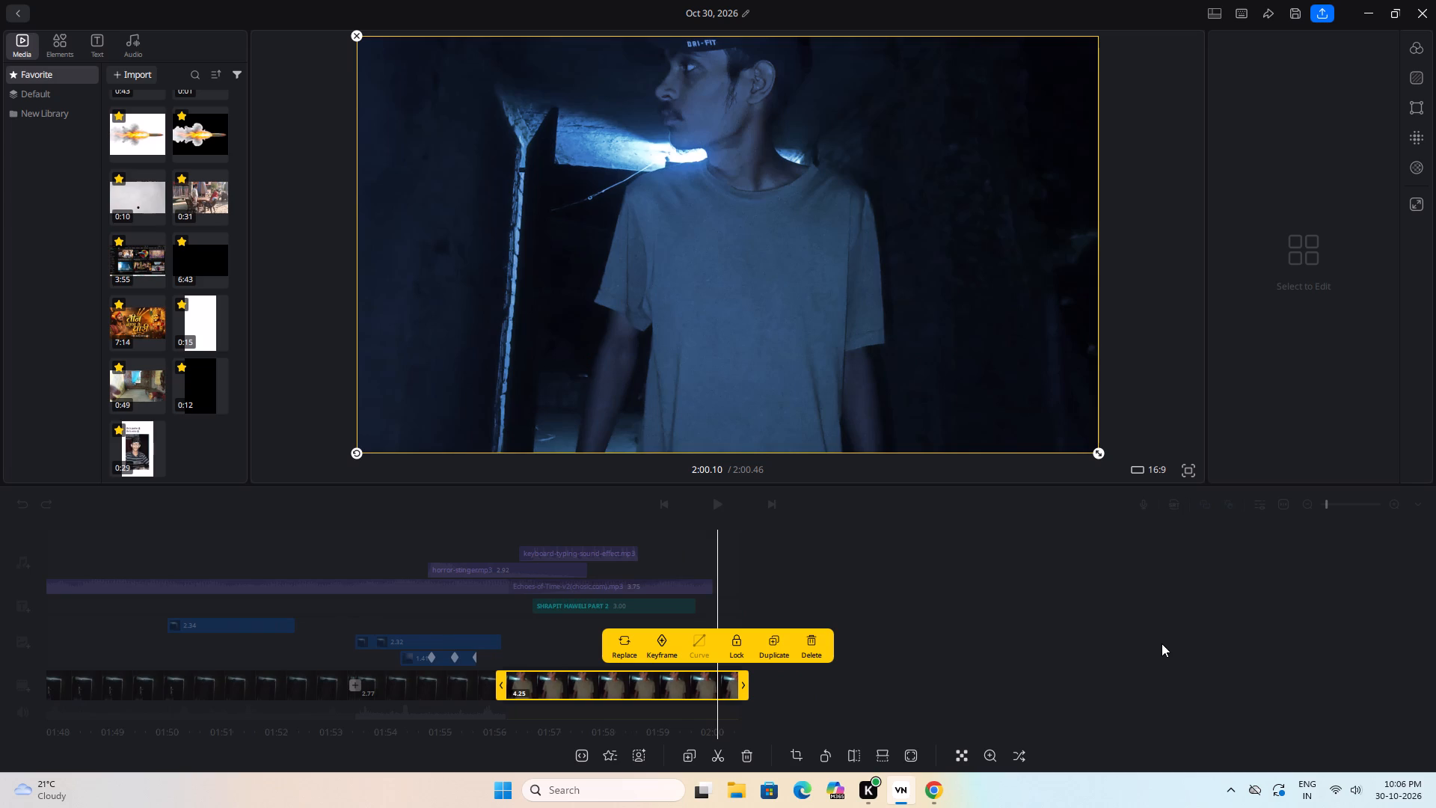
pyautogui.click(1061, 603)
# Lengthen the title clip on the timeline to about 3.97 s, extending its end past the last video clip.
pyautogui.click(666, 599)
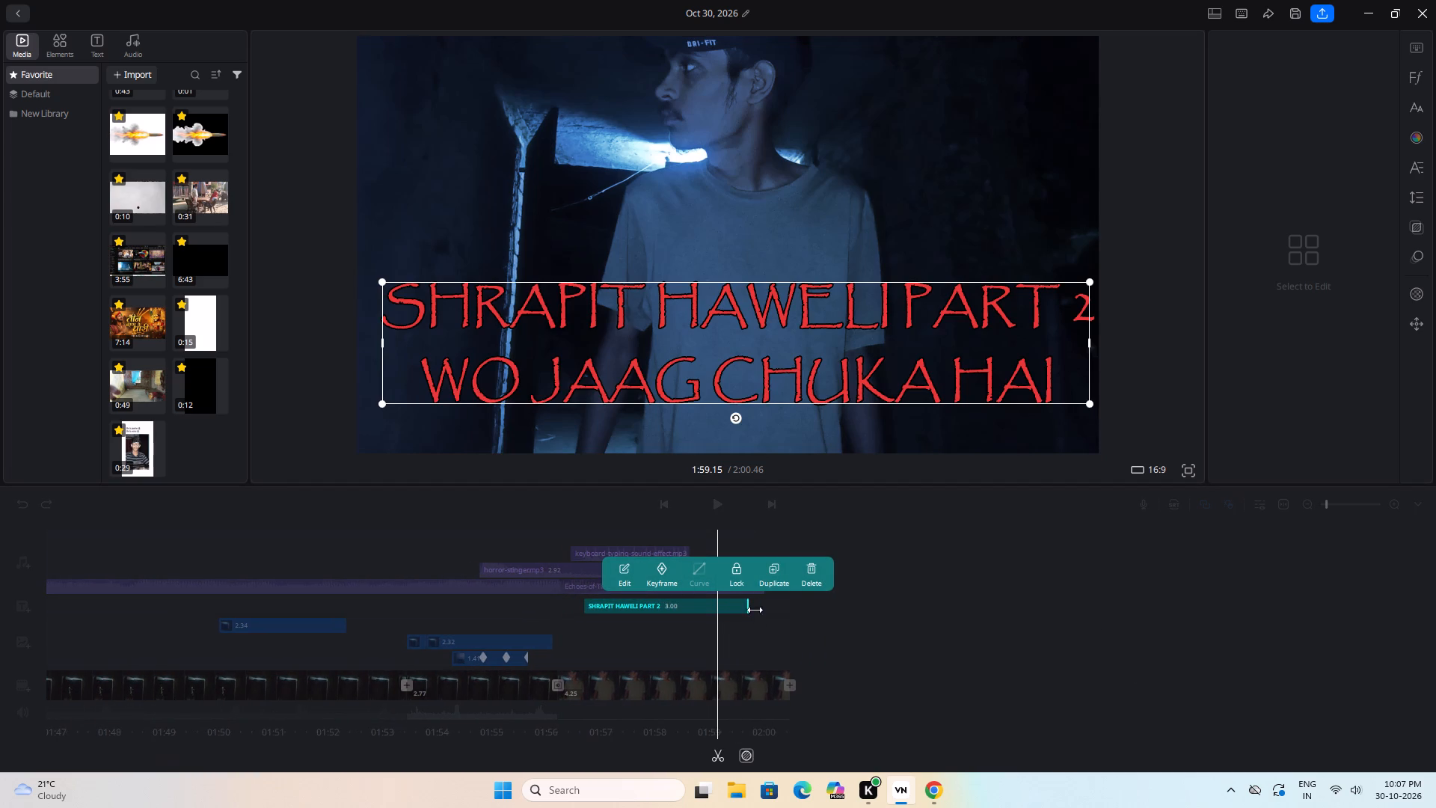
pyautogui.moveTo(750, 607); pyautogui.dragTo(775, 608)
pyautogui.moveTo(775, 608); pyautogui.dragTo(803, 610)
pyautogui.click(946, 646)
# Play back the ending again to check the lengthened title against the typing sound.
pyautogui.moveTo(868, 679); pyautogui.dragTo(946, 683)
pyautogui.press('space')
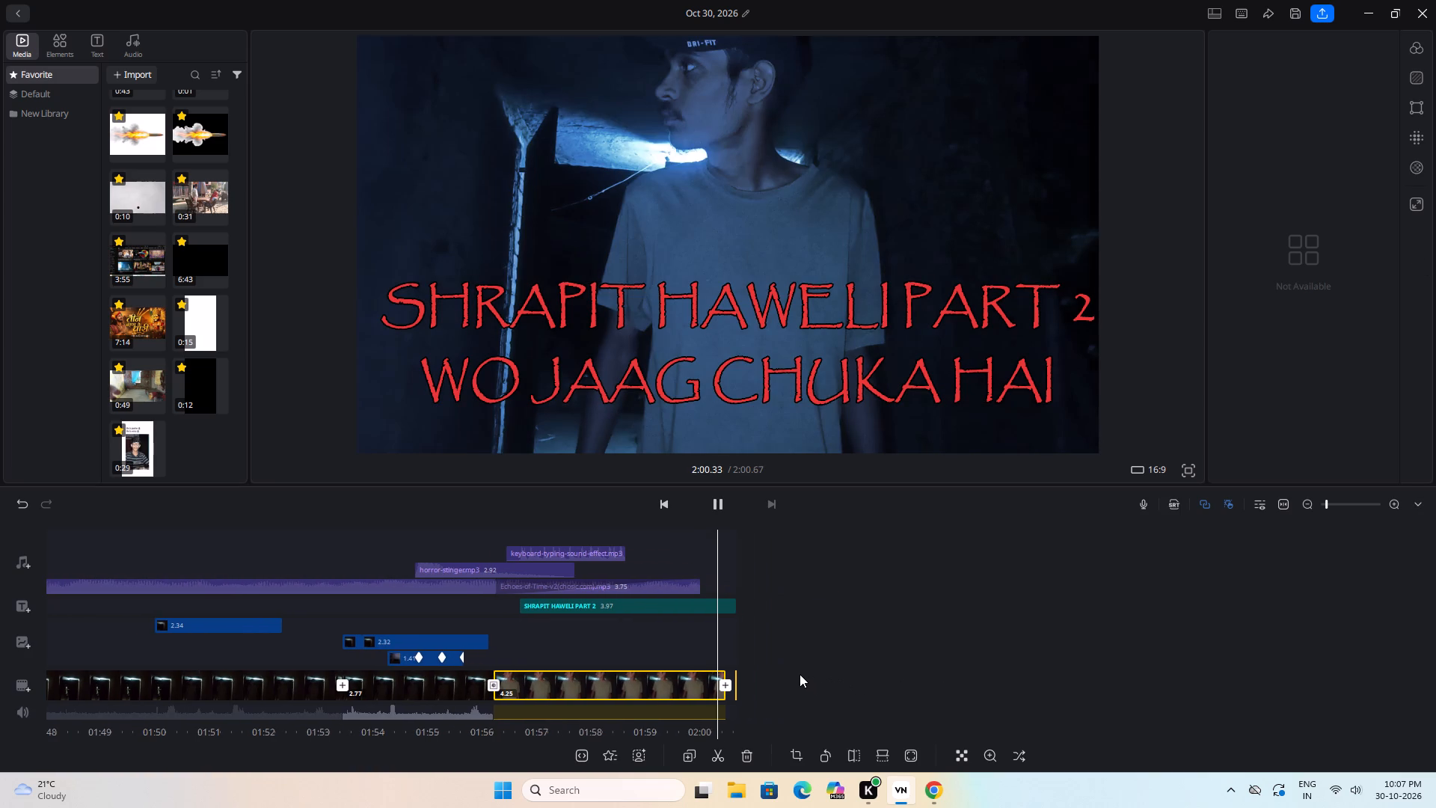
pyautogui.moveTo(803, 674); pyautogui.dragTo(903, 674)
pyautogui.moveTo(672, 650); pyautogui.dragTo(876, 652)
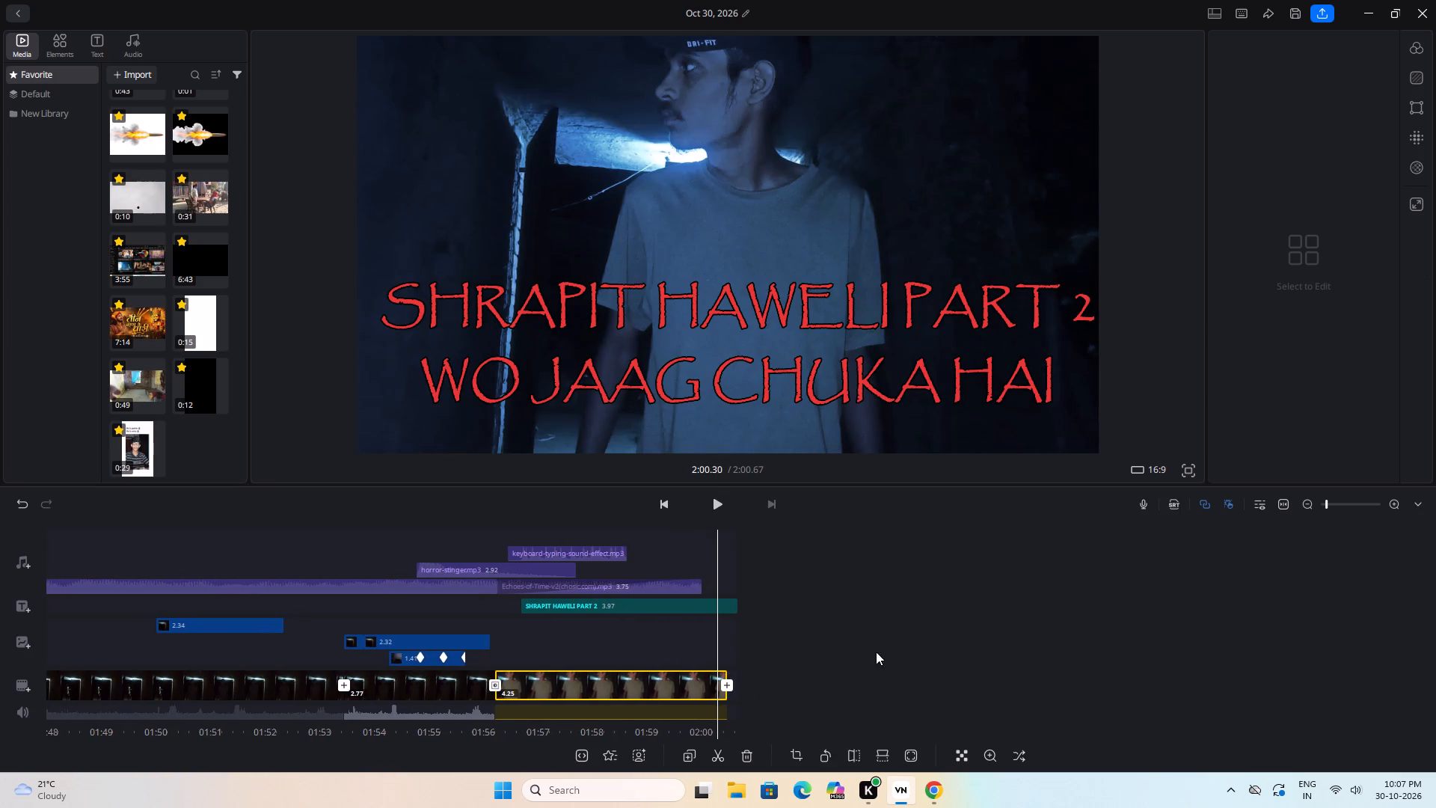
pyautogui.moveTo(876, 652); pyautogui.dragTo(1087, 675)
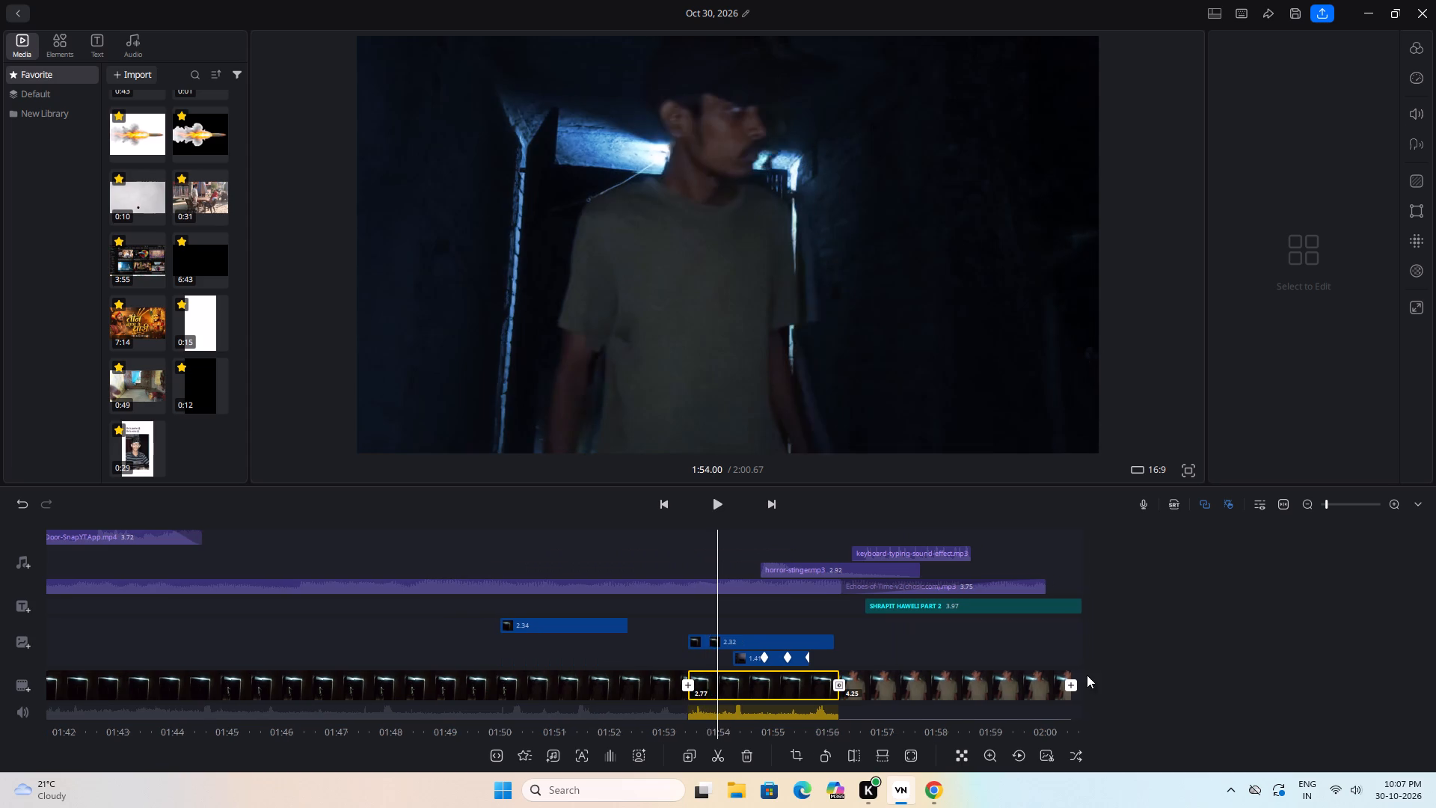
pyautogui.moveTo(1087, 675); pyautogui.dragTo(980, 685)
pyautogui.press('space')
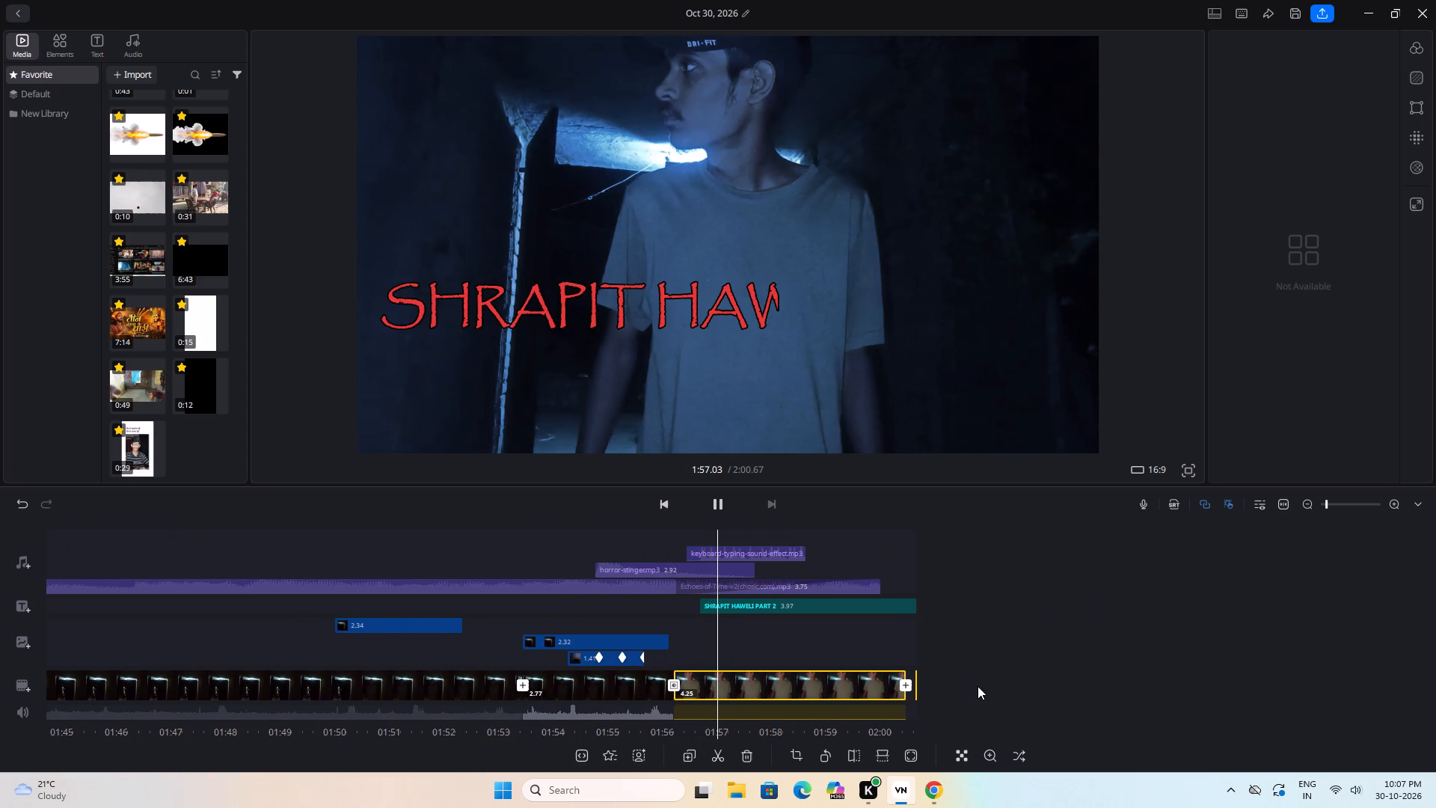
pyautogui.press('space')
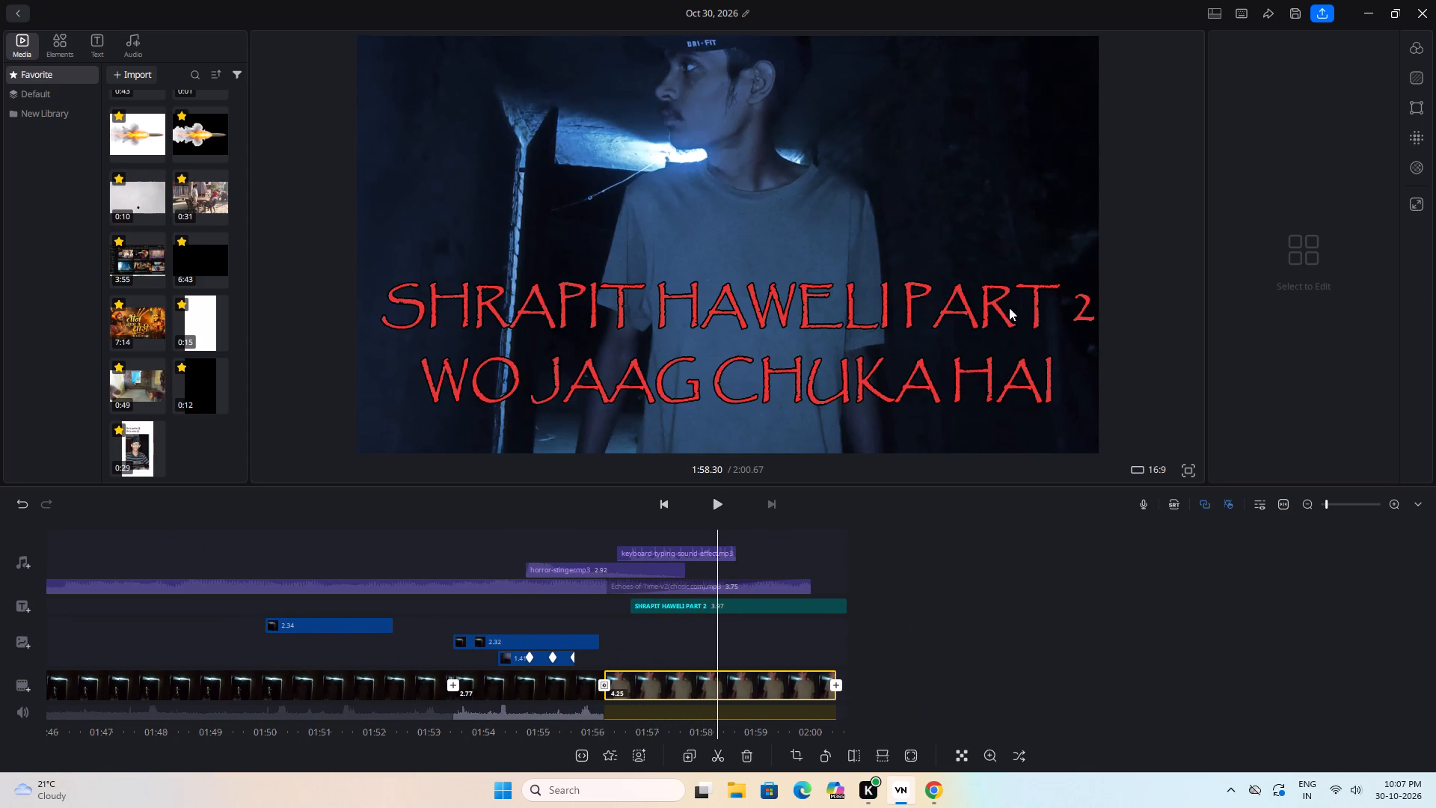
# Set the duration of the title's Expand caption animation to 4.0.
pyautogui.click(1002, 286)
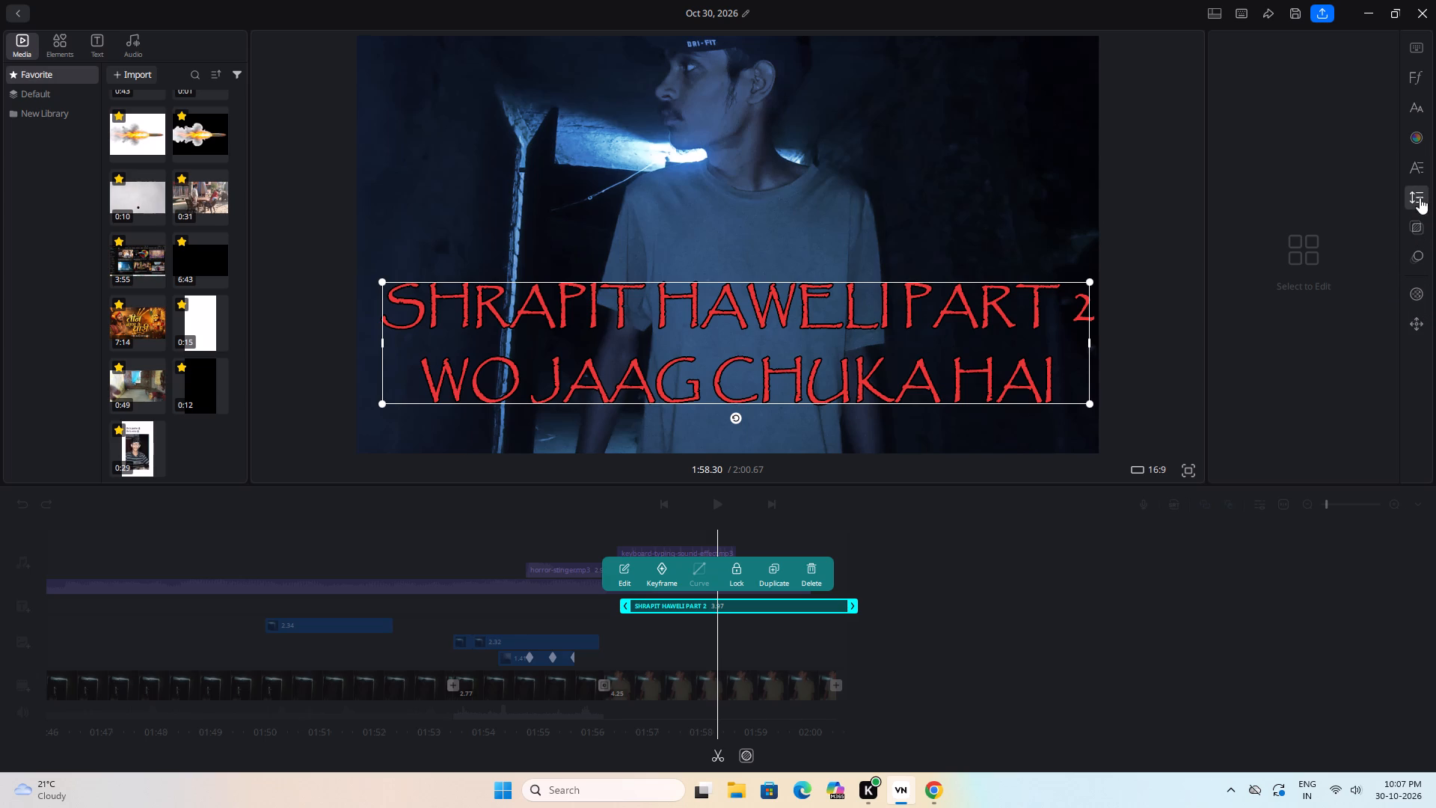
pyautogui.click(1422, 234)
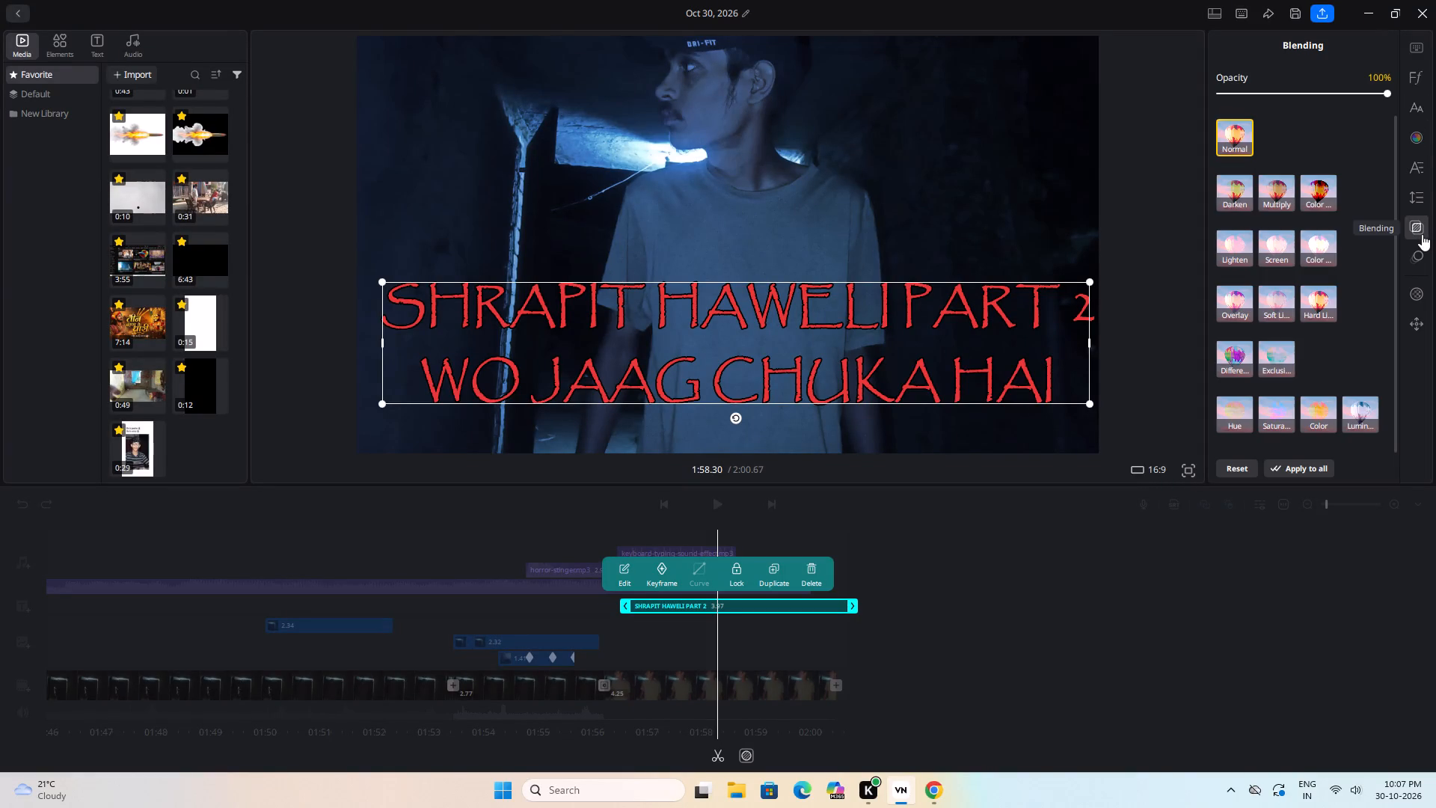
pyautogui.click(1414, 263)
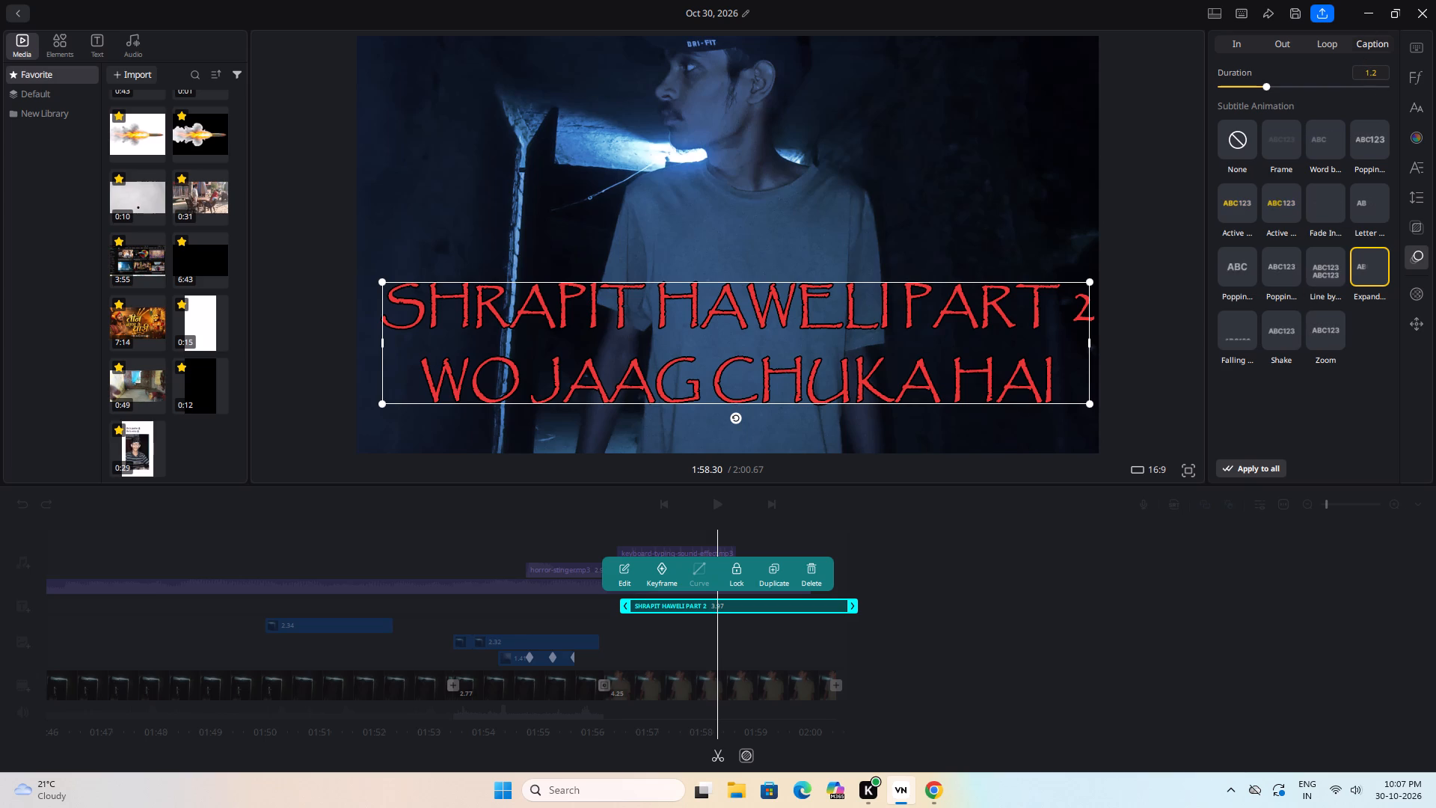
pyautogui.moveTo(1273, 84); pyautogui.dragTo(1285, 83)
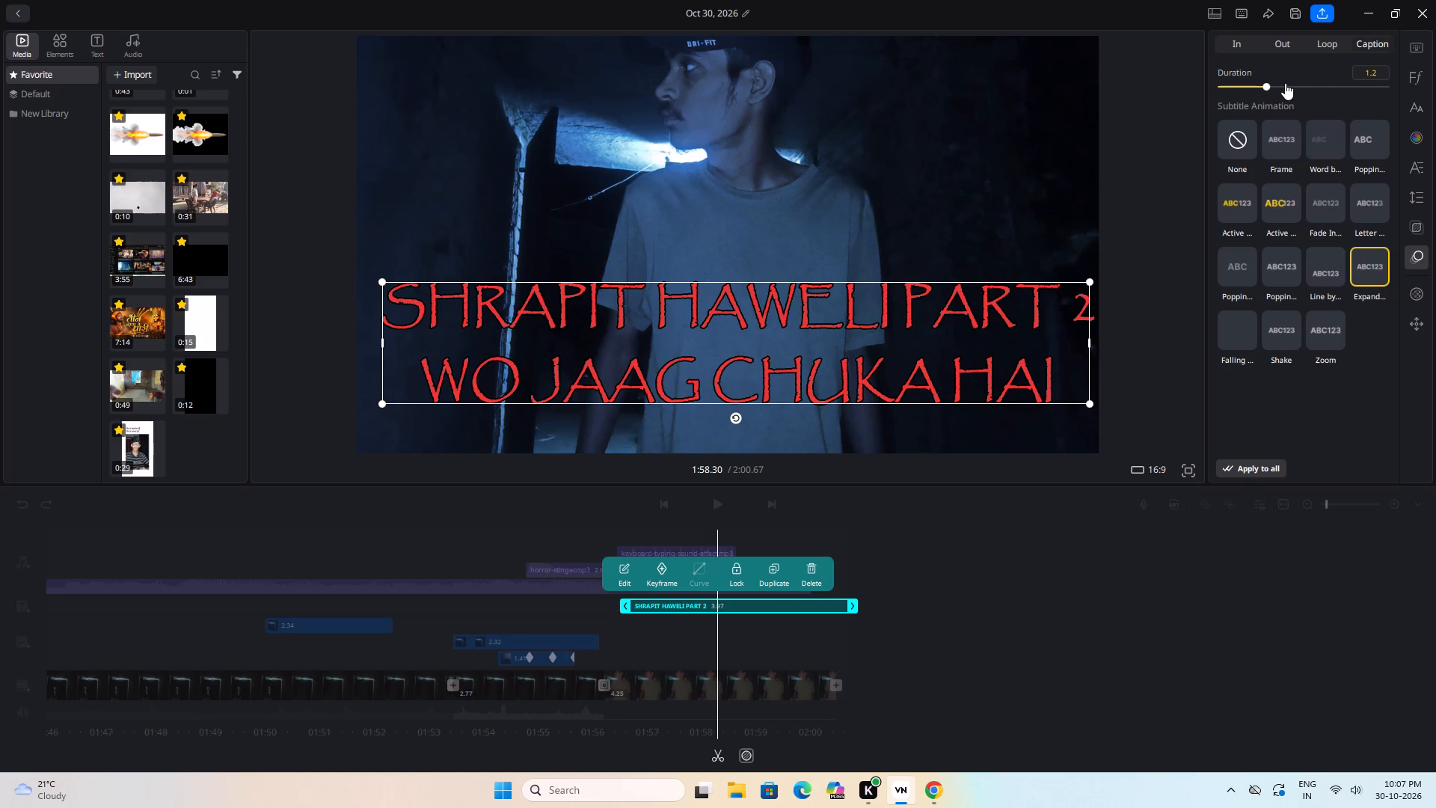
pyautogui.moveTo(1285, 83); pyautogui.dragTo(1400, 97)
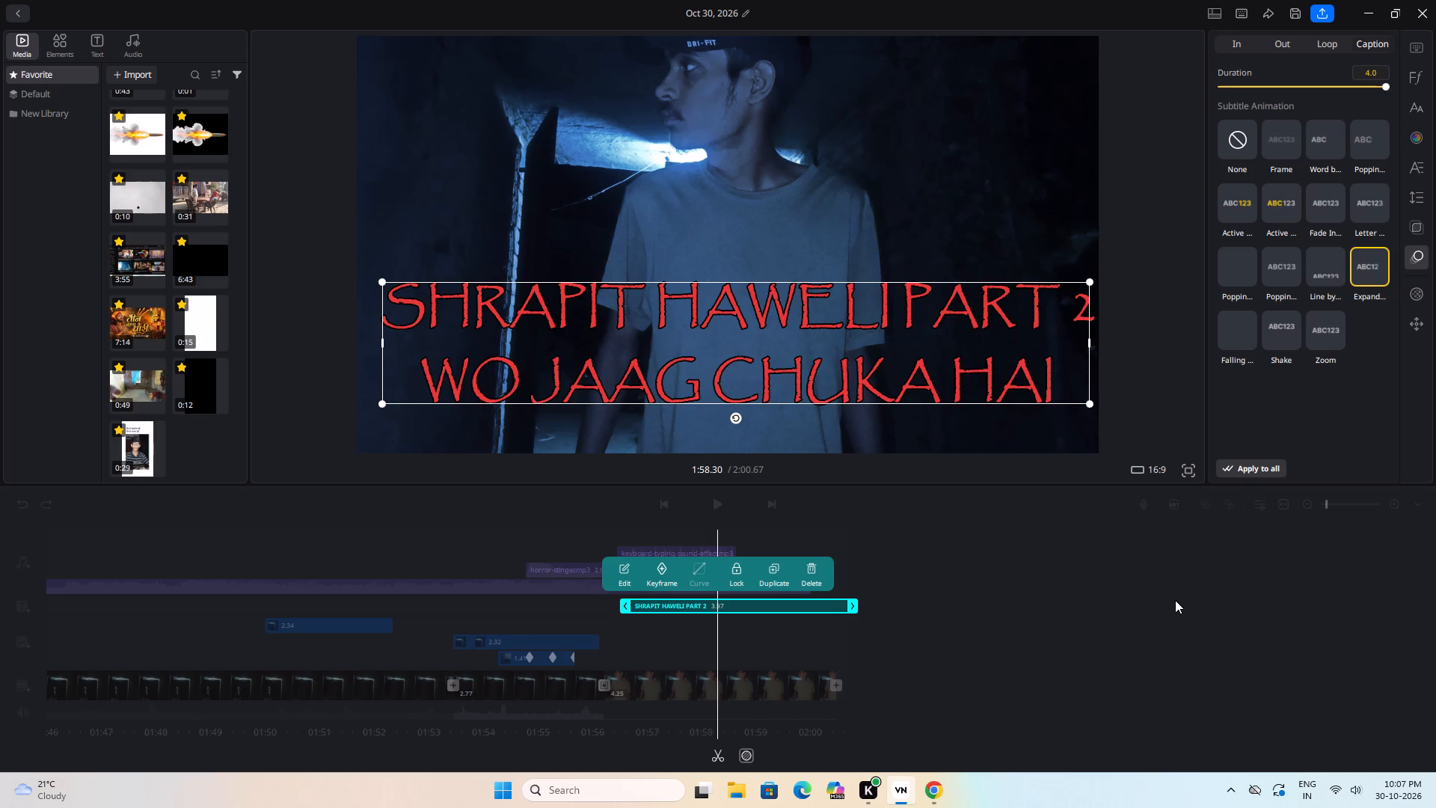
# Play back the ending to check the 4.0 caption animation against the typing sound.
pyautogui.moveTo(1070, 593); pyautogui.dragTo(1136, 609)
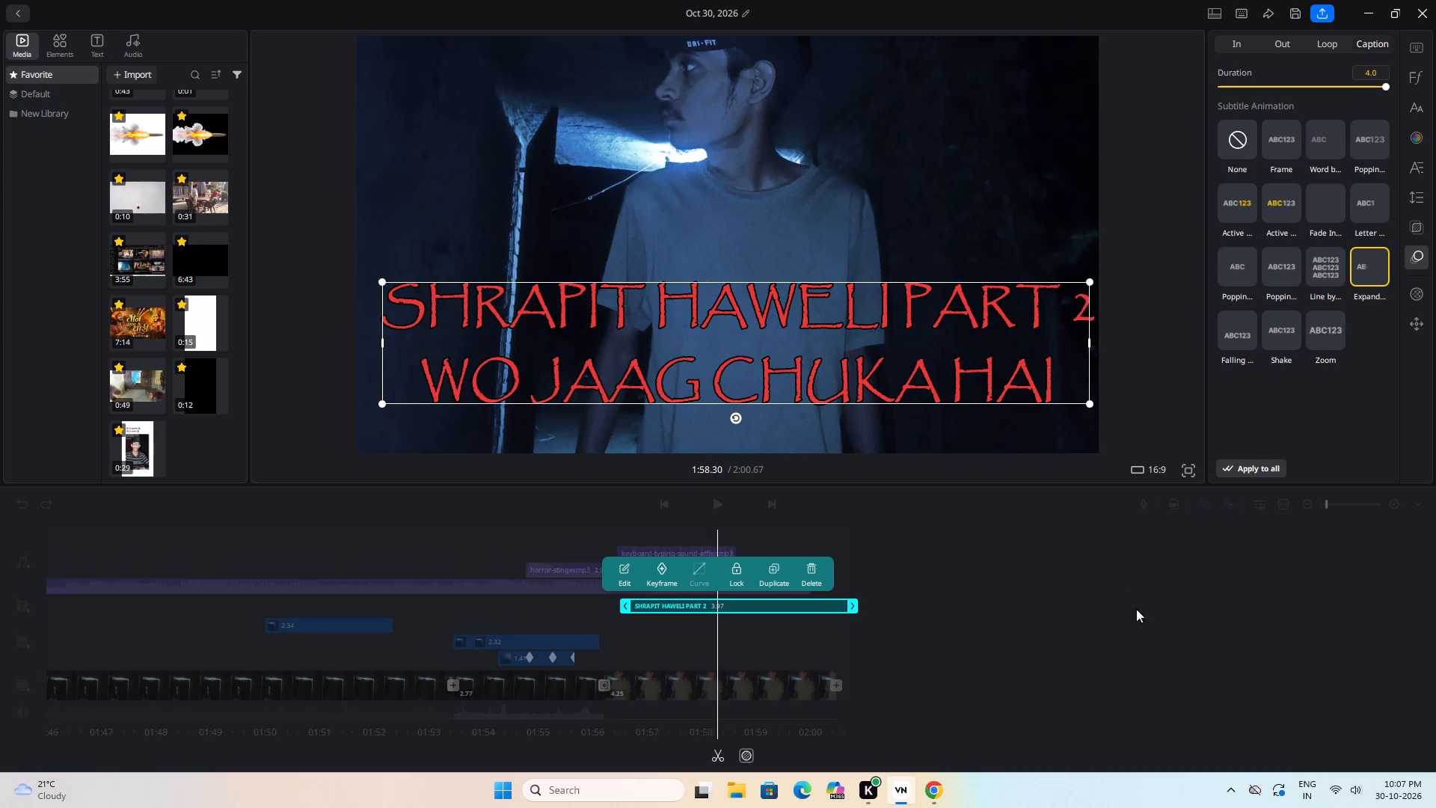
pyautogui.moveTo(1136, 609); pyautogui.dragTo(1224, 611)
pyautogui.press('space')
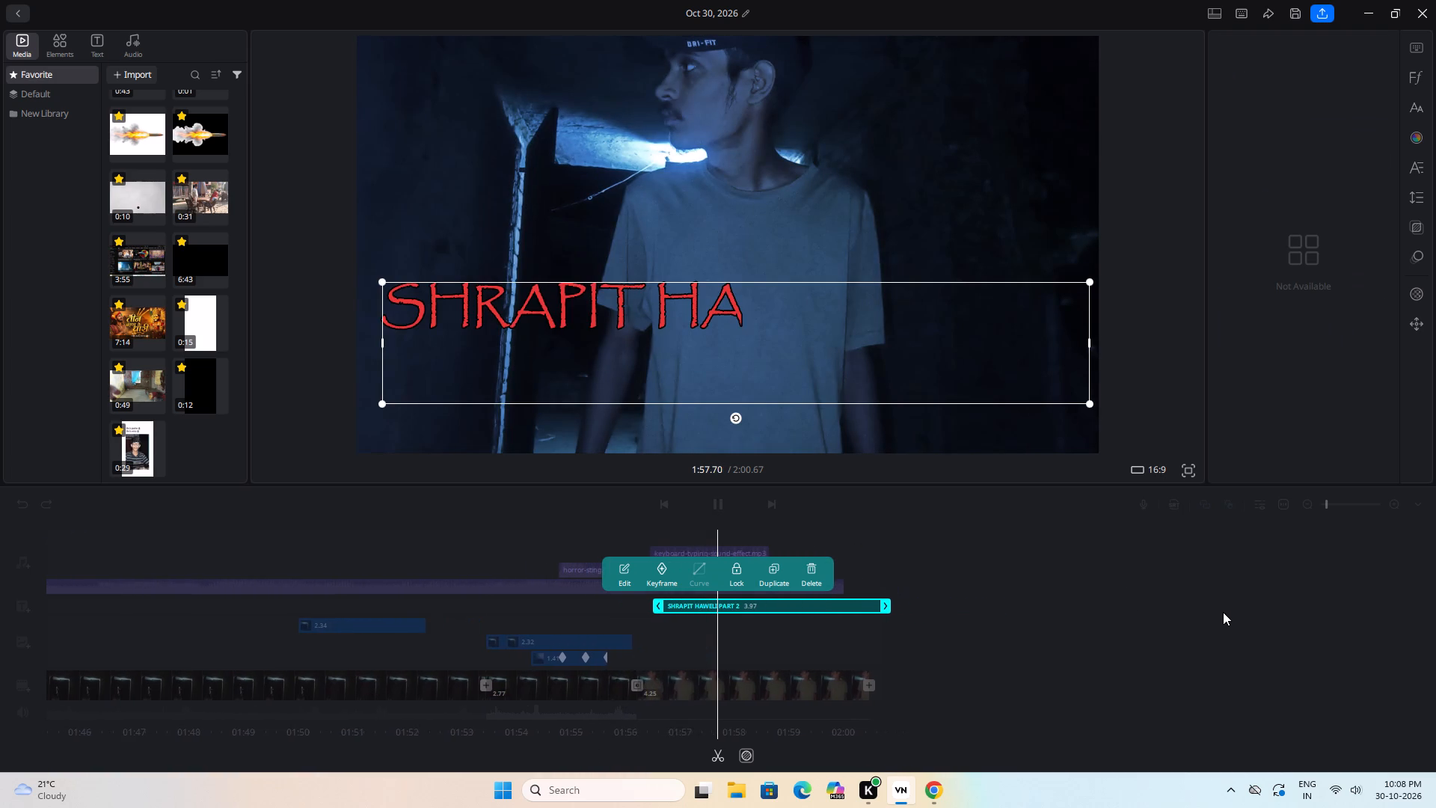
pyautogui.press('space')
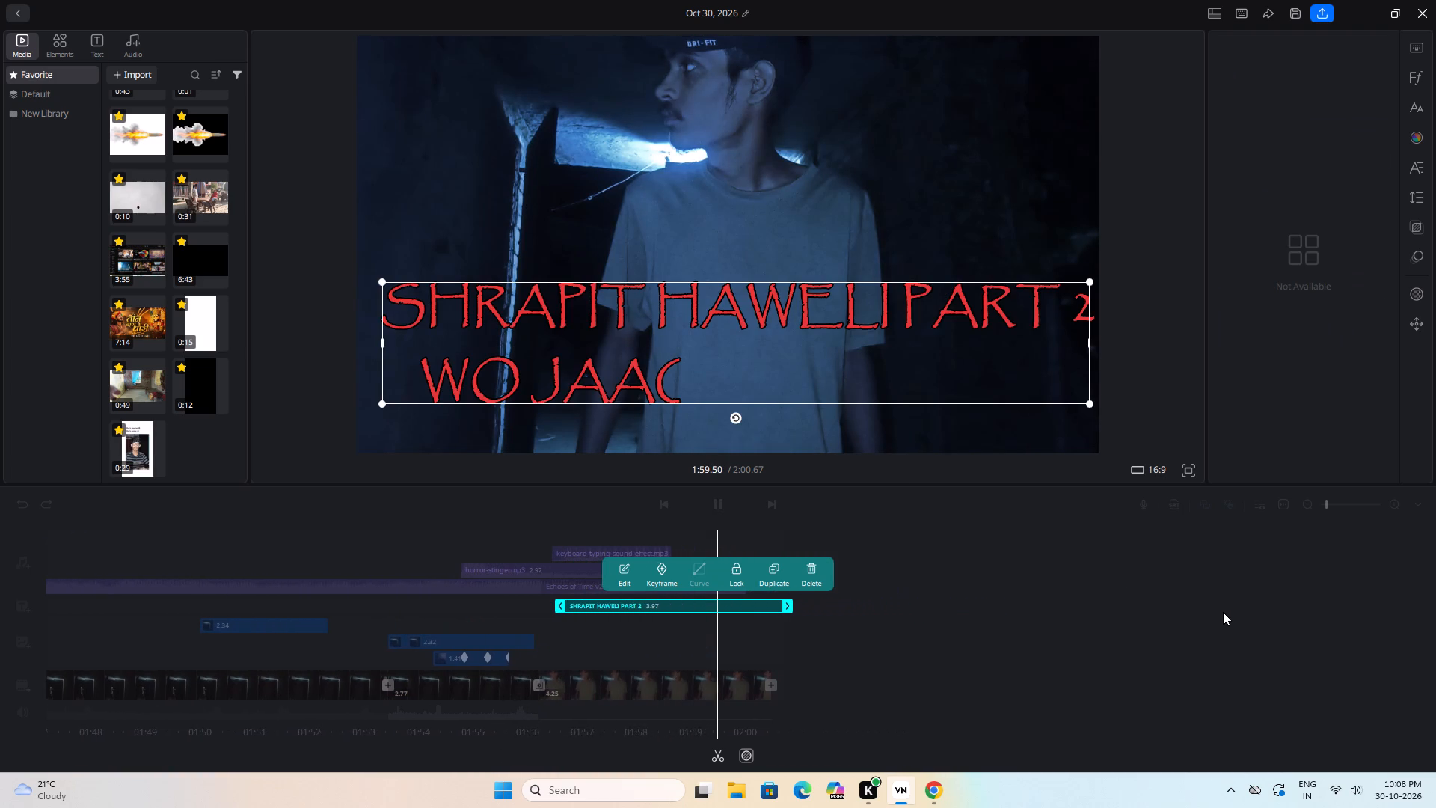
pyautogui.click(1014, 693)
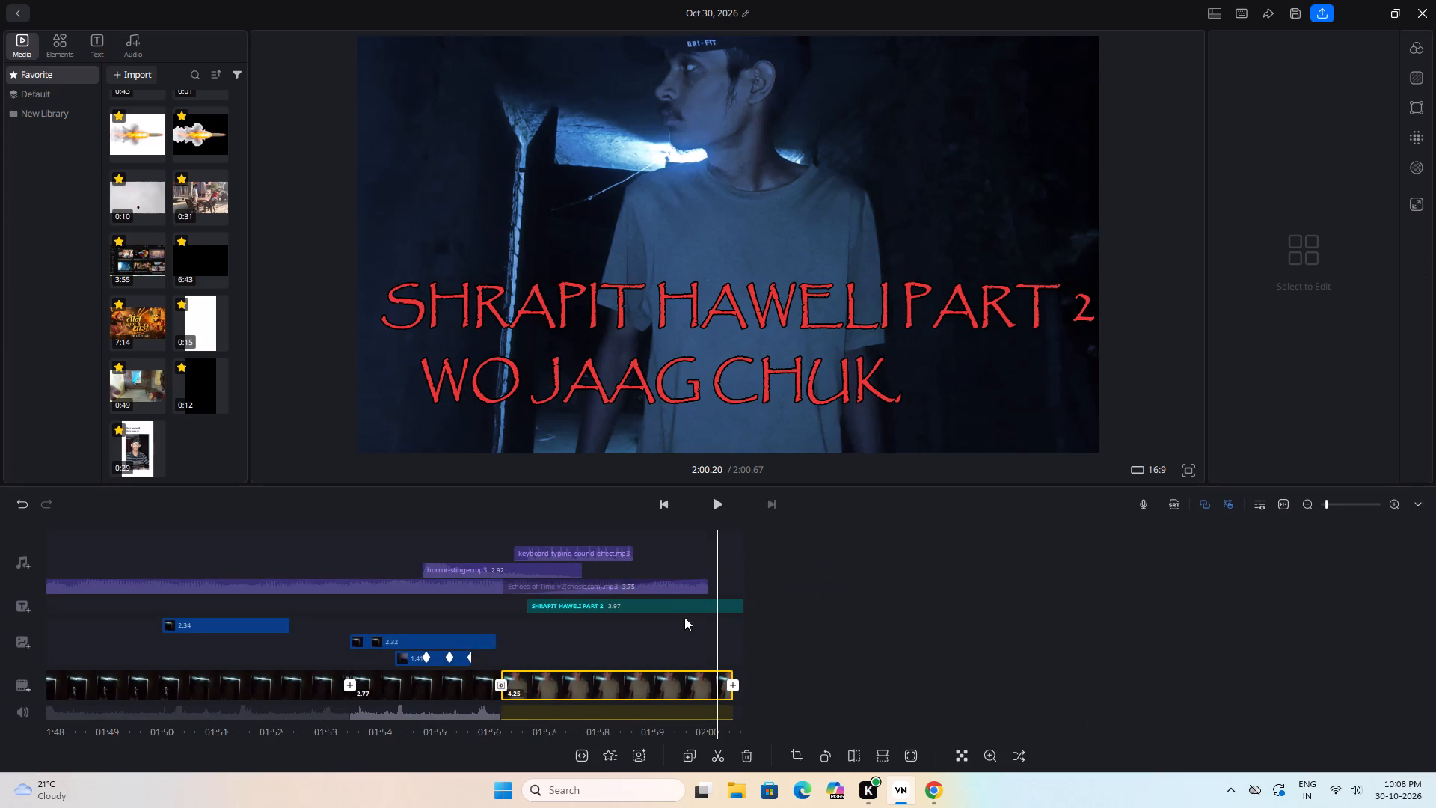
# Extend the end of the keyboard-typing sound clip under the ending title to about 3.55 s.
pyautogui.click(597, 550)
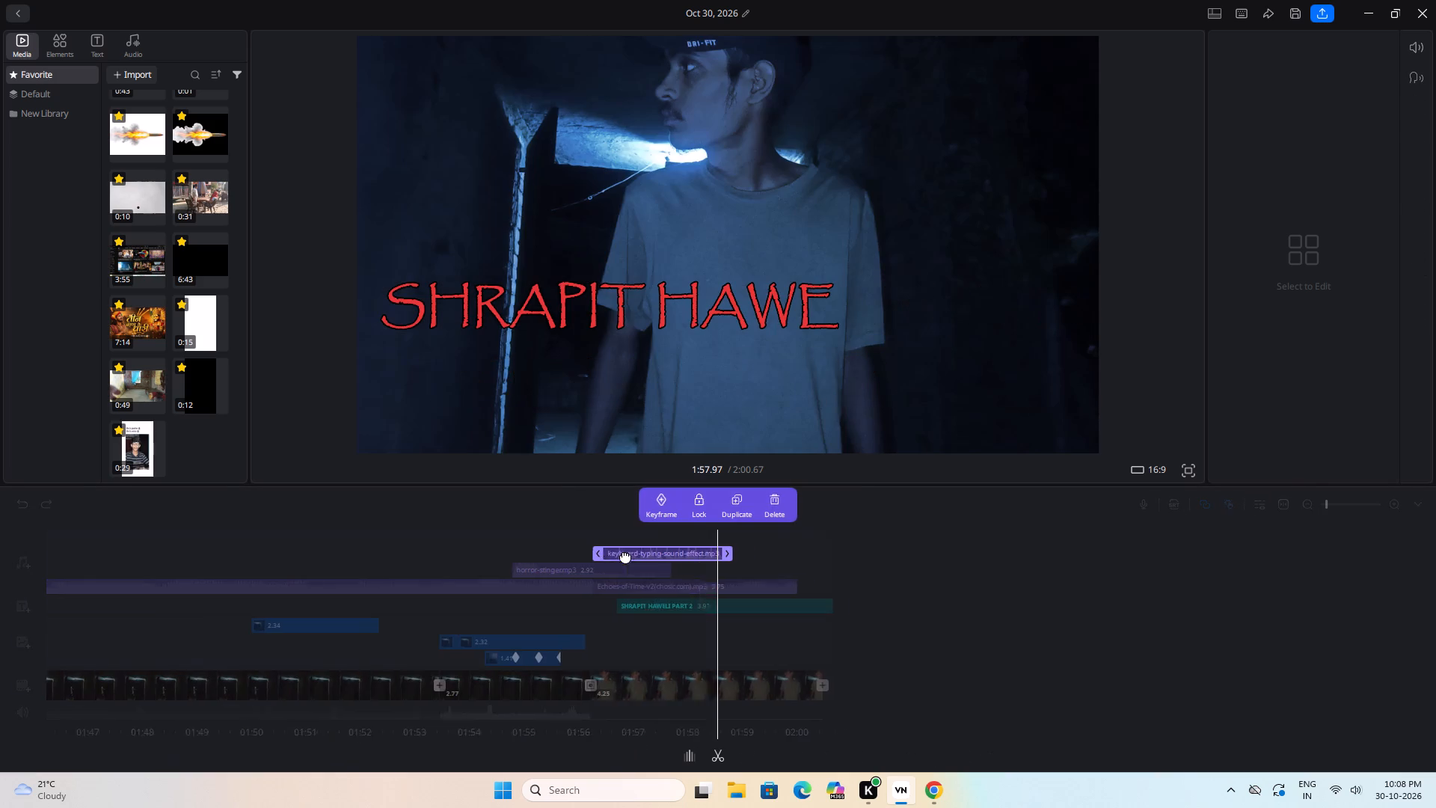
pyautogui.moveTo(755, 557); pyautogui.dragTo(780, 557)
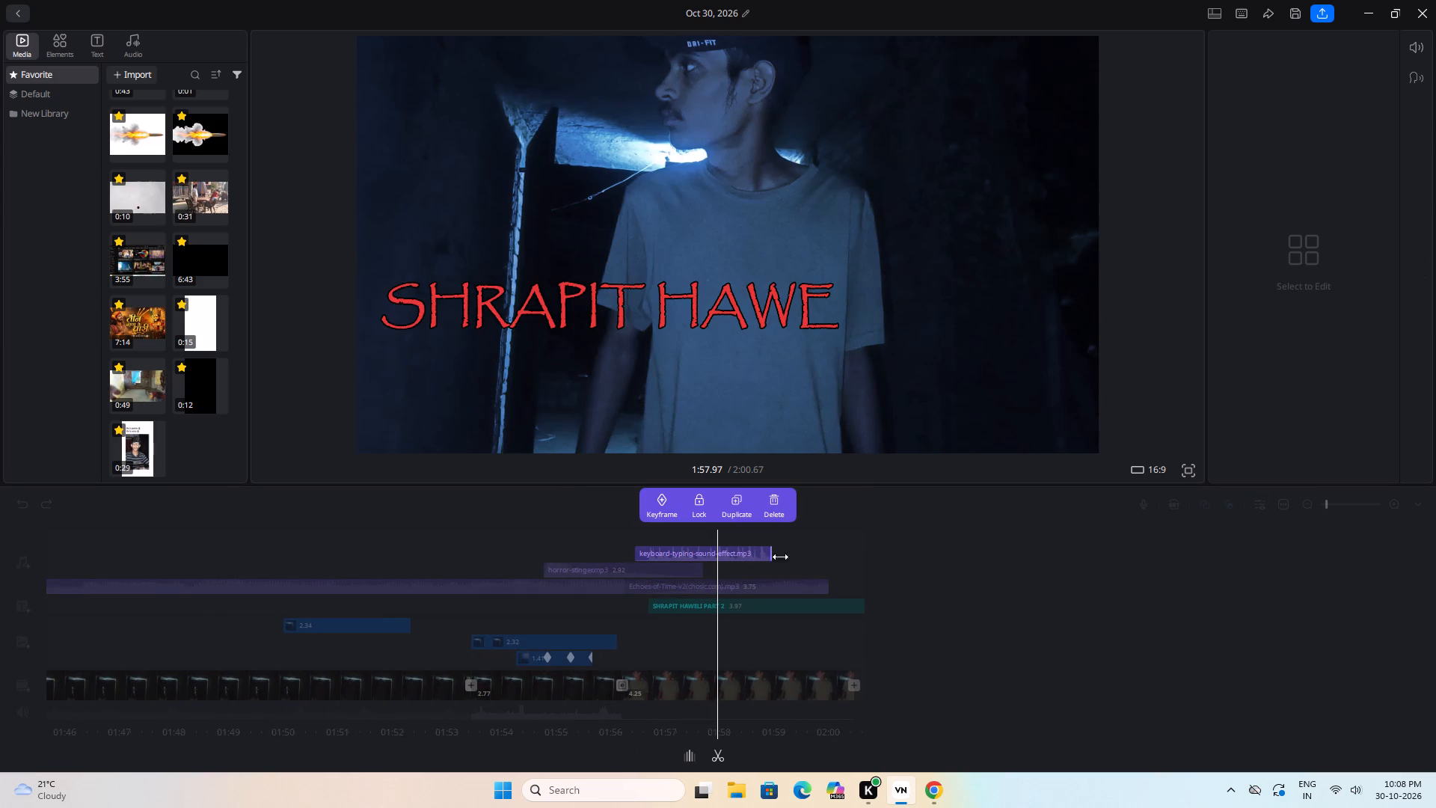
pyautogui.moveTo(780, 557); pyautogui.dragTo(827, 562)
# Play back the ending to check the lengthened typing sound against the title animation.
pyautogui.press('space')
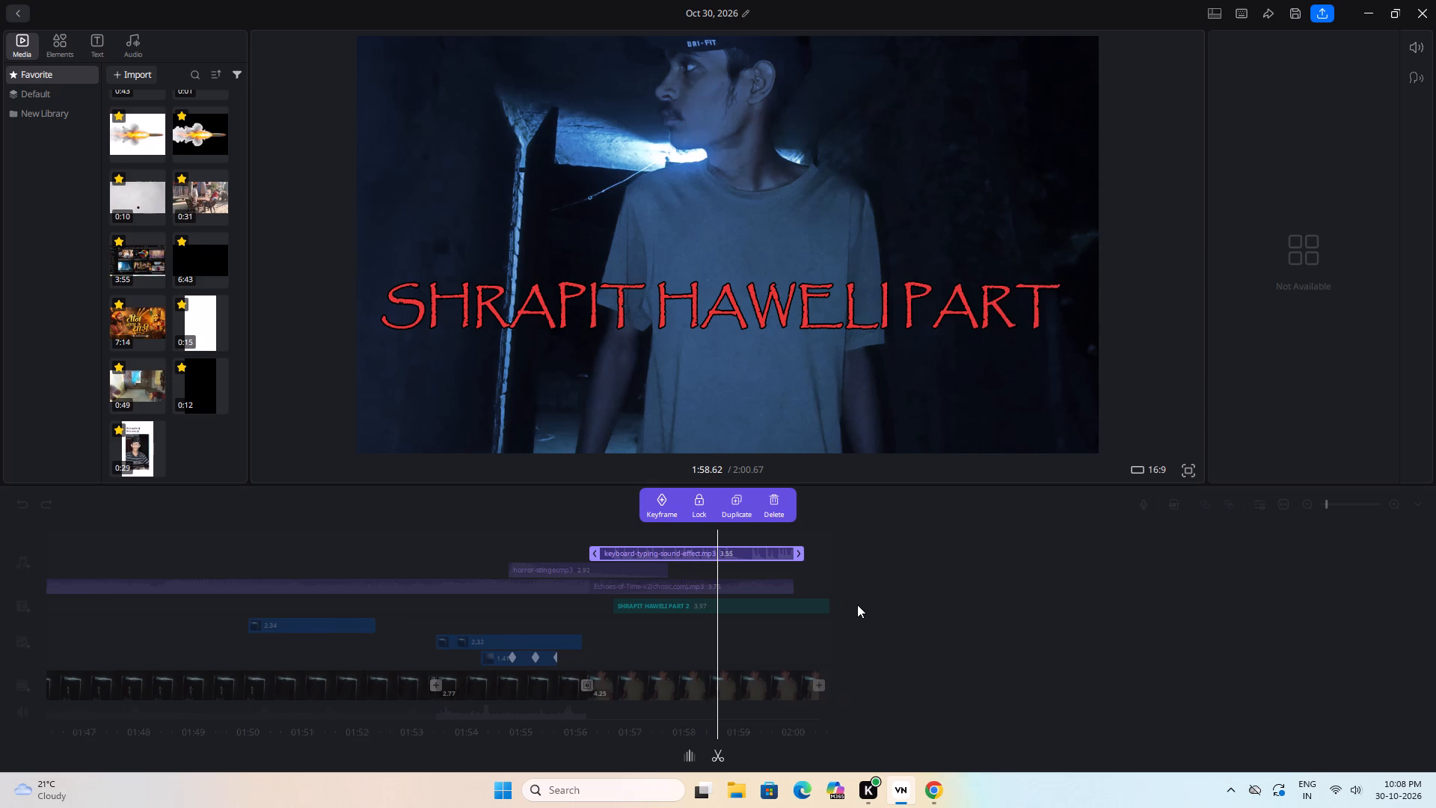
pyautogui.press('space')
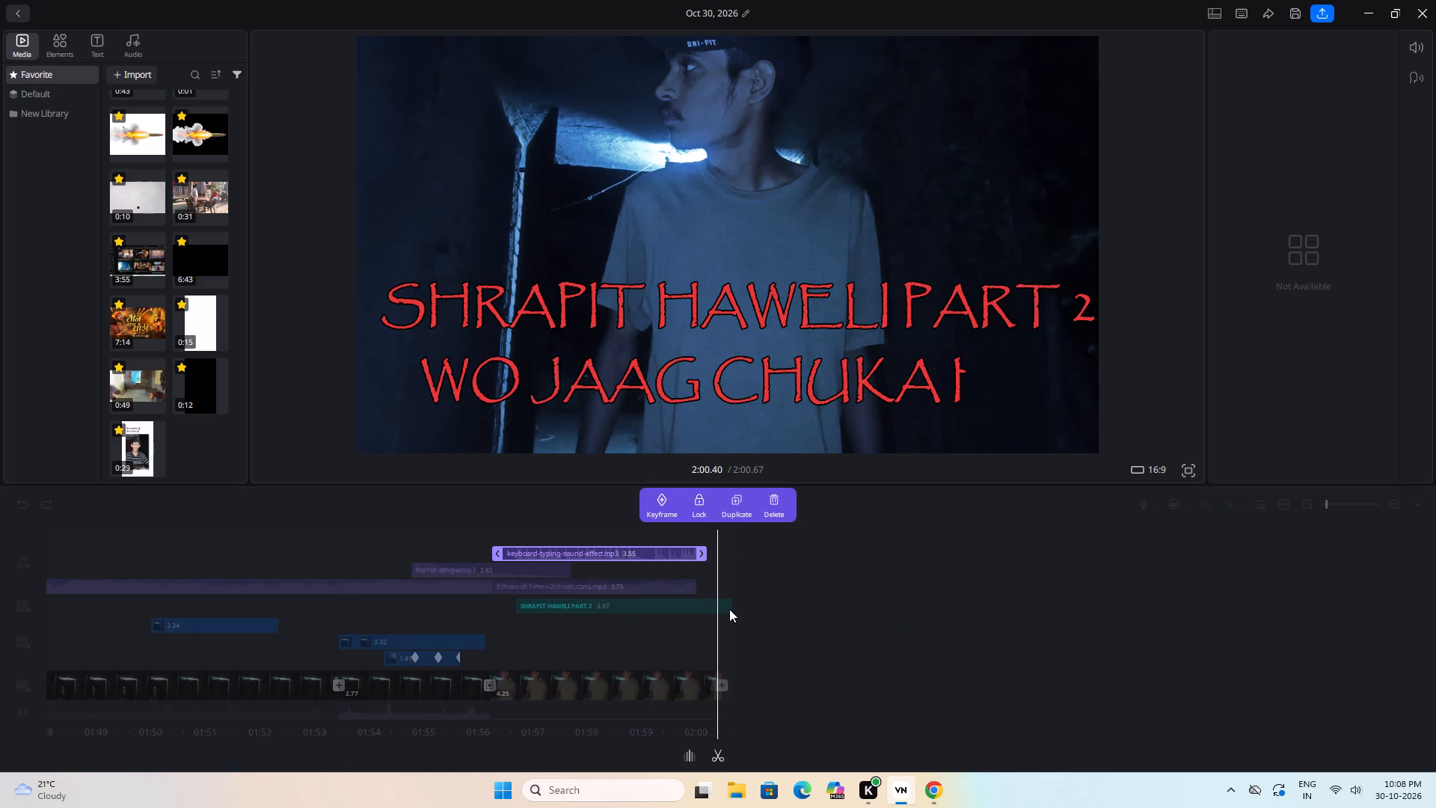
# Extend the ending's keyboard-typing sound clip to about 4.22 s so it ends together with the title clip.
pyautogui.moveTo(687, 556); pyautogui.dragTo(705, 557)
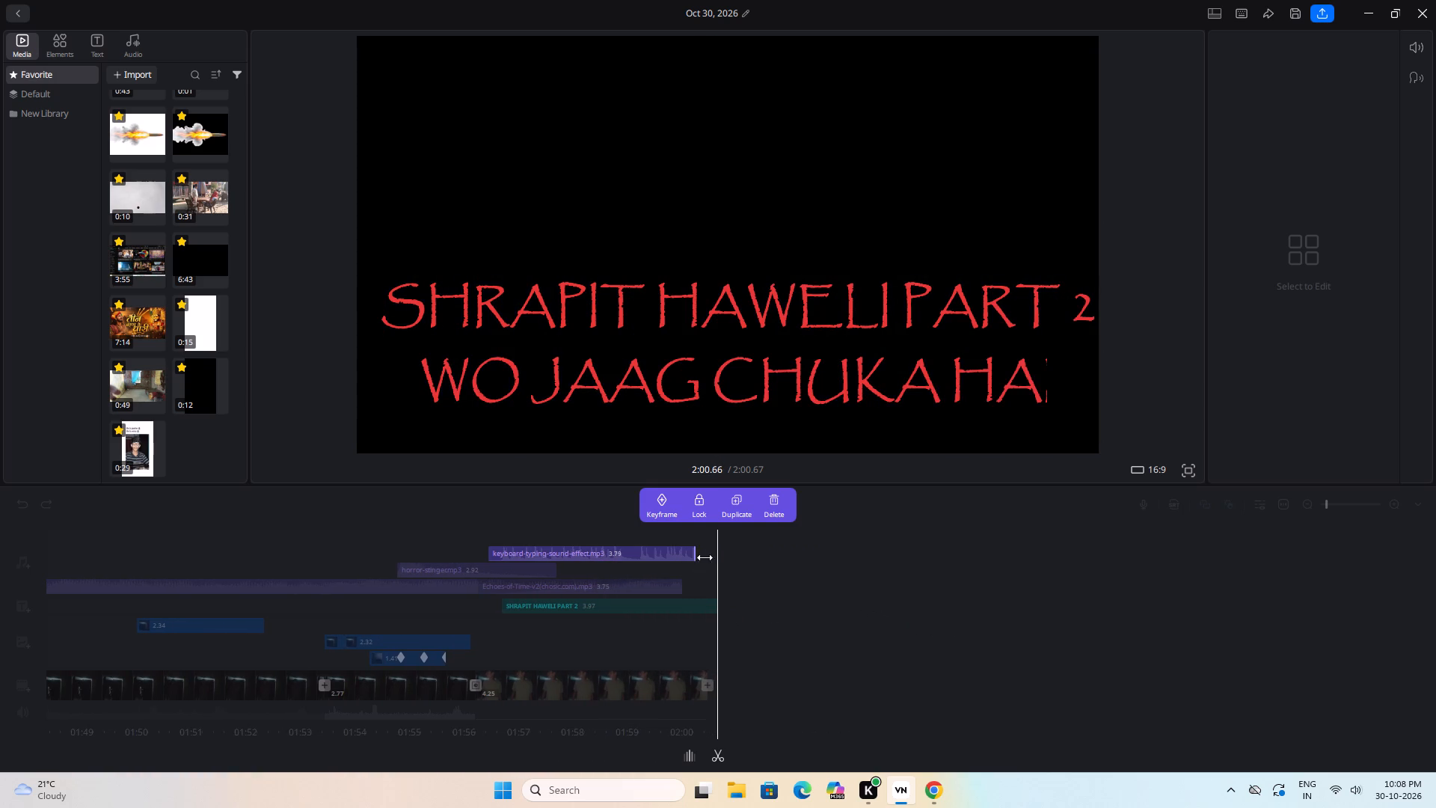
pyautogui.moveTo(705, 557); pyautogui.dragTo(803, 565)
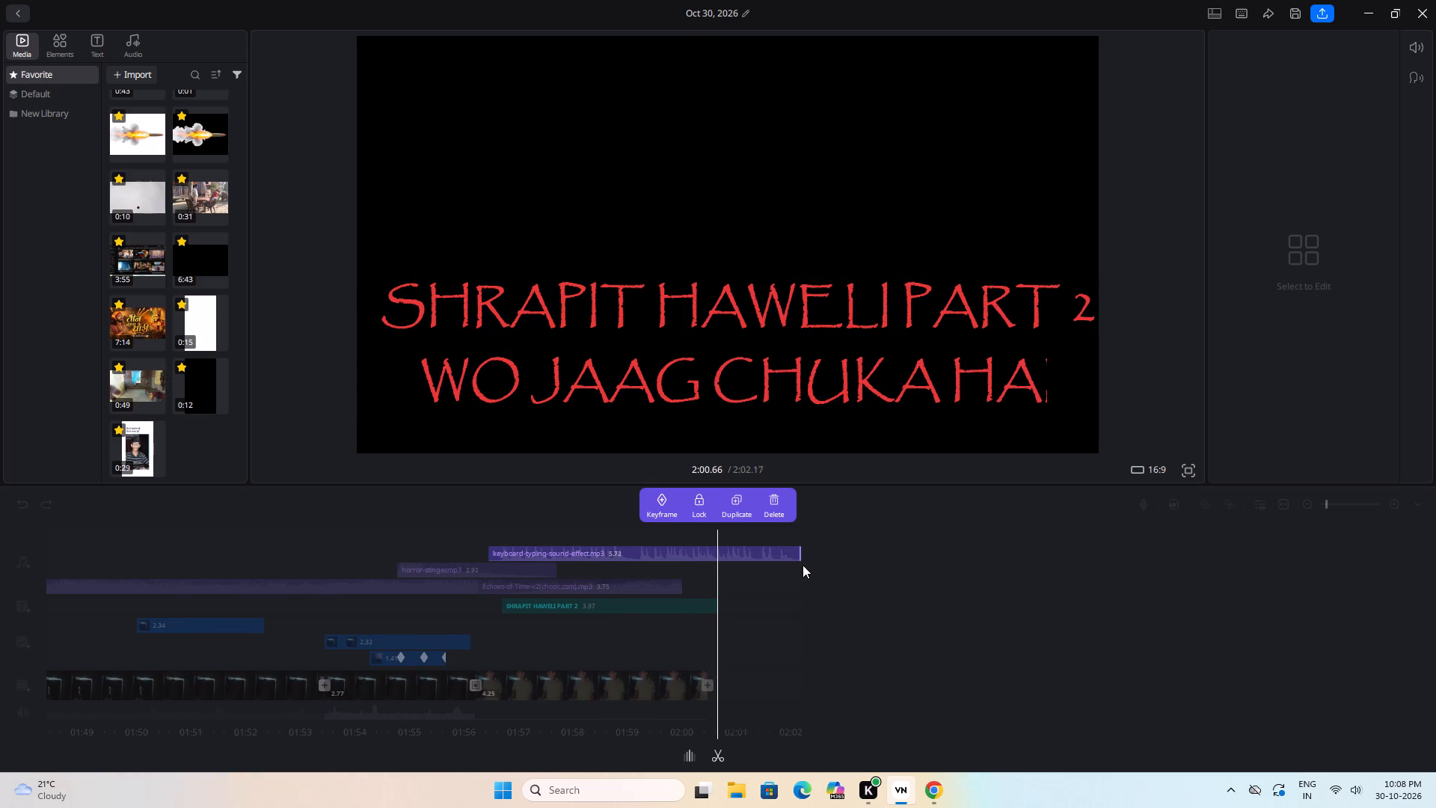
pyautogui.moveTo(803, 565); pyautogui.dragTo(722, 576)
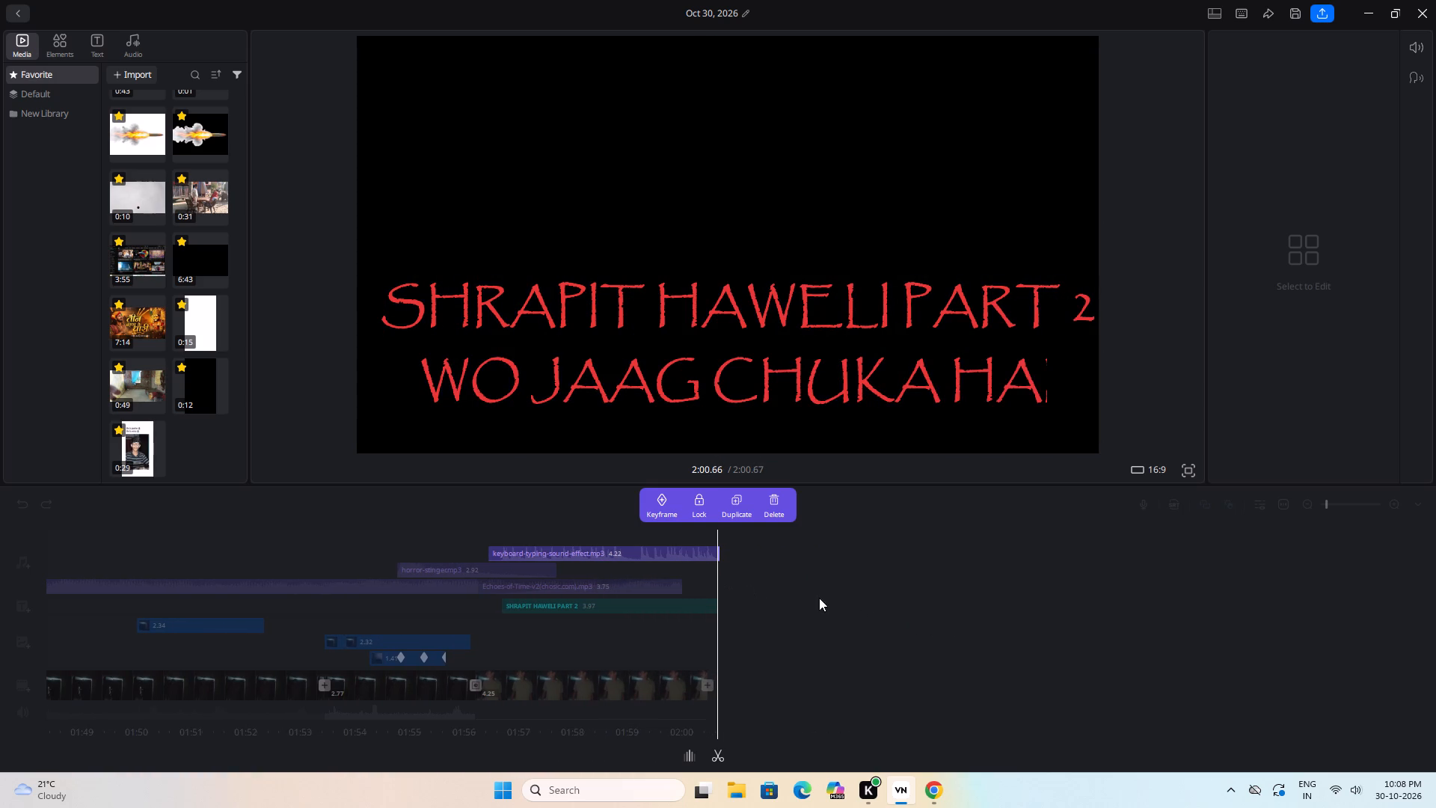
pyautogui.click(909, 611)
# Play back the last part of the title to its end to check the typing sound's timing.
pyautogui.moveTo(834, 644); pyautogui.dragTo(900, 650)
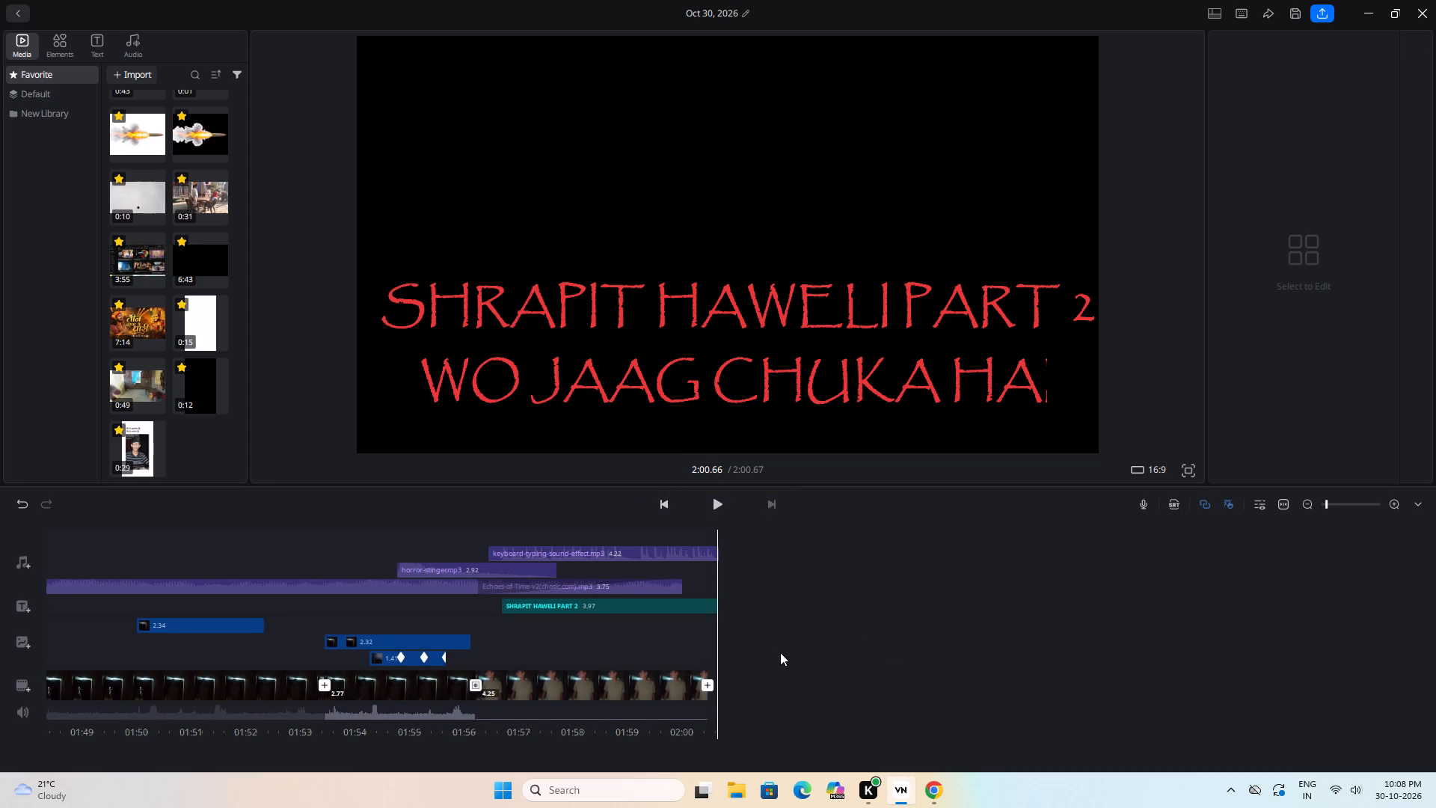
pyautogui.moveTo(812, 655); pyautogui.dragTo(892, 660)
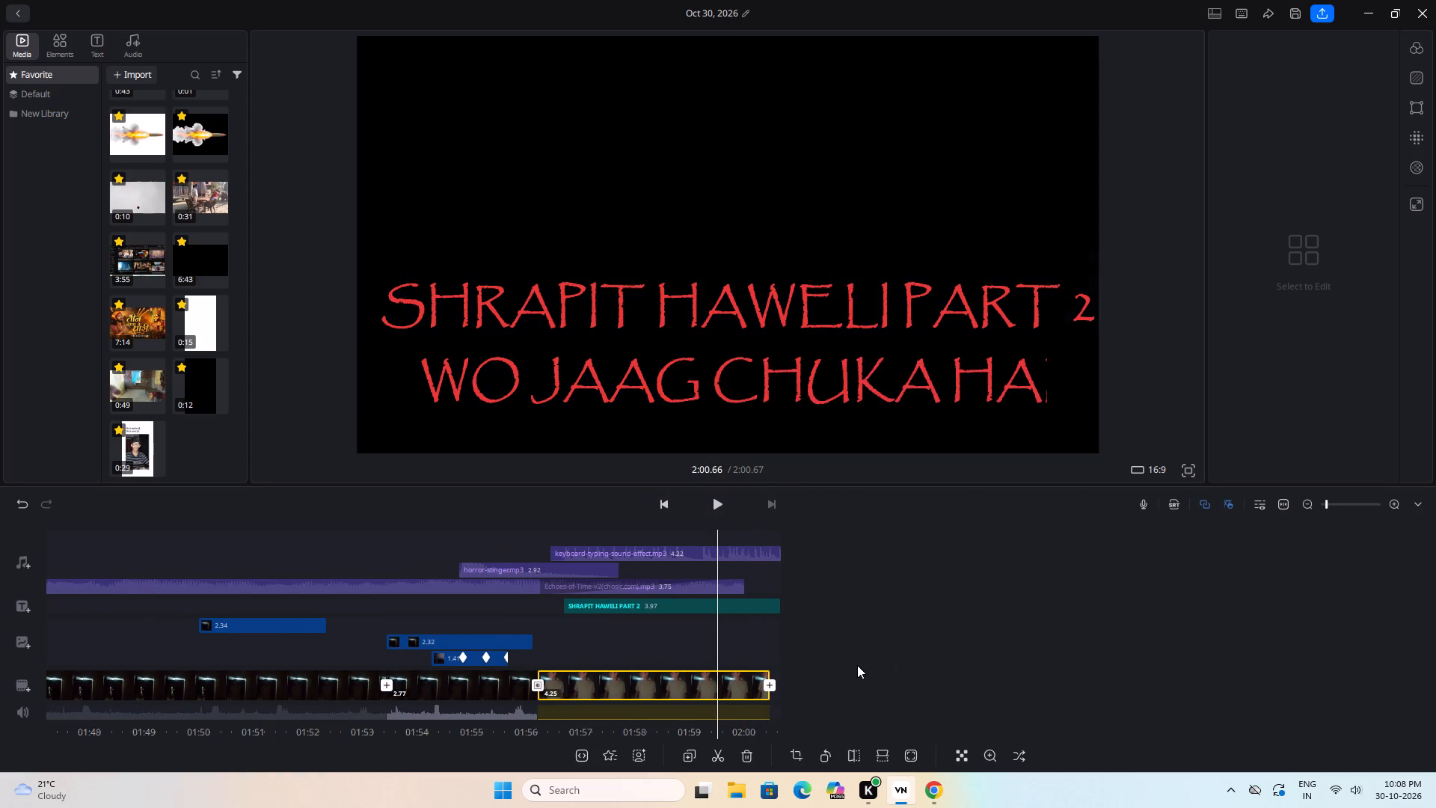
pyautogui.moveTo(857, 665); pyautogui.dragTo(871, 665)
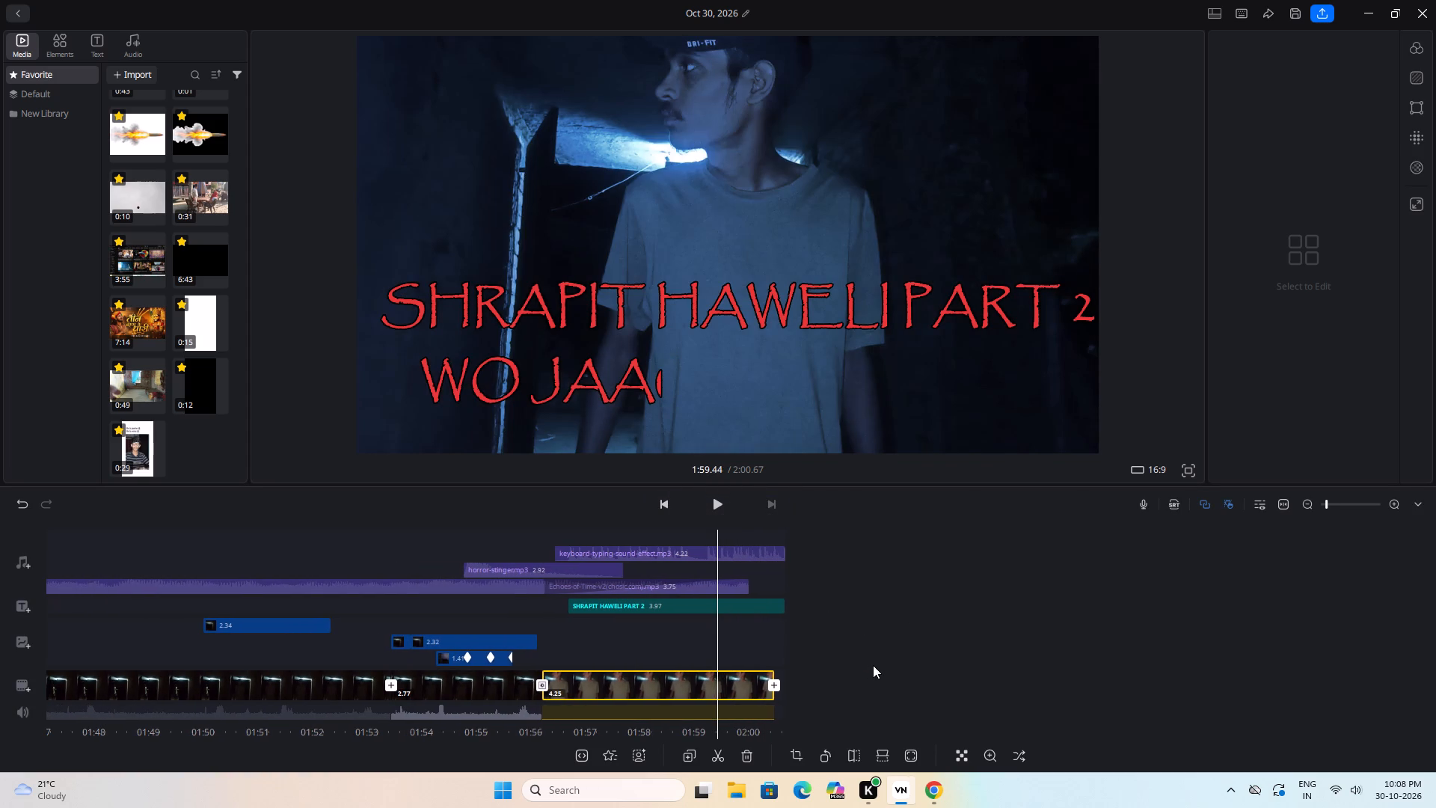
pyautogui.press('space')
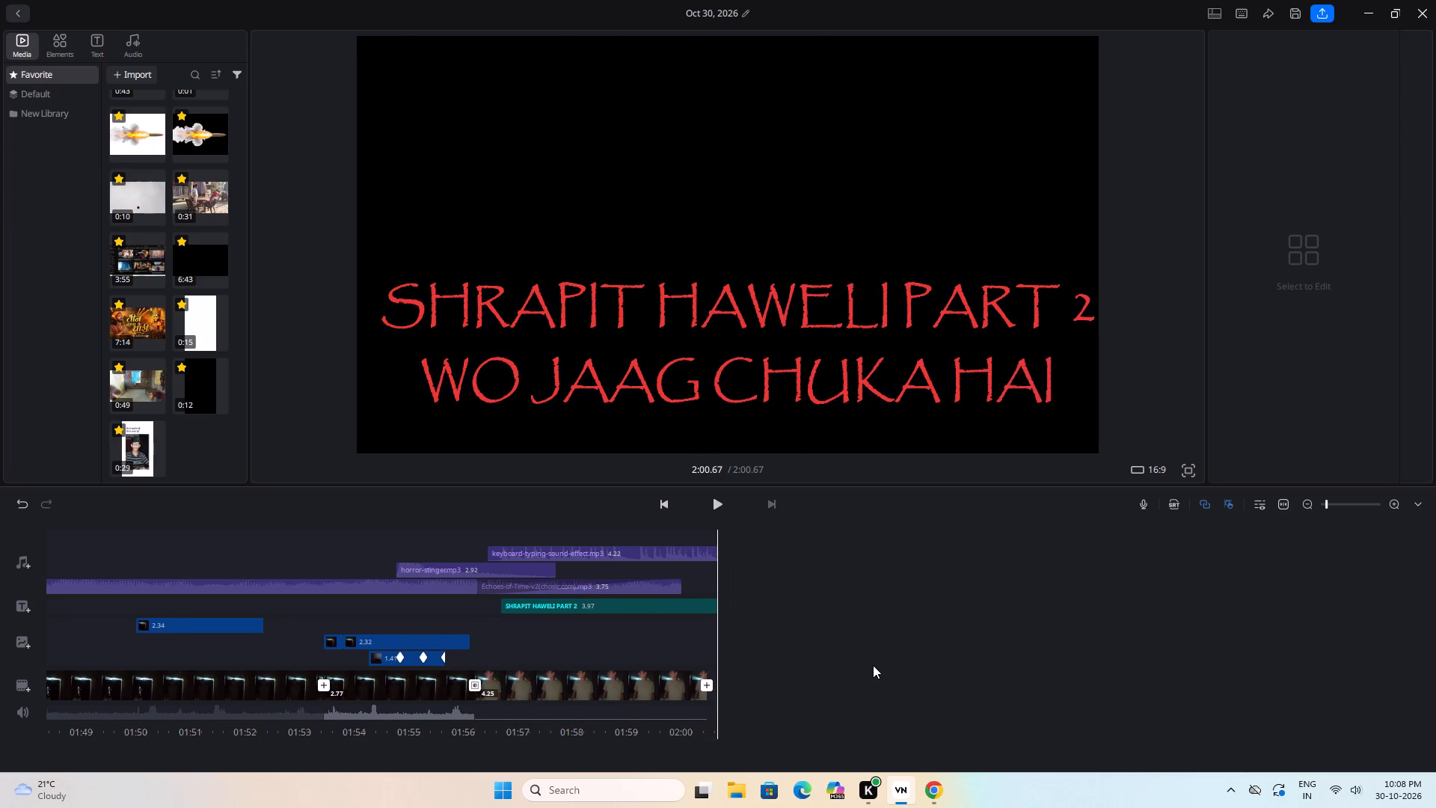
pyautogui.press('space')
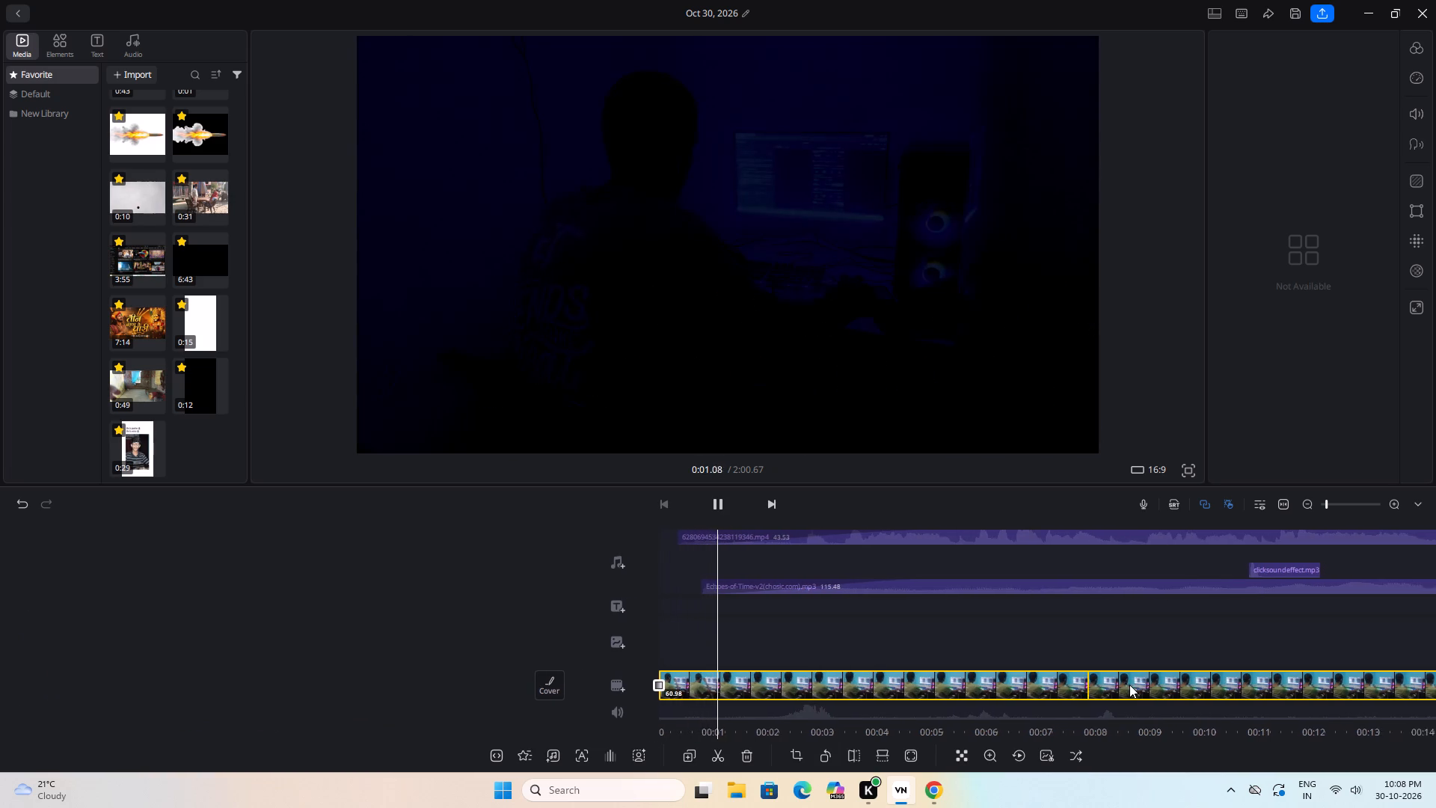
# Shorten the duration of the ending title's Expand caption animation to 3.7.
pyautogui.moveTo(1313, 613); pyautogui.dragTo(988, 634)
pyautogui.moveTo(1243, 661); pyautogui.dragTo(957, 685)
pyautogui.moveTo(1180, 667); pyautogui.dragTo(746, 685)
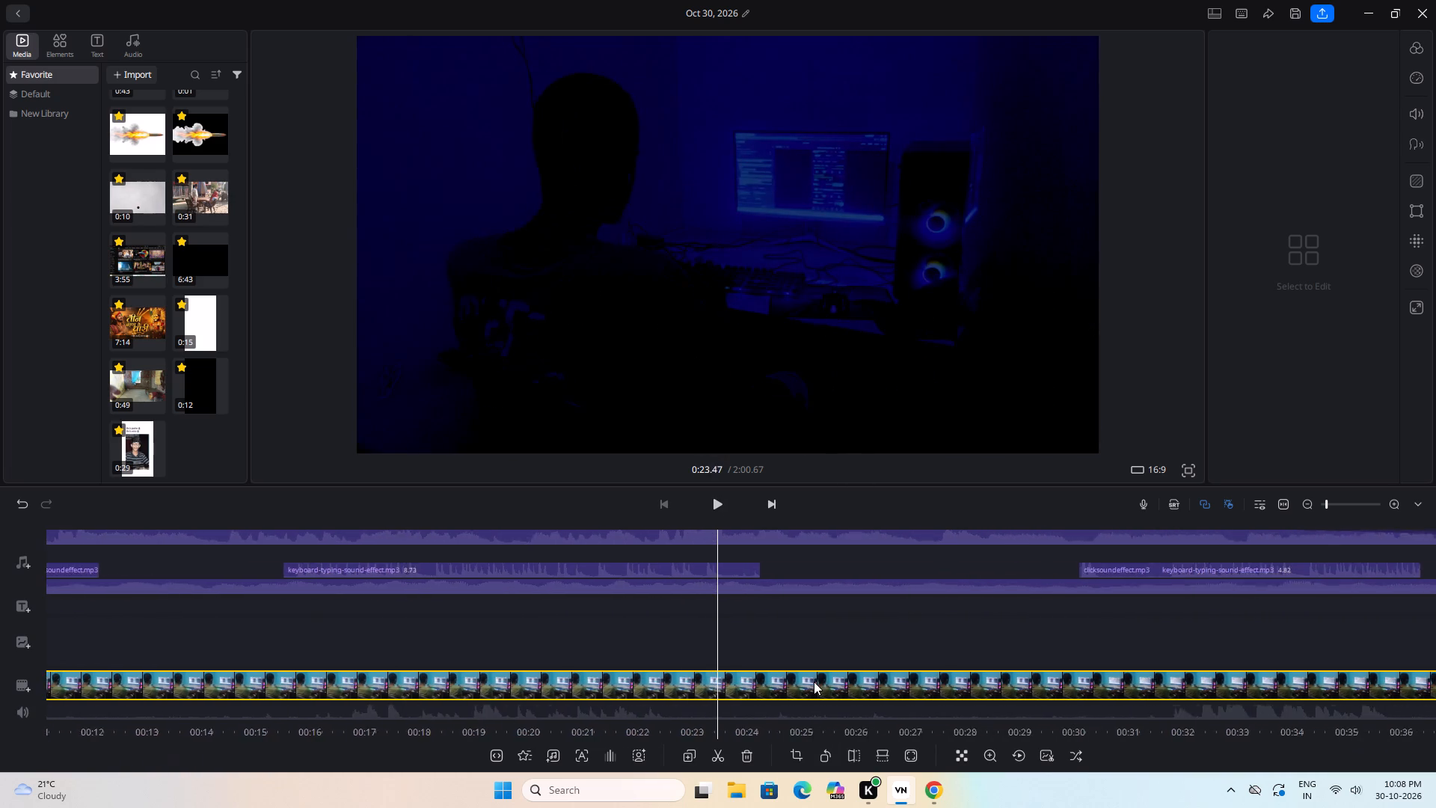
pyautogui.moveTo(954, 666); pyautogui.dragTo(639, 671)
pyautogui.moveTo(802, 667); pyautogui.dragTo(593, 681)
pyautogui.moveTo(836, 670); pyautogui.dragTo(682, 694)
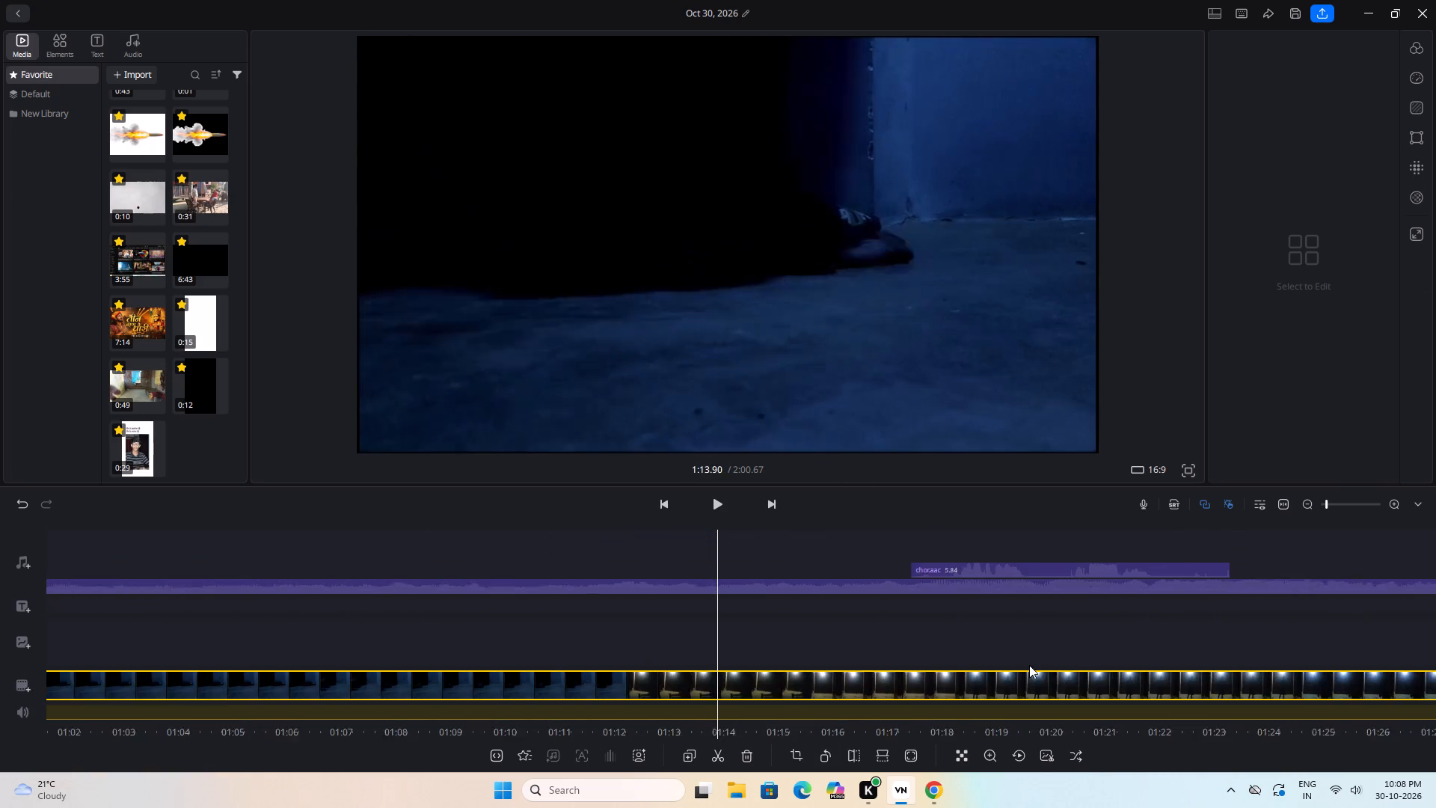
pyautogui.moveTo(1015, 648); pyautogui.dragTo(859, 652)
pyautogui.moveTo(987, 641); pyautogui.dragTo(541, 649)
pyautogui.moveTo(1040, 625); pyautogui.dragTo(807, 637)
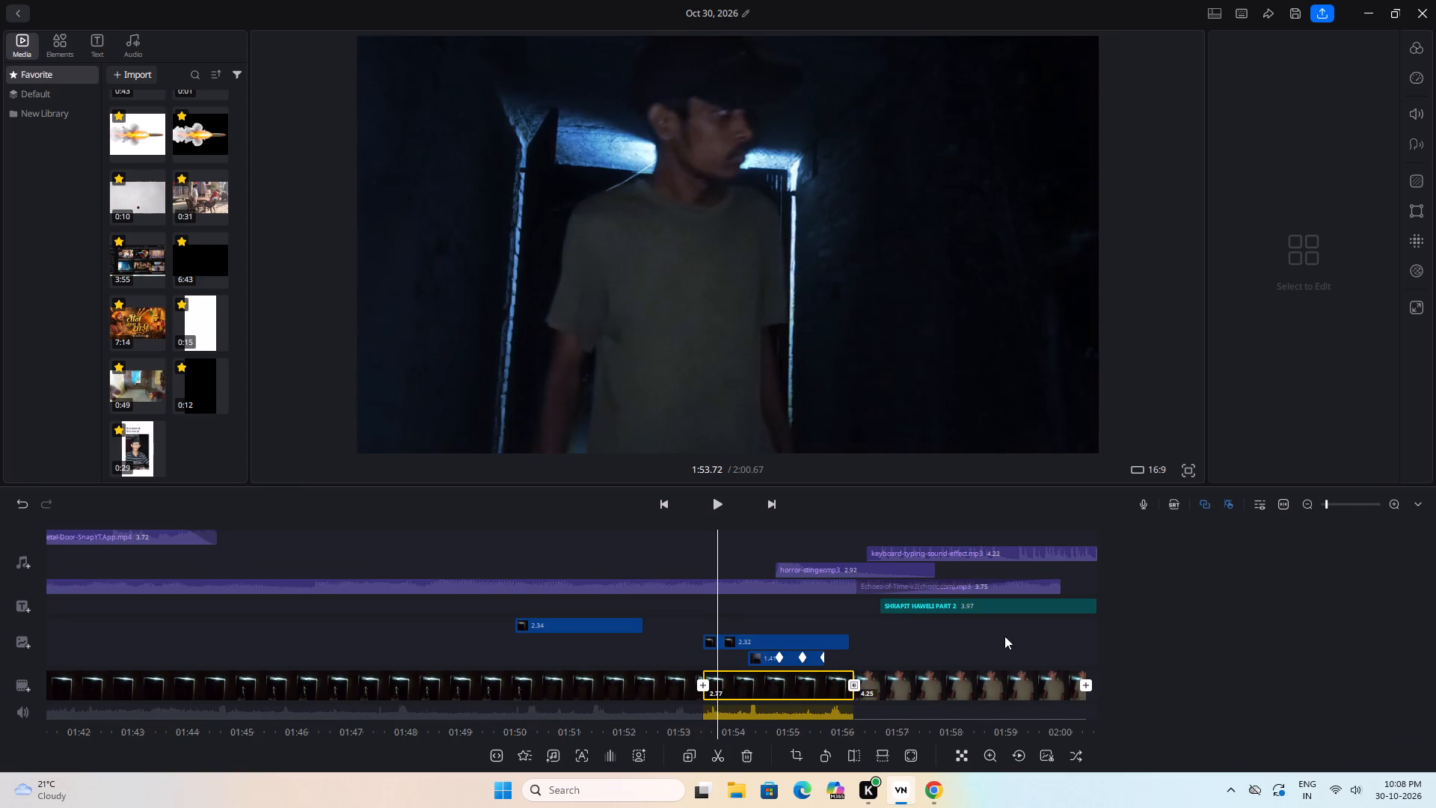
pyautogui.moveTo(1210, 661); pyautogui.dragTo(820, 695)
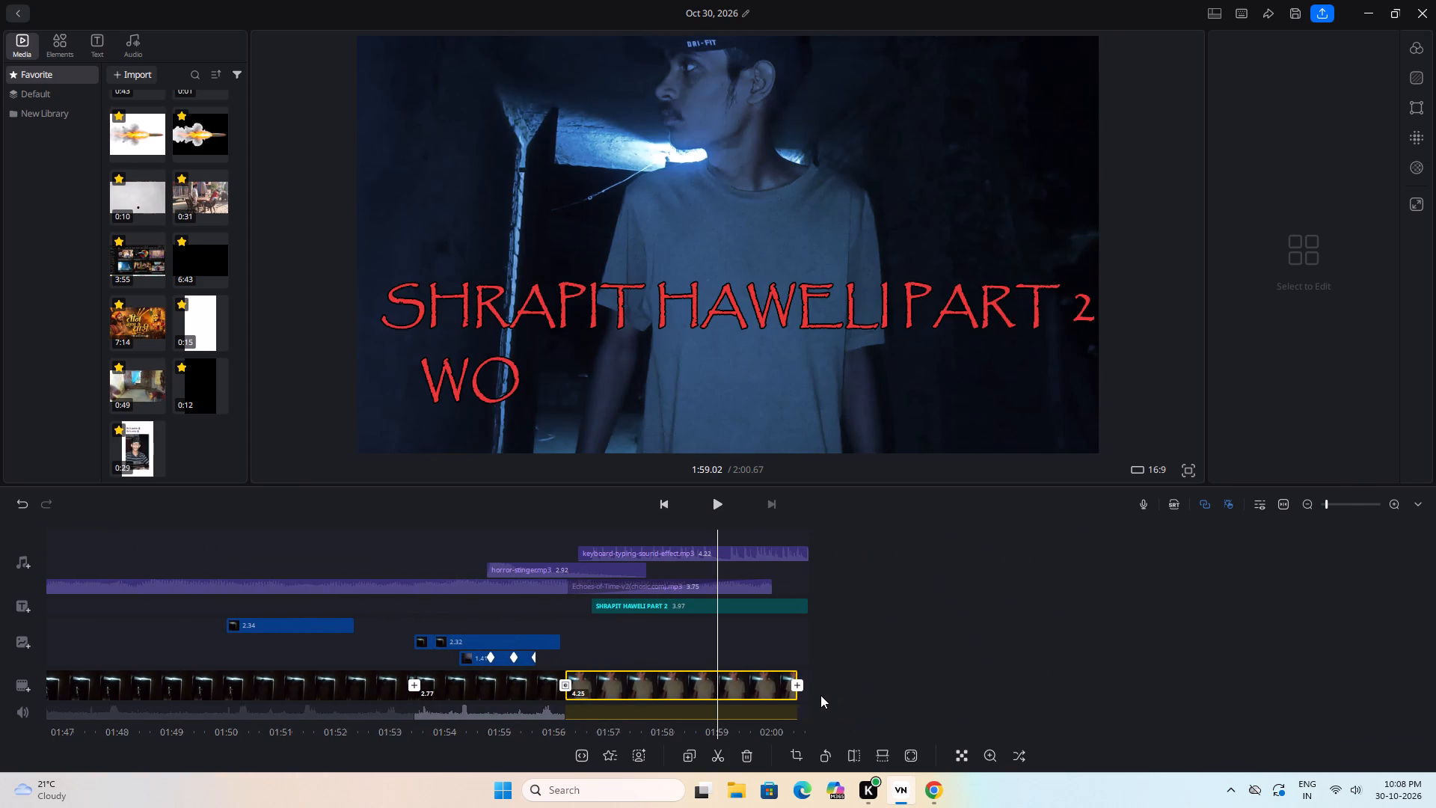
pyautogui.moveTo(820, 695); pyautogui.dragTo(814, 697)
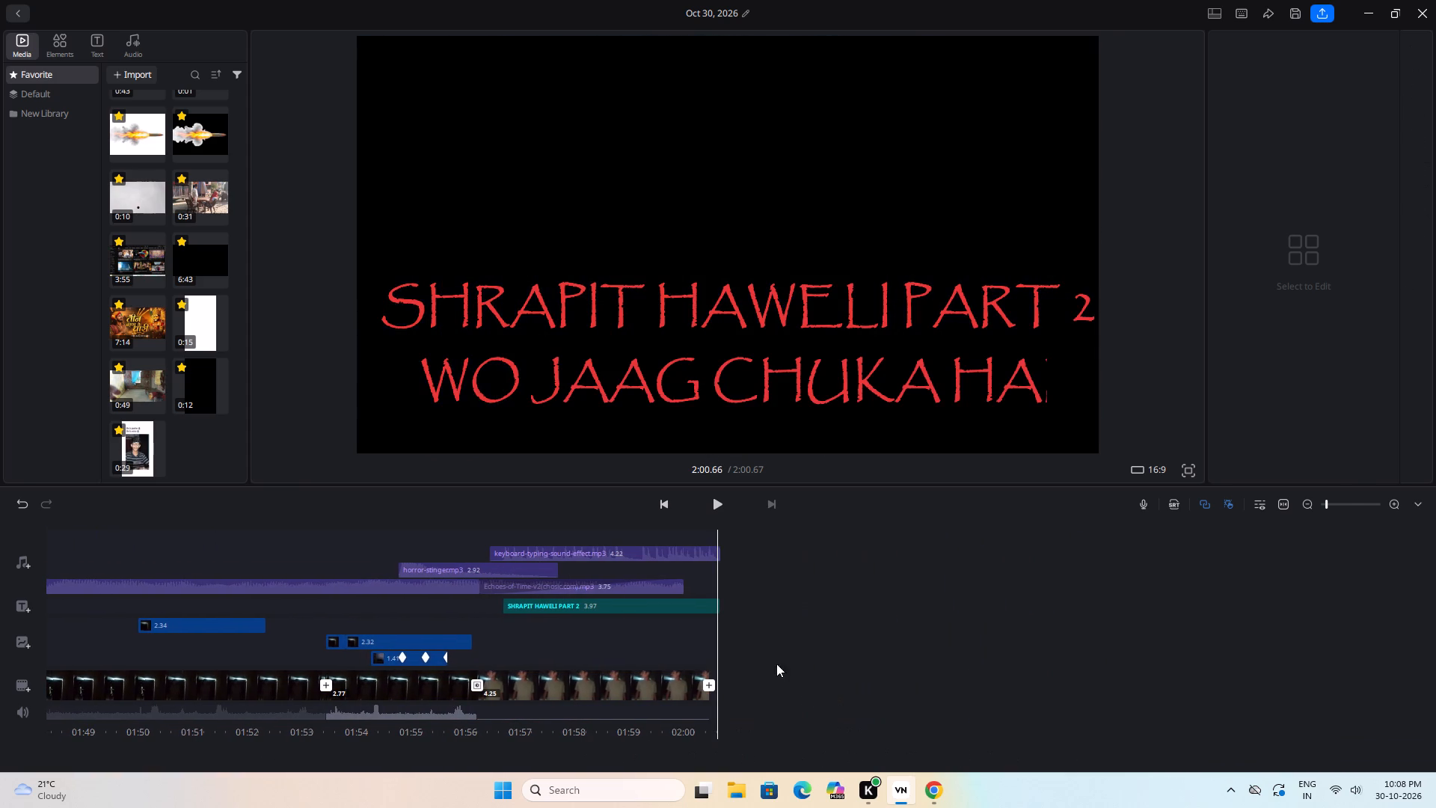
pyautogui.click(647, 602)
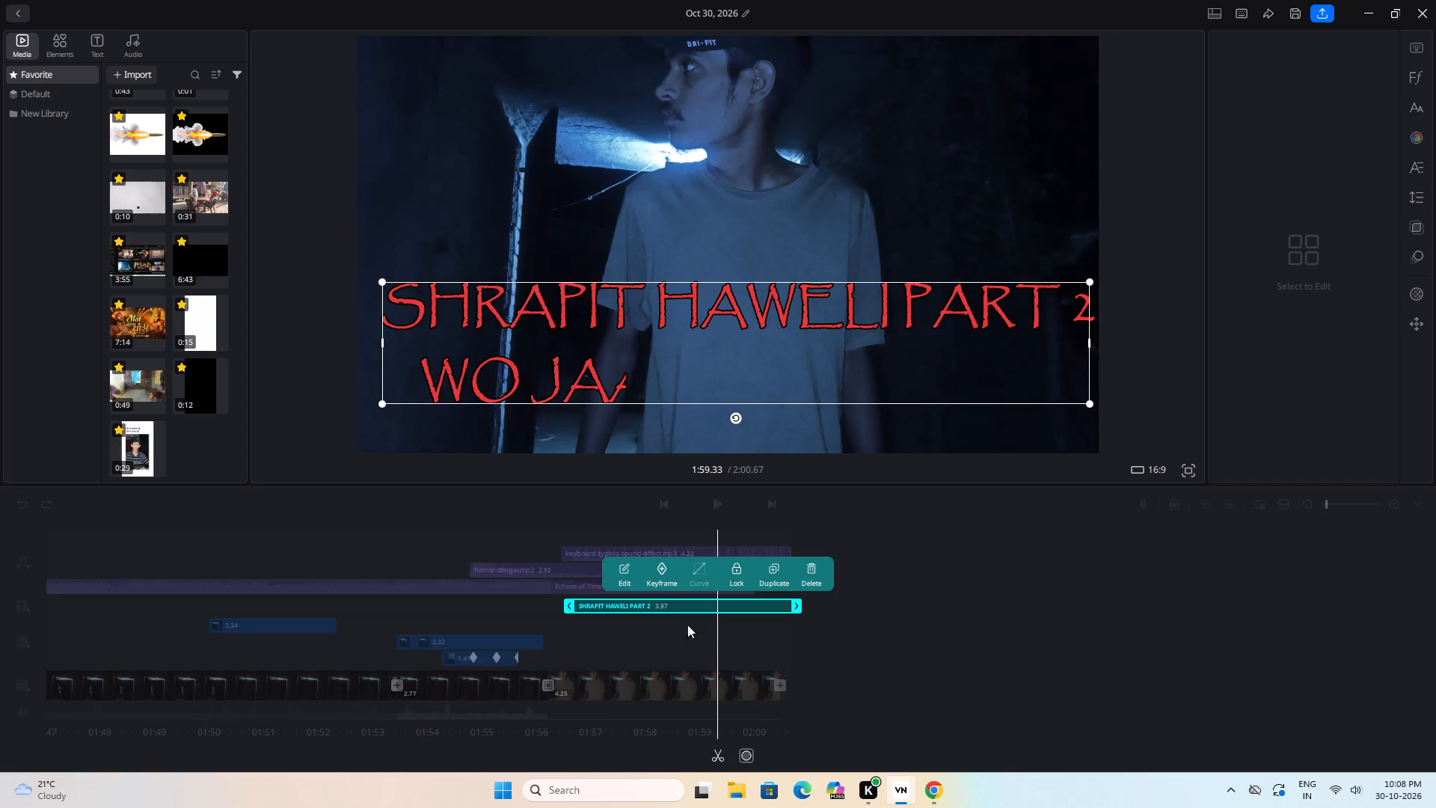
pyautogui.click(1420, 246)
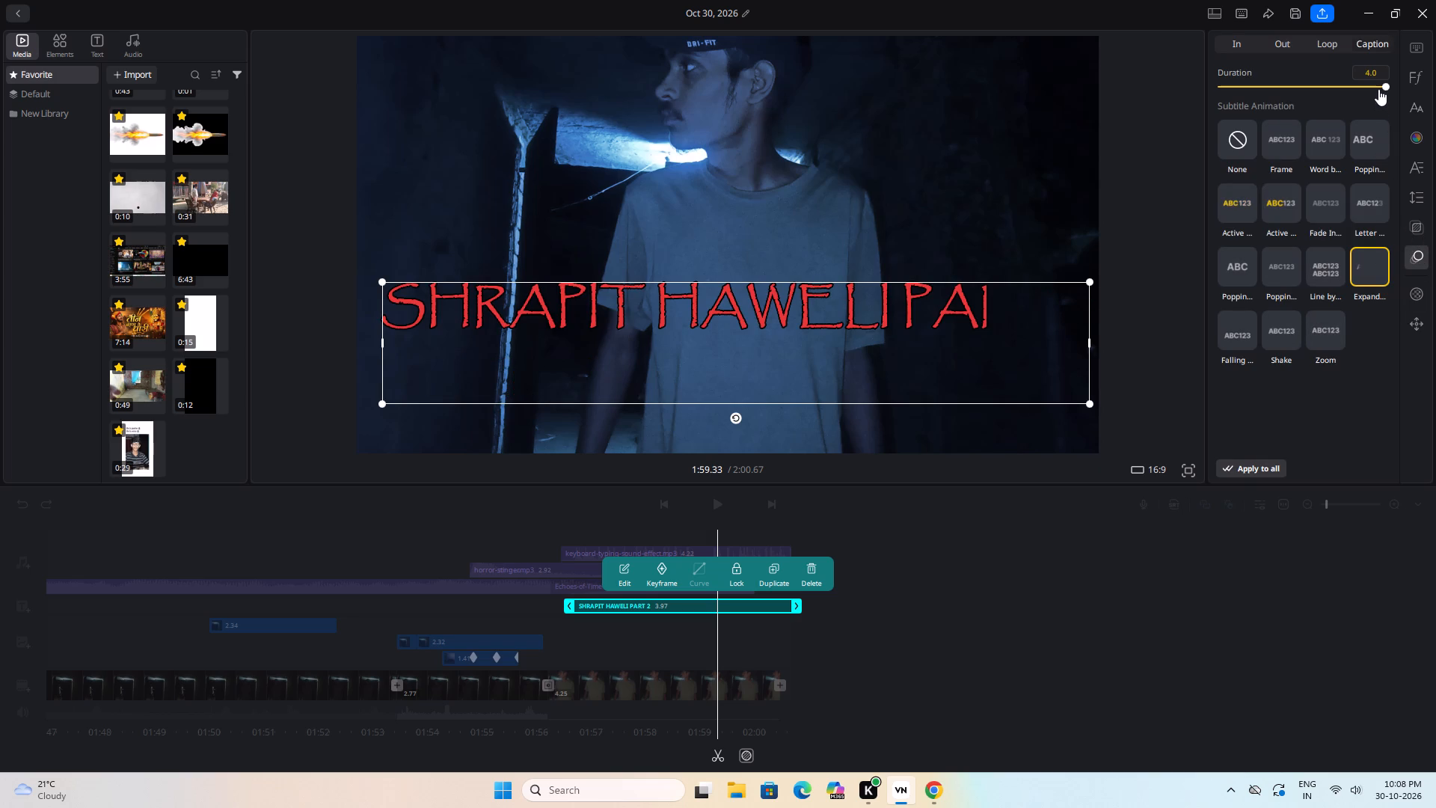
pyautogui.click(1378, 87)
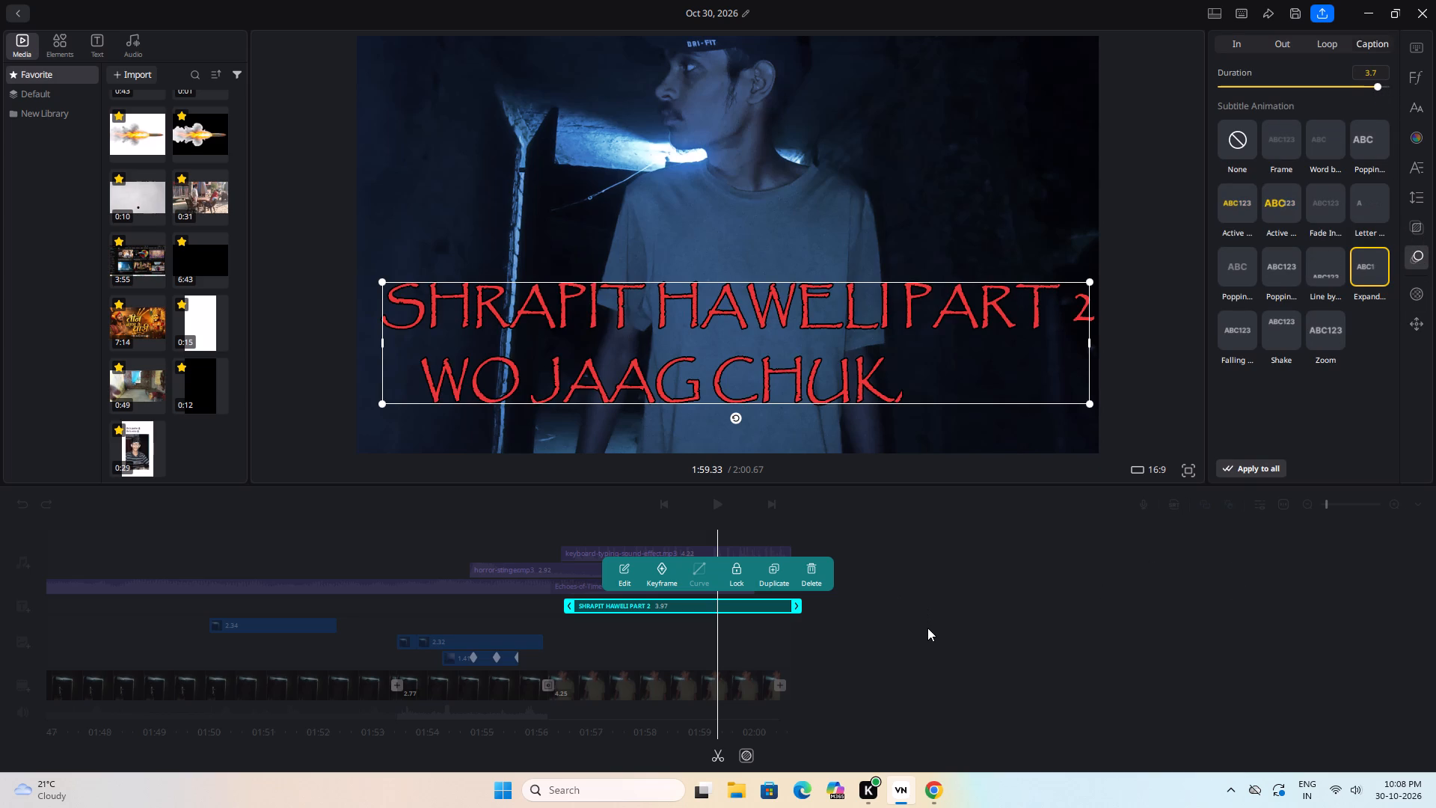
# Play back the end of the title to check the 3.7 caption animation.
pyautogui.press('space')
pyautogui.press('space')
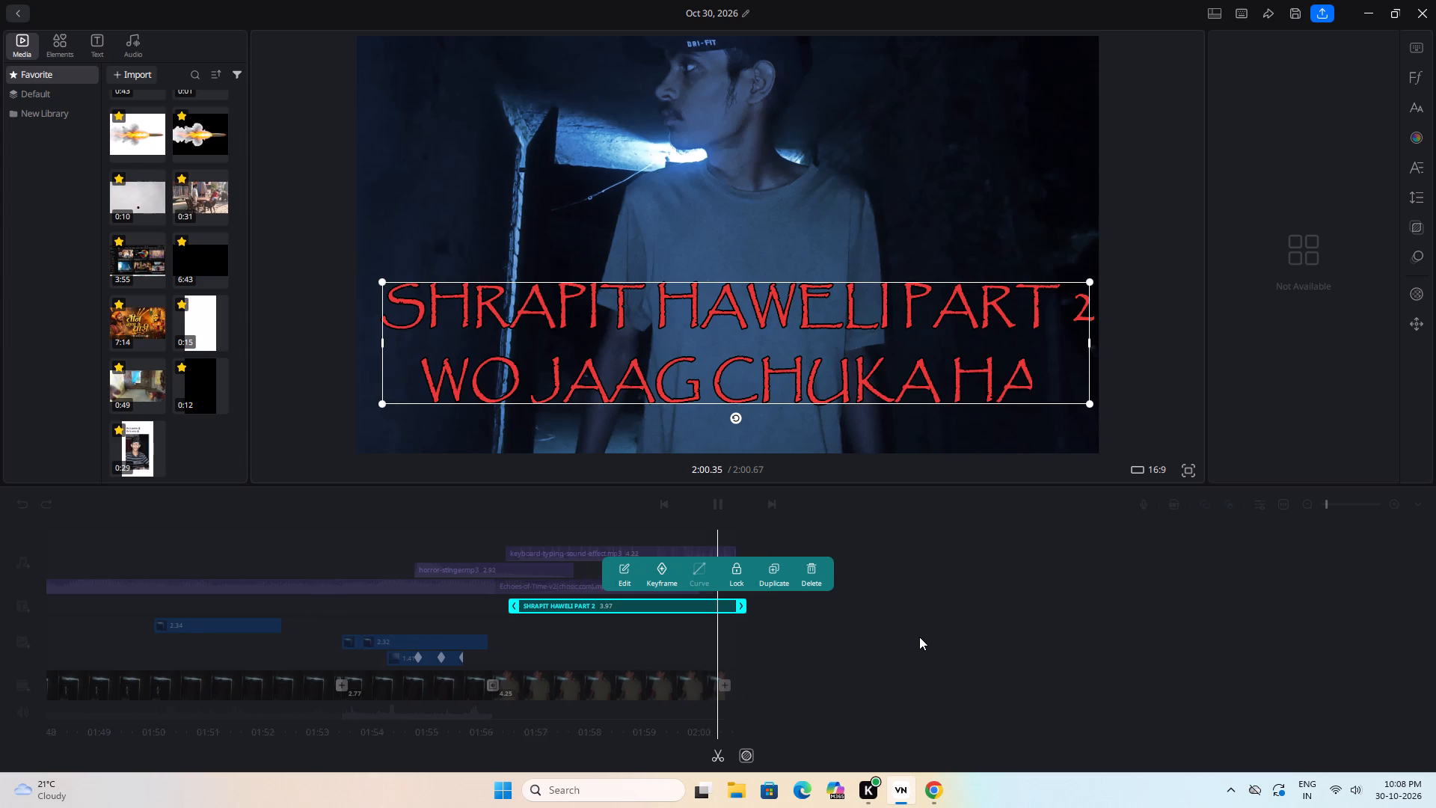
pyautogui.click(918, 637)
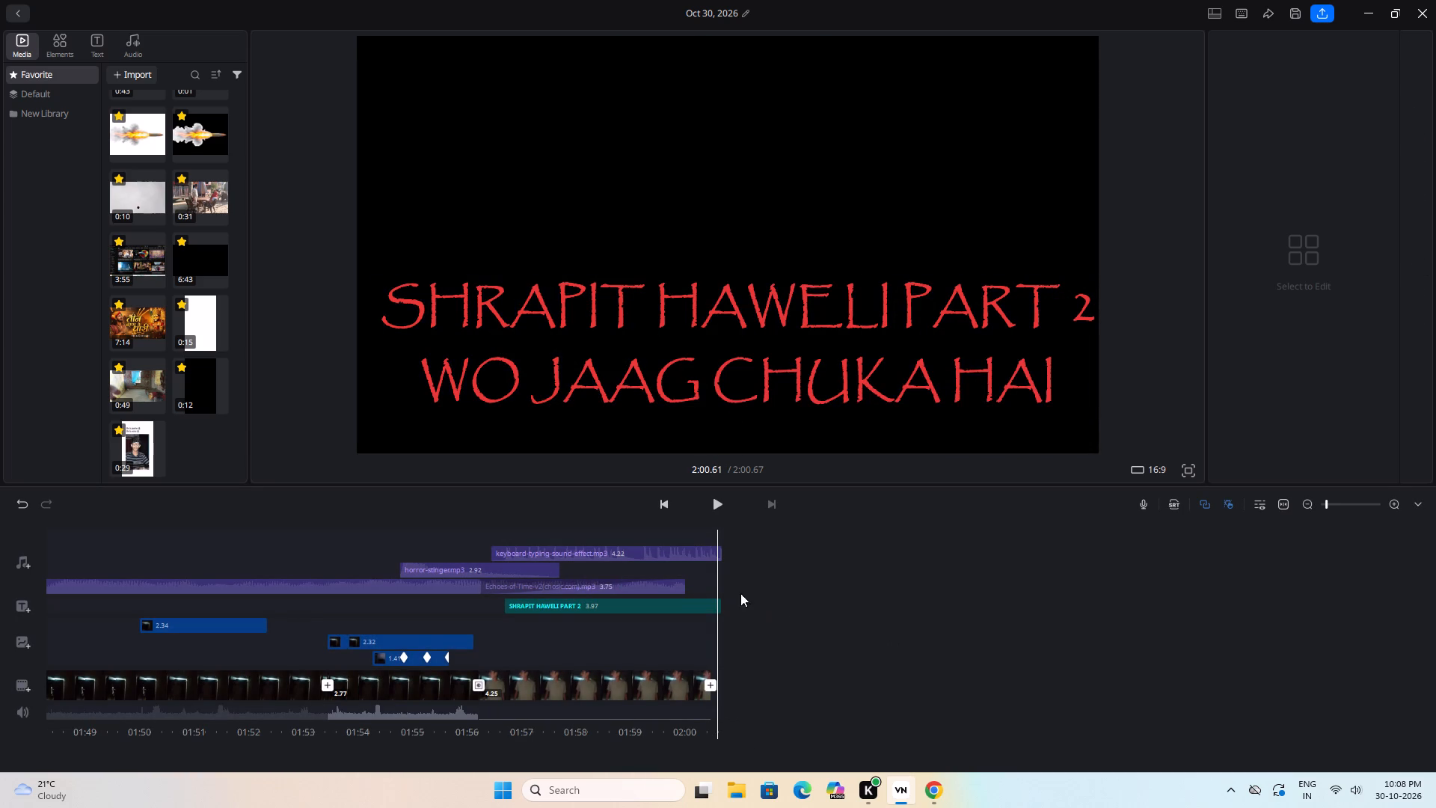
# Trim the end of the ending's keyboard-typing sound clip to about 4.02 s, level with the end of the last video clip.
pyautogui.click(706, 558)
pyautogui.moveTo(739, 555); pyautogui.dragTo(737, 571)
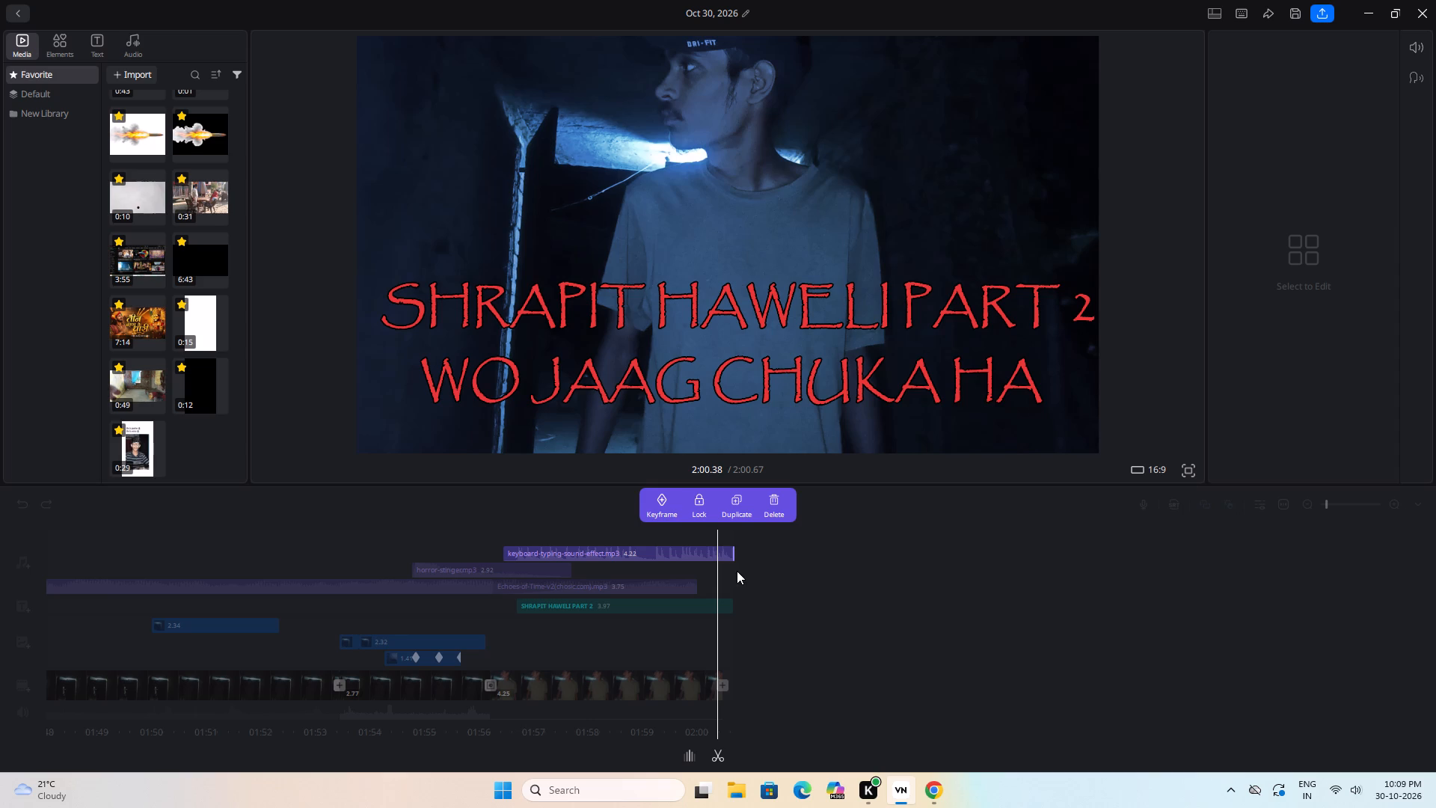
pyautogui.moveTo(737, 571); pyautogui.dragTo(731, 574)
pyautogui.click(844, 581)
# Play back the end of the title to check the trimmed typing sound.
pyautogui.moveTo(837, 616); pyautogui.dragTo(938, 621)
pyautogui.moveTo(880, 619); pyautogui.dragTo(935, 619)
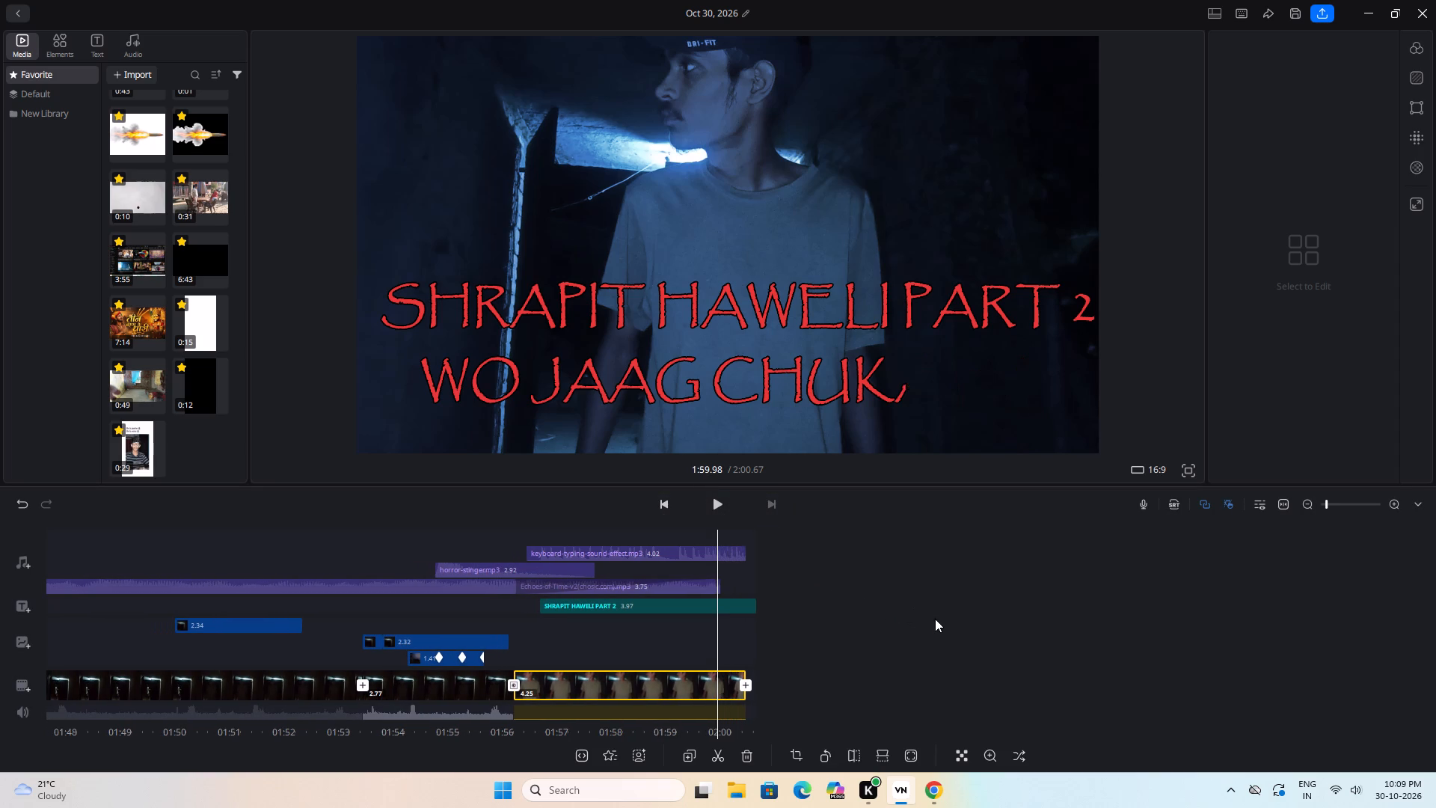
pyautogui.moveTo(935, 619); pyautogui.dragTo(949, 625)
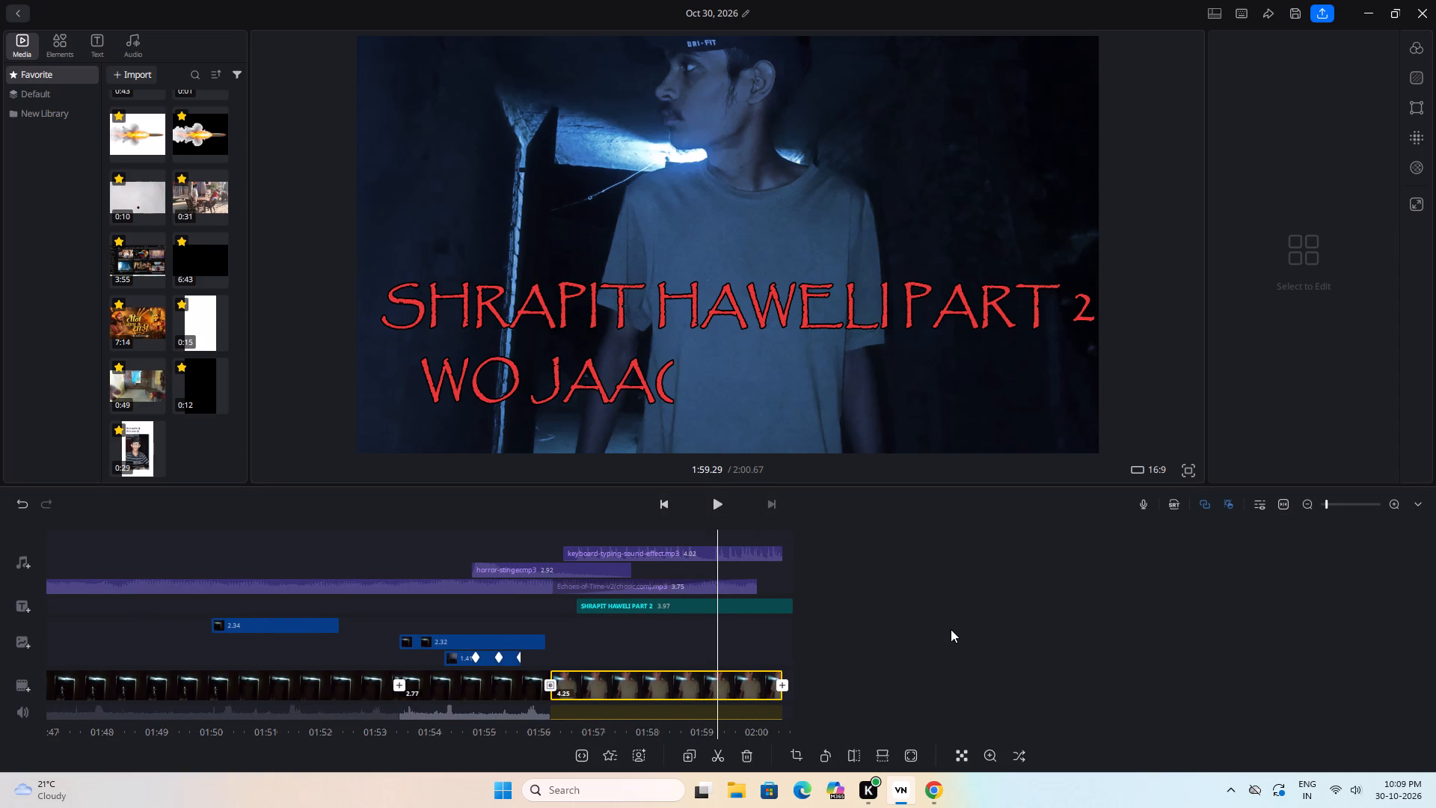
pyautogui.press('space')
pyautogui.press('space')
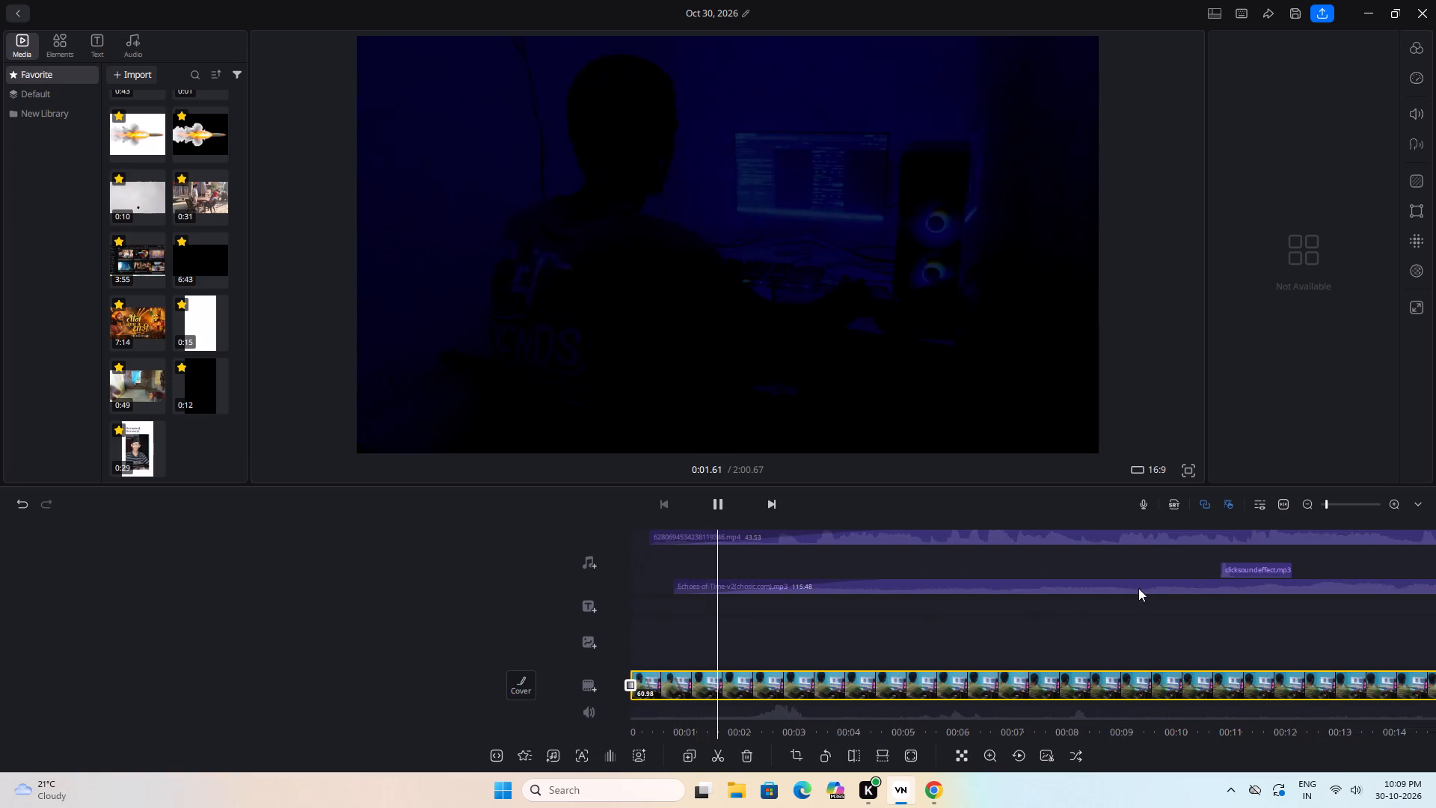
# Return to the ending of the video and play back the last part of the title animation.
pyautogui.moveTo(1204, 622); pyautogui.dragTo(930, 663)
pyautogui.moveTo(1333, 631); pyautogui.dragTo(1029, 640)
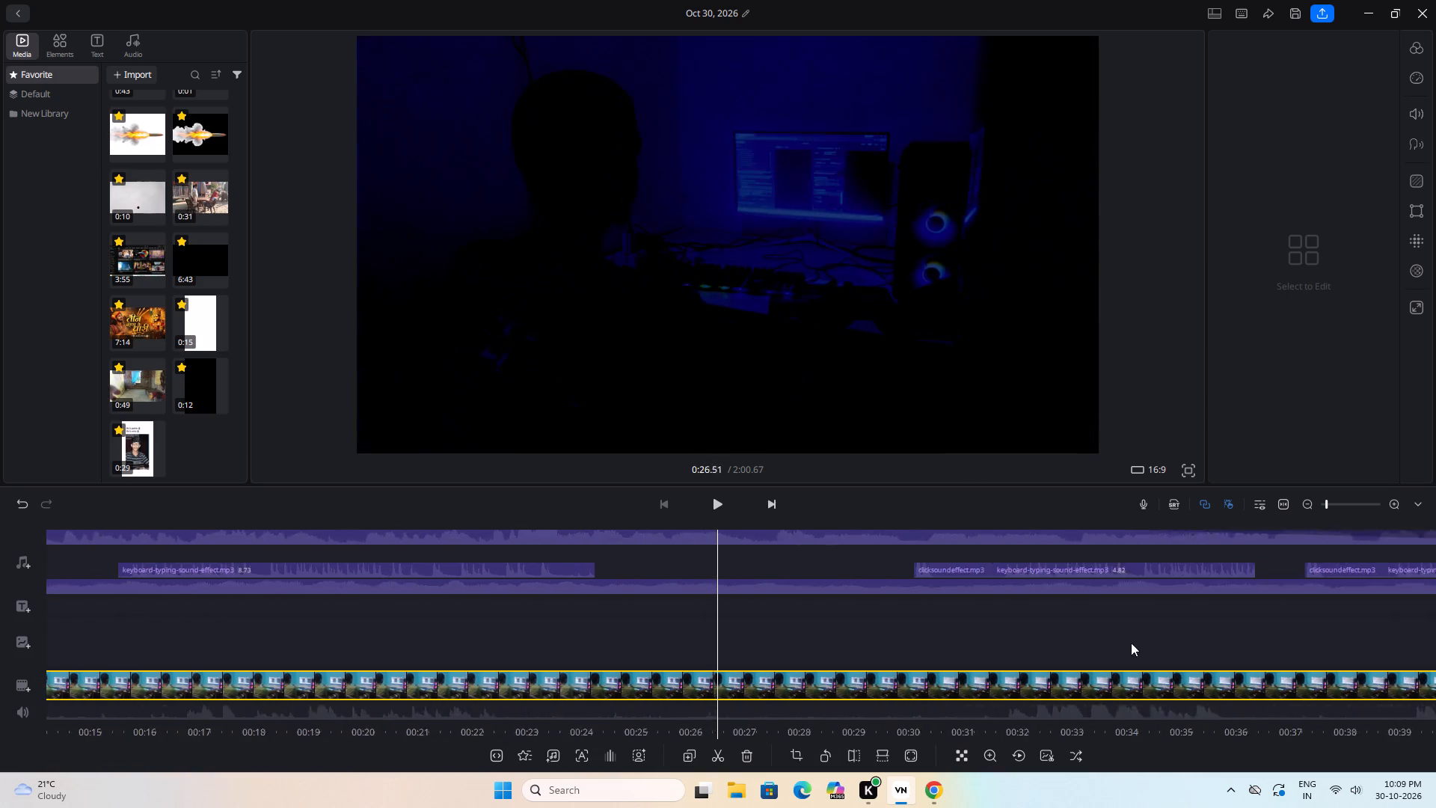
pyautogui.moveTo(1197, 658); pyautogui.dragTo(993, 656)
pyautogui.moveTo(1404, 657); pyautogui.dragTo(1278, 657)
pyautogui.moveTo(1326, 643); pyautogui.dragTo(1227, 638)
pyautogui.moveTo(1360, 636); pyautogui.dragTo(1127, 649)
pyautogui.moveTo(1323, 644); pyautogui.dragTo(967, 651)
pyautogui.moveTo(1215, 658); pyautogui.dragTo(823, 677)
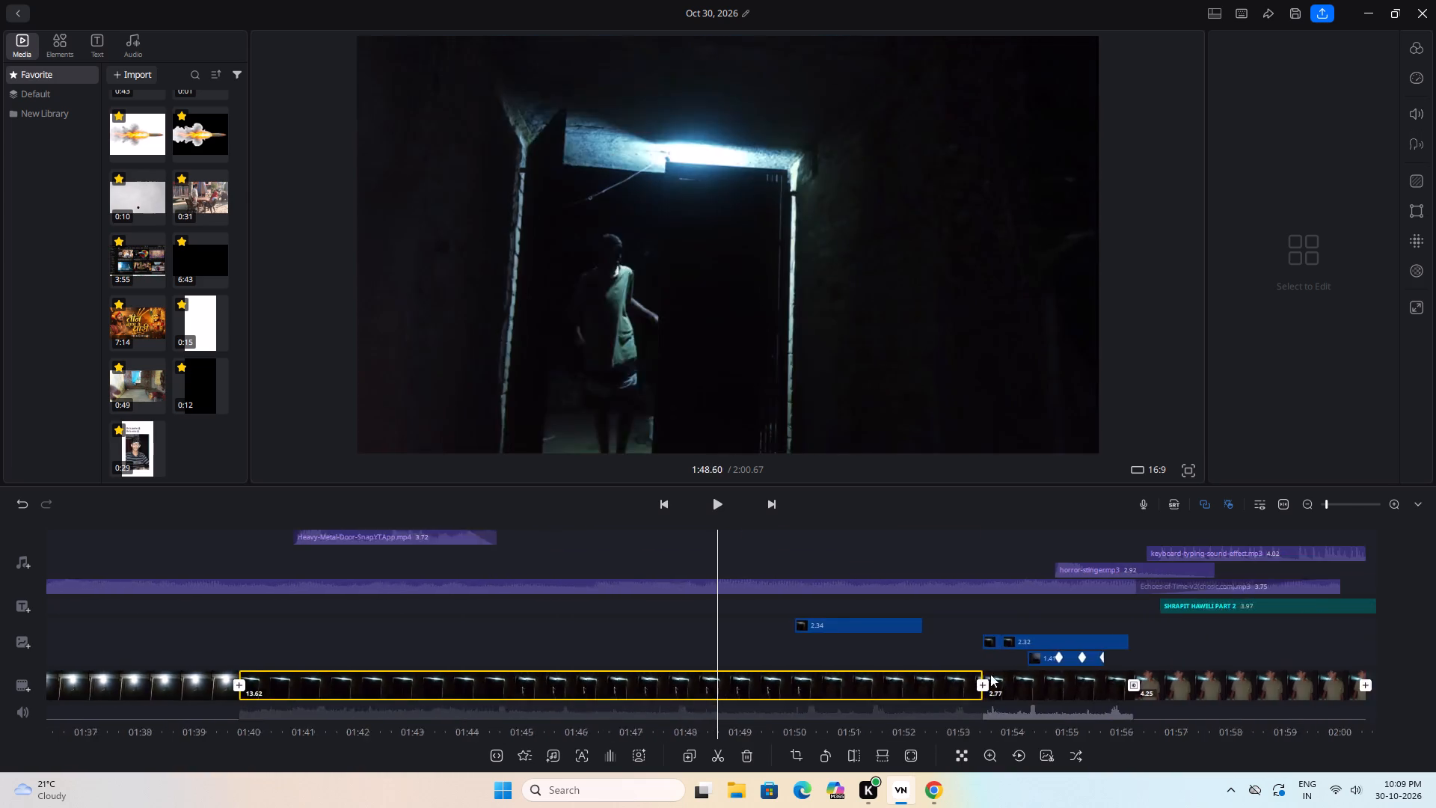
pyautogui.moveTo(989, 674); pyautogui.dragTo(1092, 684)
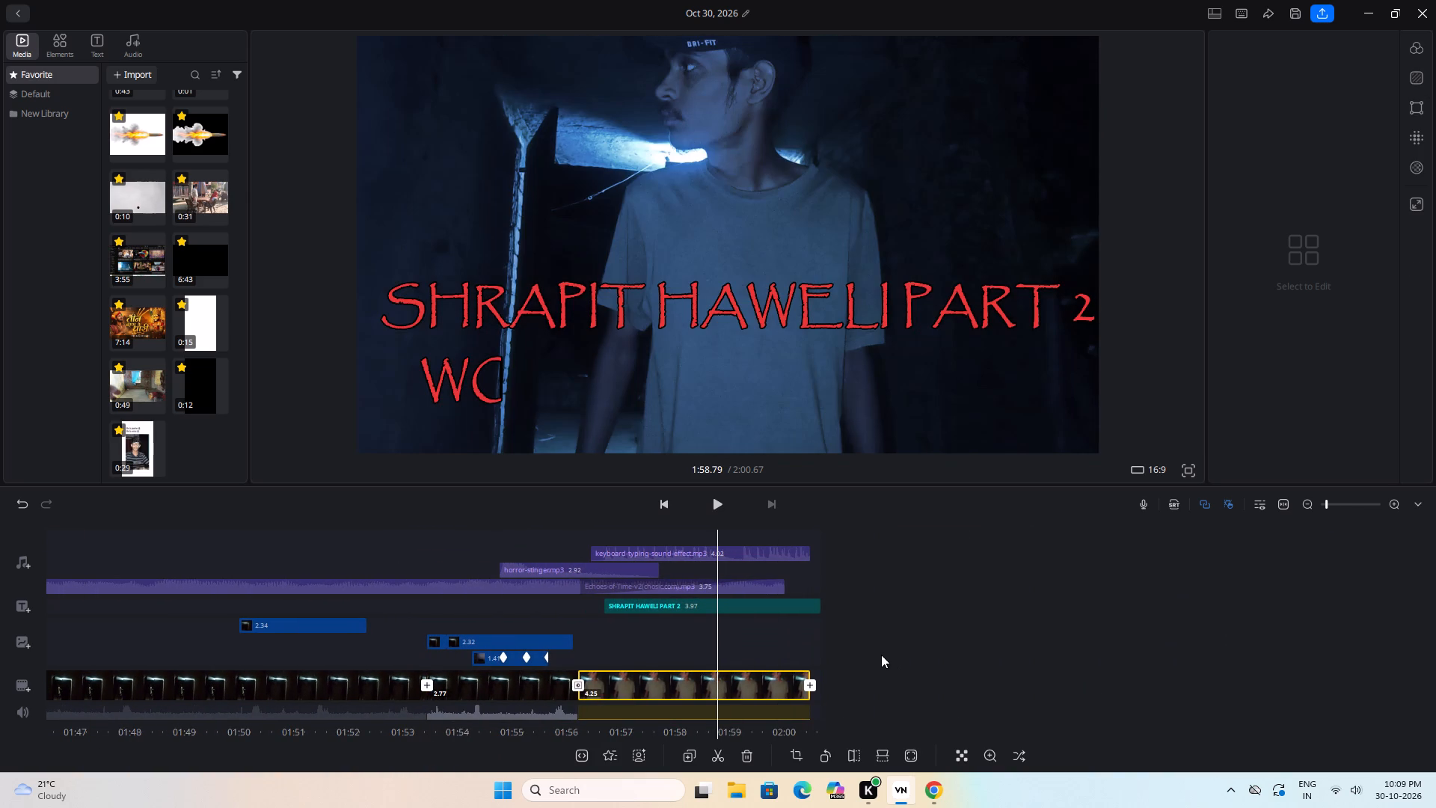
pyautogui.press('space')
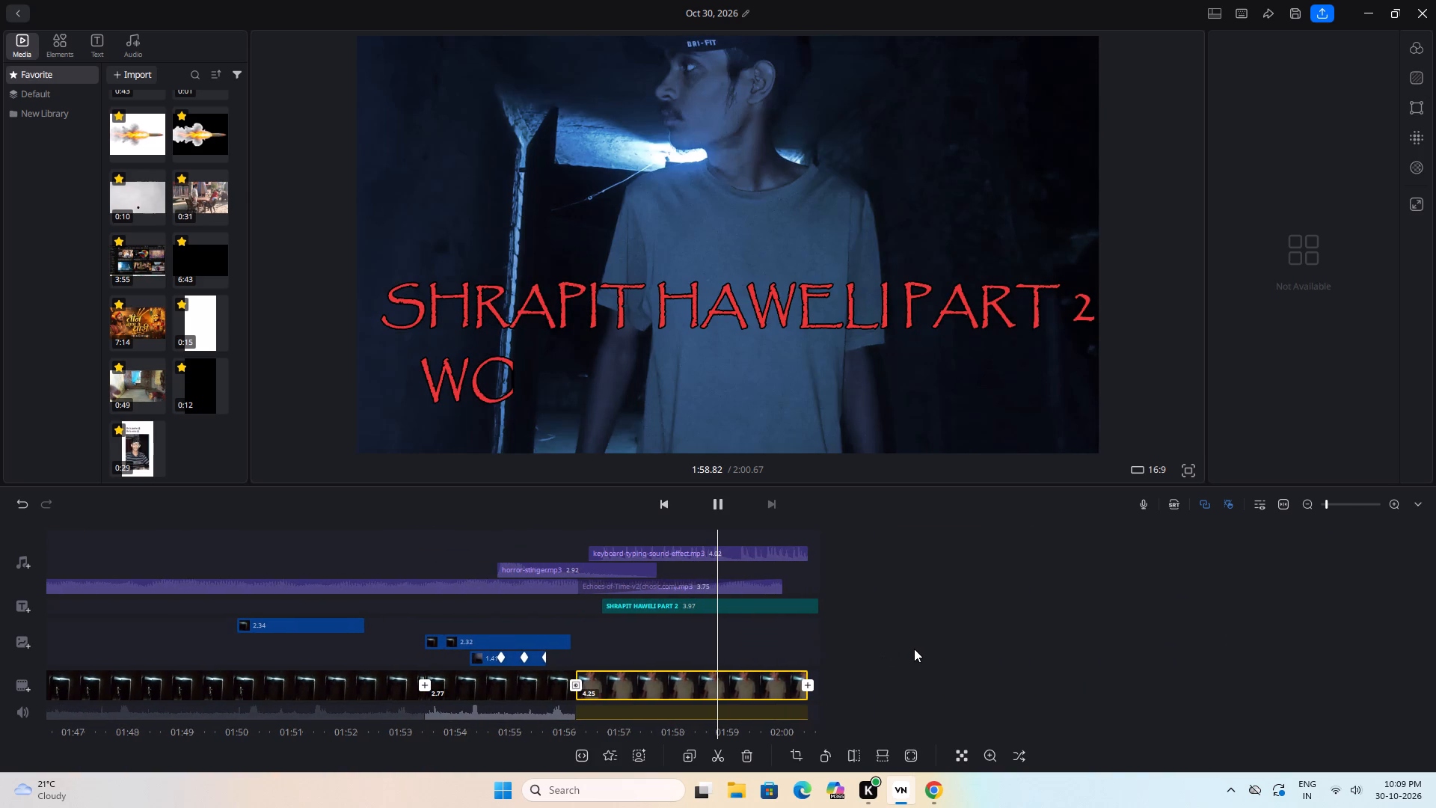
pyautogui.press('space')
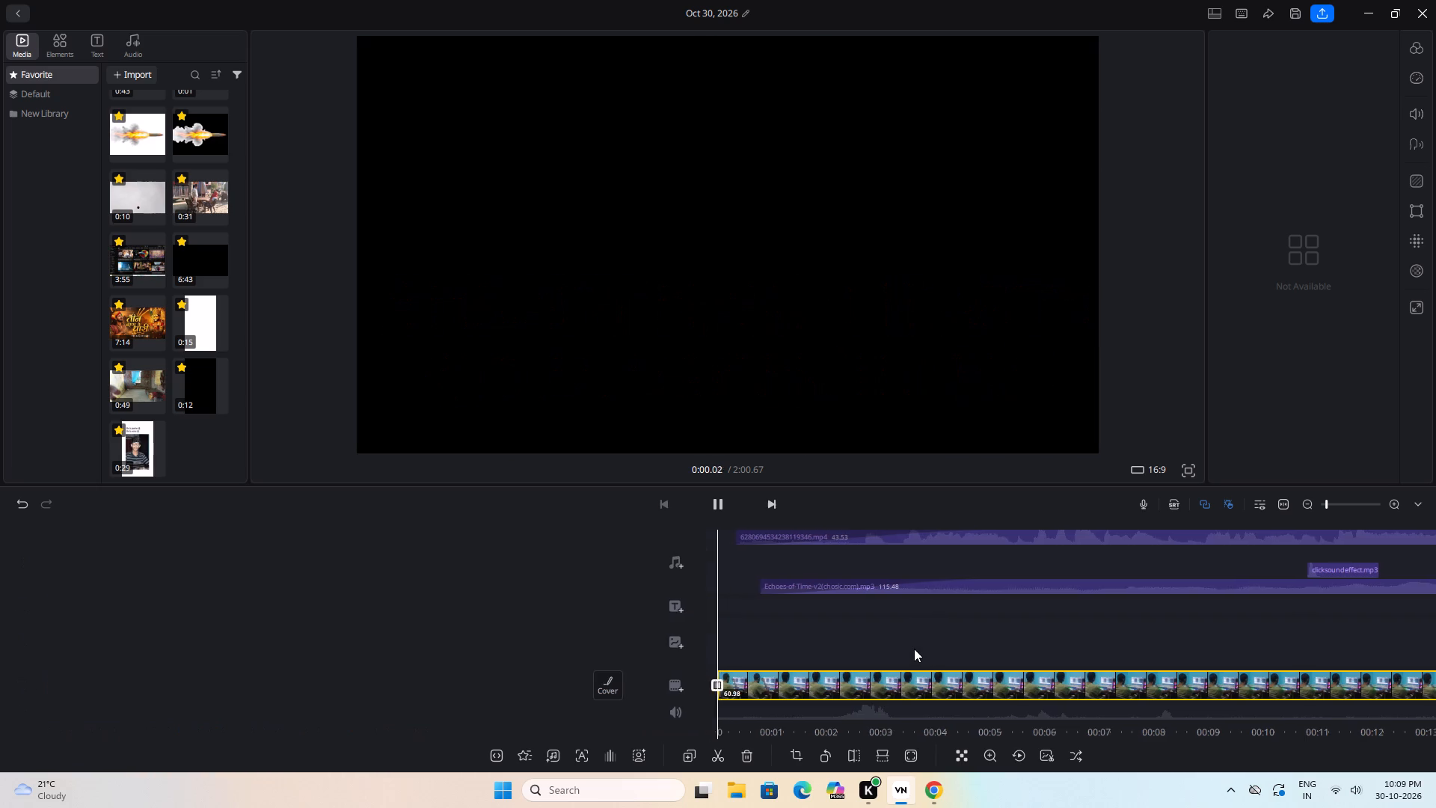
# Go back to the ending and review the title's typing animation over the last video clip.
pyautogui.moveTo(1213, 628); pyautogui.dragTo(912, 629)
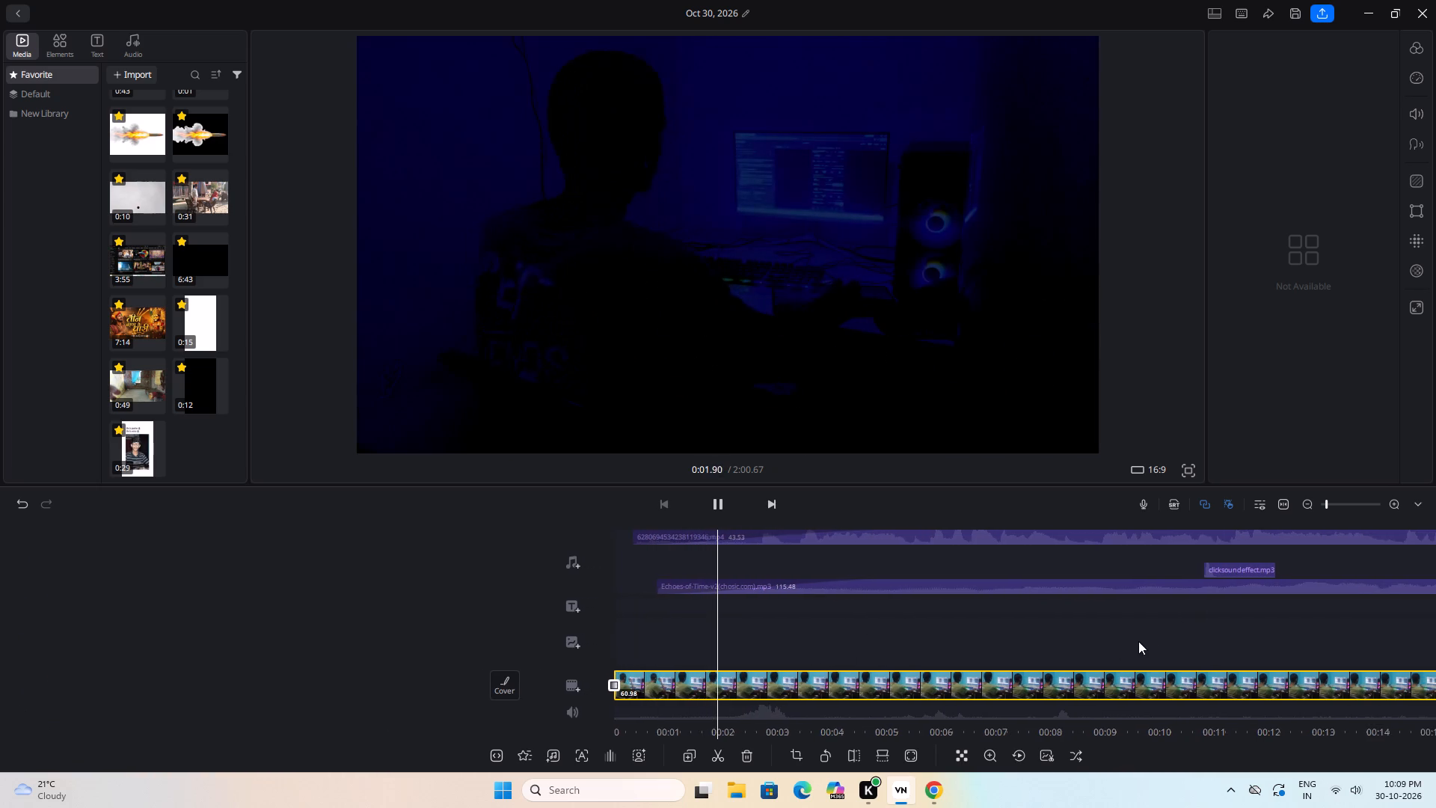
pyautogui.moveTo(1265, 680); pyautogui.dragTo(550, 638)
pyautogui.moveTo(1191, 652); pyautogui.dragTo(912, 647)
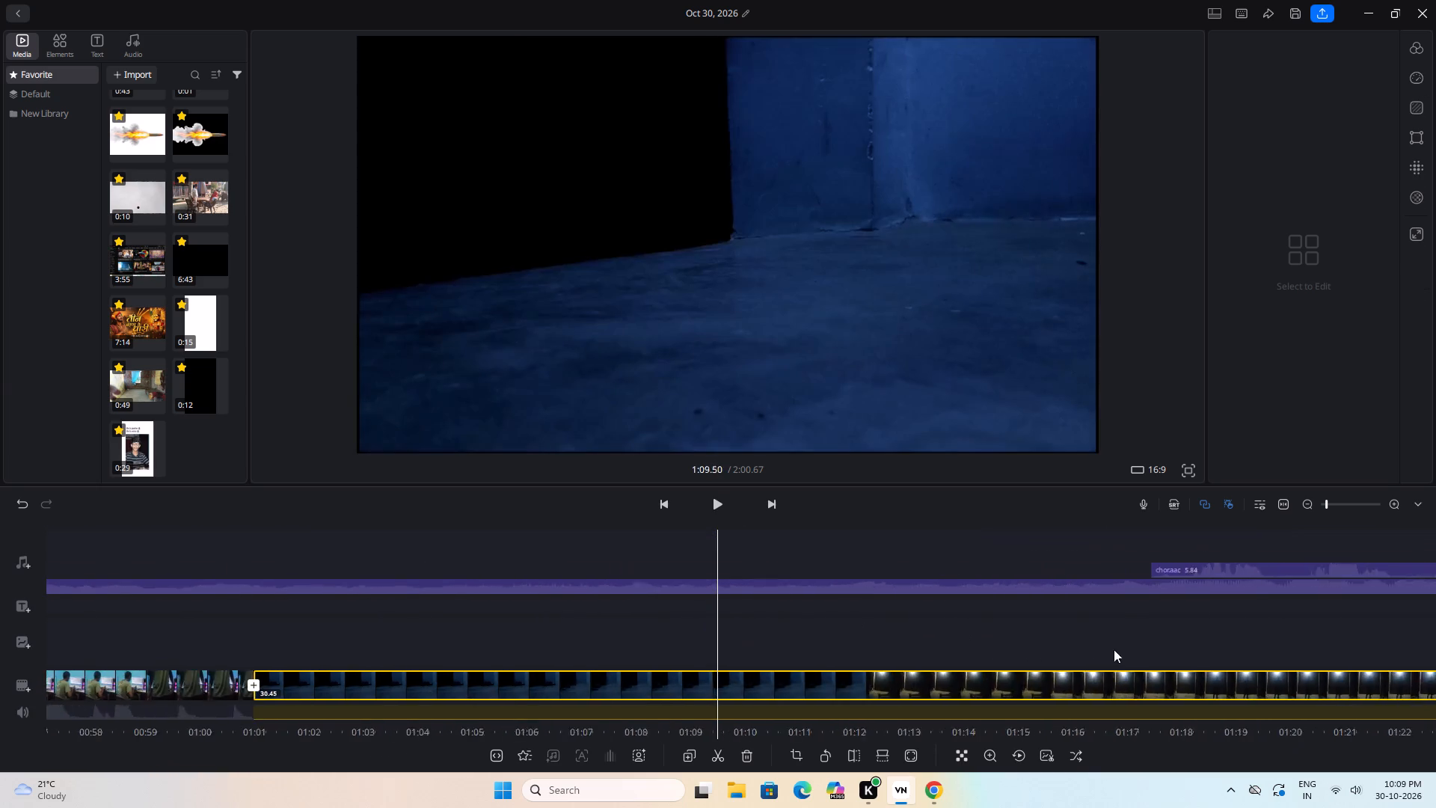
pyautogui.moveTo(1036, 643); pyautogui.dragTo(770, 634)
pyautogui.moveTo(1263, 655); pyautogui.dragTo(942, 637)
pyautogui.moveTo(1019, 653); pyautogui.dragTo(1064, 652)
pyautogui.moveTo(900, 652); pyautogui.dragTo(984, 655)
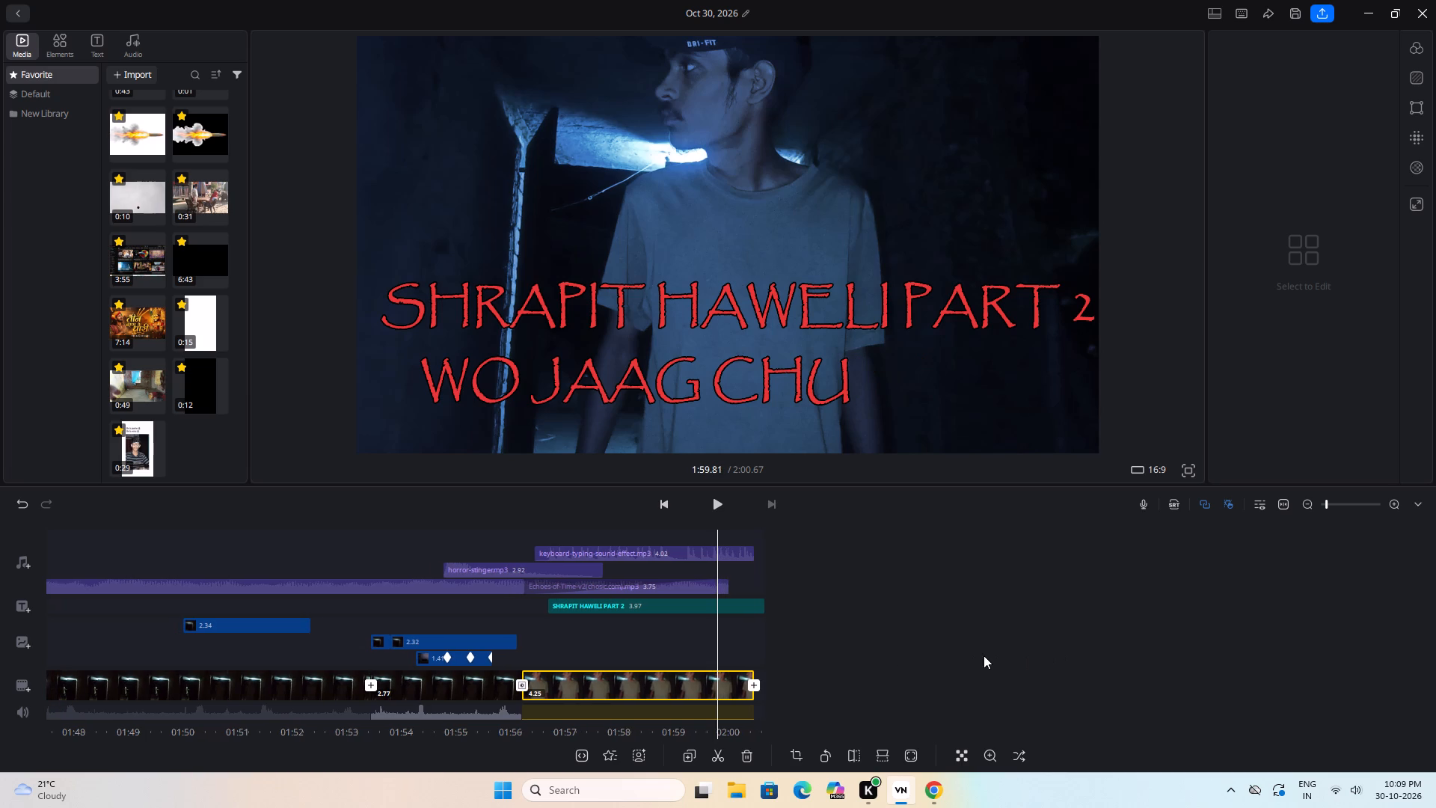
pyautogui.moveTo(984, 655); pyautogui.dragTo(1016, 660)
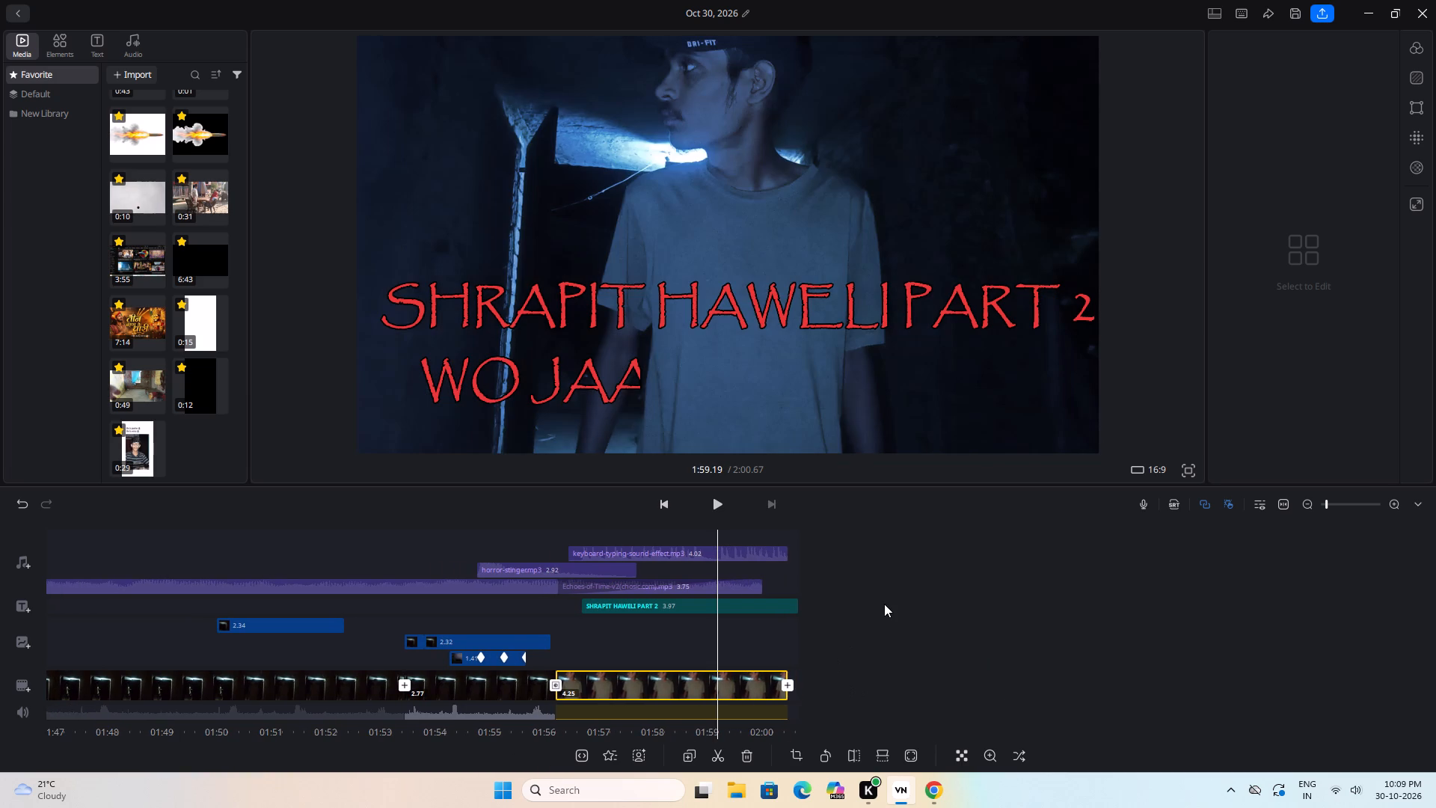
pyautogui.moveTo(884, 604); pyautogui.dragTo(903, 602)
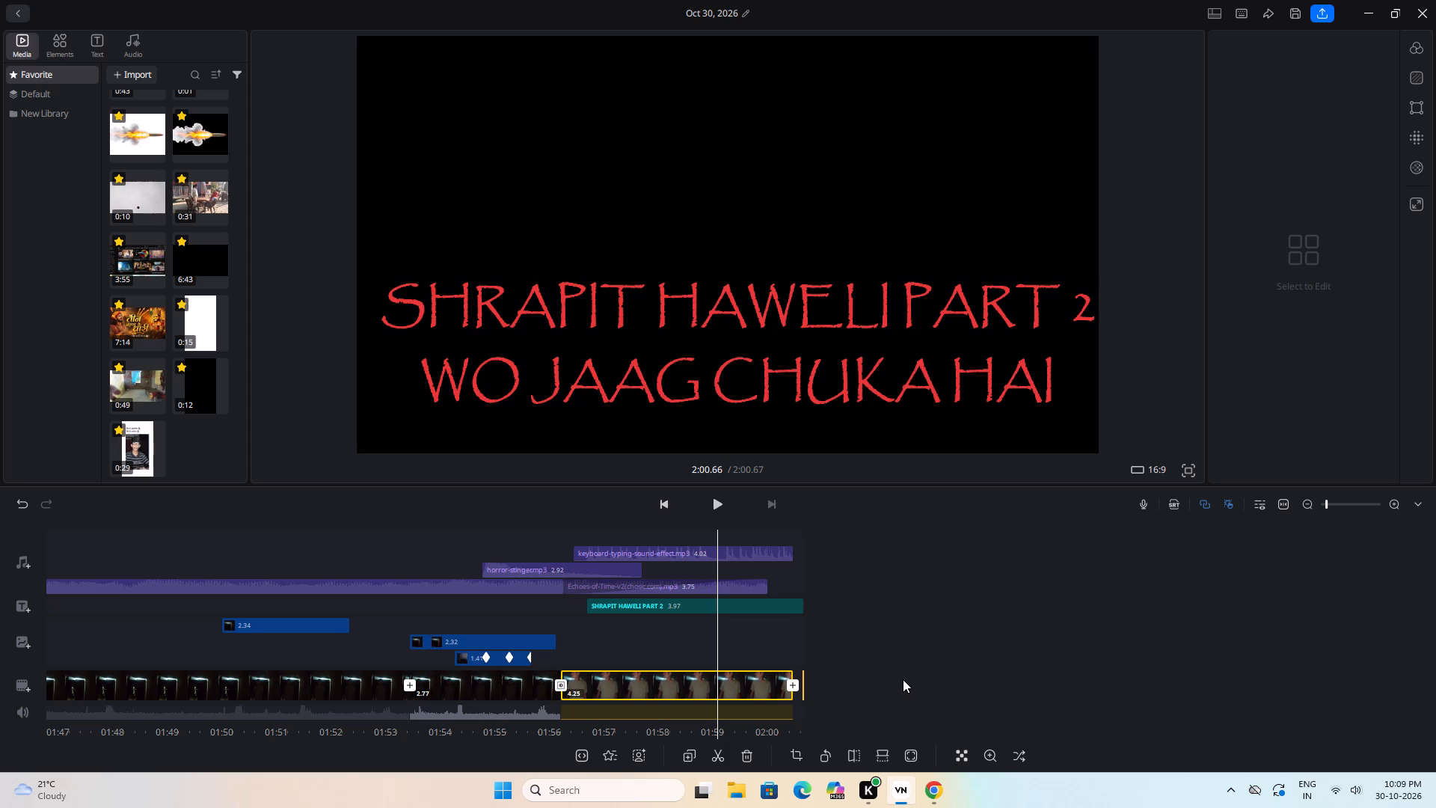
# Add a keyframe to the last video clip at about 1:56.47, where the ending's typing sound starts.
pyautogui.moveTo(903, 679); pyautogui.dragTo(978, 675)
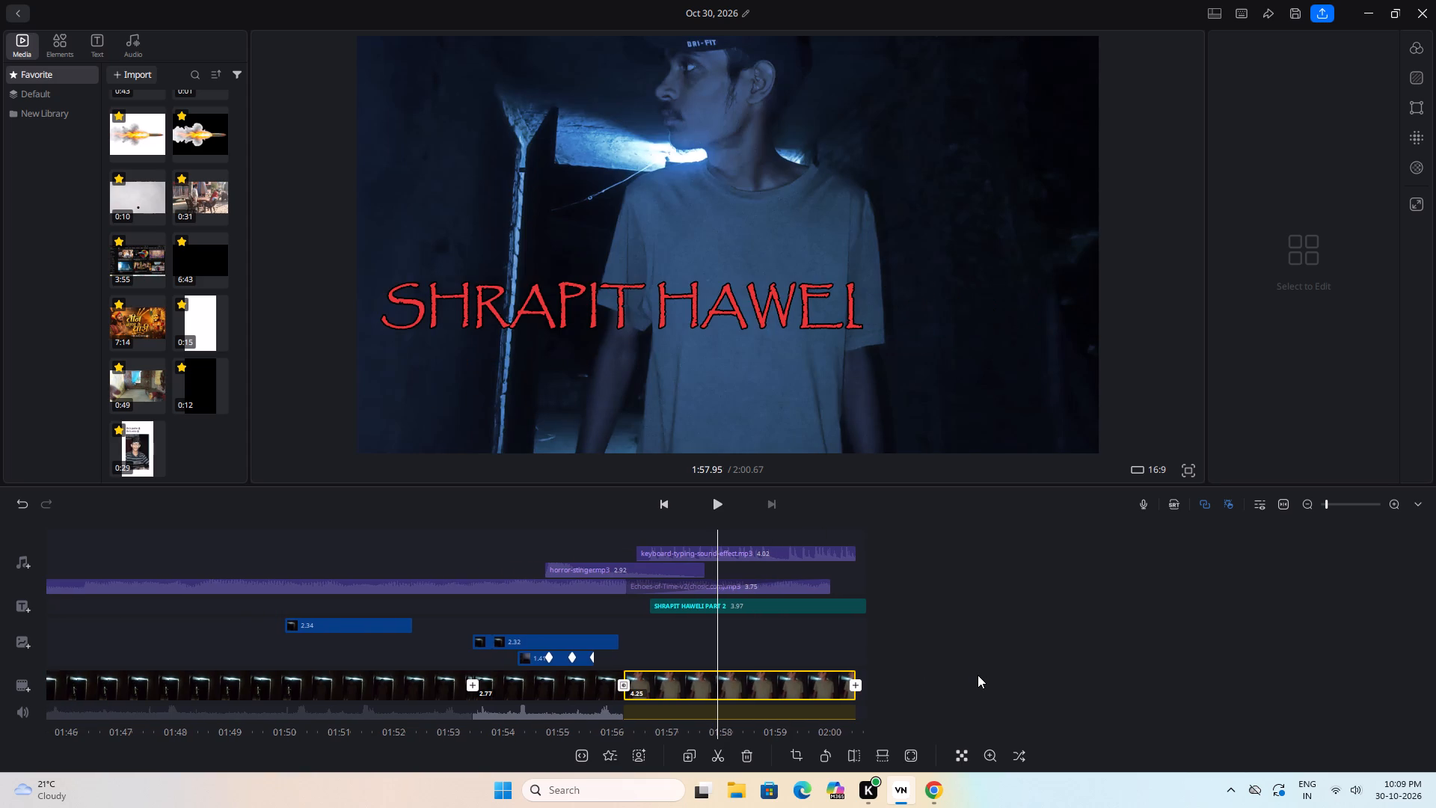
pyautogui.moveTo(978, 675); pyautogui.dragTo(1035, 682)
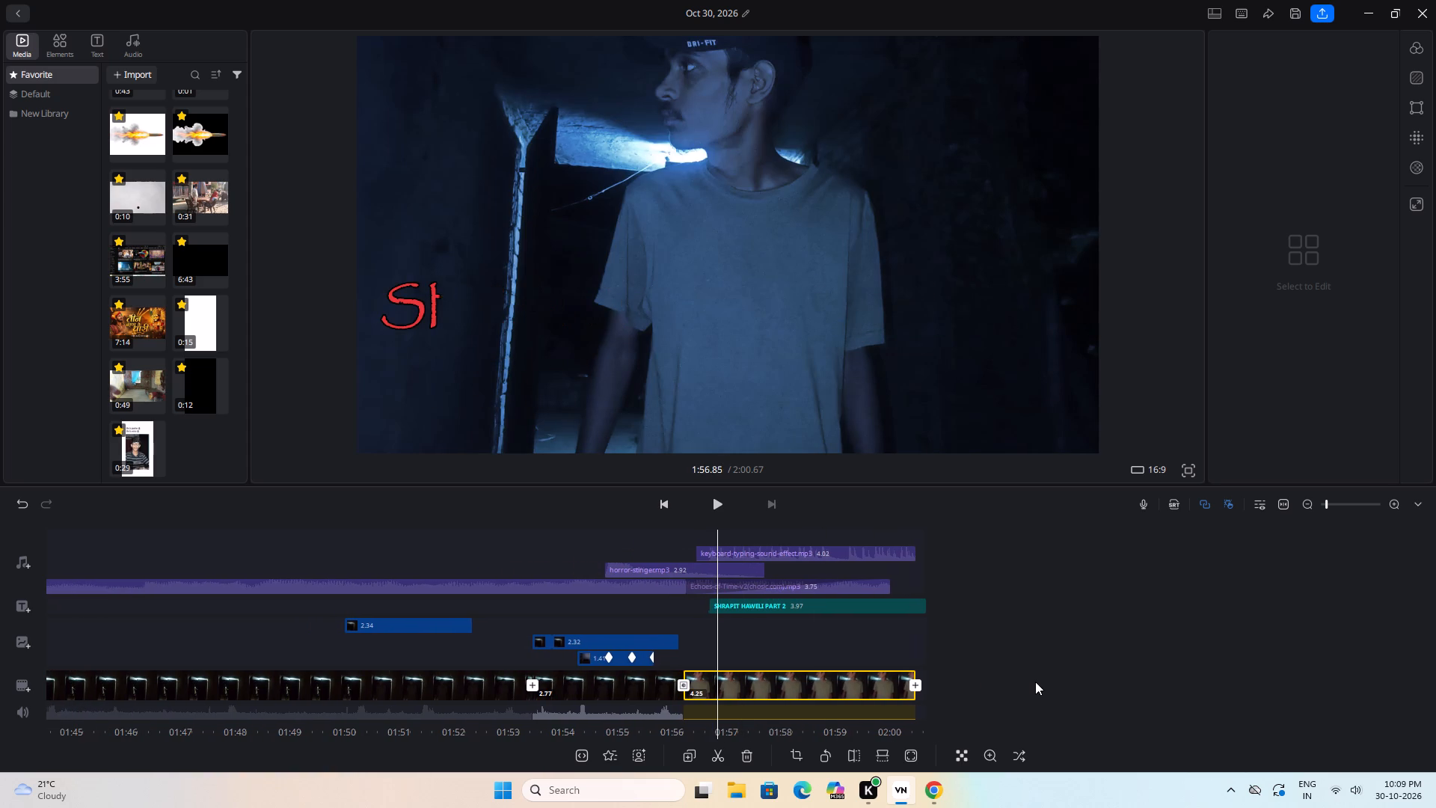
pyautogui.moveTo(1035, 682); pyautogui.dragTo(1046, 685)
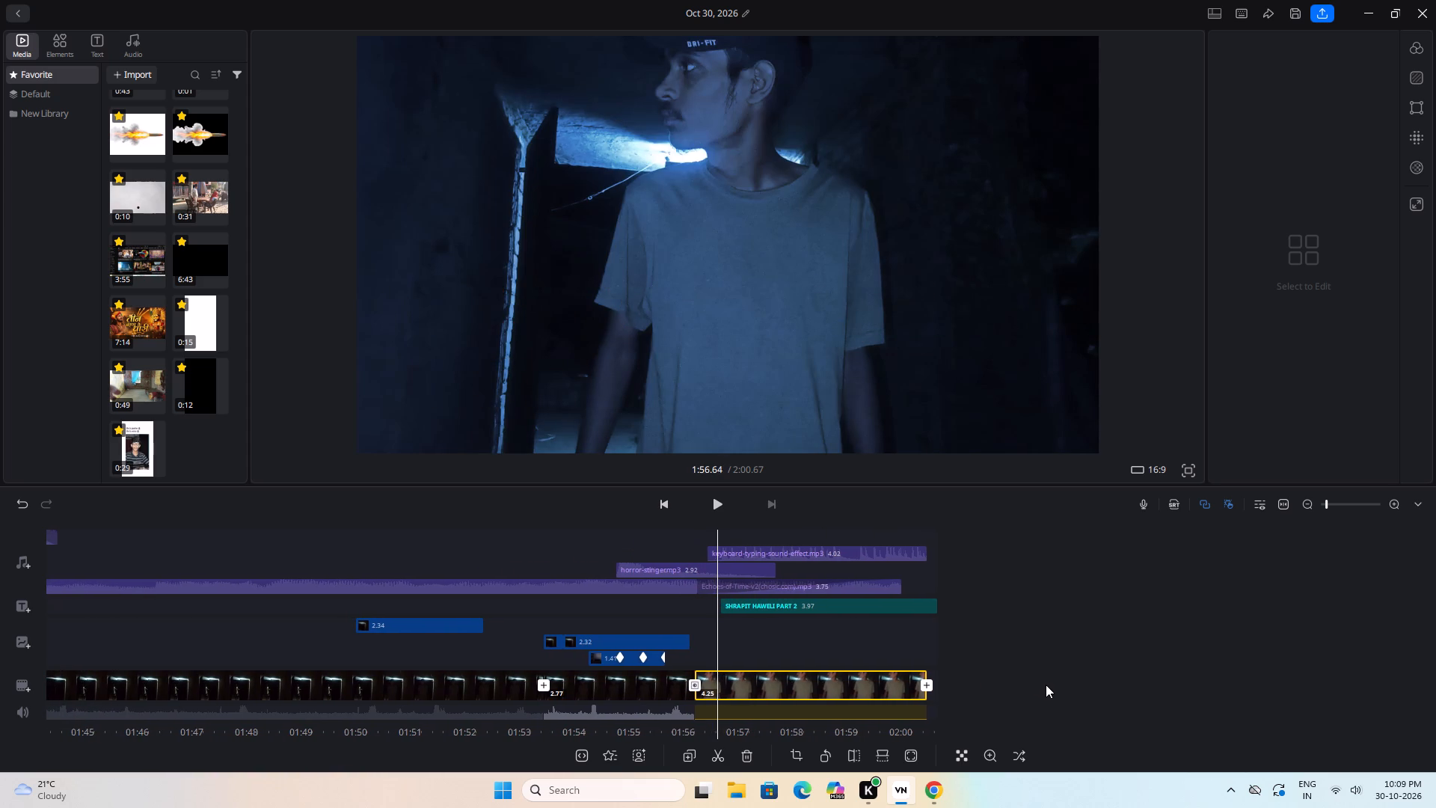
pyautogui.moveTo(1046, 685); pyautogui.dragTo(1055, 687)
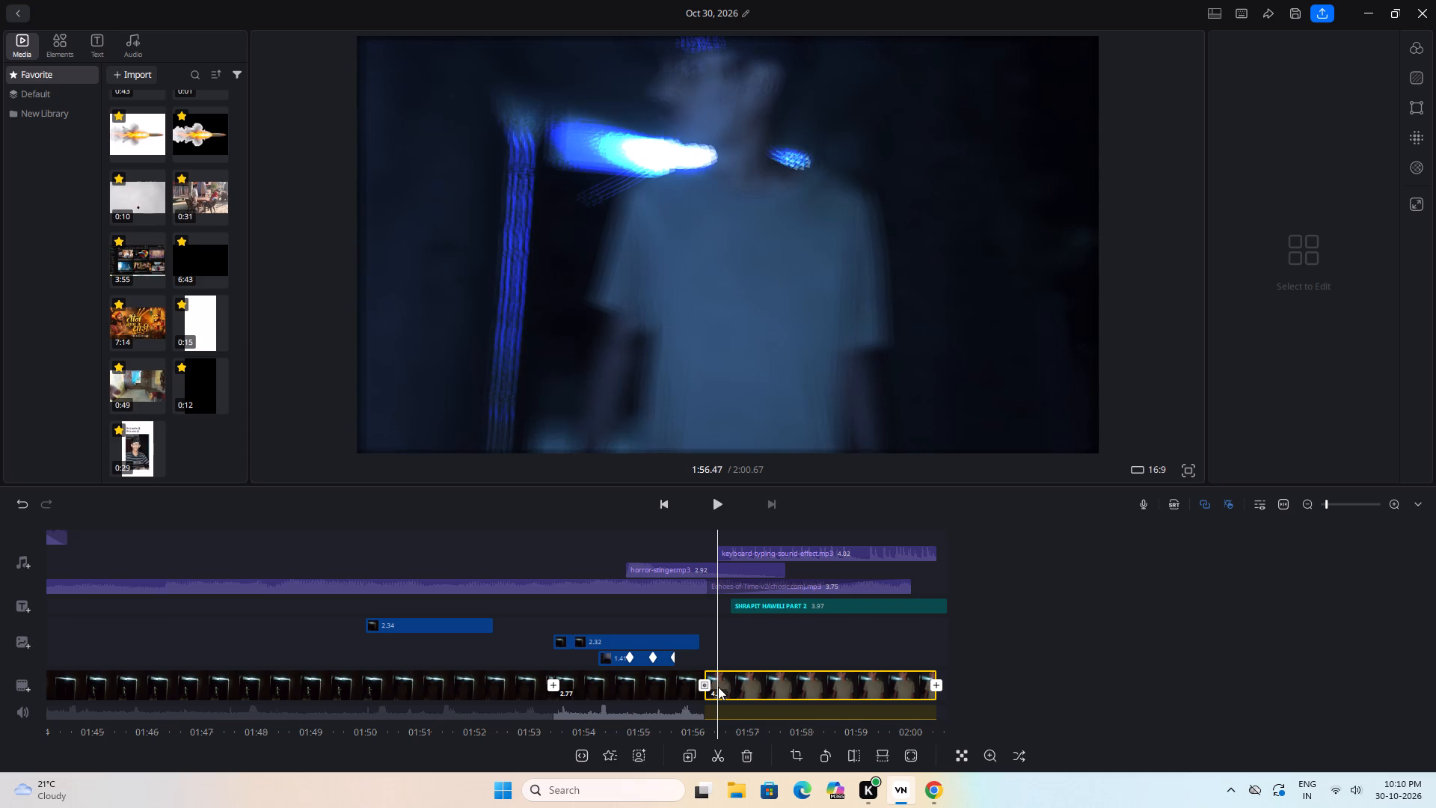
pyautogui.click(761, 694)
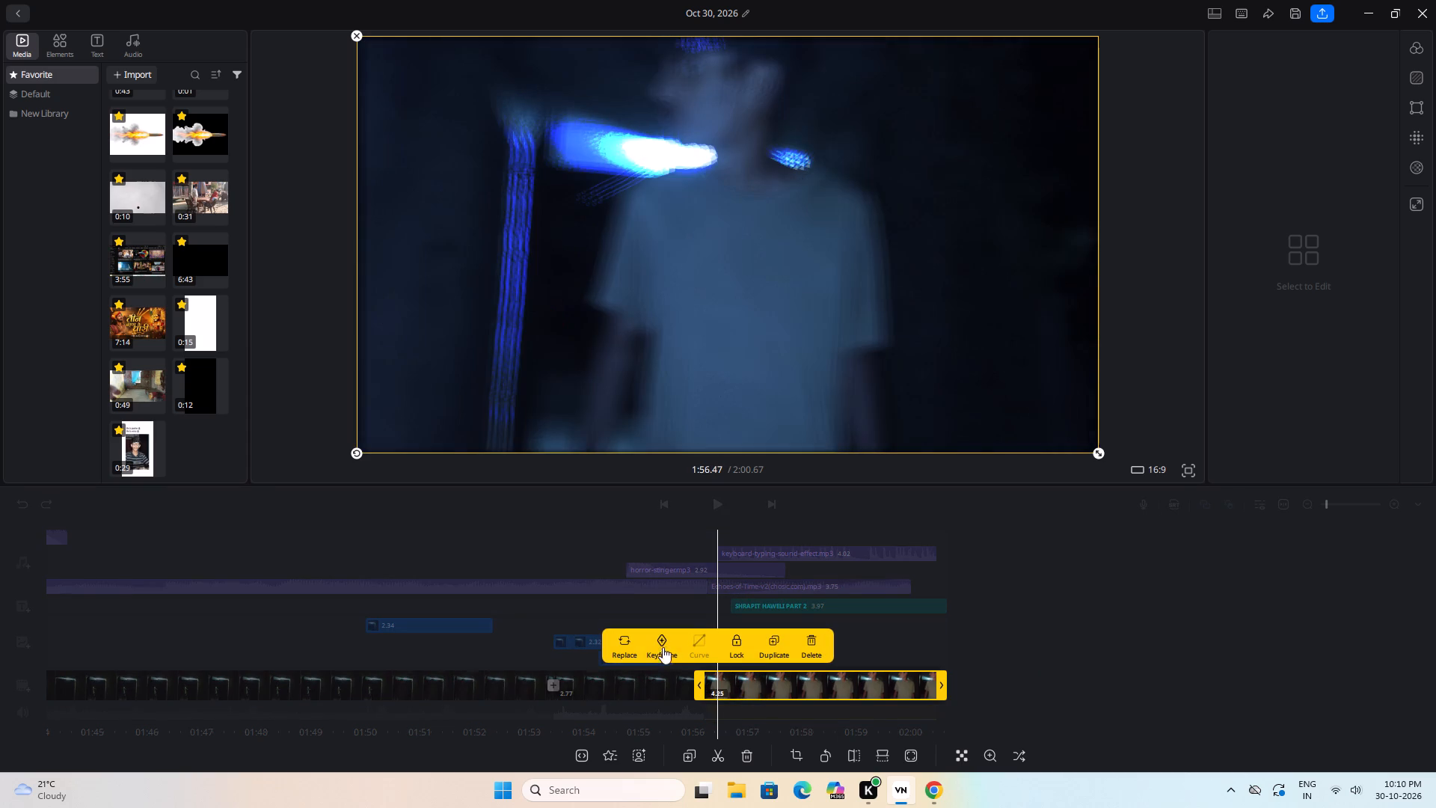
pyautogui.click(662, 638)
# Enlarge the last video clip slightly beyond the frame at about 1:57.51, creating a zoom-in keyframe.
pyautogui.moveTo(1003, 670); pyautogui.dragTo(995, 670)
pyautogui.moveTo(995, 670); pyautogui.dragTo(939, 681)
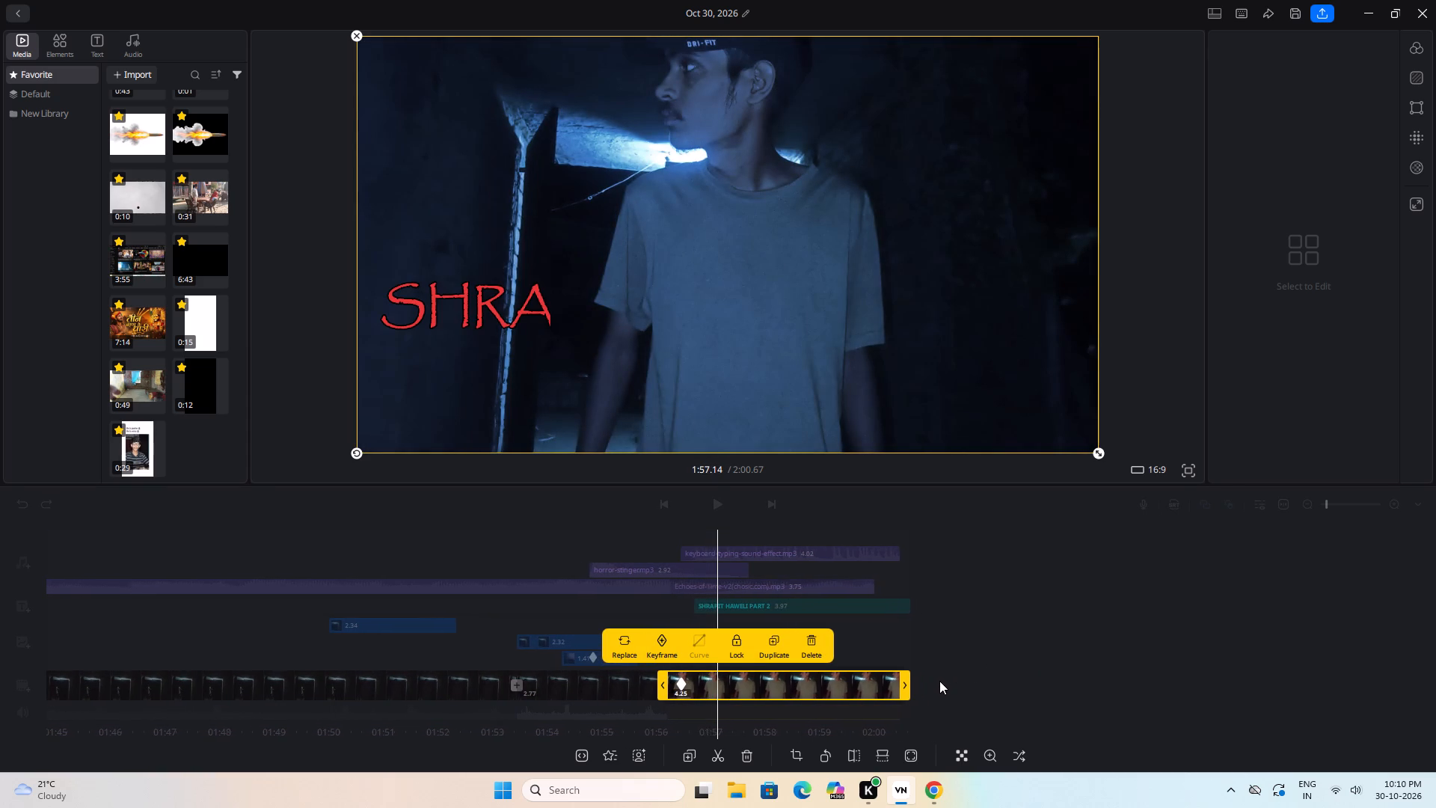
pyautogui.moveTo(939, 681); pyautogui.dragTo(936, 682)
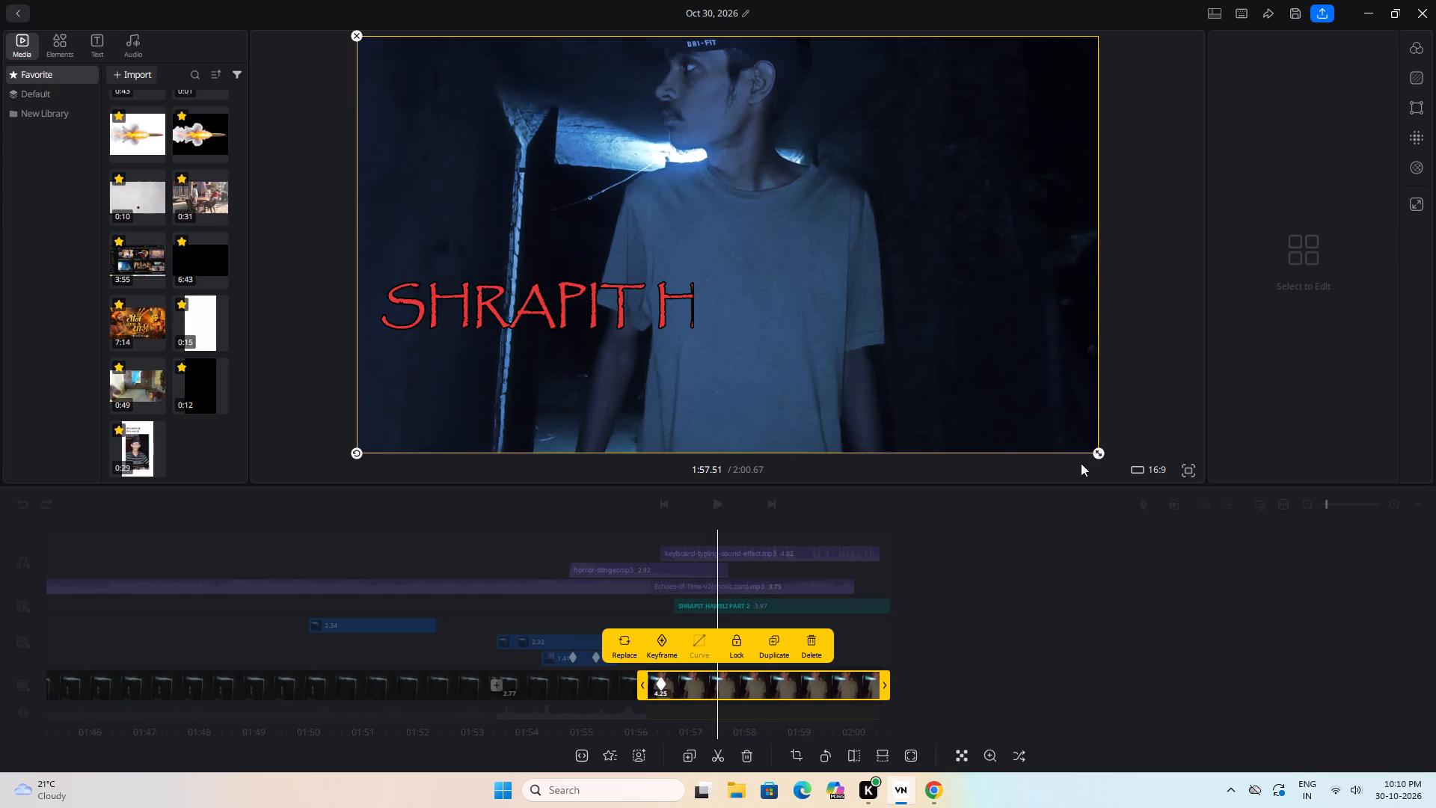
pyautogui.moveTo(1096, 456); pyautogui.dragTo(1102, 466)
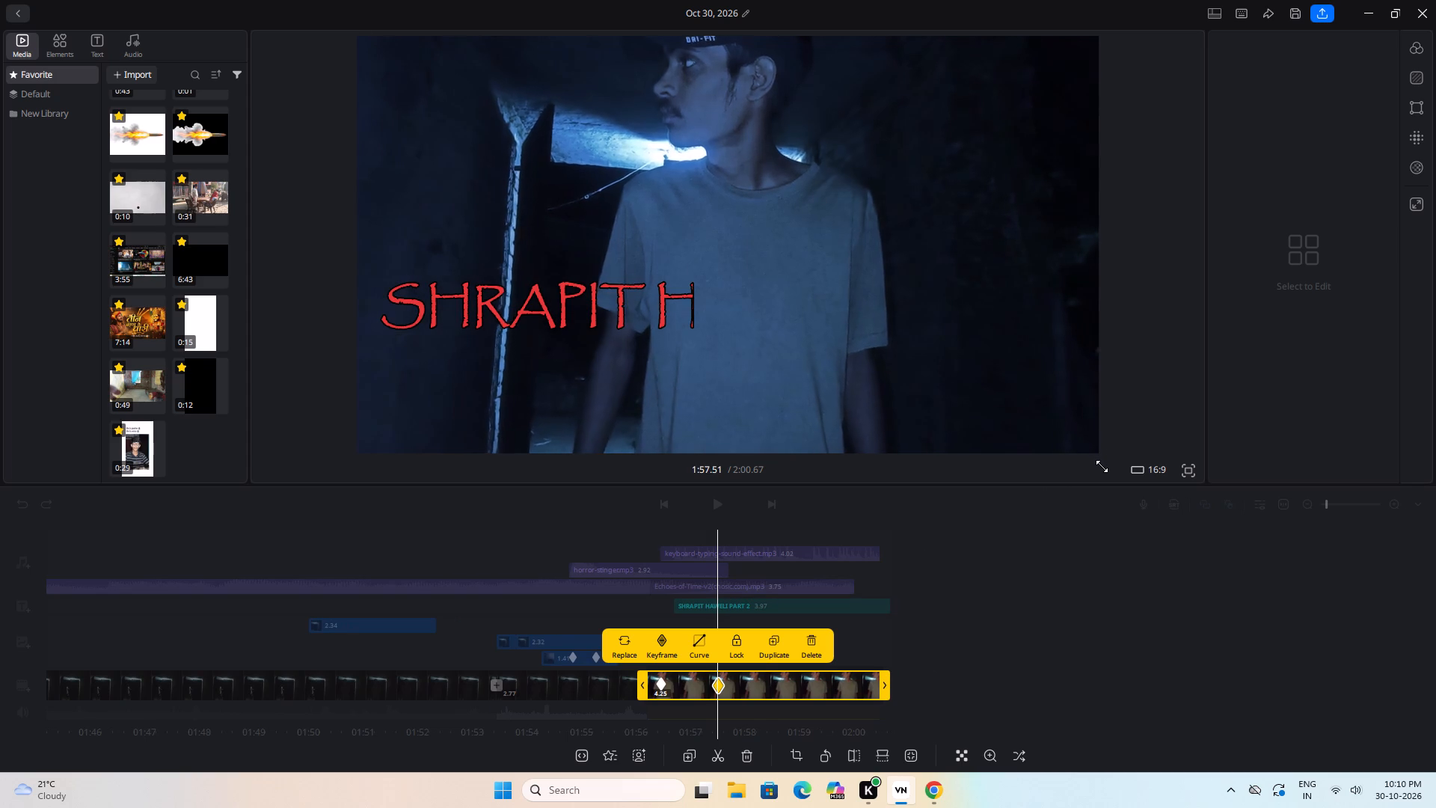
pyautogui.moveTo(1102, 466); pyautogui.dragTo(1105, 474)
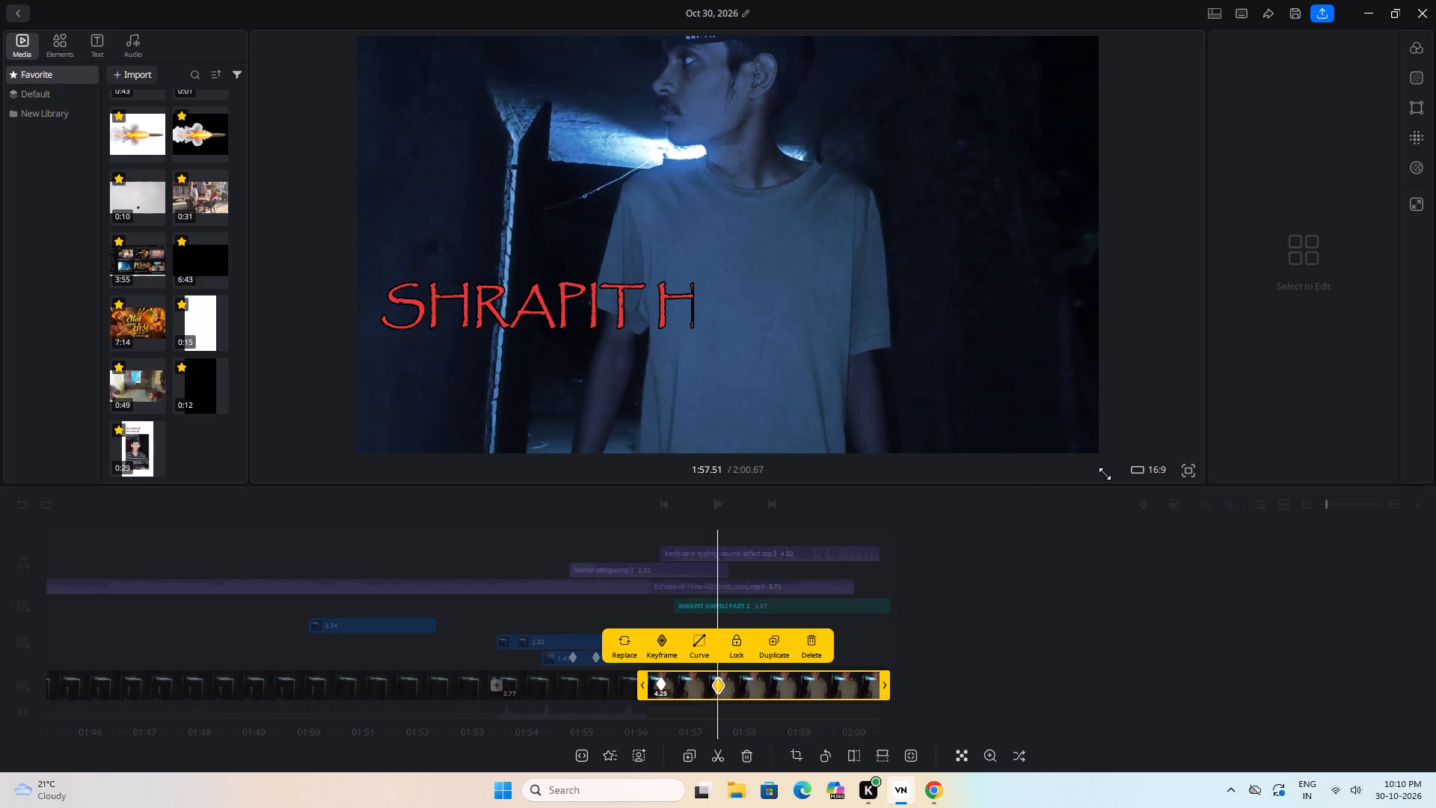
pyautogui.moveTo(1105, 474); pyautogui.dragTo(1103, 468)
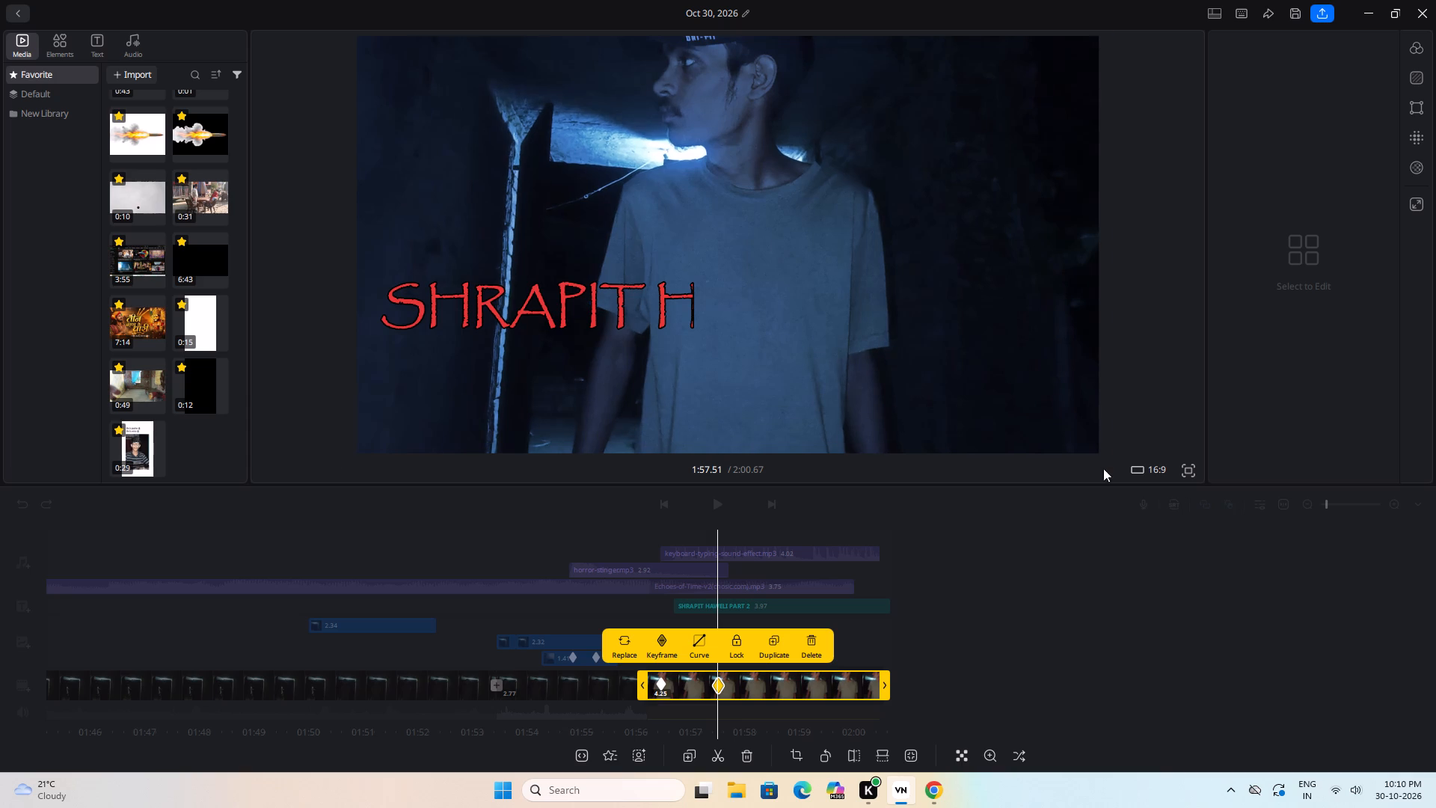
# Scale the last video clip back down to the frame edges at about 1:58.62 and deselect it.
pyautogui.moveTo(1130, 593); pyautogui.dragTo(1101, 599)
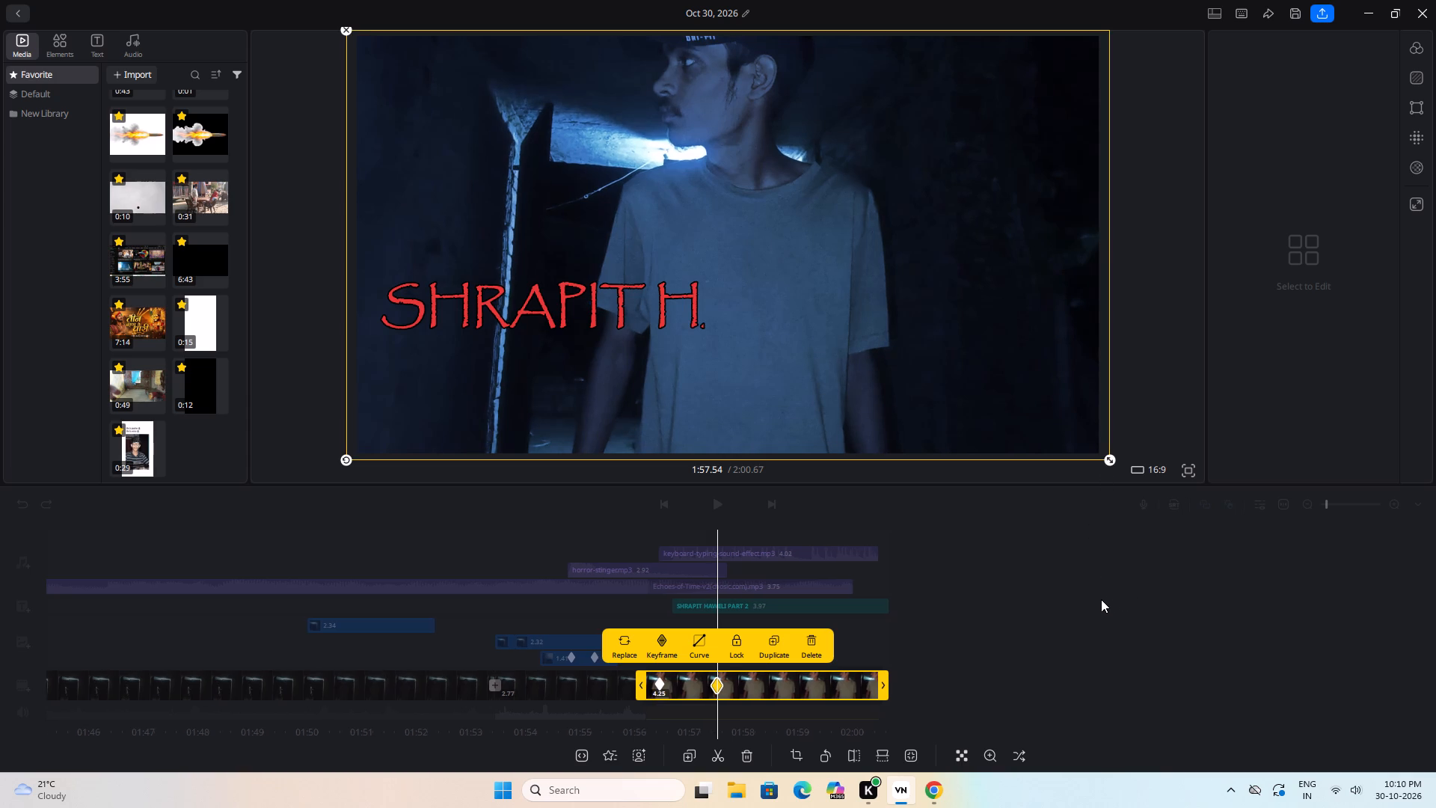
pyautogui.moveTo(1101, 599); pyautogui.dragTo(1061, 607)
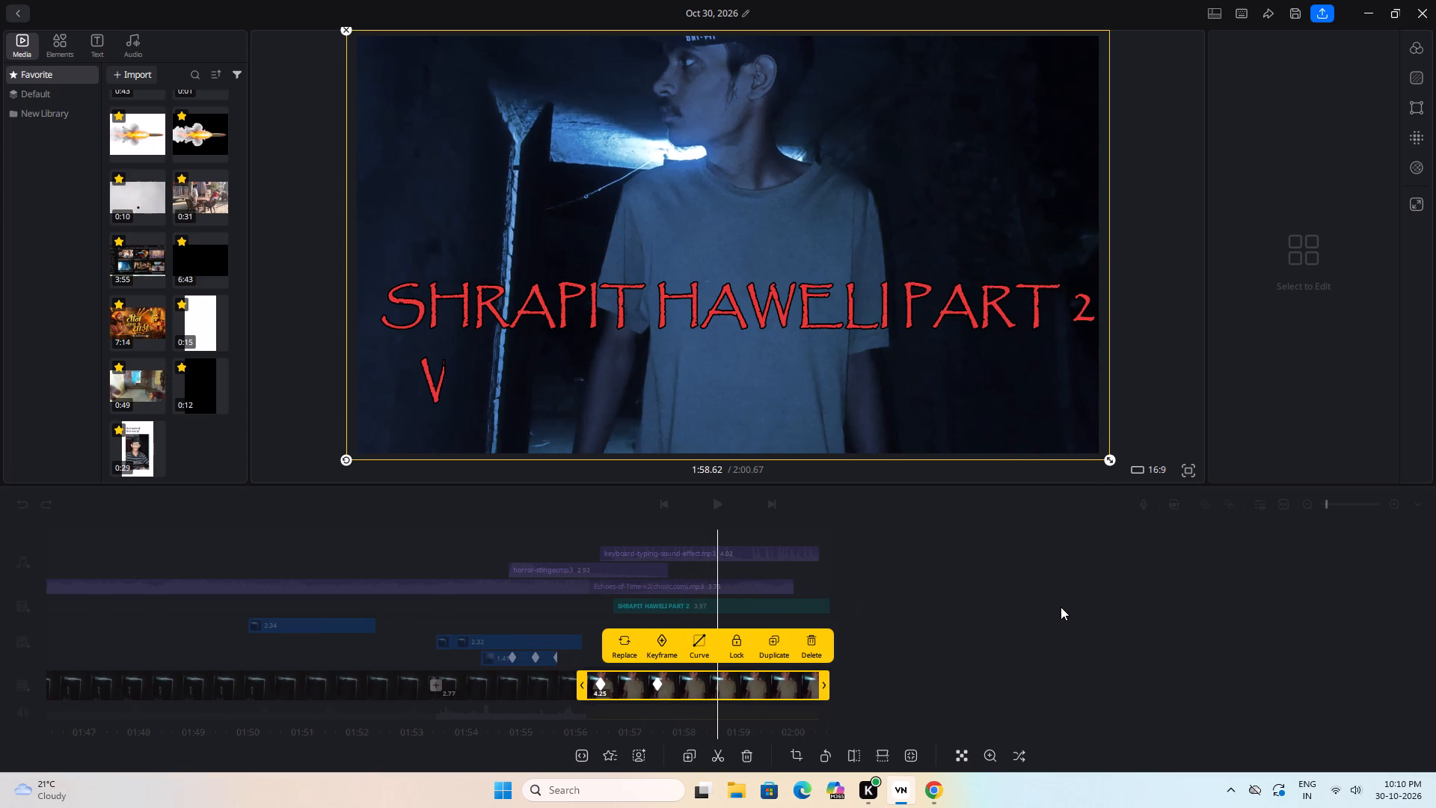
pyautogui.moveTo(1111, 462); pyautogui.dragTo(1105, 459)
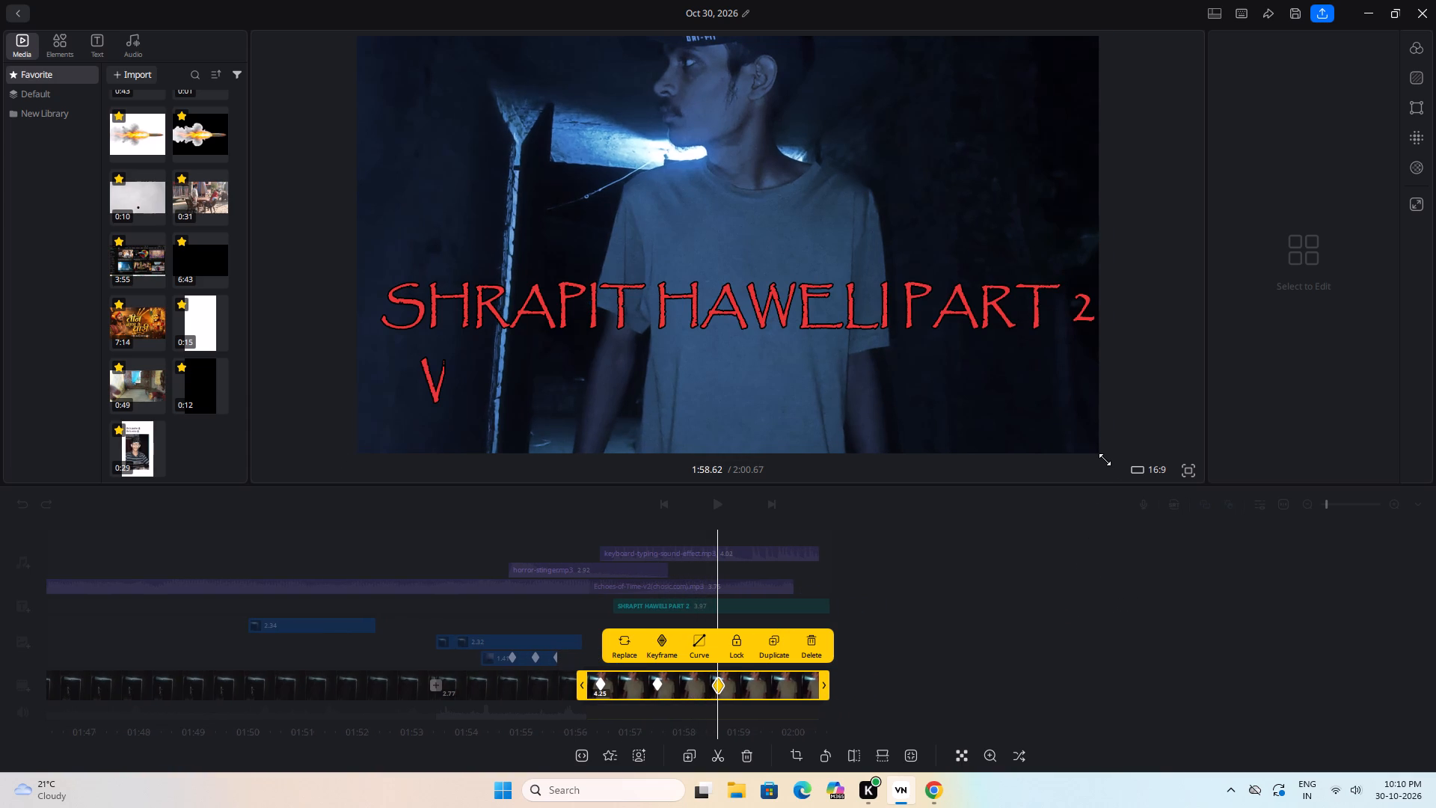
pyautogui.moveTo(1105, 459); pyautogui.dragTo(1098, 457)
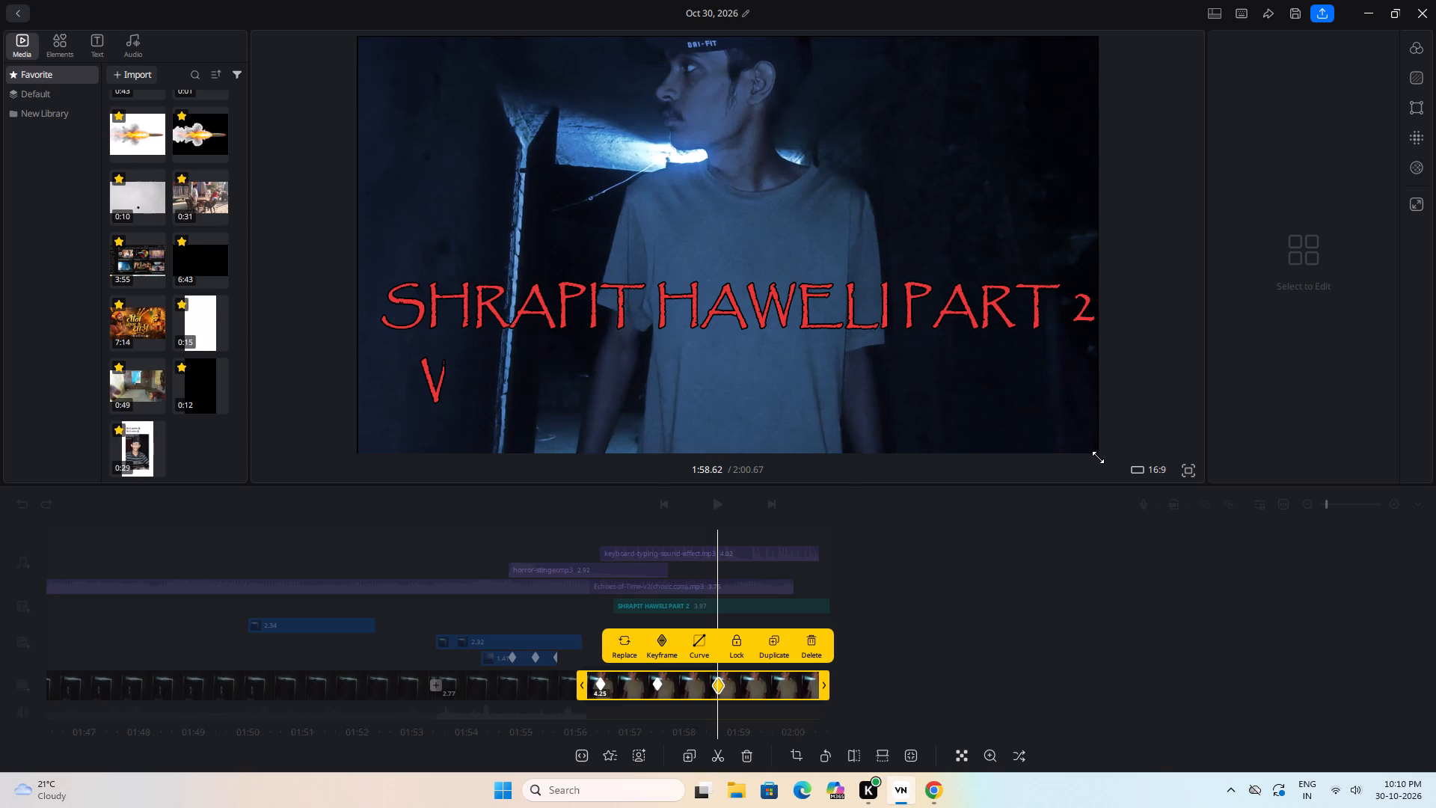
pyautogui.moveTo(1098, 457); pyautogui.dragTo(1099, 460)
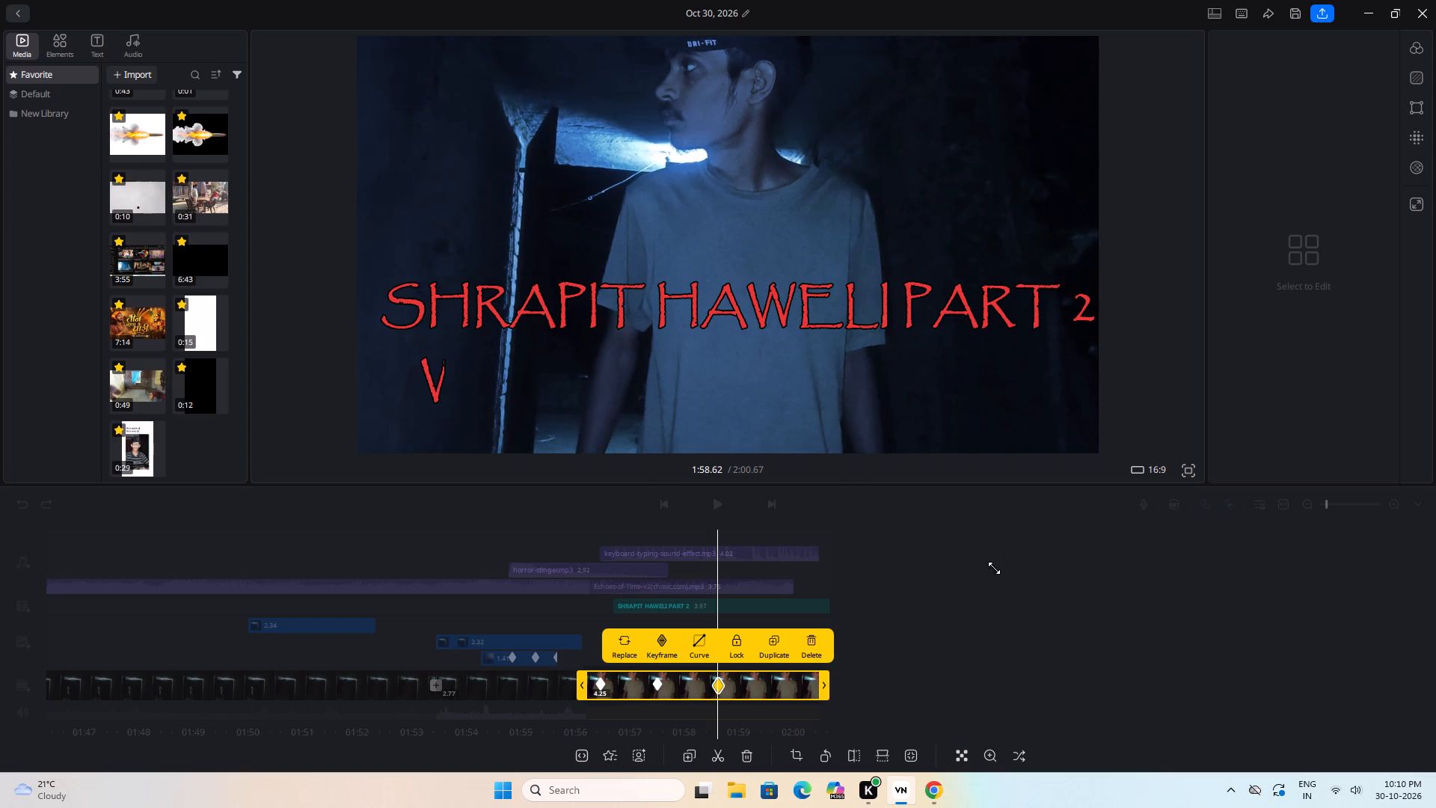
pyautogui.click(956, 546)
# Play back the rest of the ending to check the title over the zoom-keyframed clip.
pyautogui.moveTo(958, 662); pyautogui.dragTo(1015, 670)
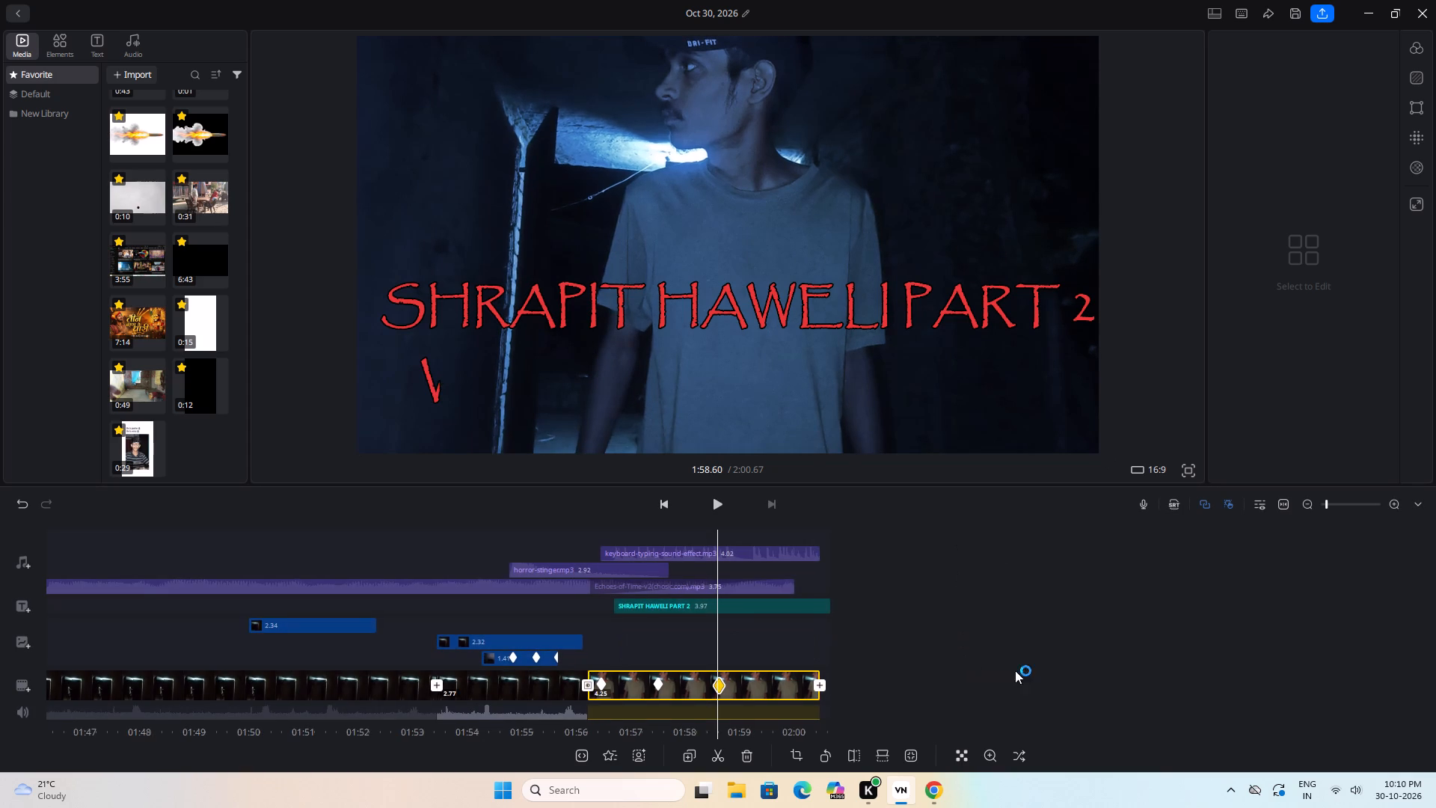
pyautogui.moveTo(1015, 670); pyautogui.dragTo(1125, 678)
pyautogui.press('space')
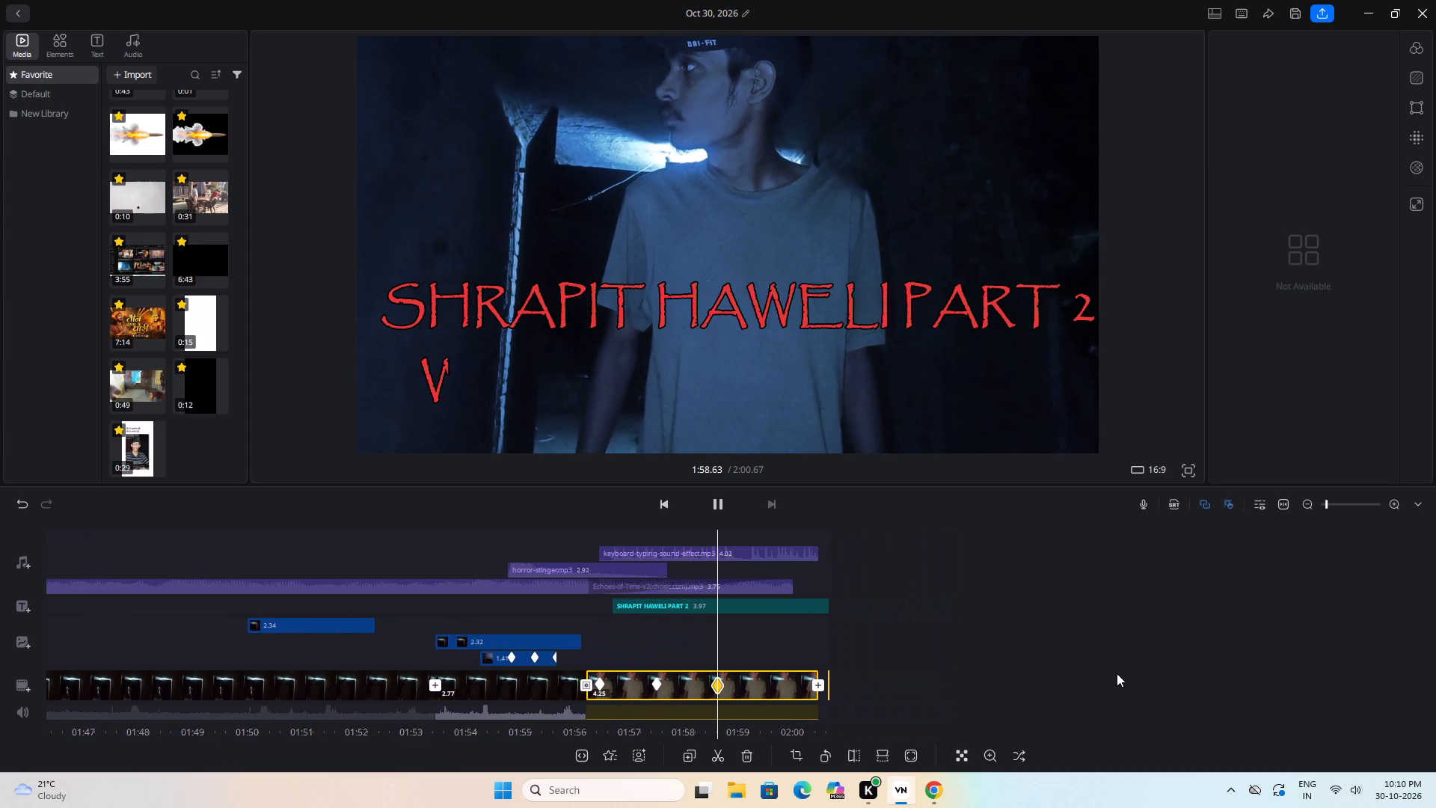
pyautogui.press('space')
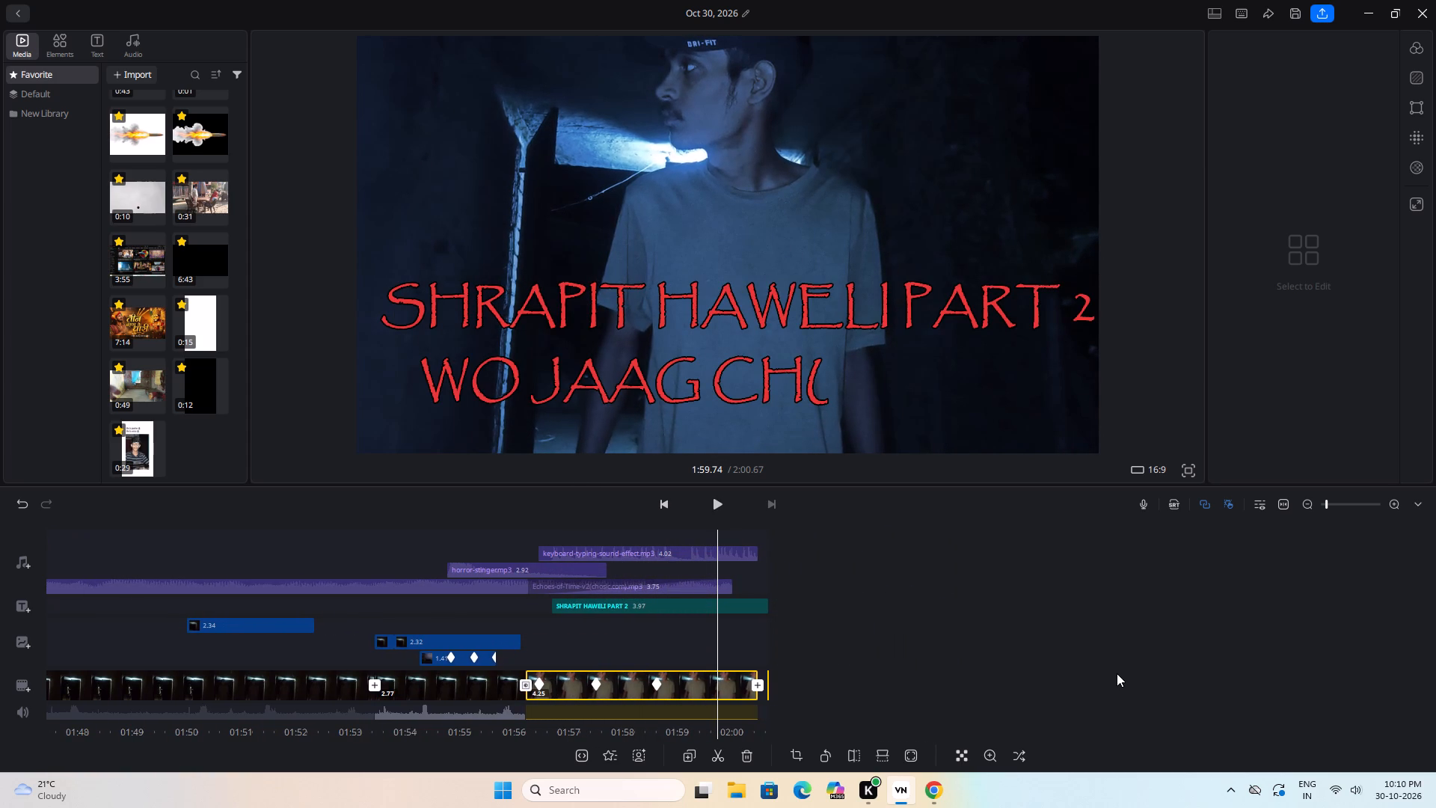
pyautogui.press('space')
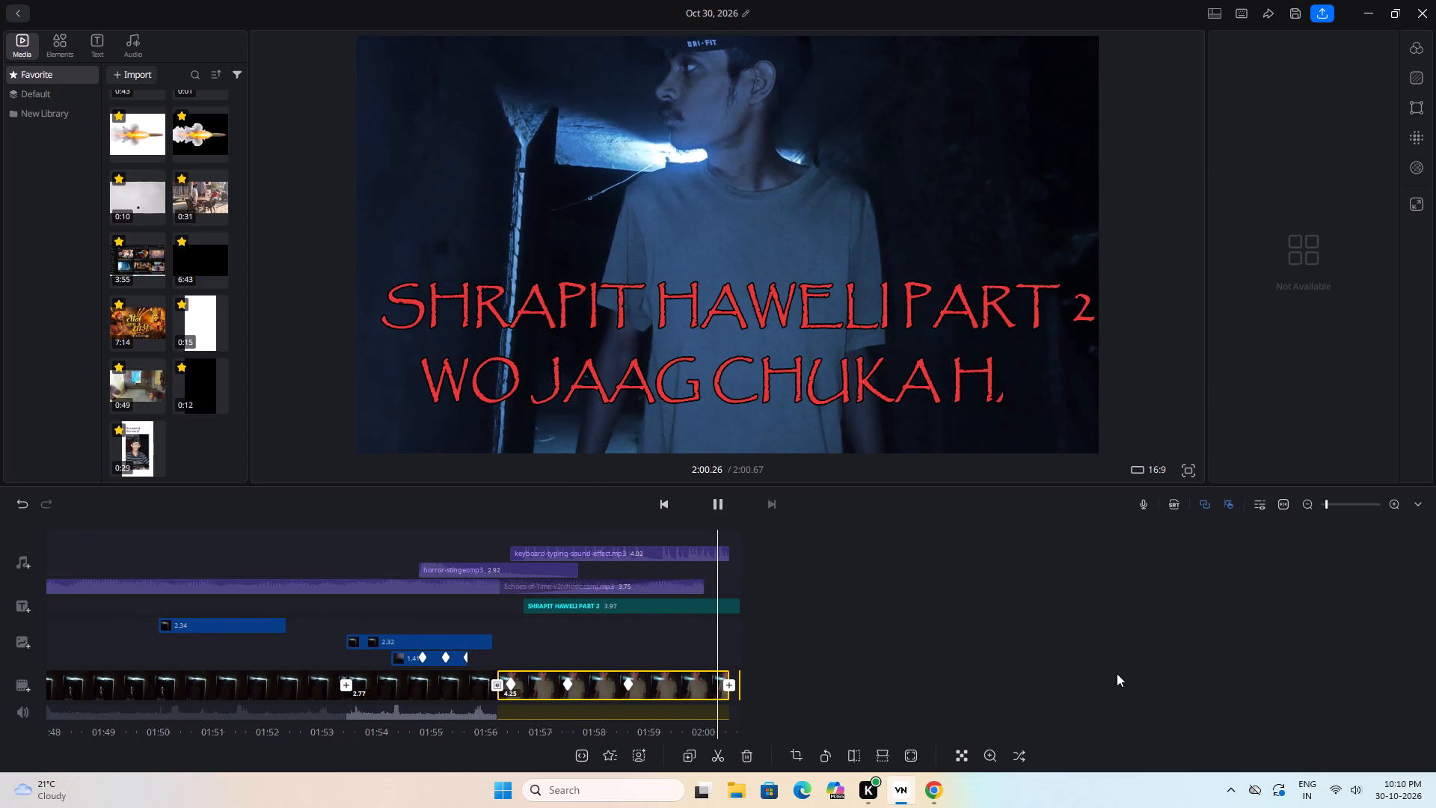
pyautogui.press('space')
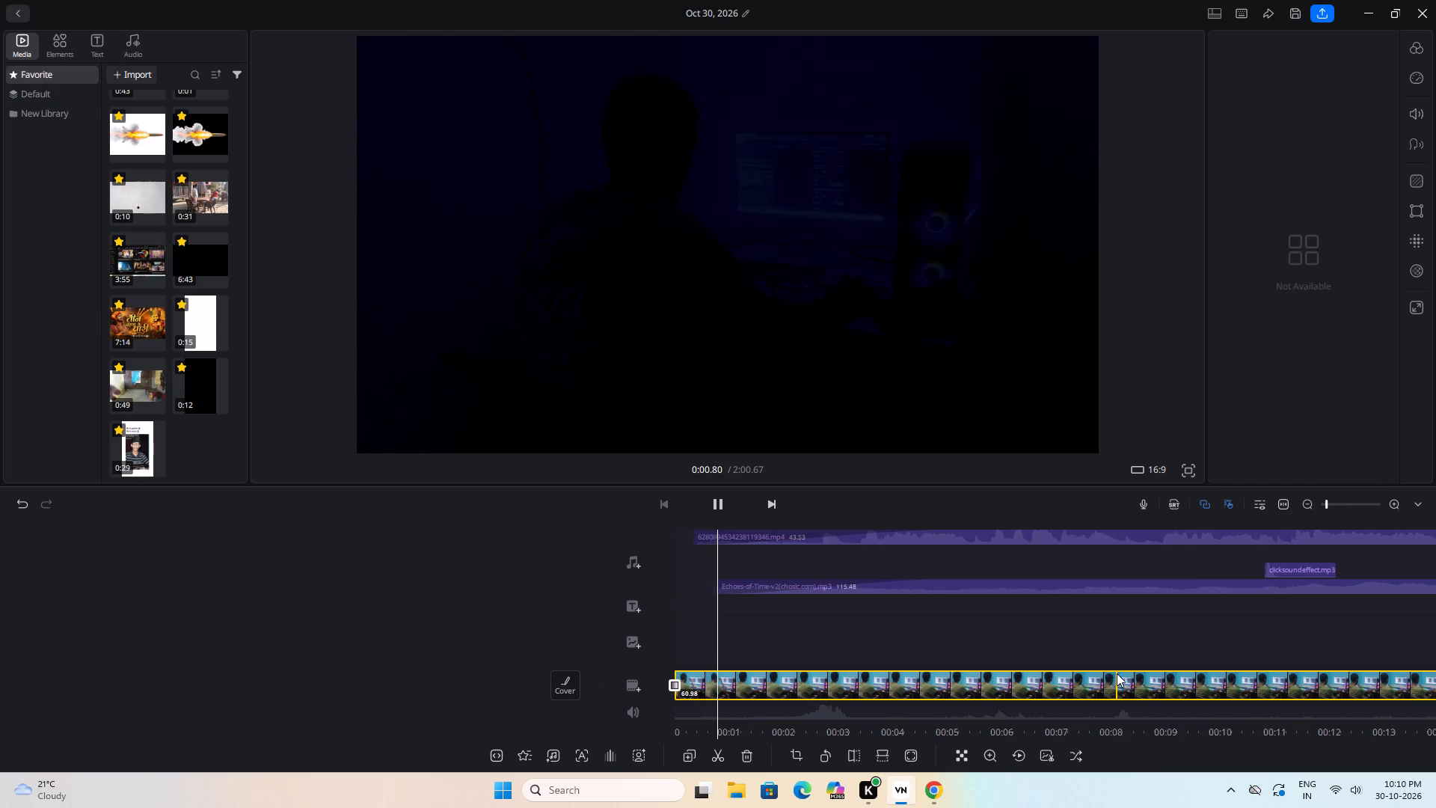
# Return to the ending at about 2:00.17 and select the red title caption.
pyautogui.moveTo(1365, 637); pyautogui.dragTo(1187, 646)
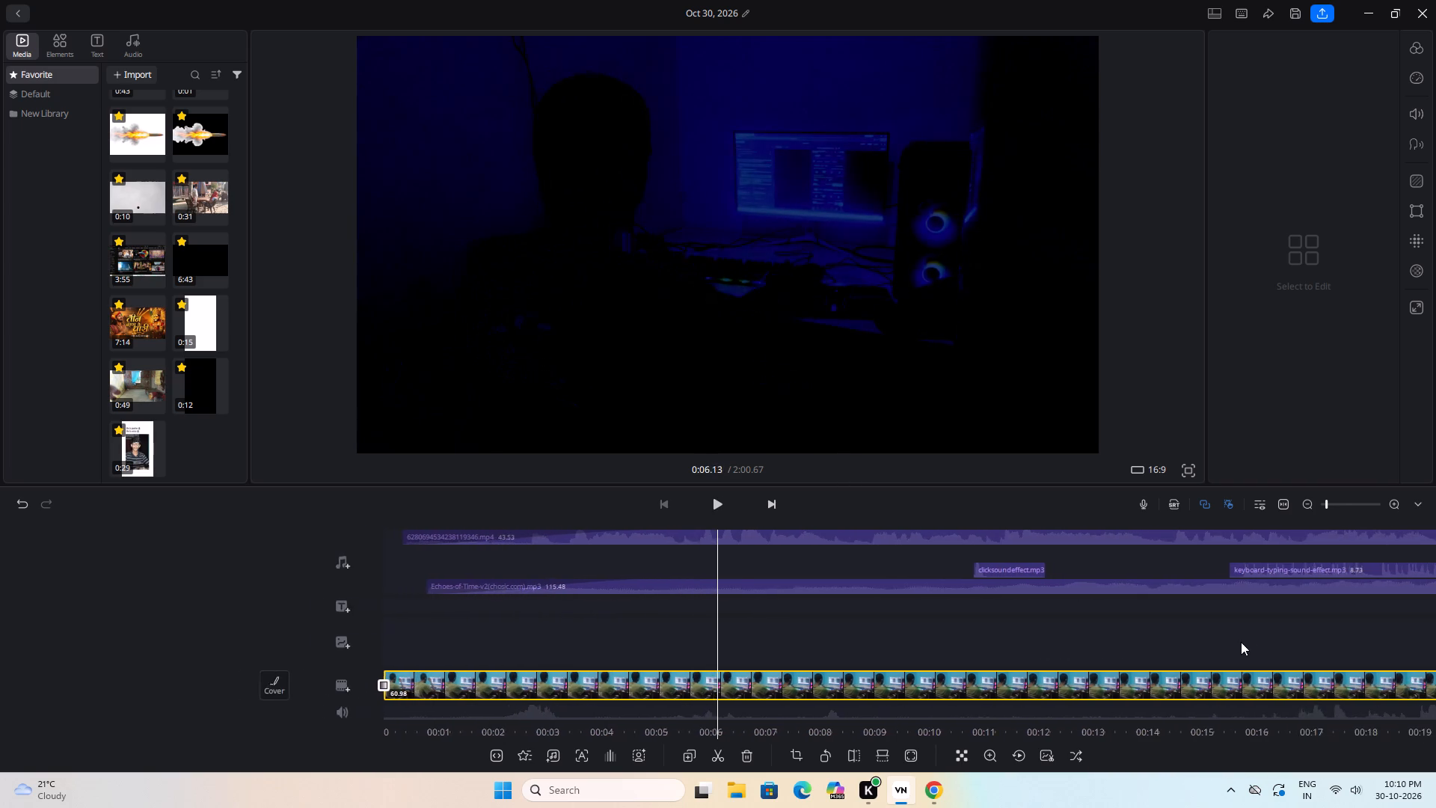
pyautogui.moveTo(1355, 630); pyautogui.dragTo(1100, 657)
pyautogui.moveTo(1390, 649); pyautogui.dragTo(1022, 671)
pyautogui.moveTo(1160, 656); pyautogui.dragTo(891, 672)
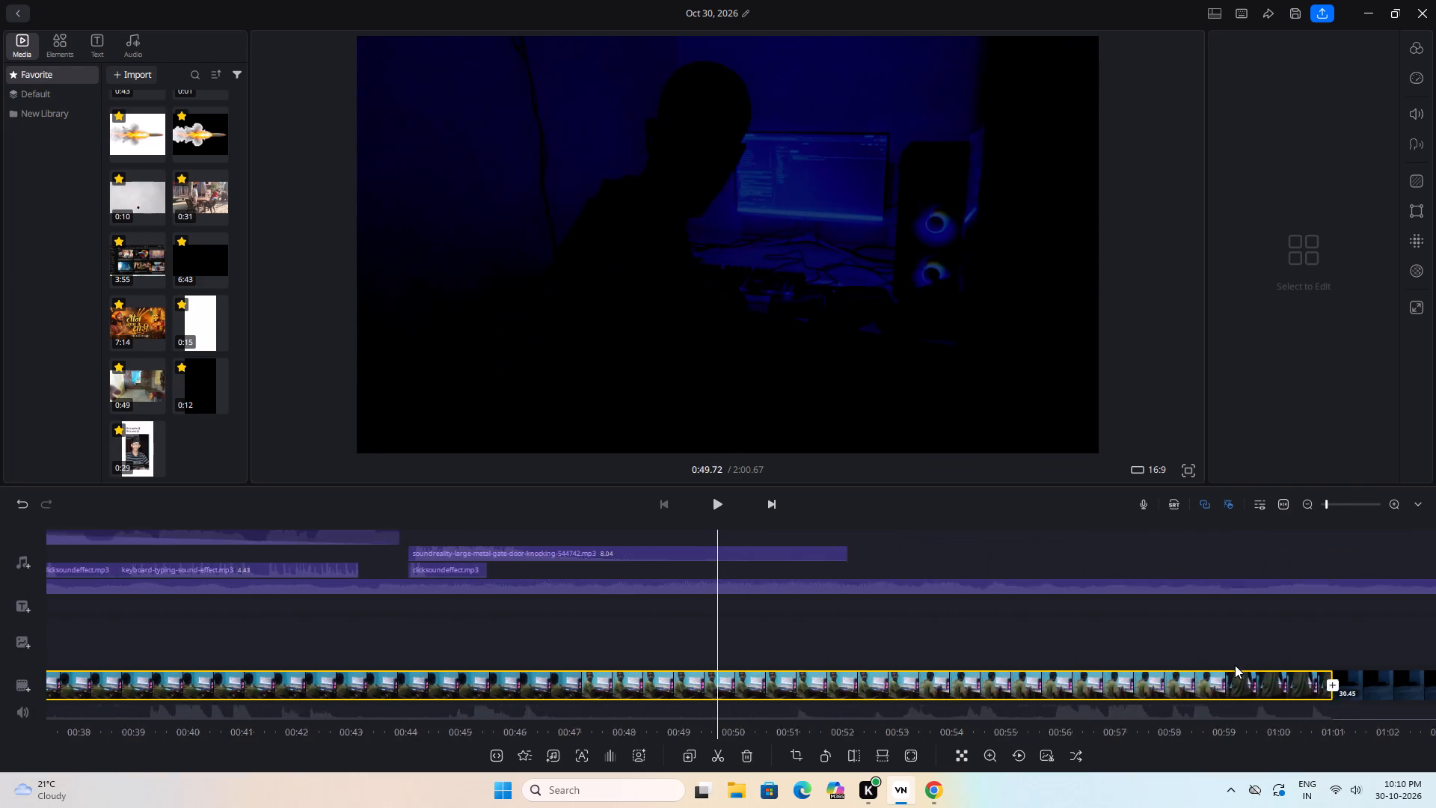
pyautogui.moveTo(1288, 641); pyautogui.dragTo(981, 649)
pyautogui.moveTo(1167, 642); pyautogui.dragTo(968, 640)
pyautogui.moveTo(1295, 636); pyautogui.dragTo(925, 654)
pyautogui.moveTo(1237, 641); pyautogui.dragTo(788, 636)
pyautogui.moveTo(1095, 651); pyautogui.dragTo(1173, 661)
pyautogui.click(790, 604)
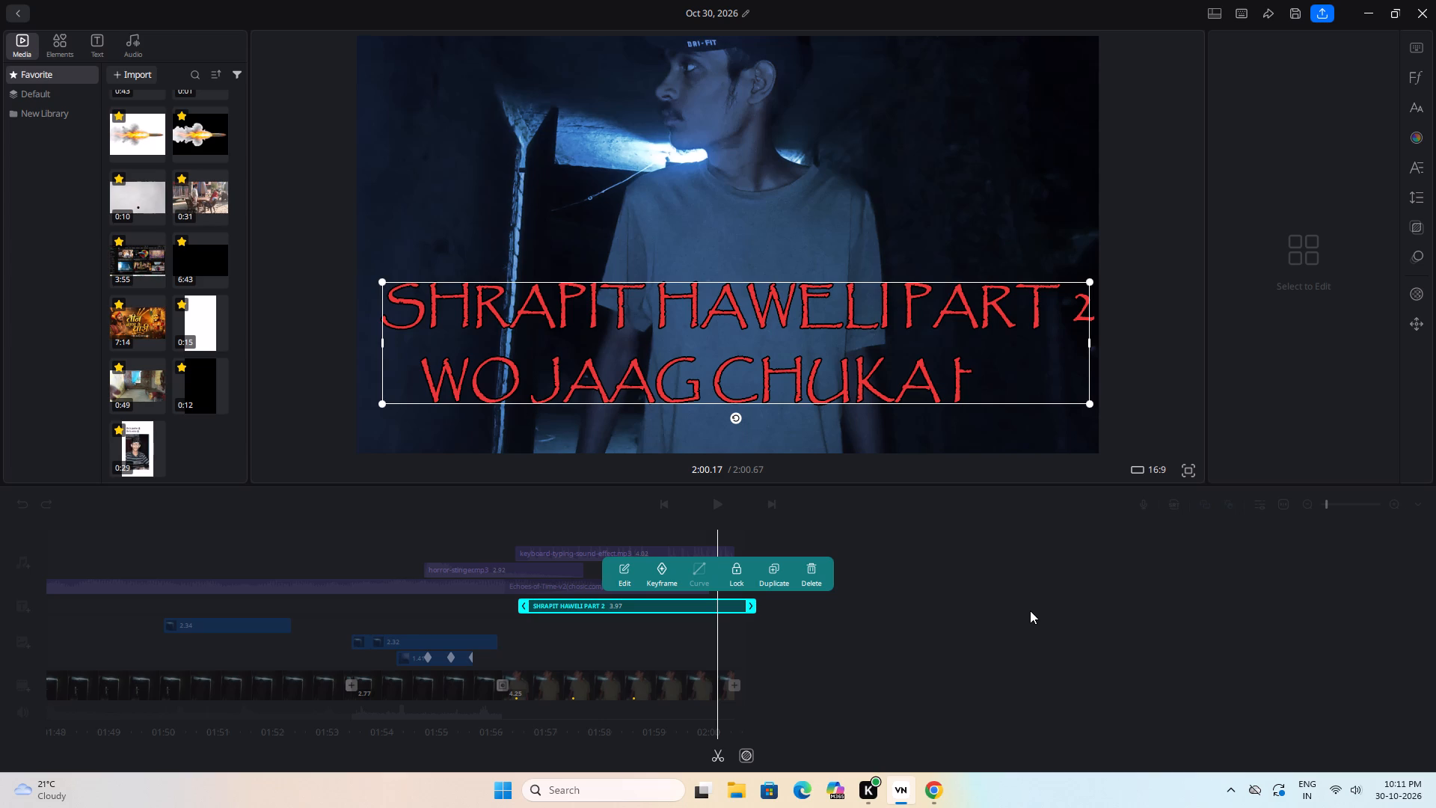
# Reduce the editor from full screen to a smaller window.
pyautogui.click(1387, 10)
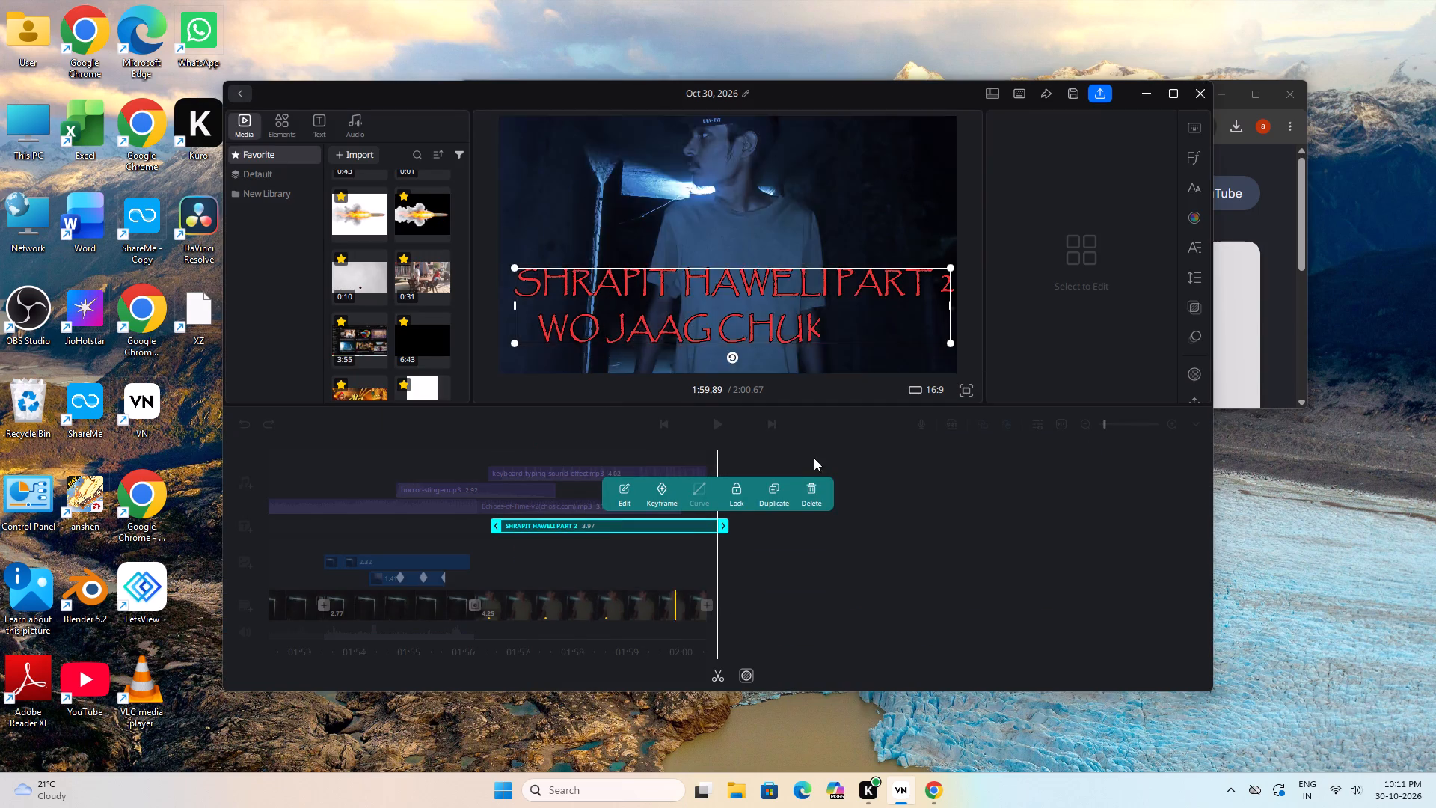
# Switch to Chrome, maximise its window and search the web in a new tab for "TEXT ANIMATION FOR VIDEO".
pyautogui.click(1345, 692)
pyautogui.doubleClick(1270, 679)
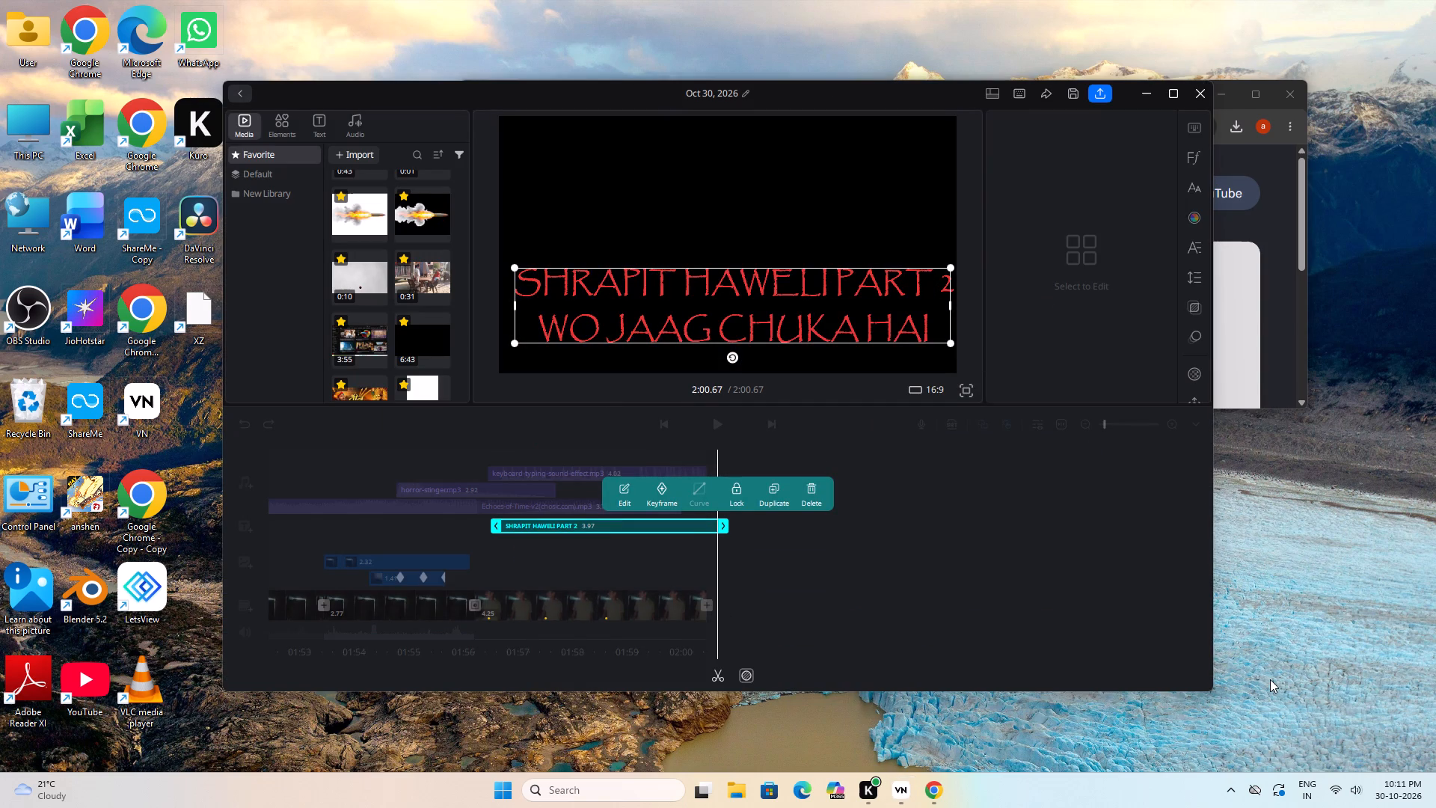
pyautogui.click(1288, 212)
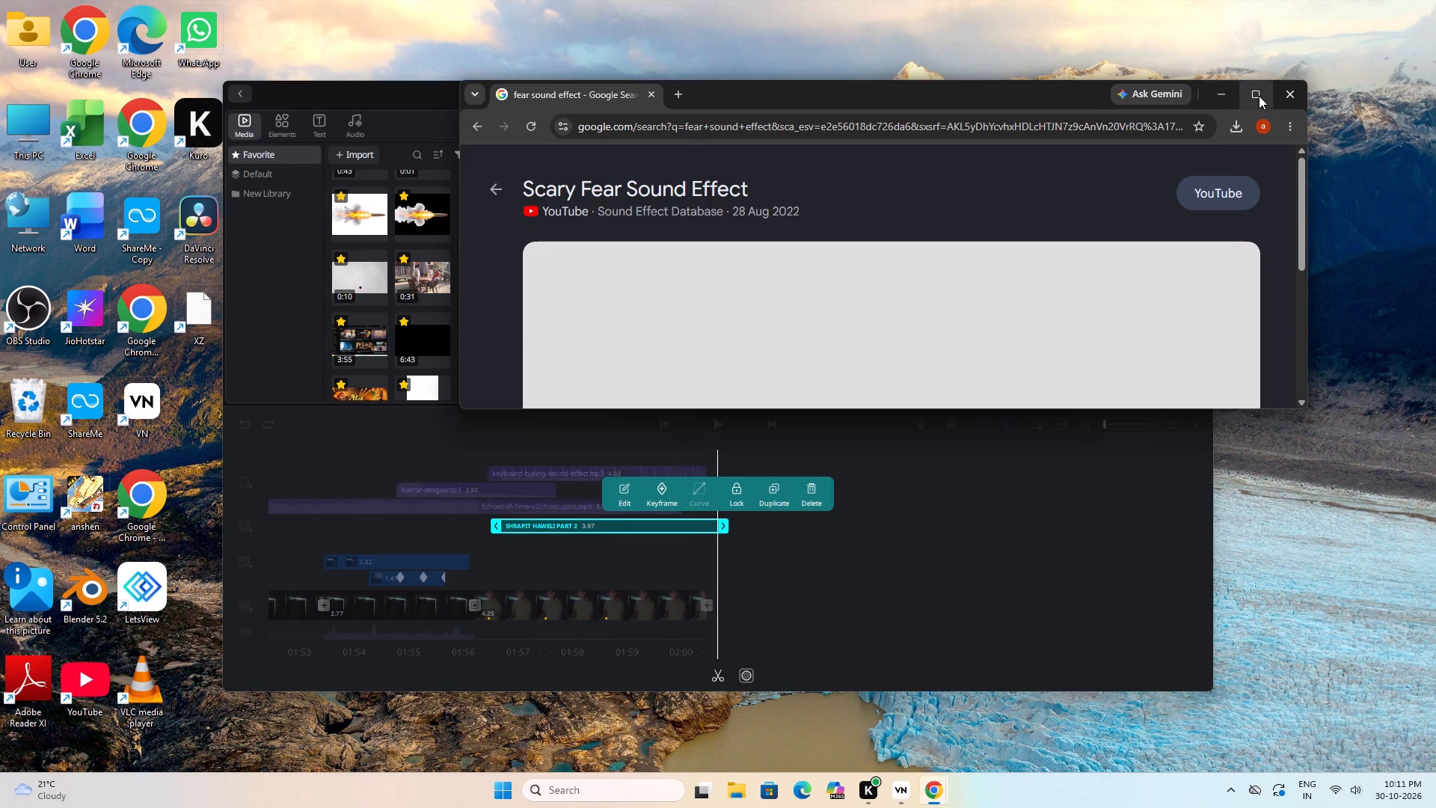
pyautogui.click(1259, 94)
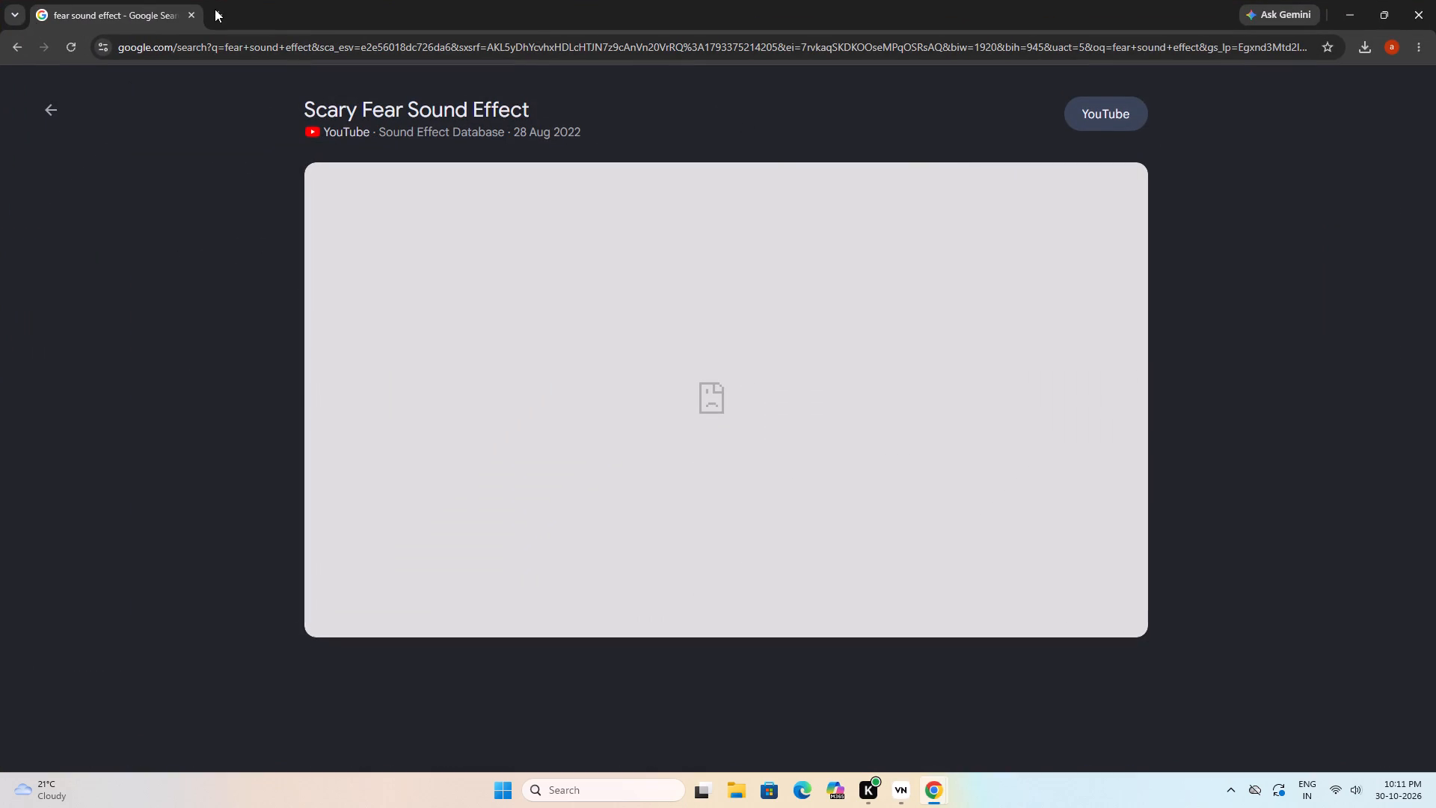
pyautogui.click(215, 9)
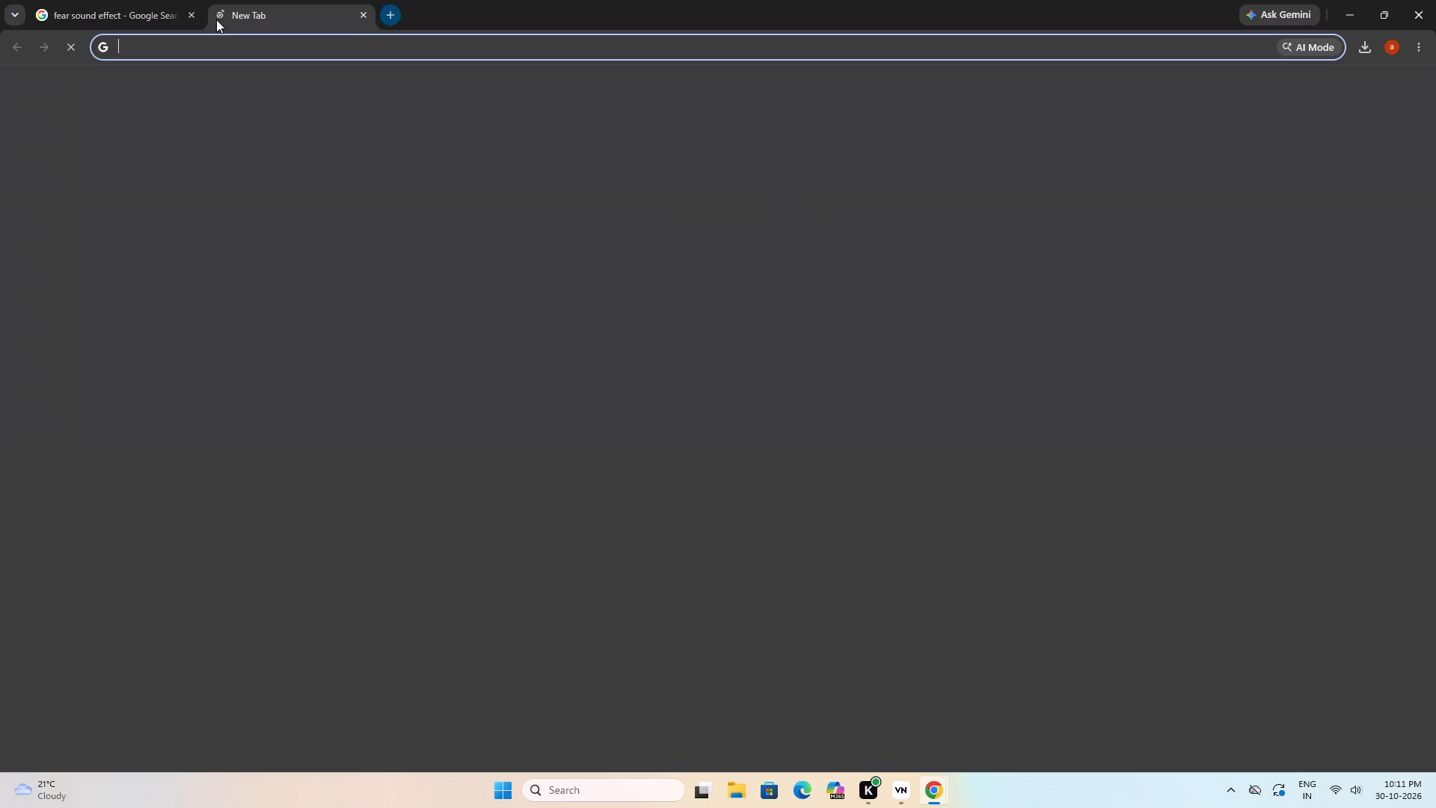
pyautogui.write('TEXT ANIMAT')
pyautogui.write('ION')
pyautogui.press('space')
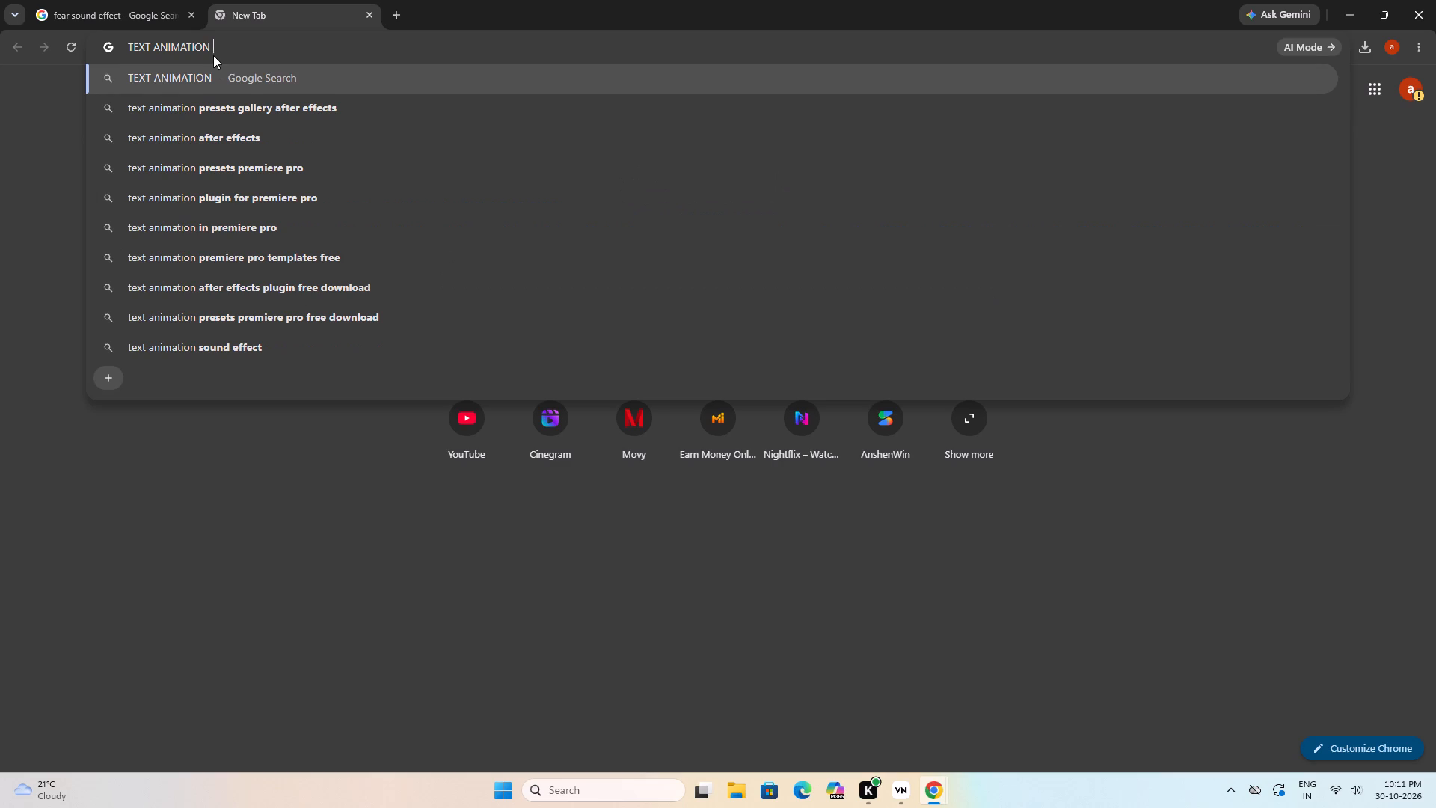
pyautogui.write('FOR VIDEO')
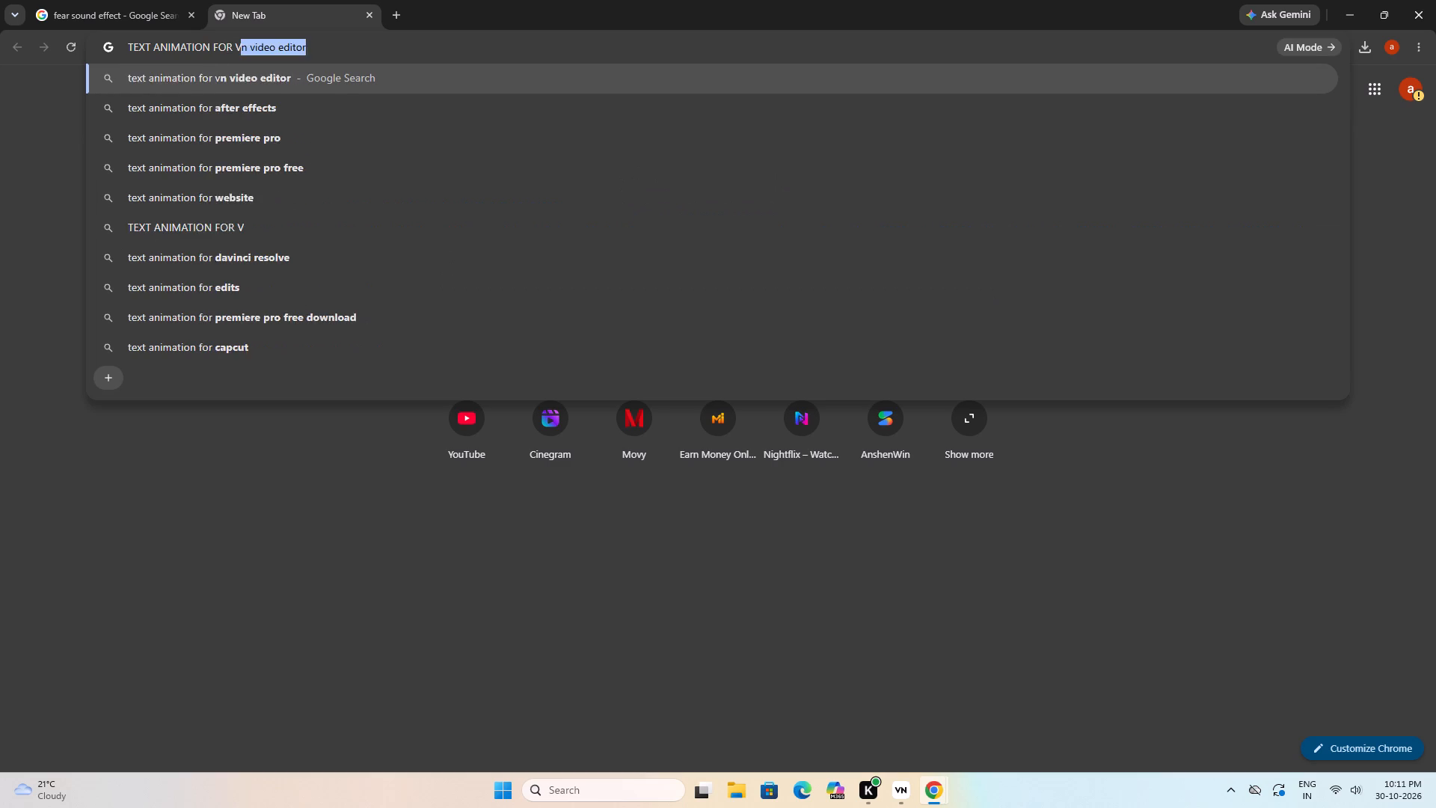
pyautogui.press('space')
pyautogui.press('Return')
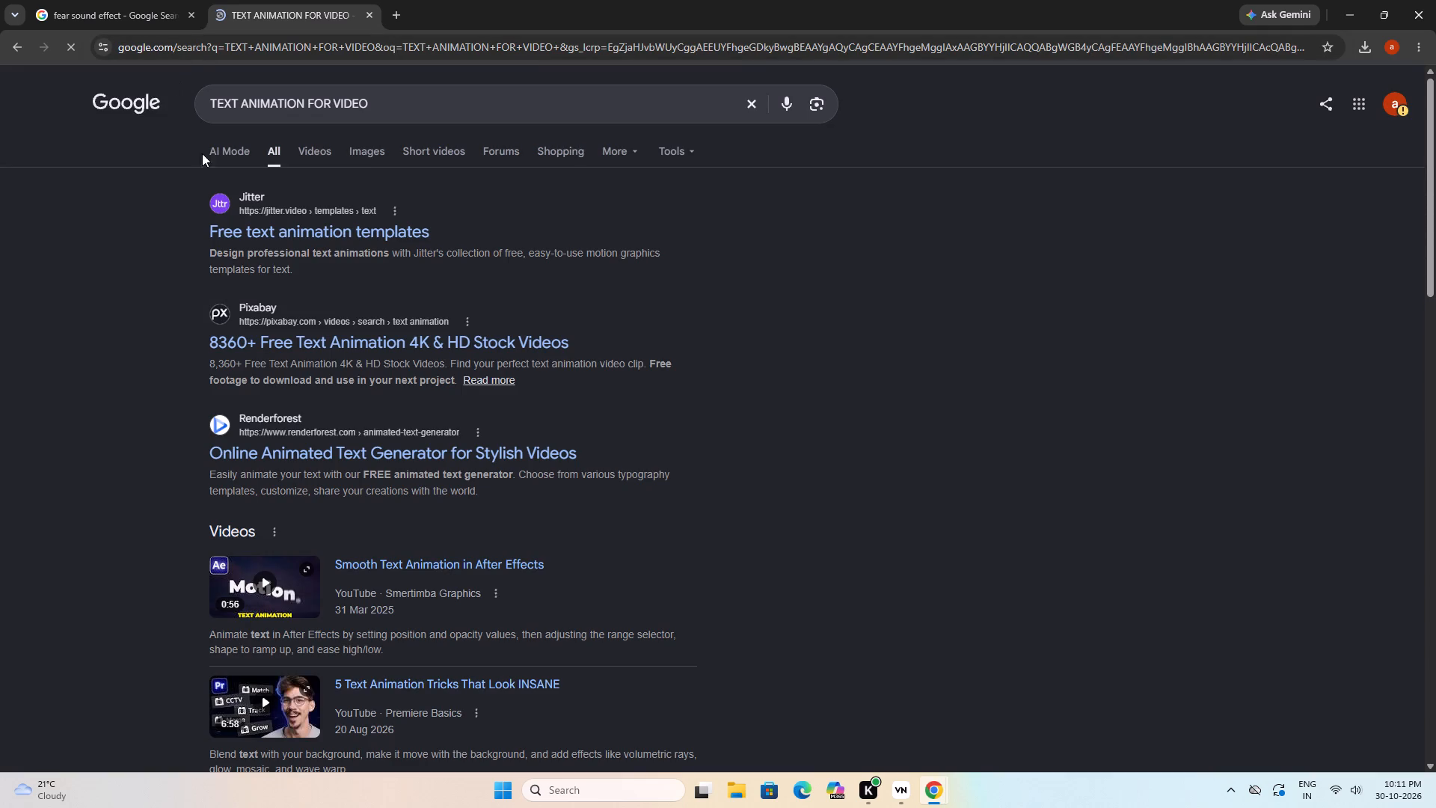
# Open Jitter's "Free text animation templates" result, look through the text templates, and return to the search results.
pyautogui.click(305, 229)
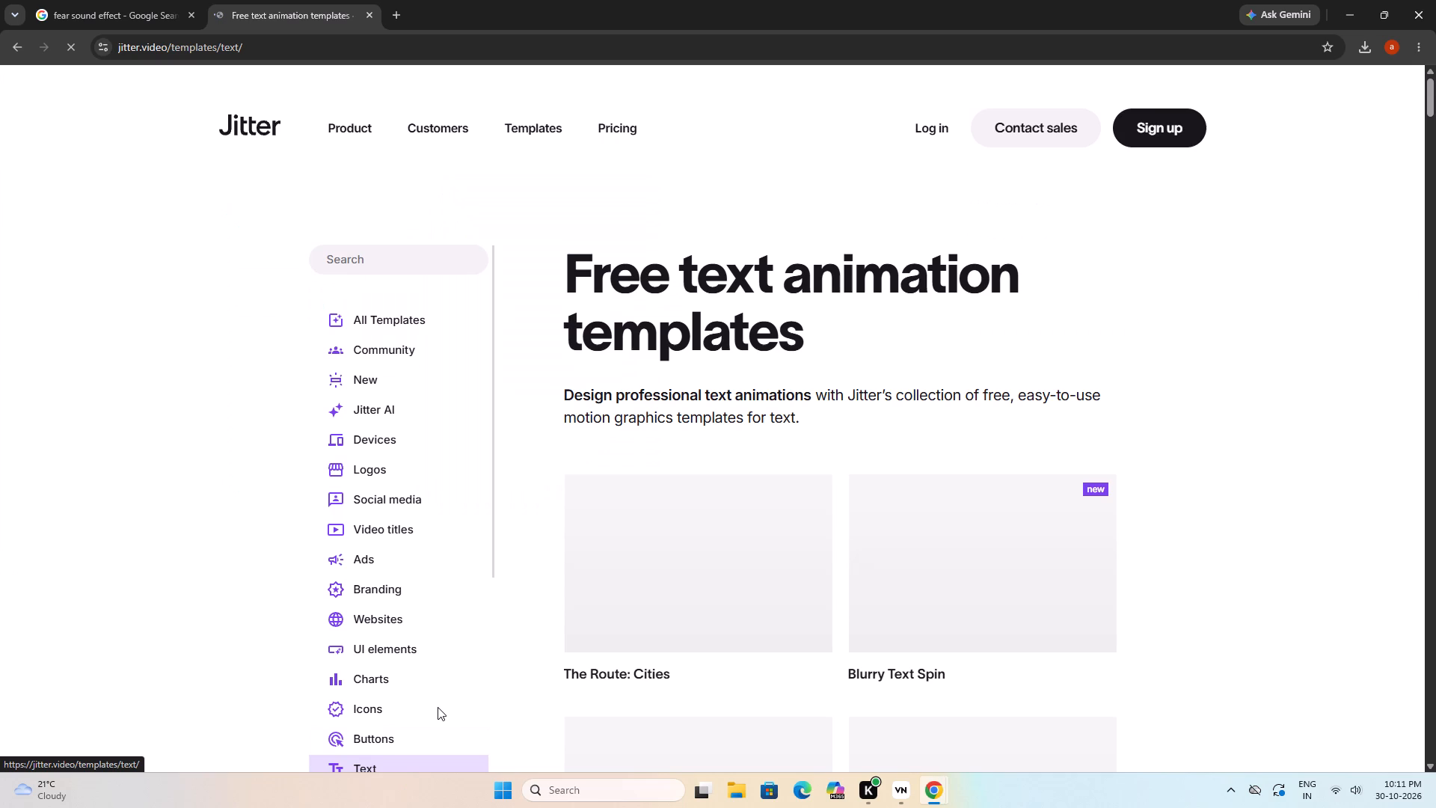
pyautogui.scroll(-10, 644, 572)
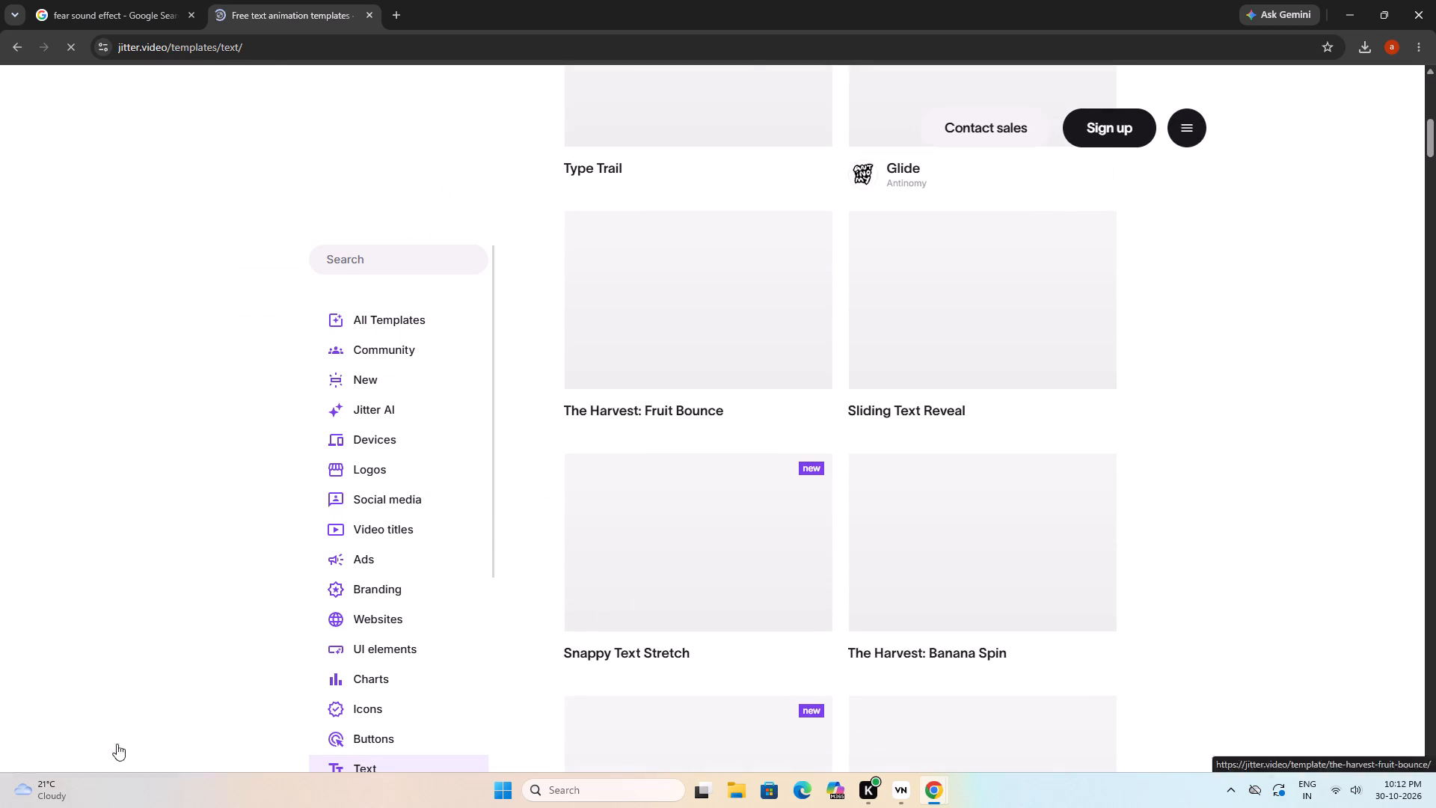
pyautogui.scroll(3, 550, 600)
pyautogui.scroll(1, 642, 592)
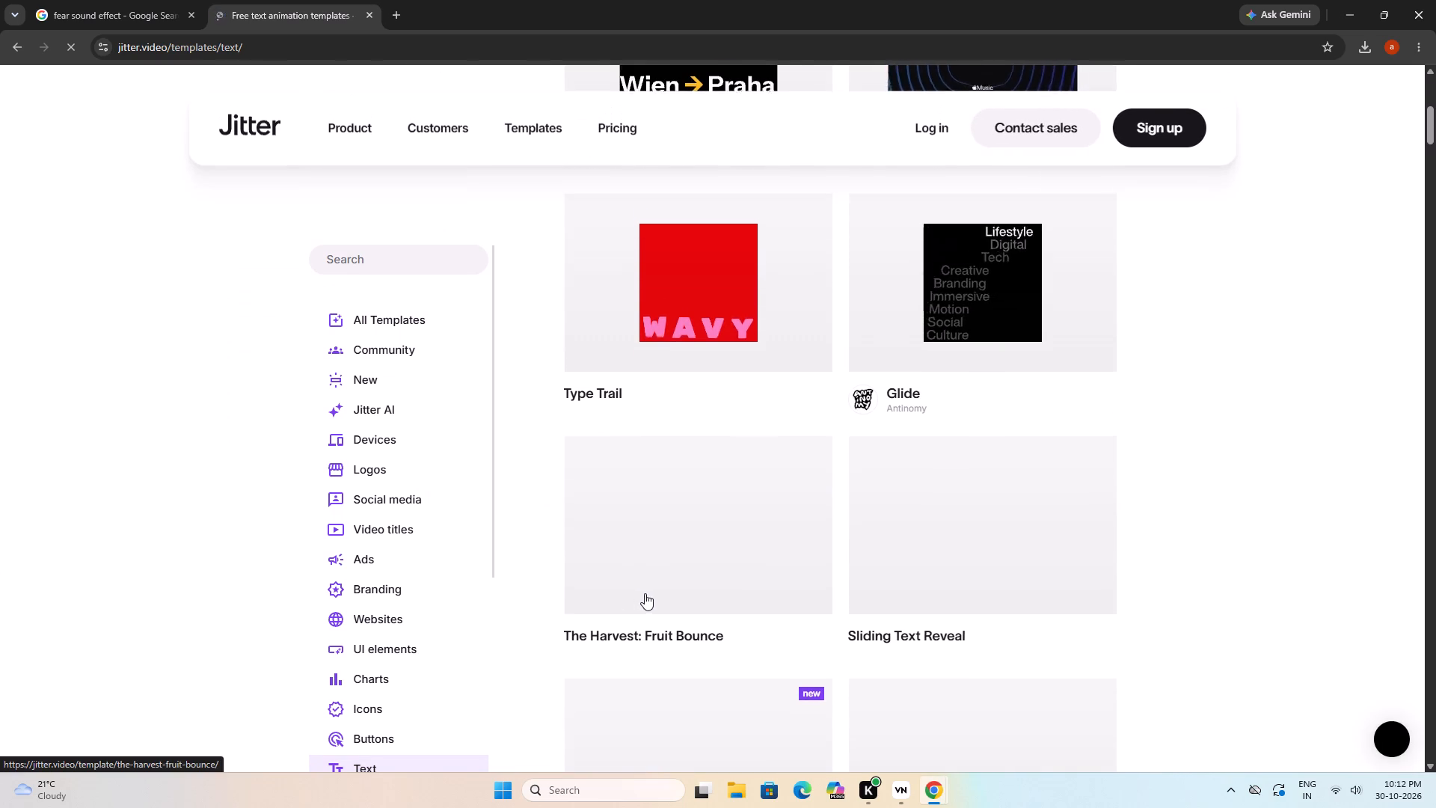
pyautogui.scroll(2, 645, 593)
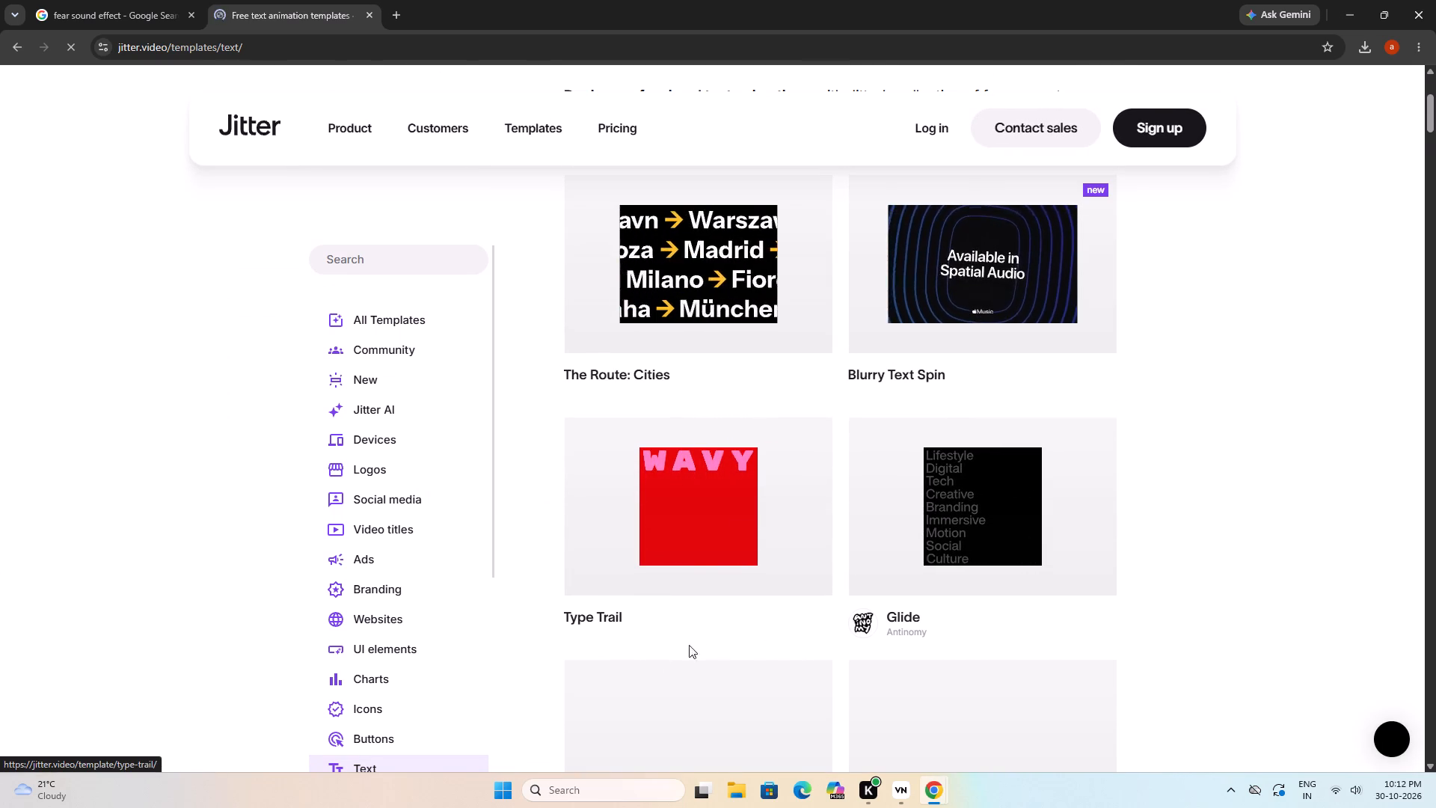
pyautogui.scroll(-3, 714, 554)
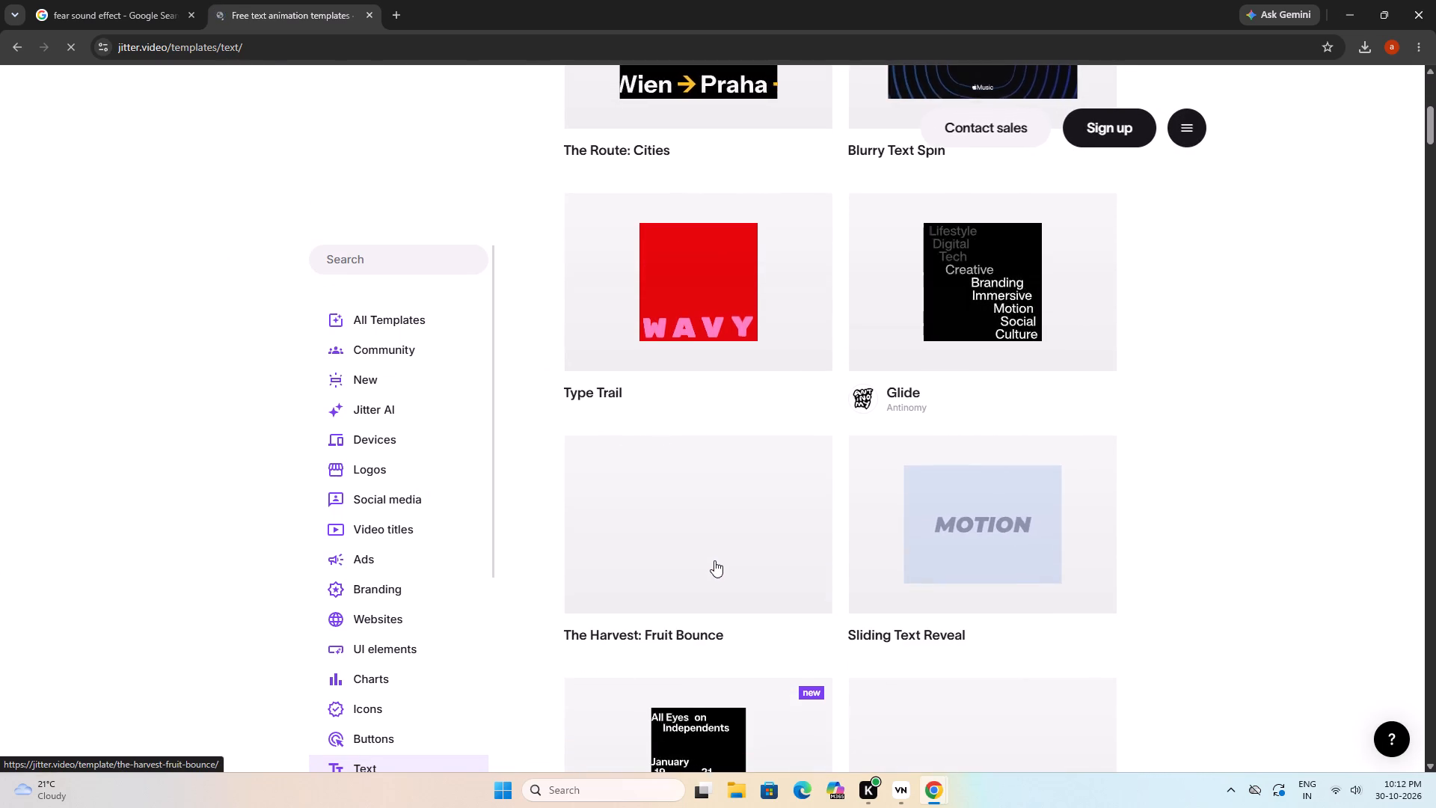
pyautogui.scroll(-5, 734, 593)
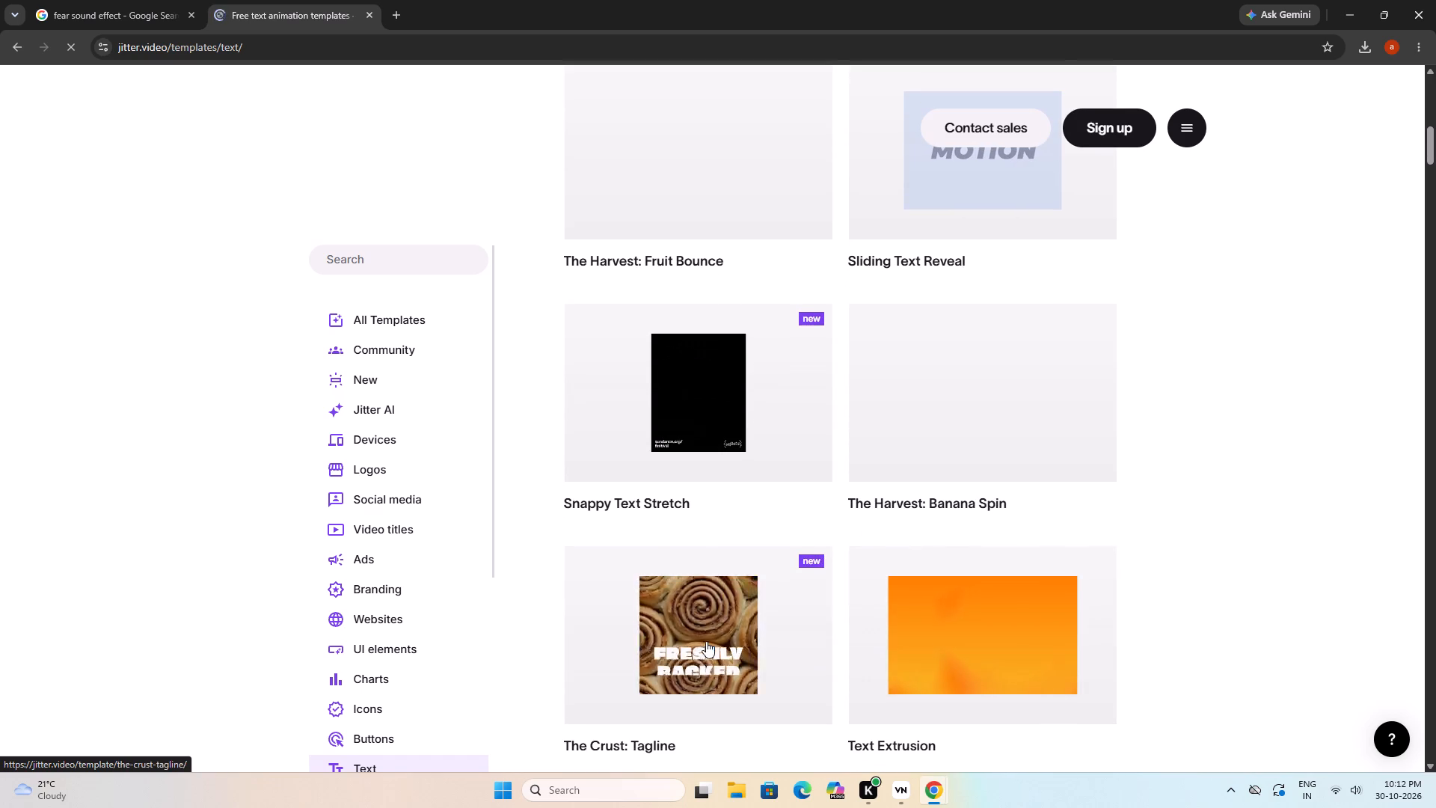
pyautogui.scroll(-2, 708, 643)
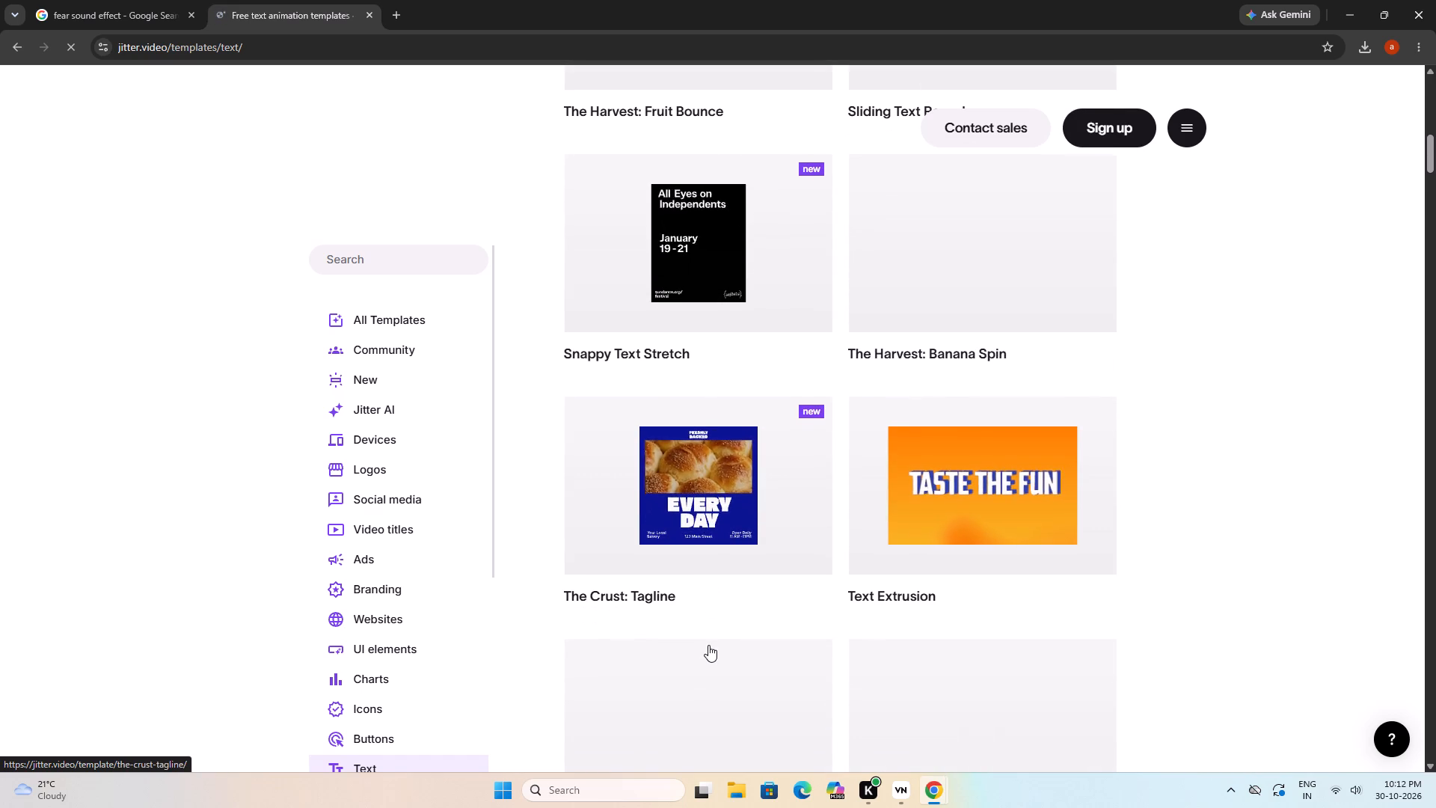
pyautogui.scroll(-2, 736, 582)
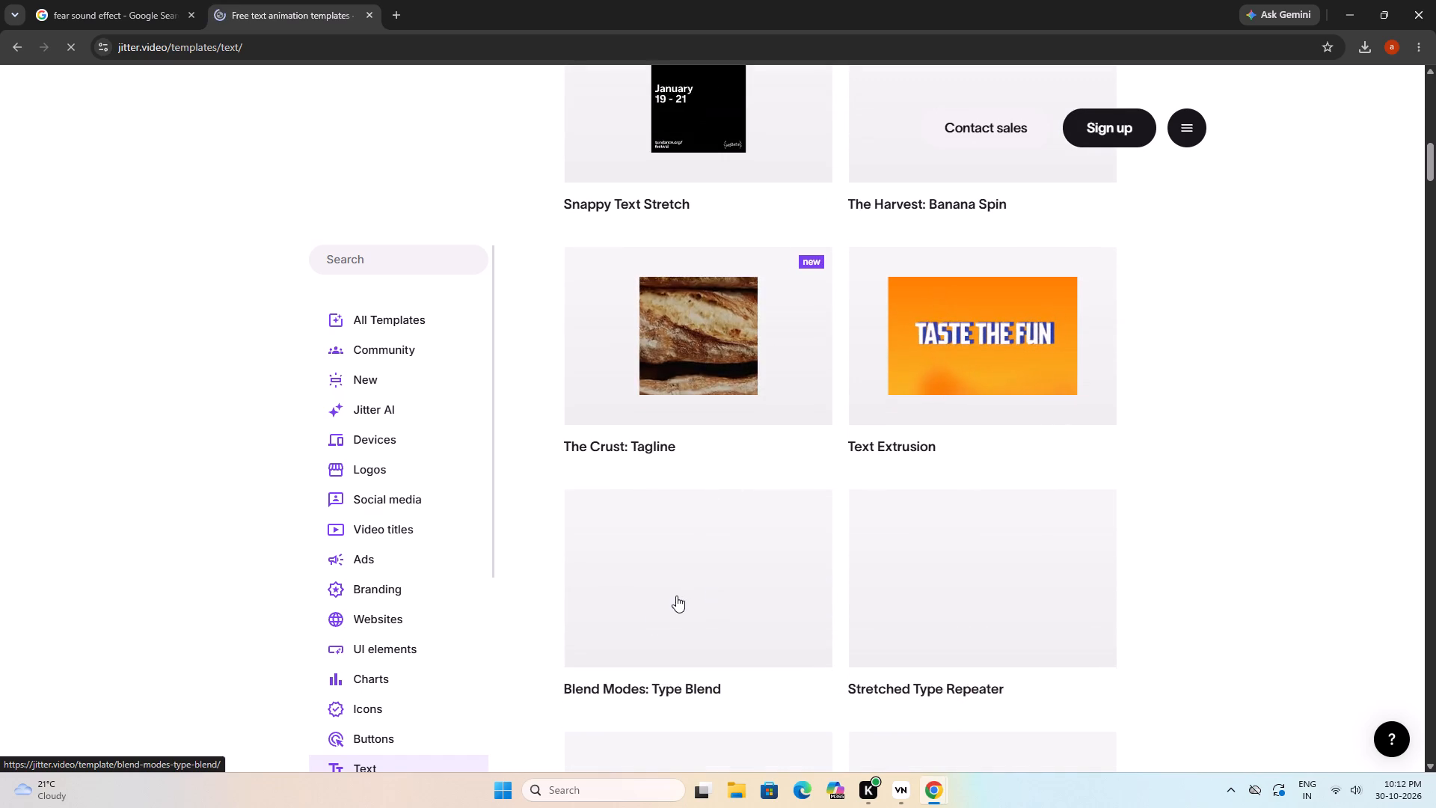
pyautogui.scroll(1, 672, 558)
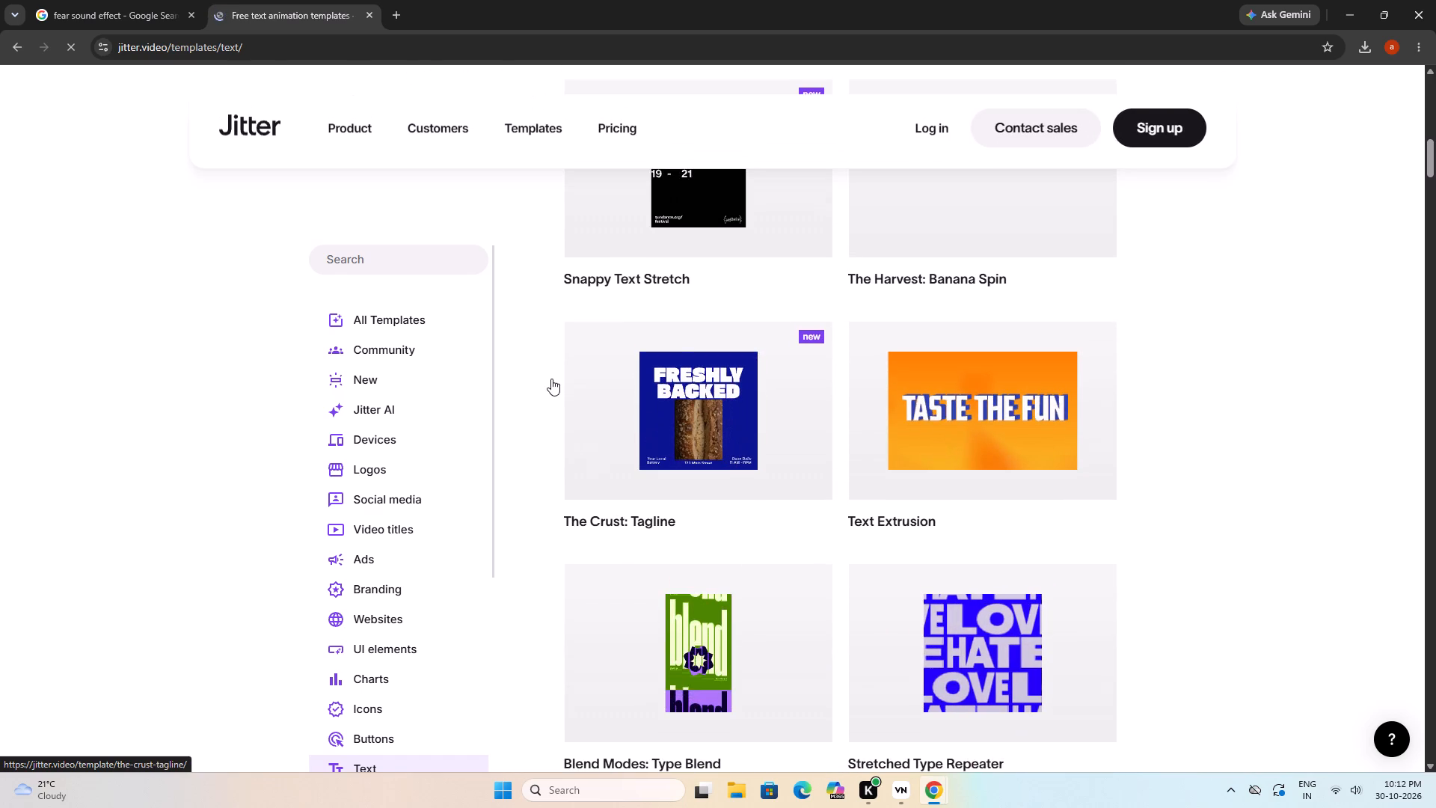
pyautogui.click(13, 42)
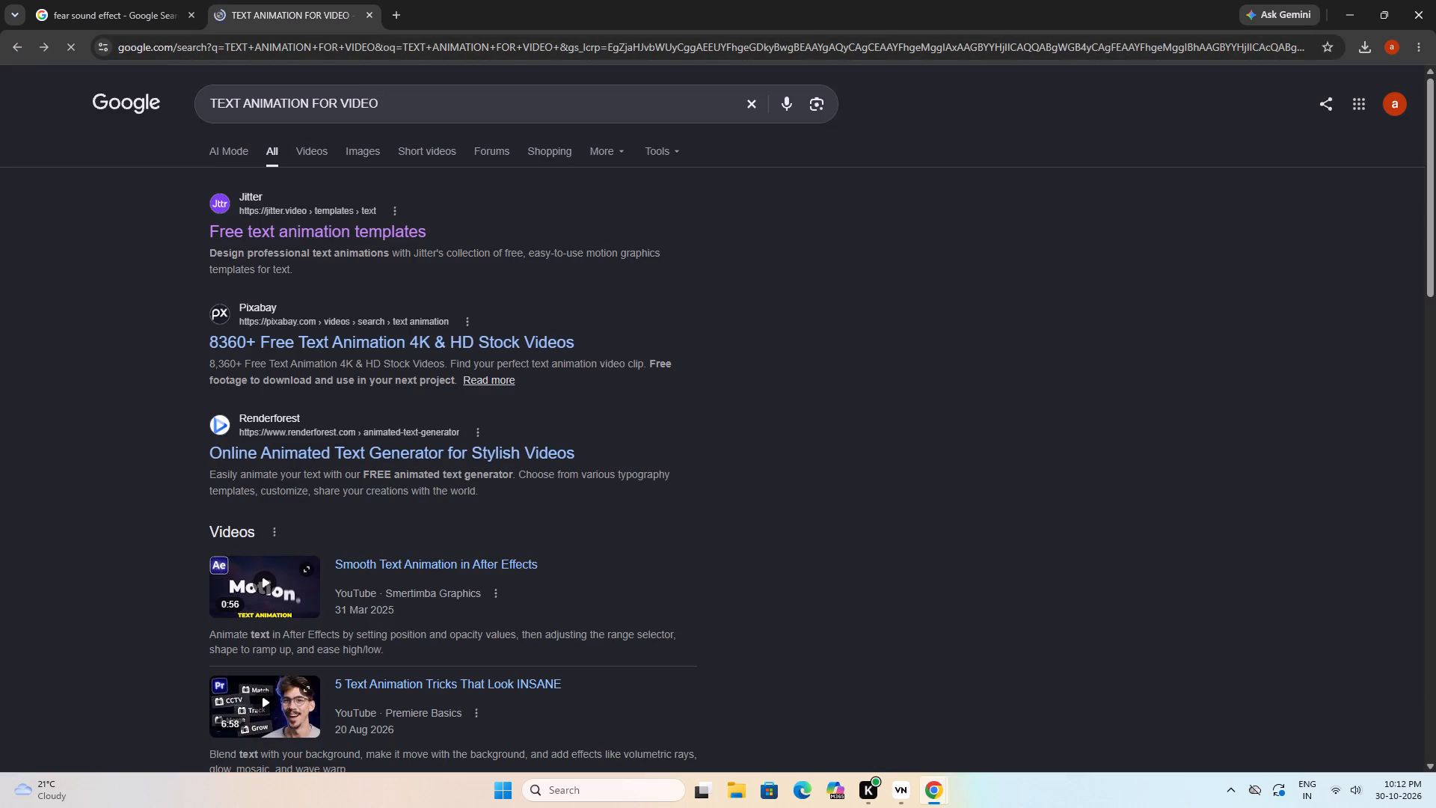
# Refine the web search to "TEXT ANIMATION FOR VIDEO HORROR".
pyautogui.click(418, 98)
pyautogui.press('space')
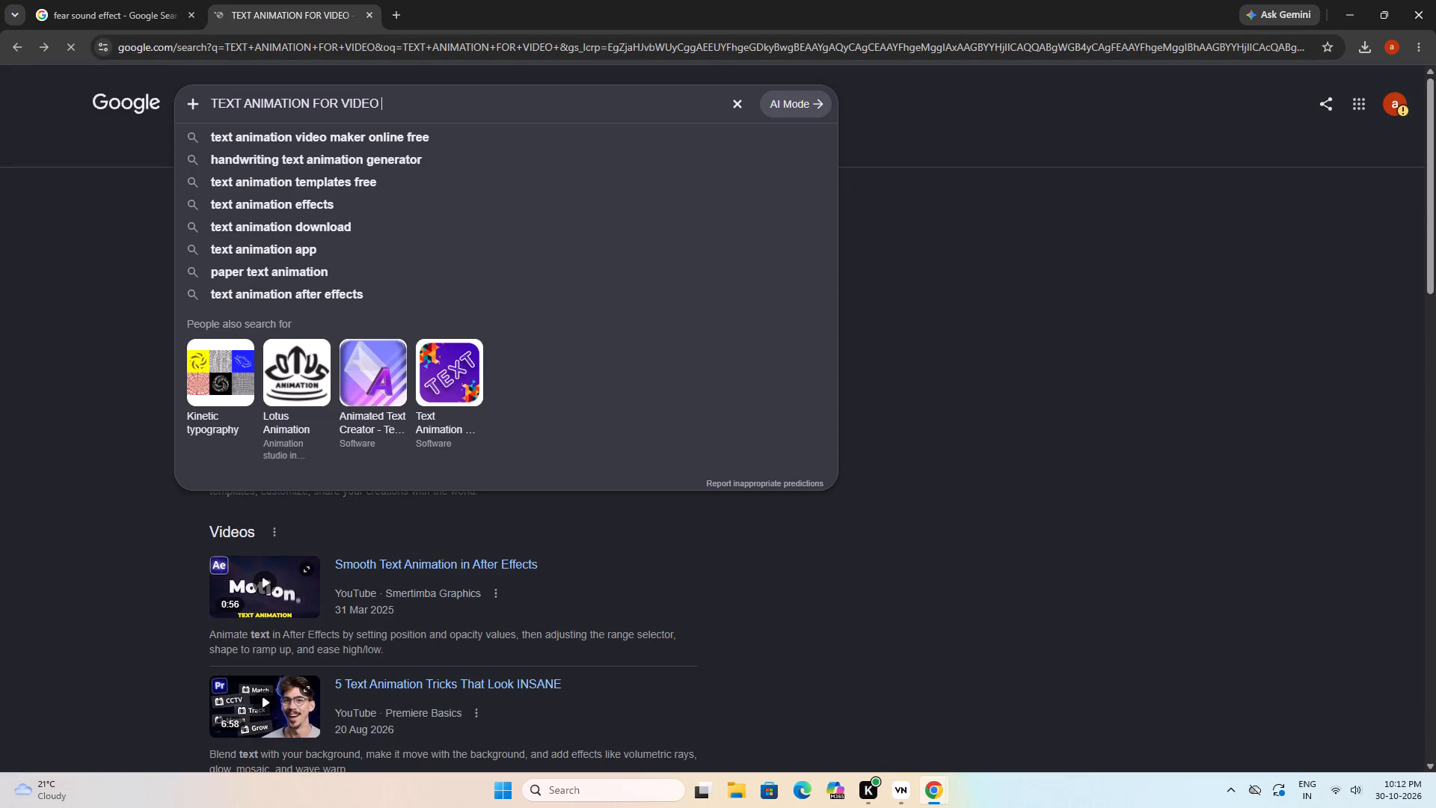
pyautogui.write('HORROR')
pyautogui.press('Return')
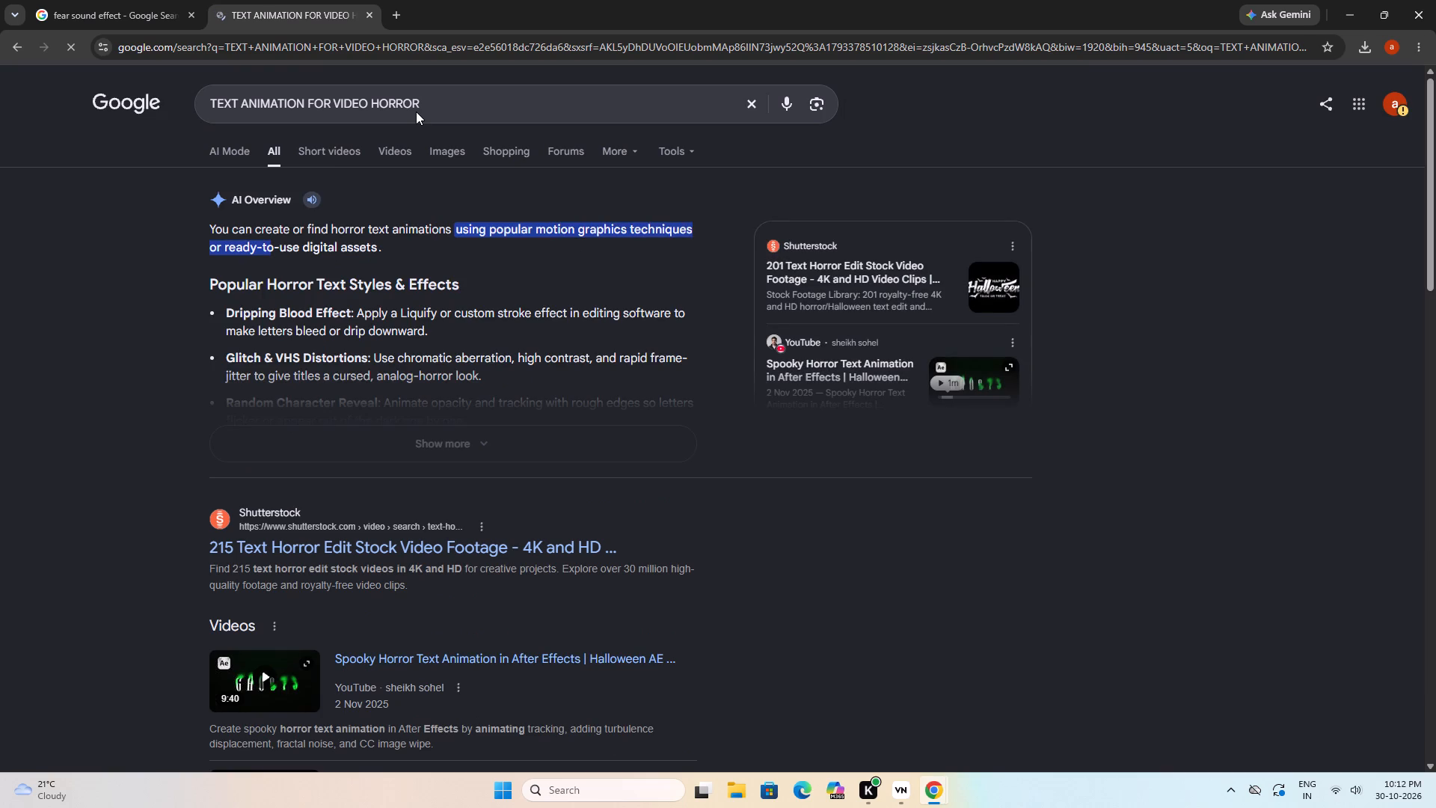
# Find and open Envato's "Horror Text Editable Video Templates" among the search results.
pyautogui.scroll(-8, 392, 420)
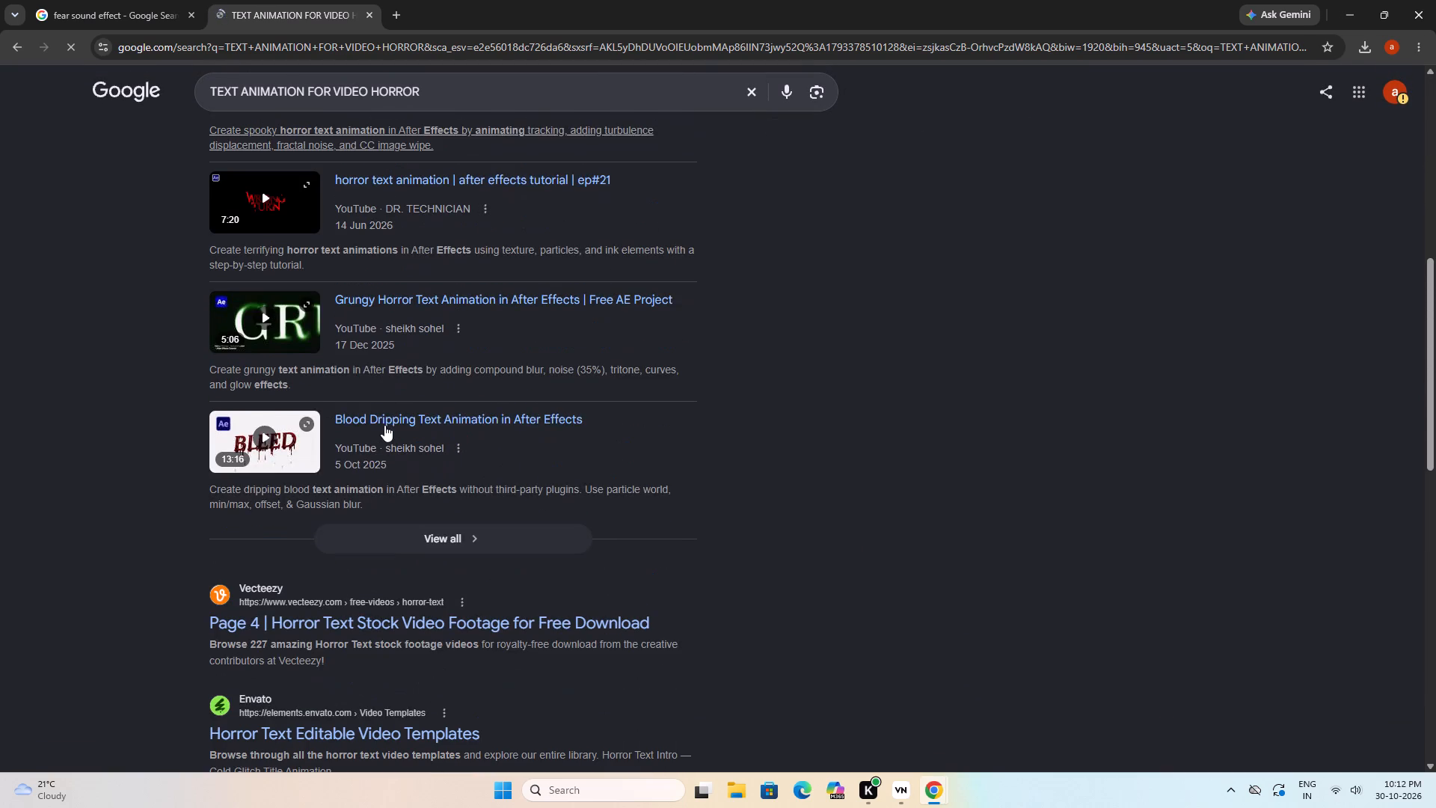
pyautogui.scroll(-1, 312, 498)
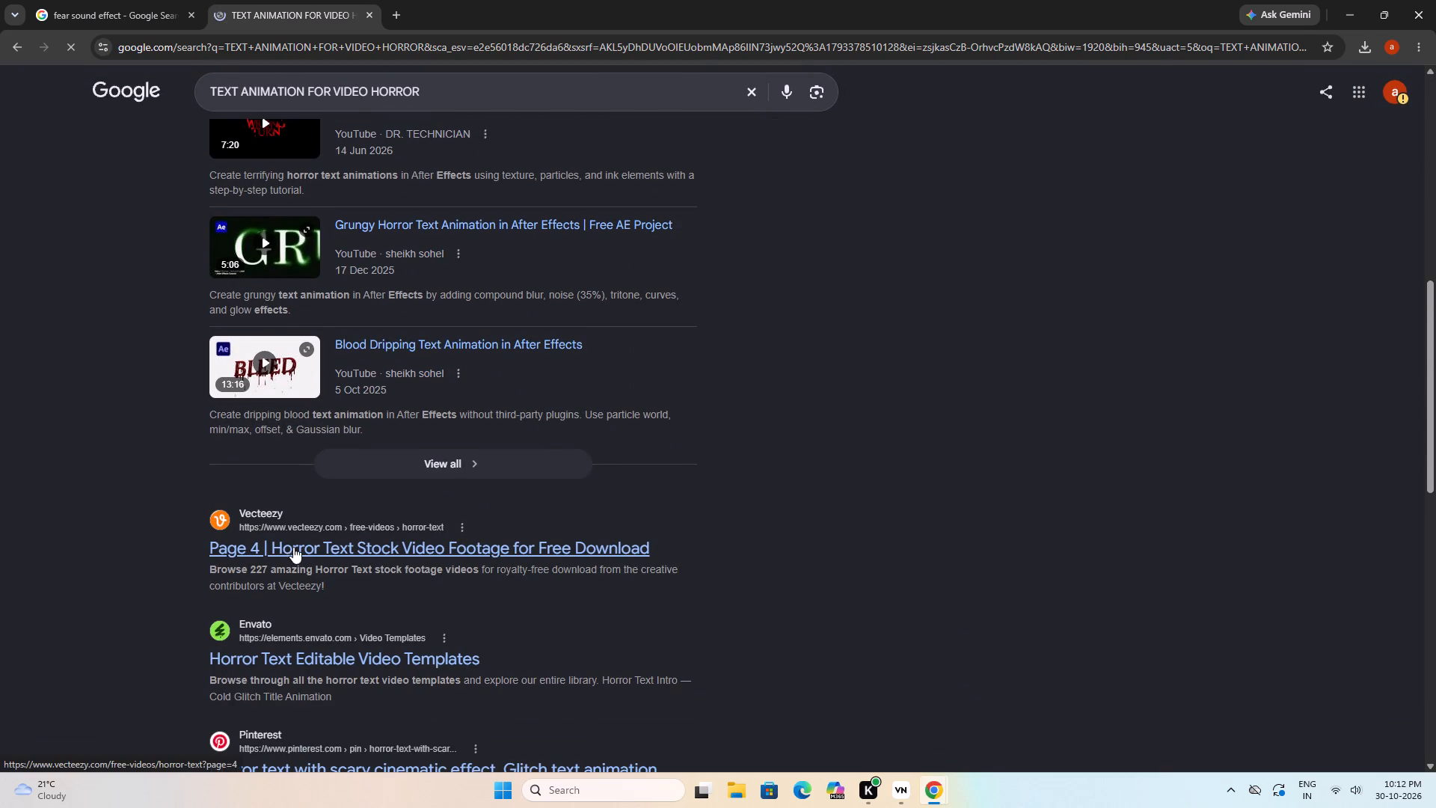
pyautogui.click(289, 652)
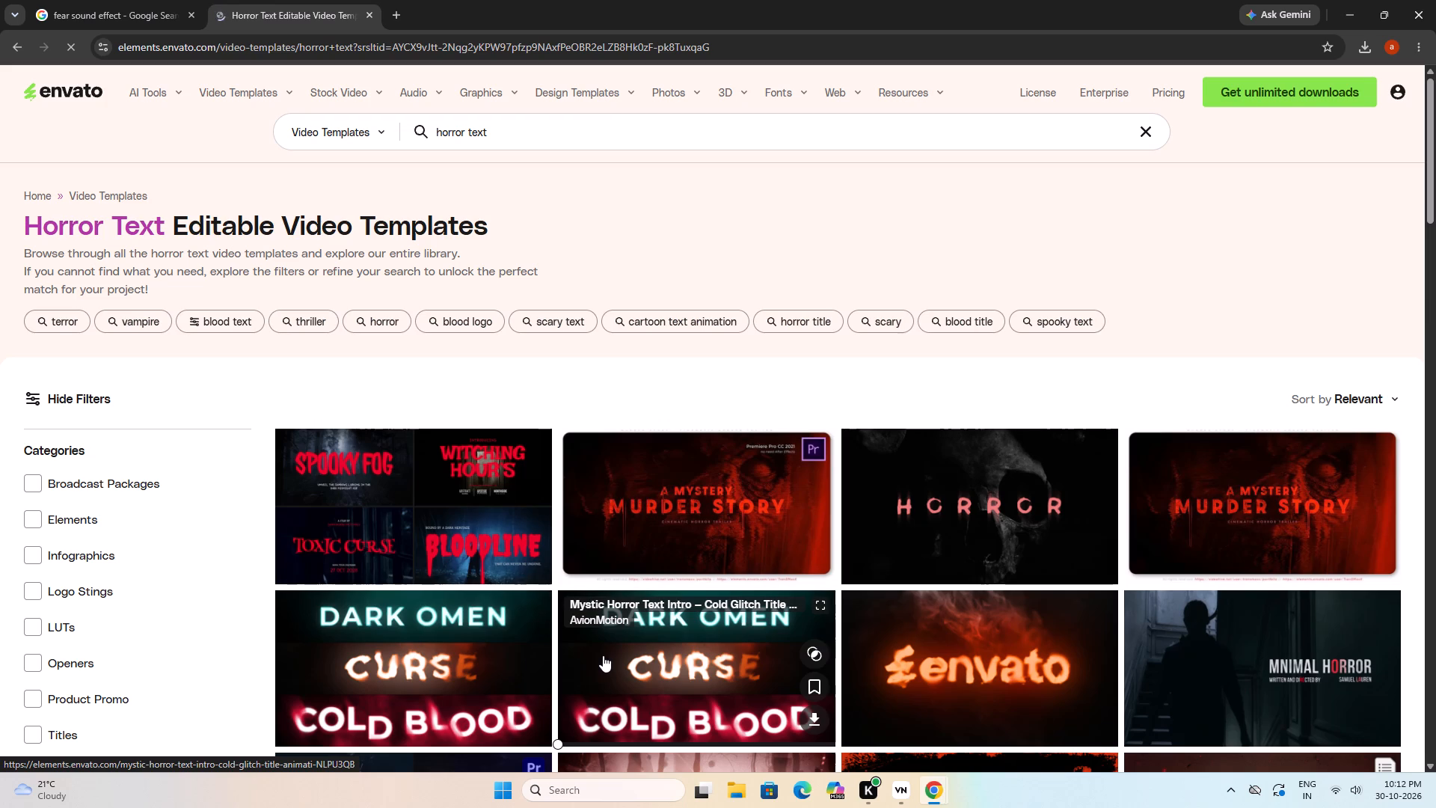
# Browse the horror text templates, open "Horror Title - MOGRT", and watch its preview with the sound unmuted.
pyautogui.scroll(-3, 627, 575)
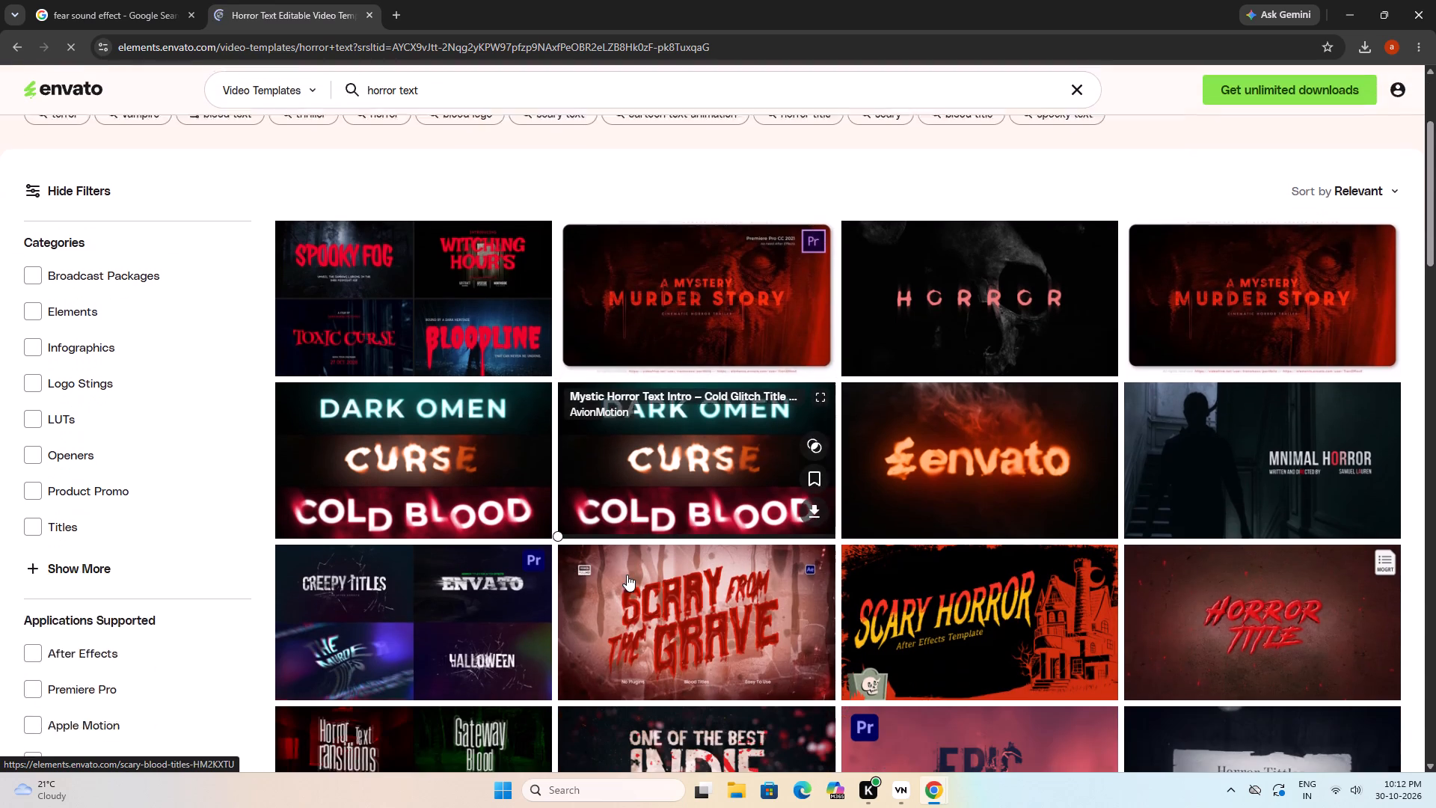
pyautogui.scroll(-1, 628, 575)
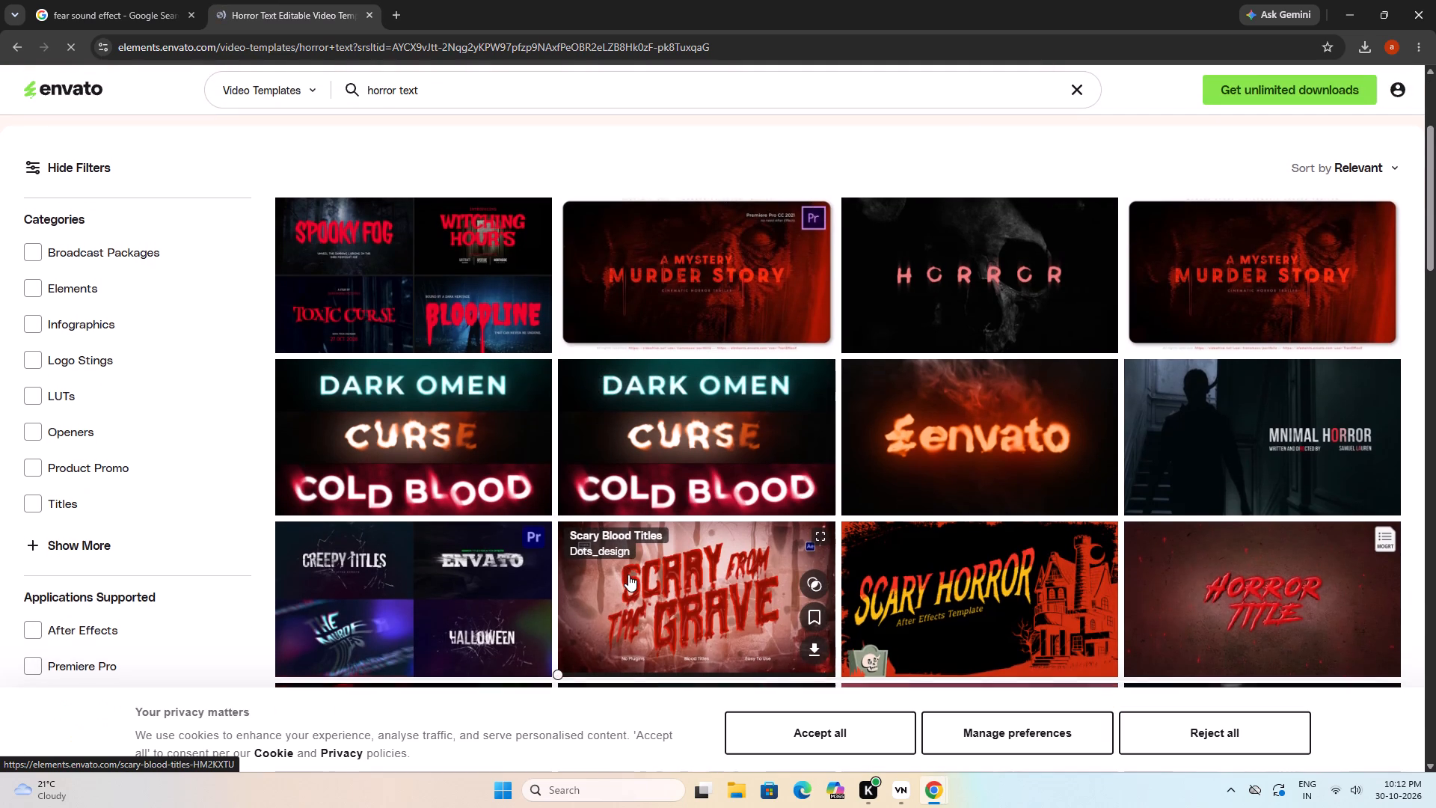
pyautogui.scroll(-1, 628, 575)
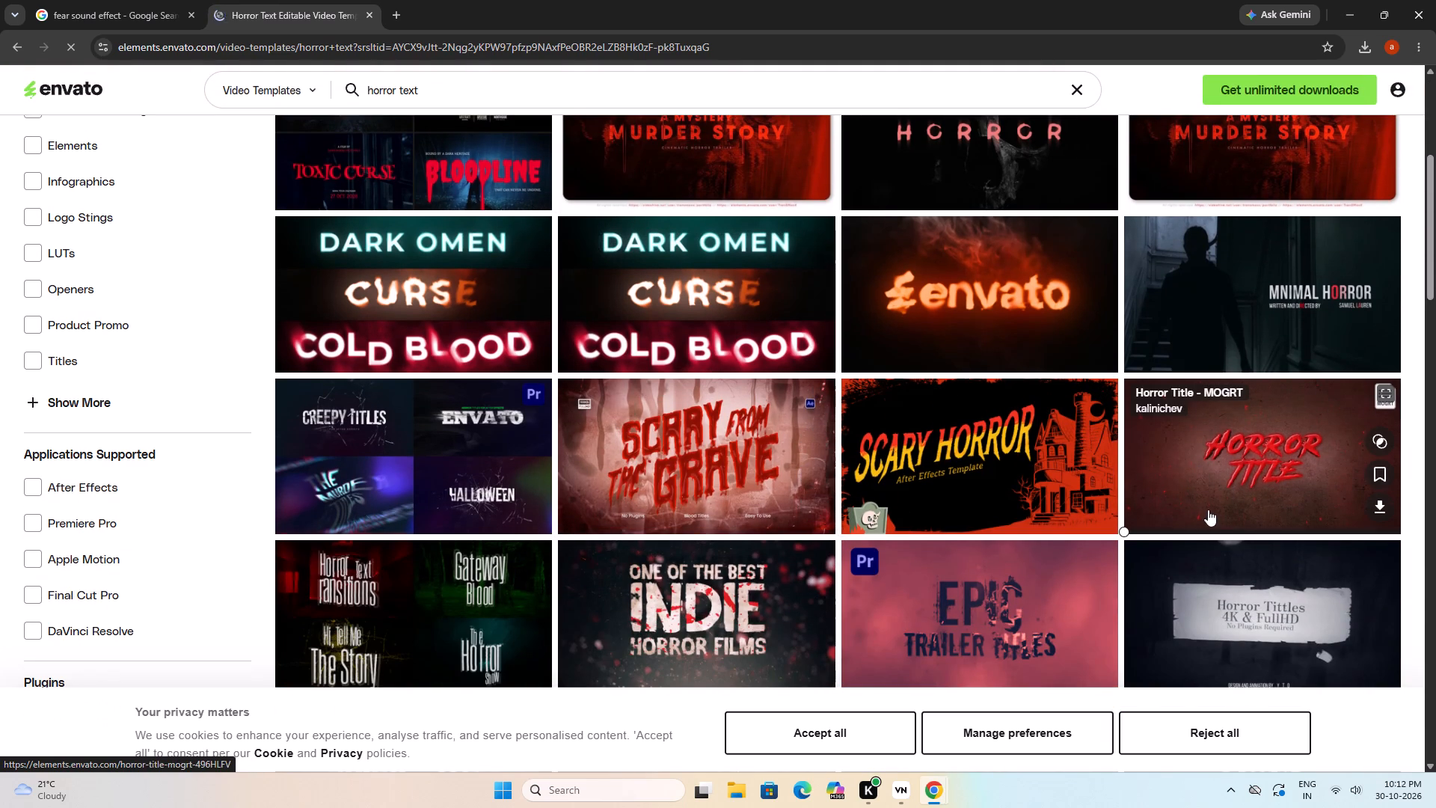
pyautogui.click(1251, 483)
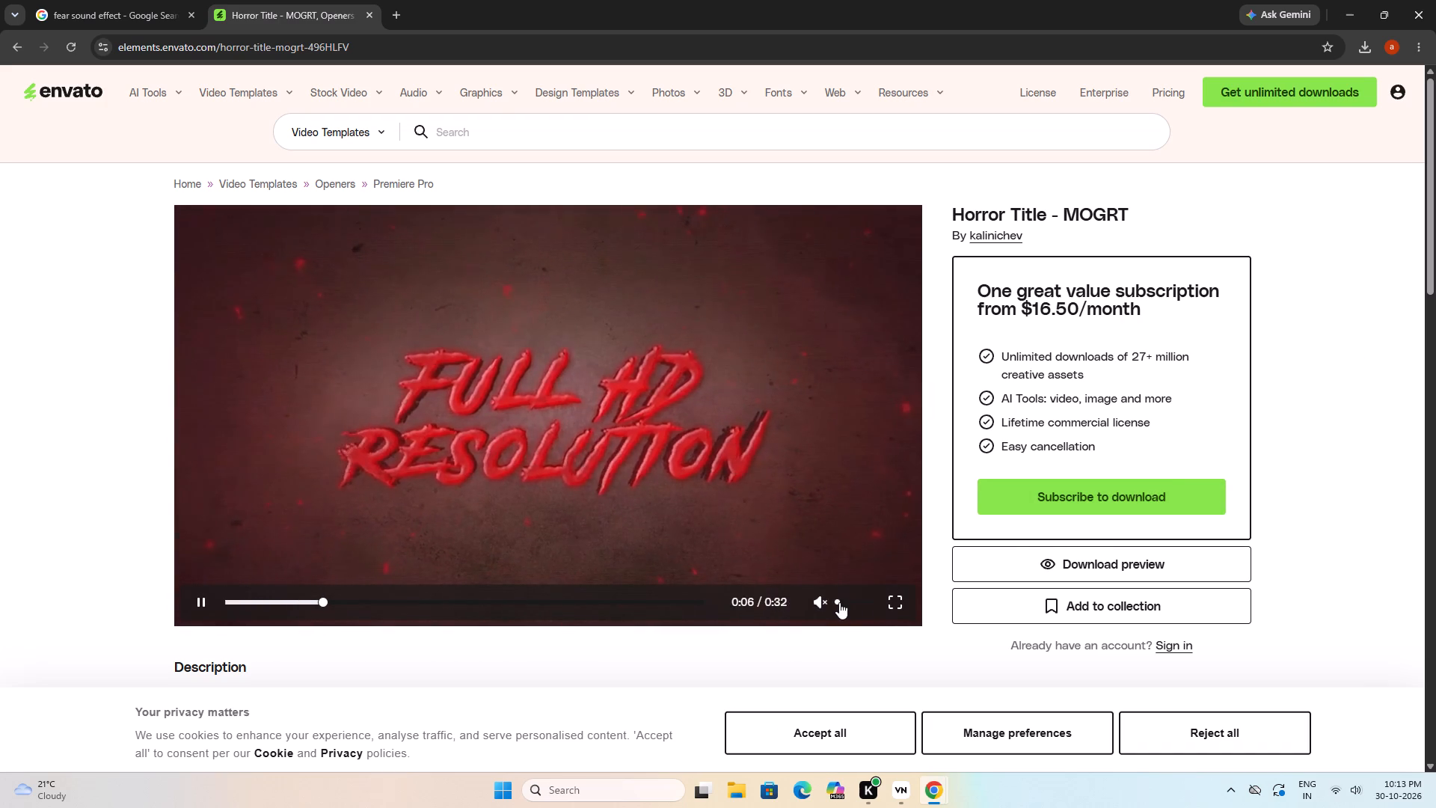
pyautogui.click(825, 600)
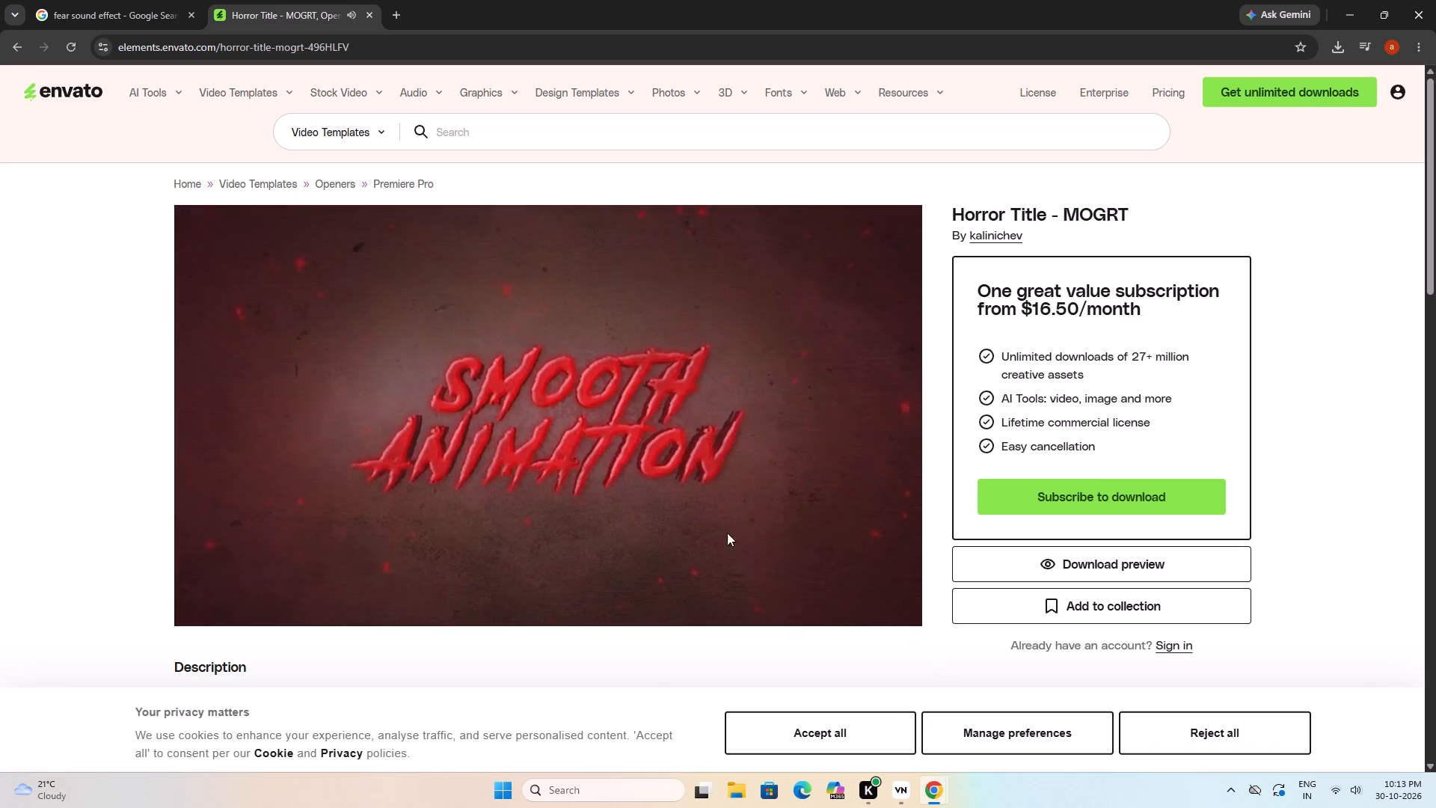
pyautogui.scroll(-2, 753, 506)
pyautogui.scroll(3, 693, 598)
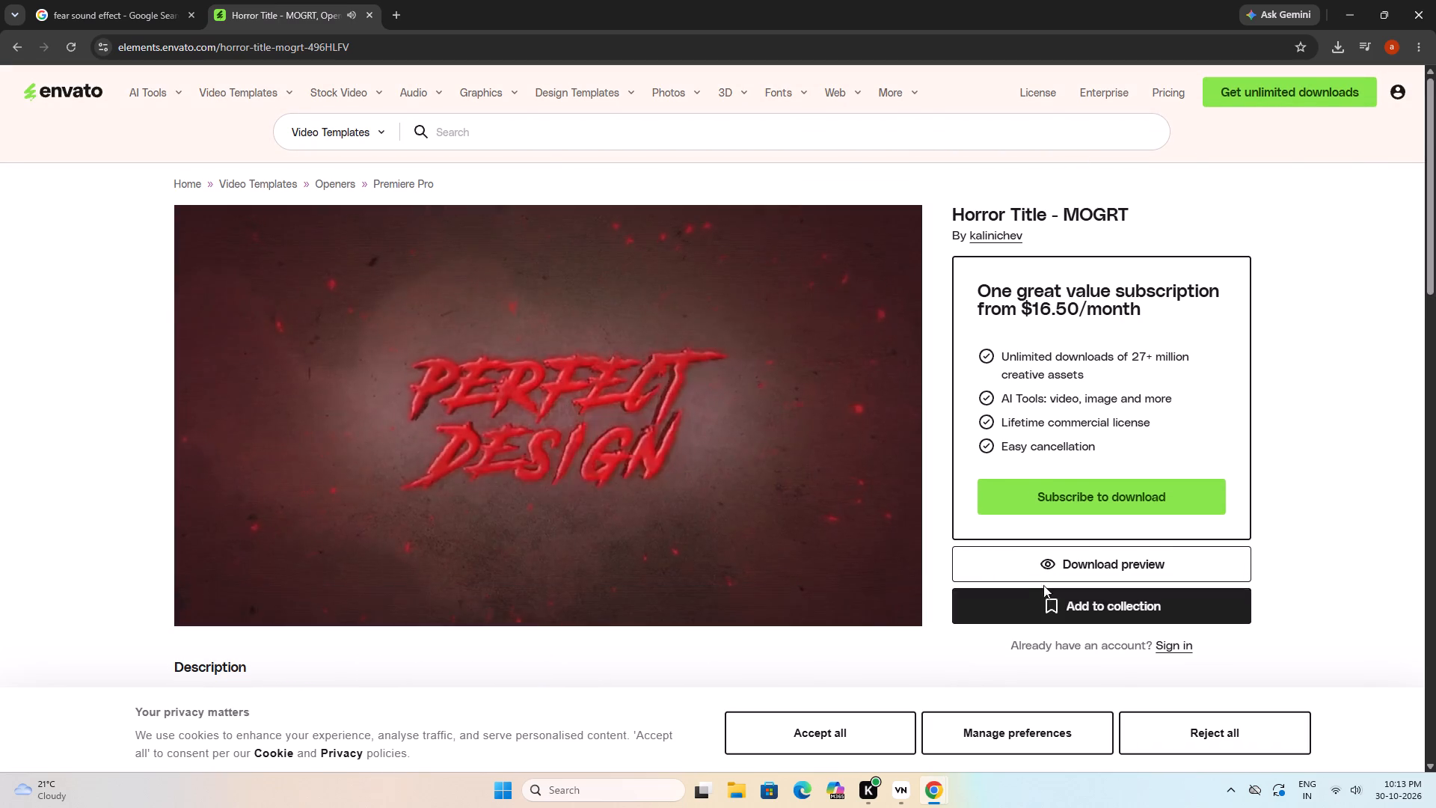
# Open the downloadable preview video of "Horror Title - MOGRT" and play it.
pyautogui.click(1078, 571)
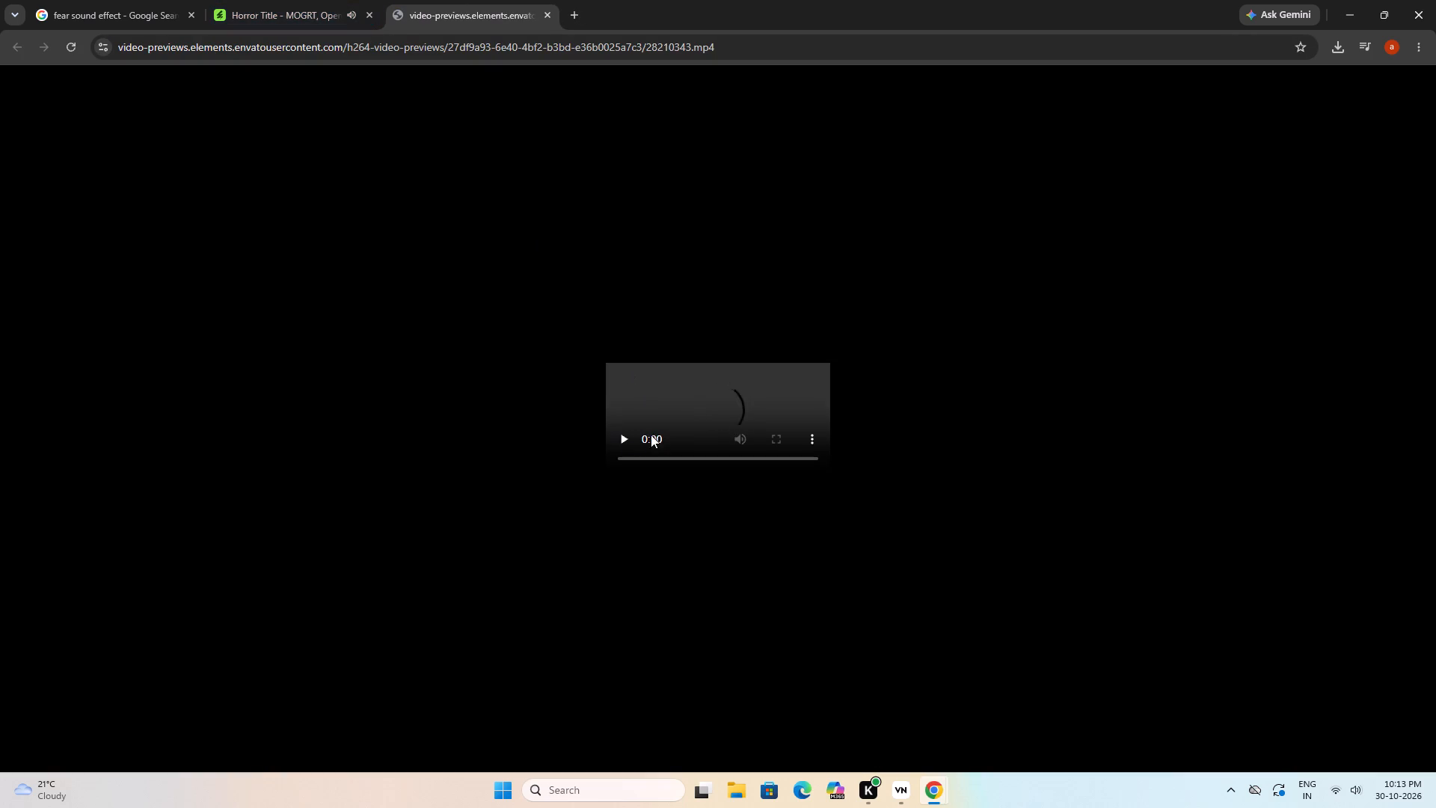
pyautogui.click(625, 440)
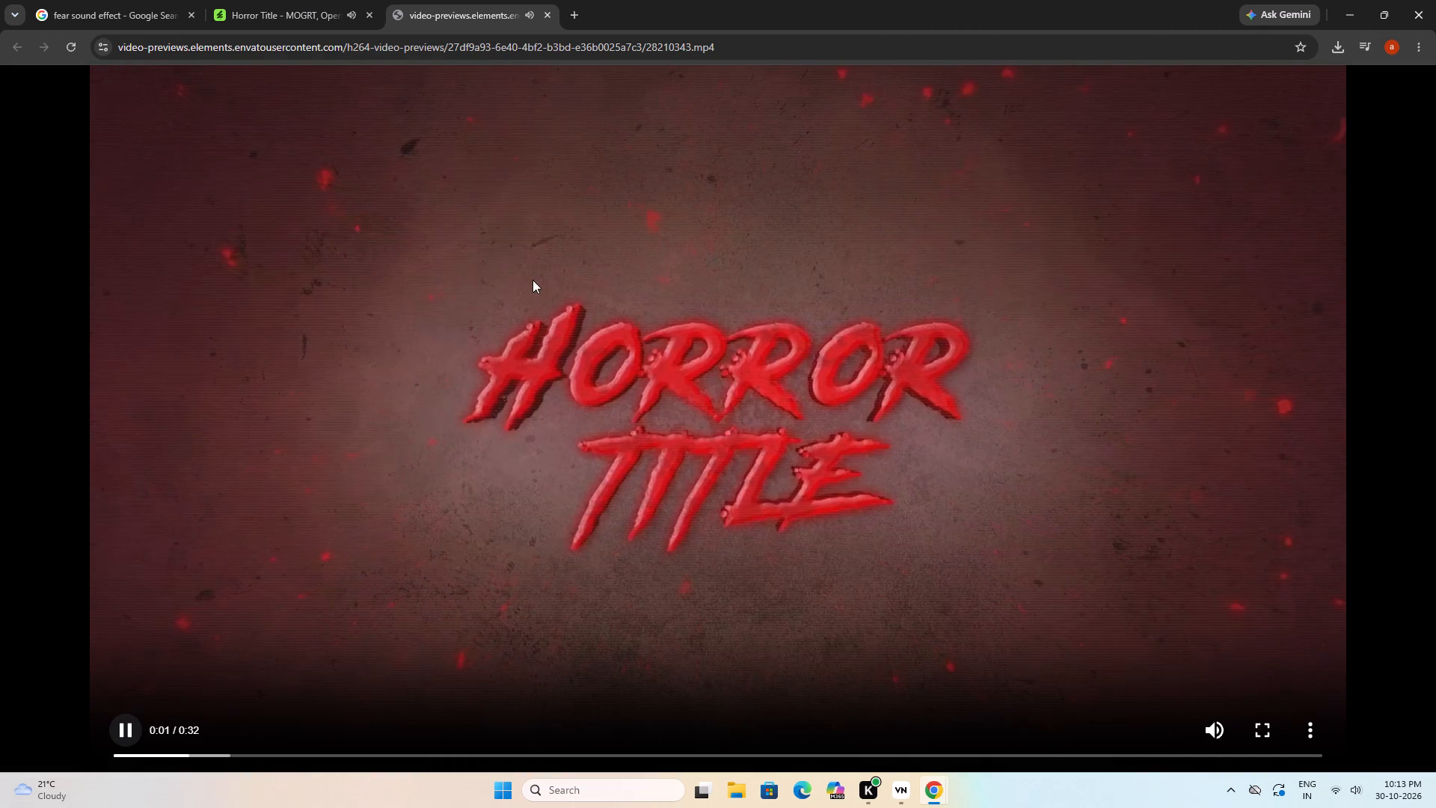
# Return to Envato's horror text template results and close the "Horror Title - MOGRT" preview video.
pyautogui.click(310, 6)
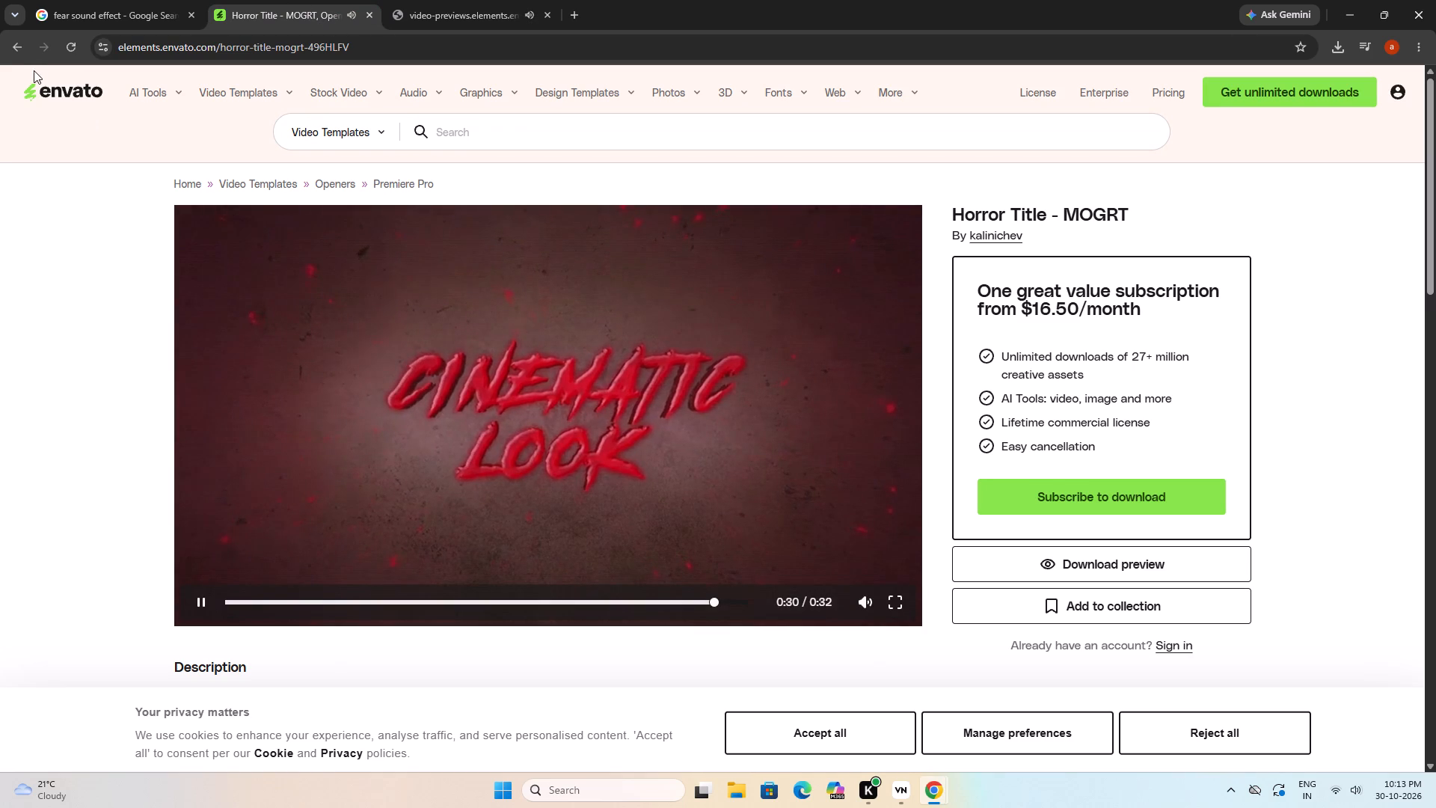
pyautogui.click(14, 47)
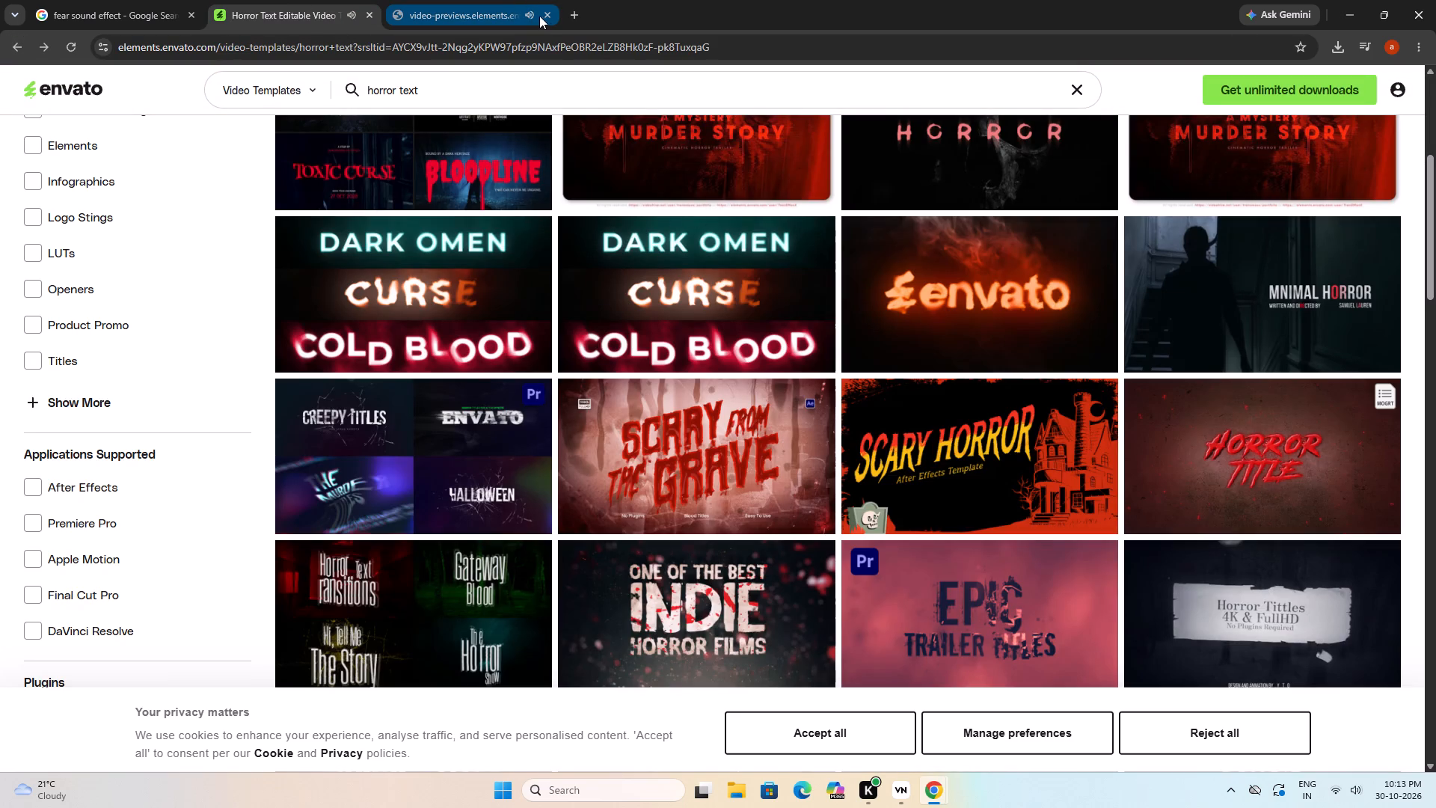
pyautogui.click(550, 16)
# Browse the horror text templates for a suitable title animation and open "Horror Trailer" by kalinichev.
pyautogui.scroll(3, 728, 432)
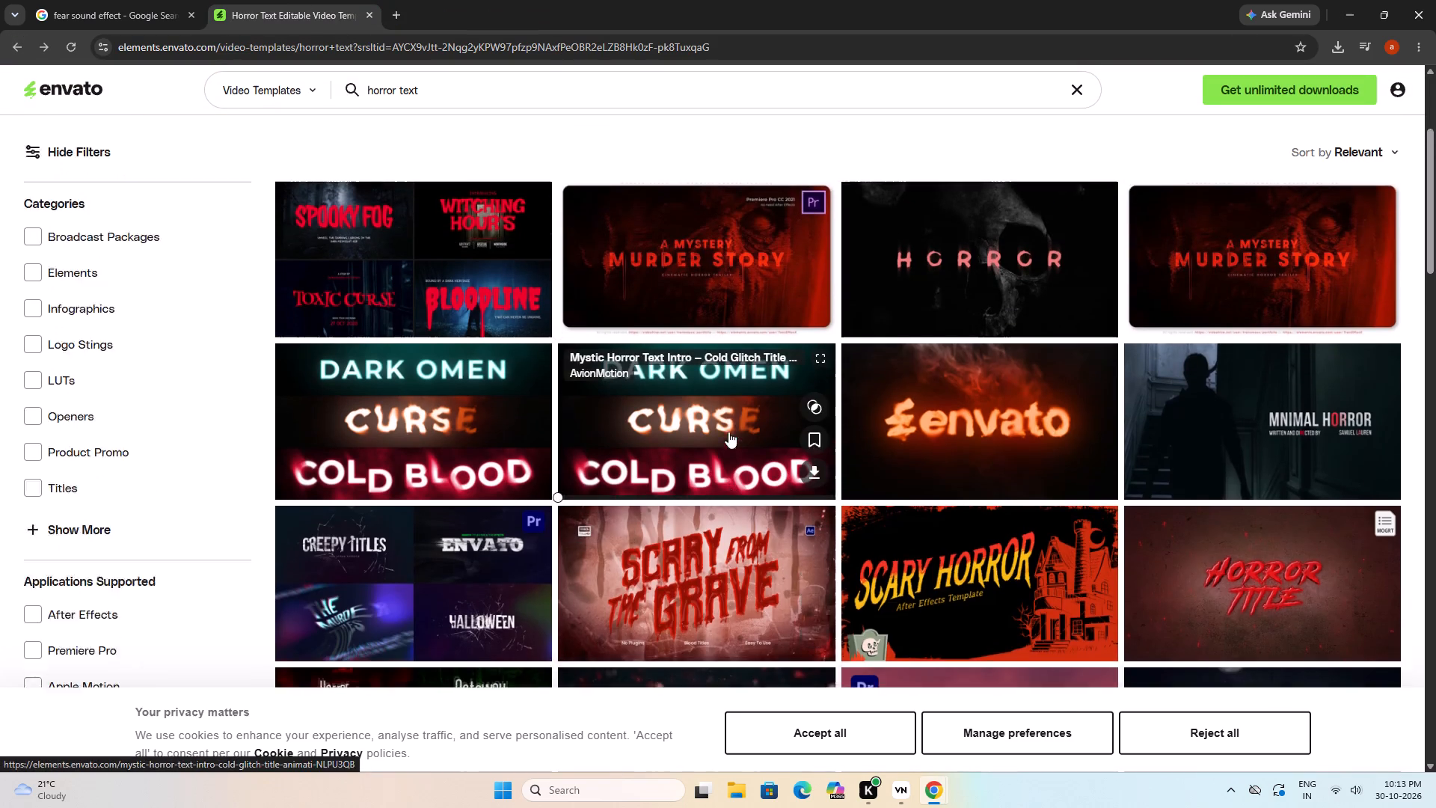
pyautogui.scroll(3, 728, 432)
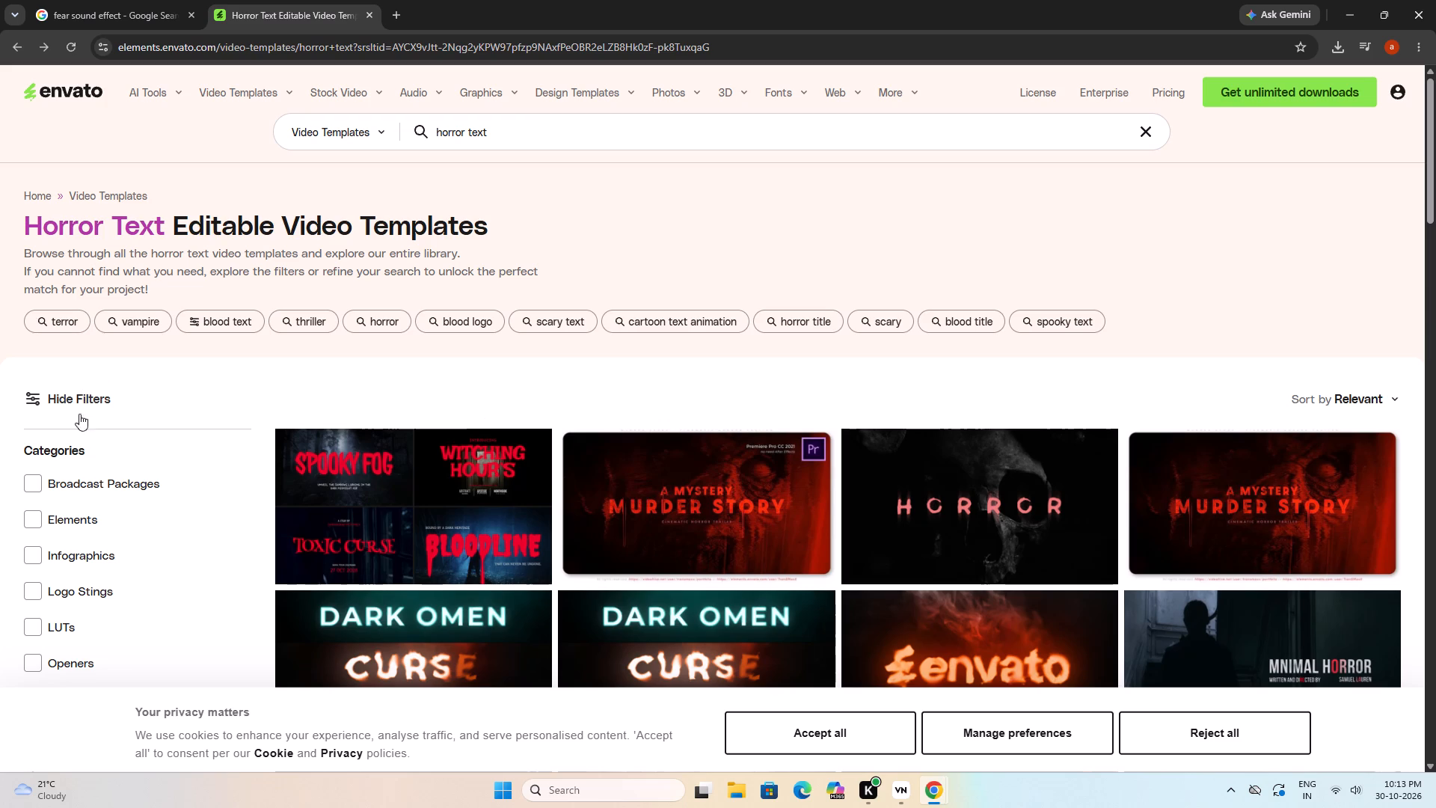
pyautogui.scroll(-5, 678, 520)
pyautogui.scroll(-1, 1113, 492)
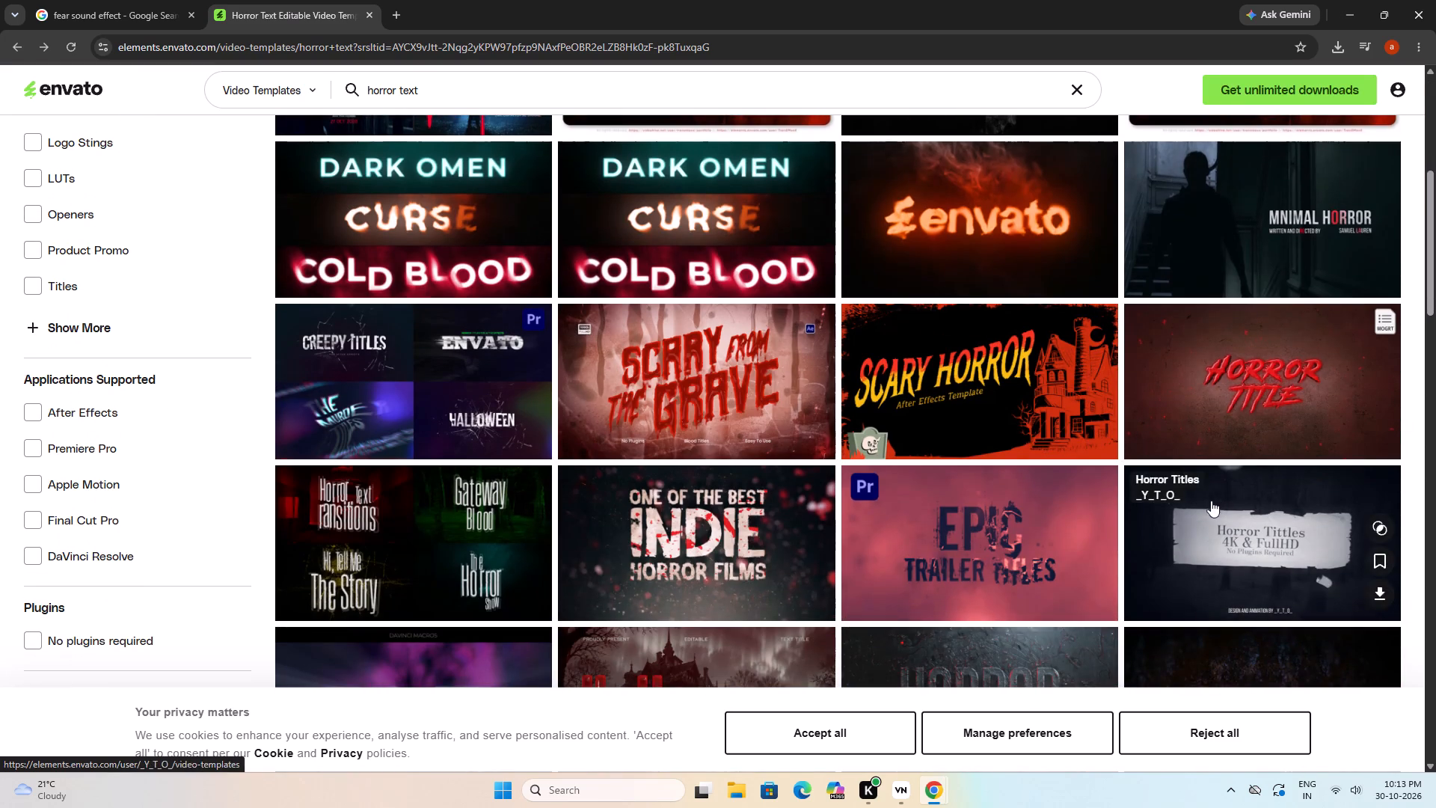
pyautogui.scroll(-3, 727, 533)
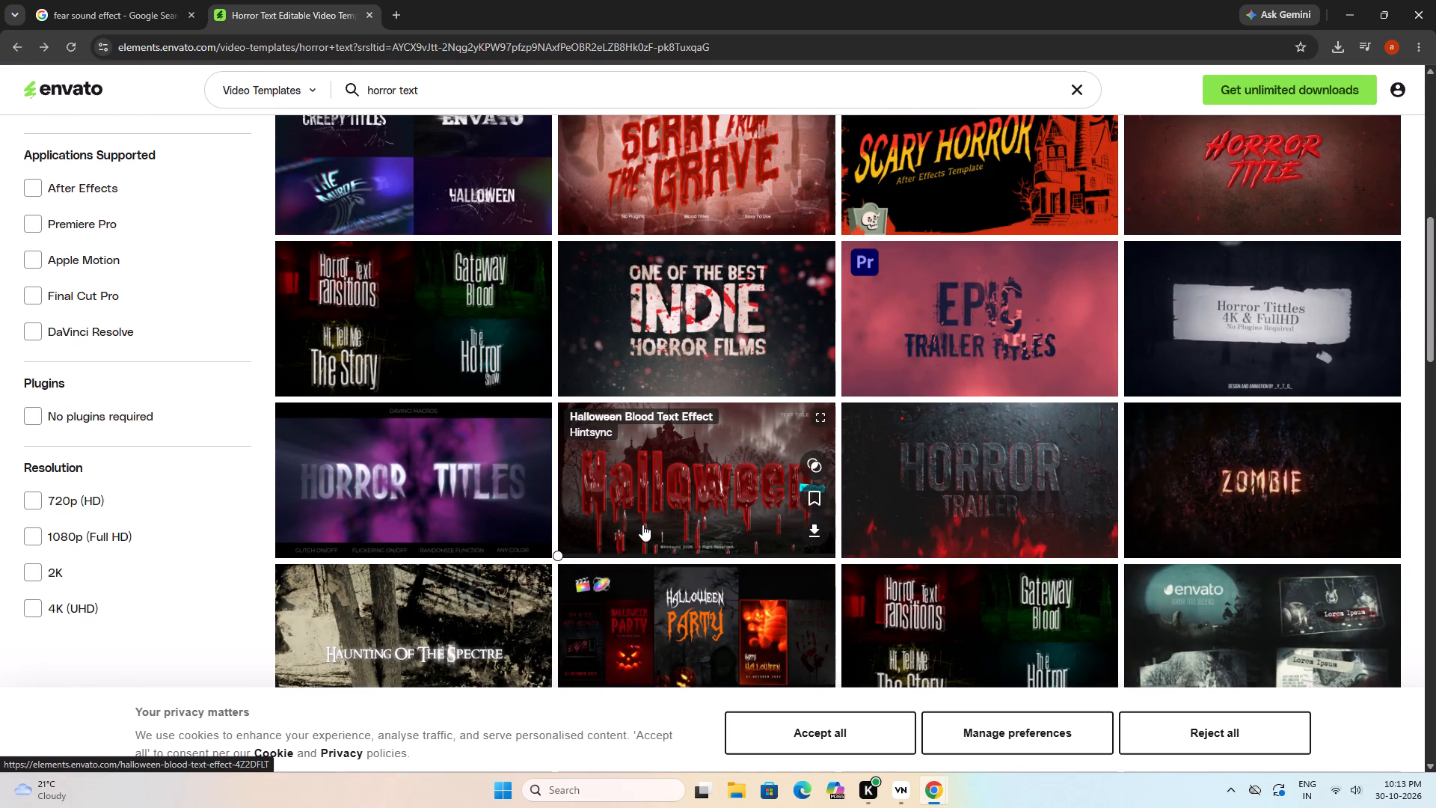
pyautogui.scroll(-1, 642, 524)
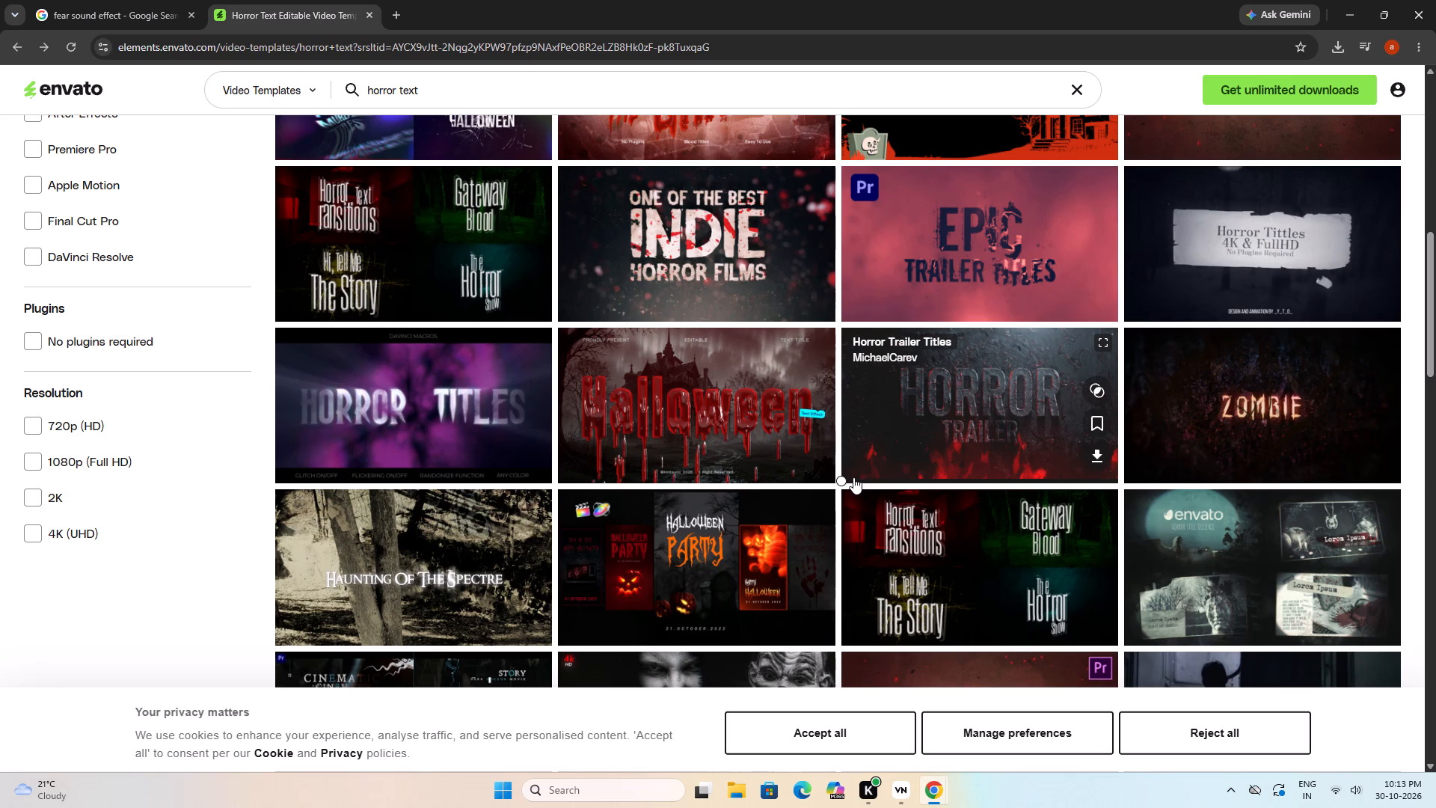
pyautogui.scroll(-2, 868, 479)
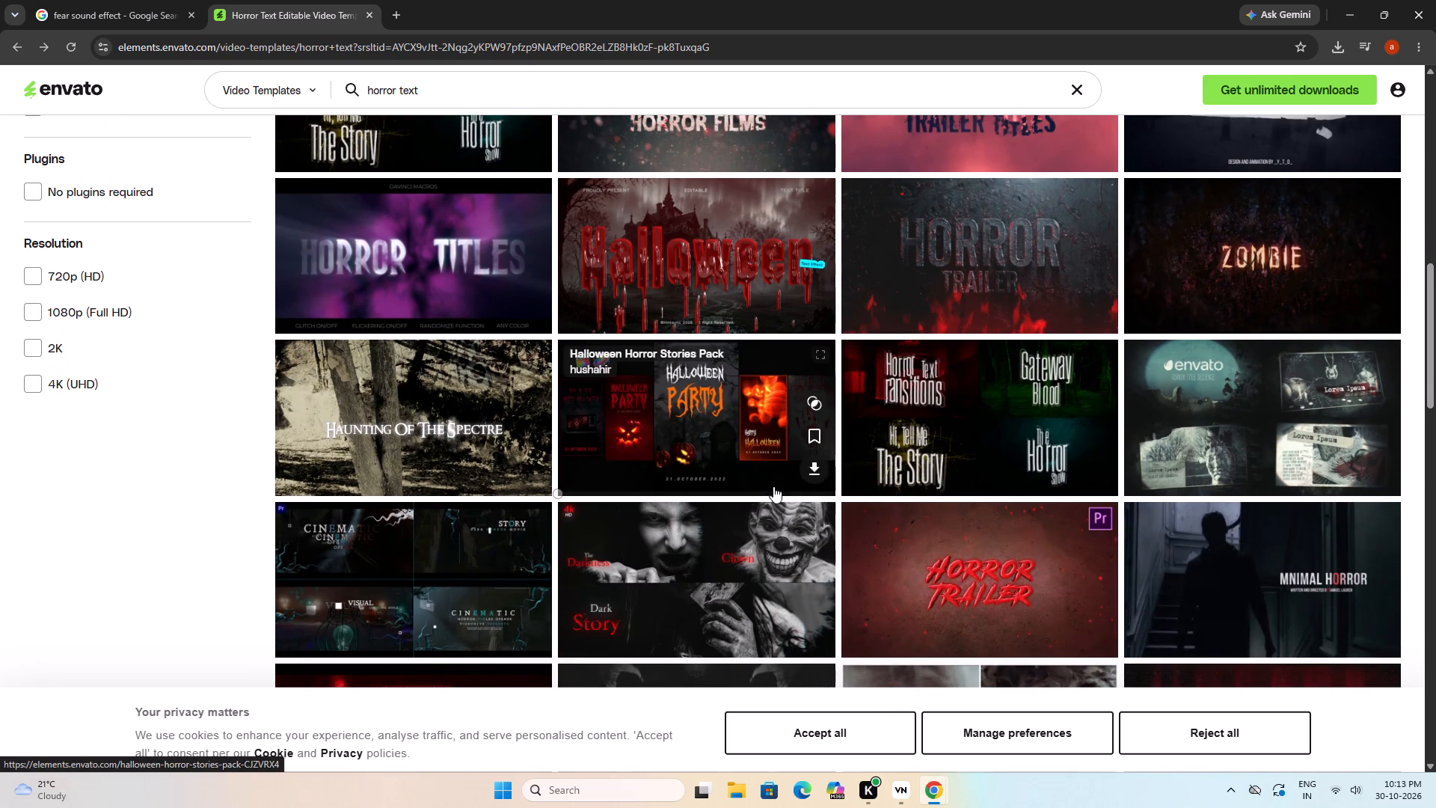
pyautogui.scroll(-1, 773, 488)
pyautogui.scroll(-1, 913, 488)
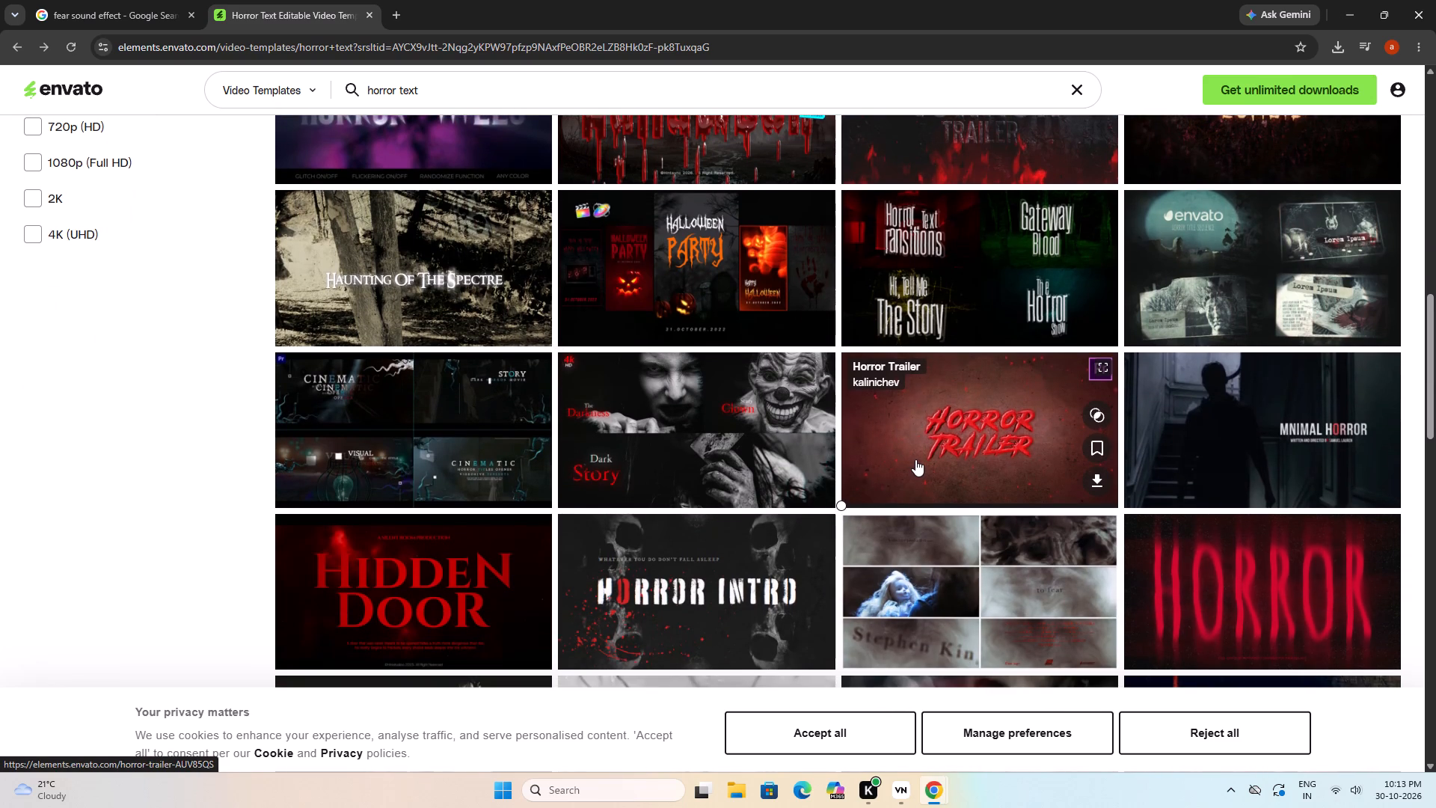
pyautogui.click(965, 459)
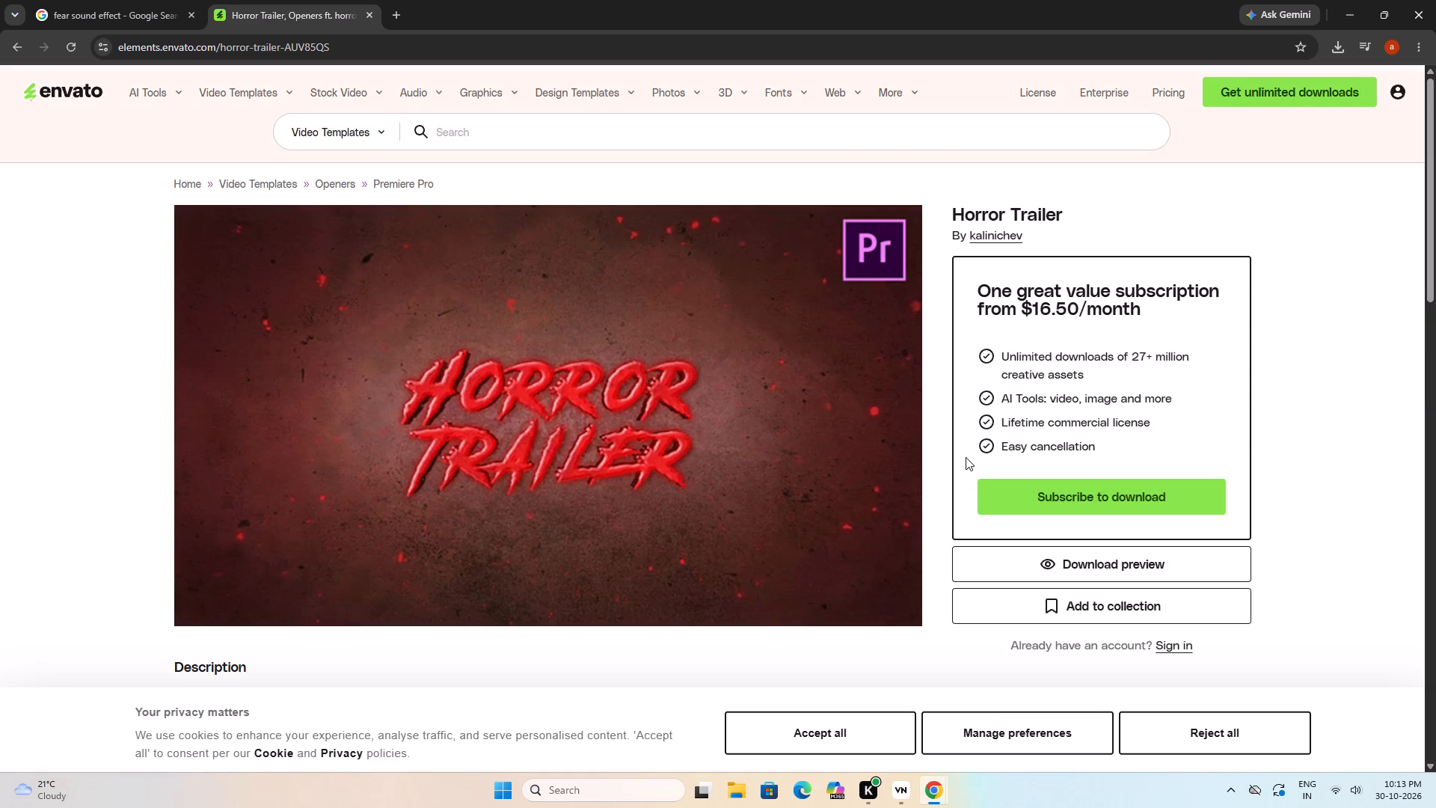
# Search Envato's video templates for "FREE HORROR TEXT".
pyautogui.click(549, 126)
pyautogui.write('FREE HORROR Y')
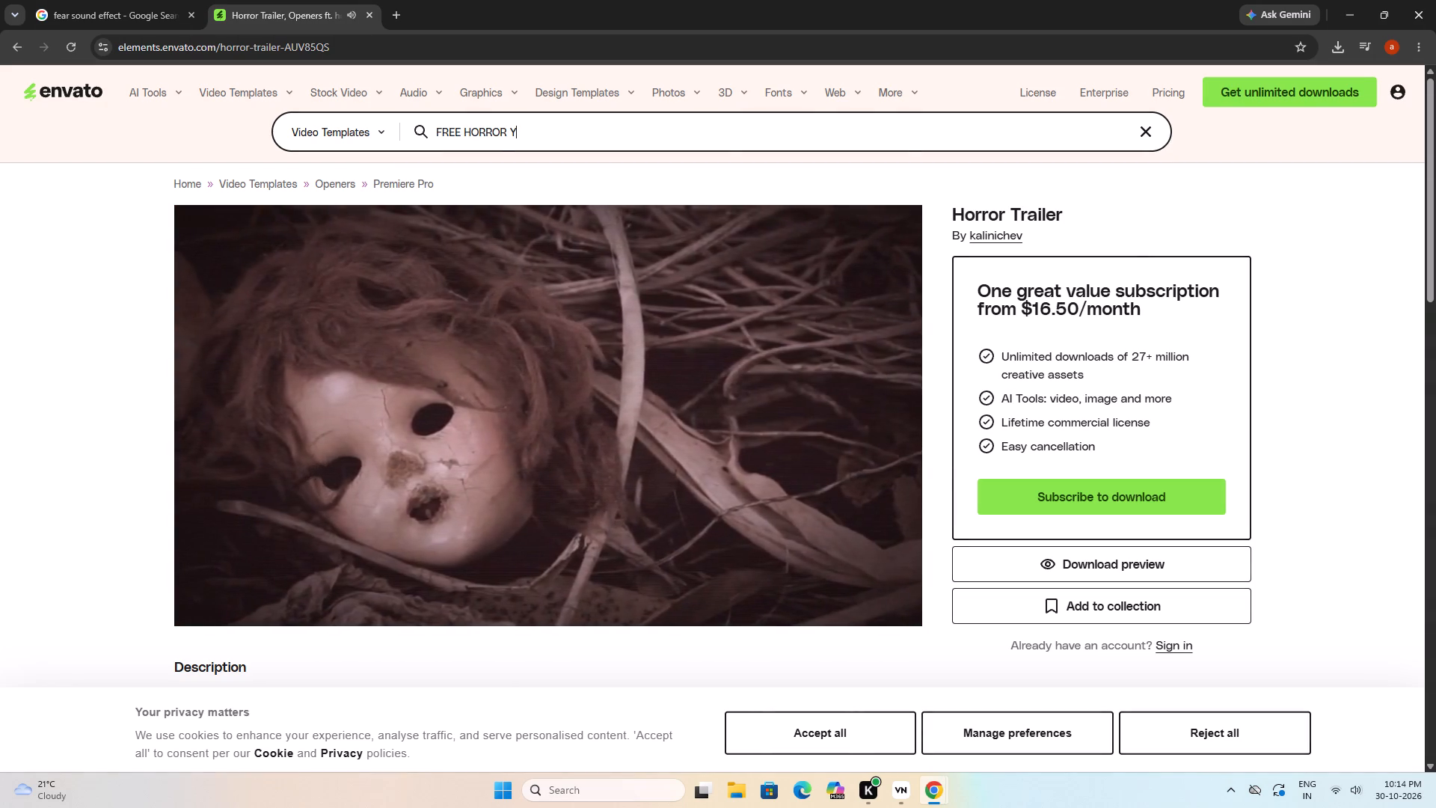
pyautogui.press('BackSpace')
pyautogui.write('TEXT')
pyautogui.press('Return')
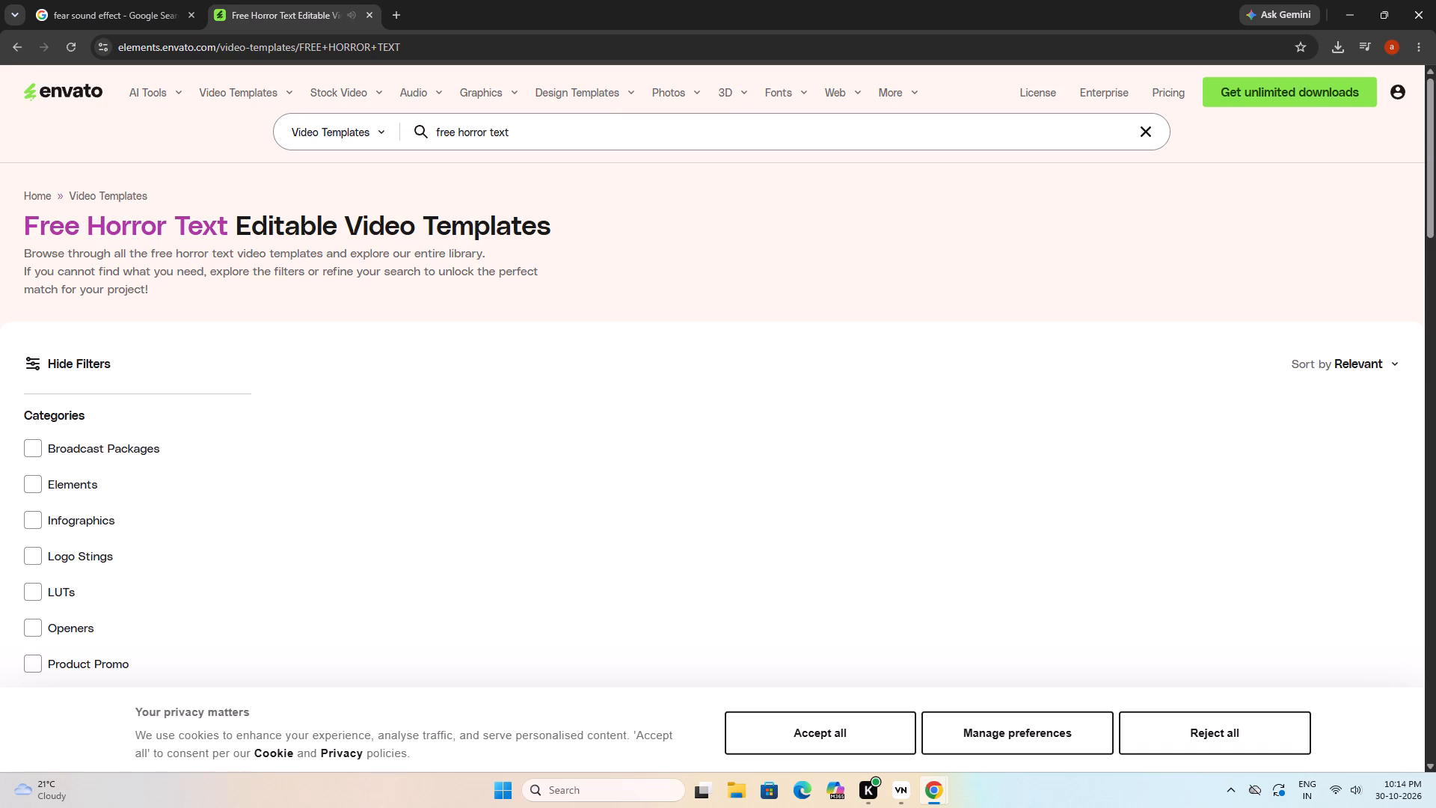
# Look through the free horror text template results for a usable title animation.
pyautogui.scroll(-2, 515, 450)
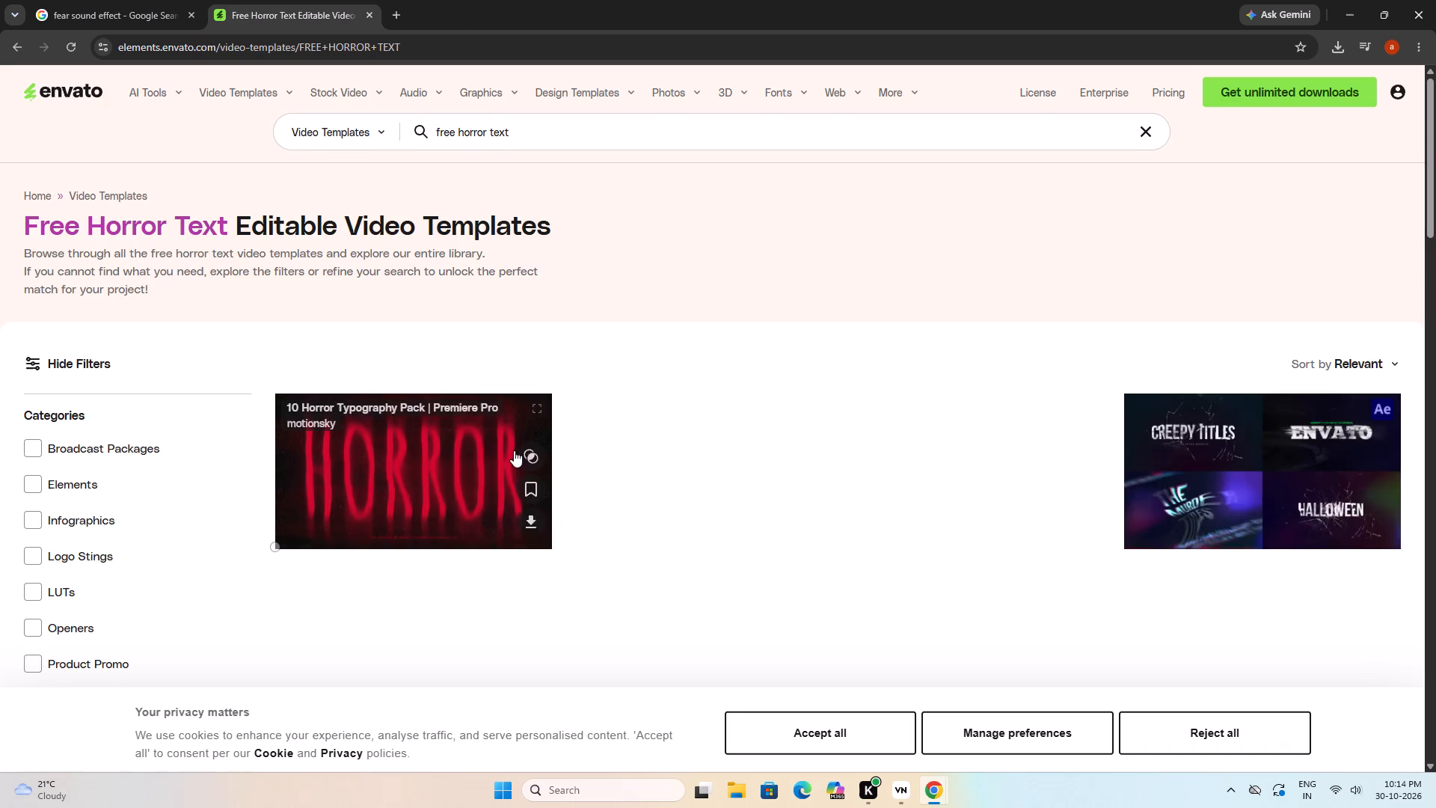
pyautogui.scroll(-2, 514, 450)
pyautogui.scroll(1, 766, 405)
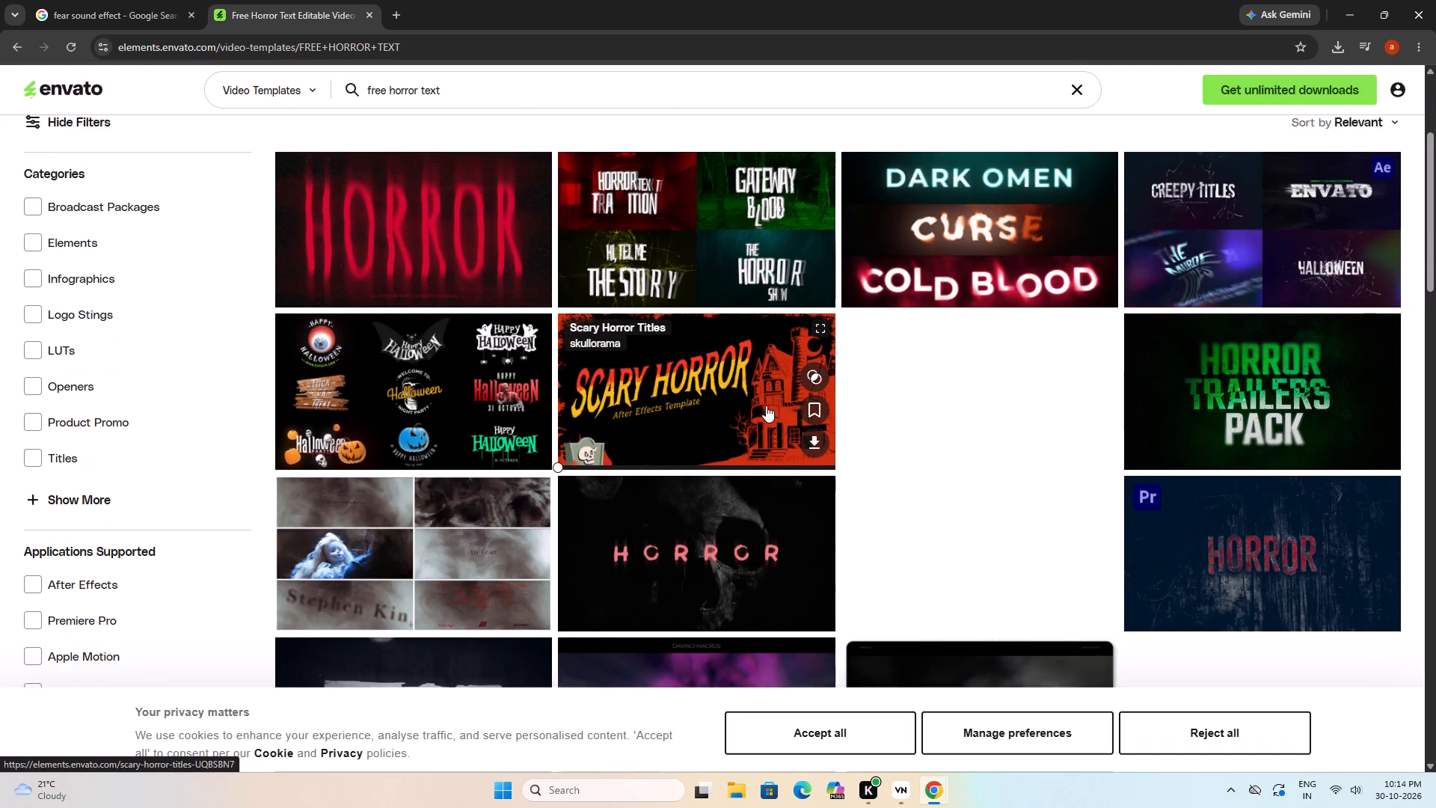
pyautogui.scroll(1, 766, 405)
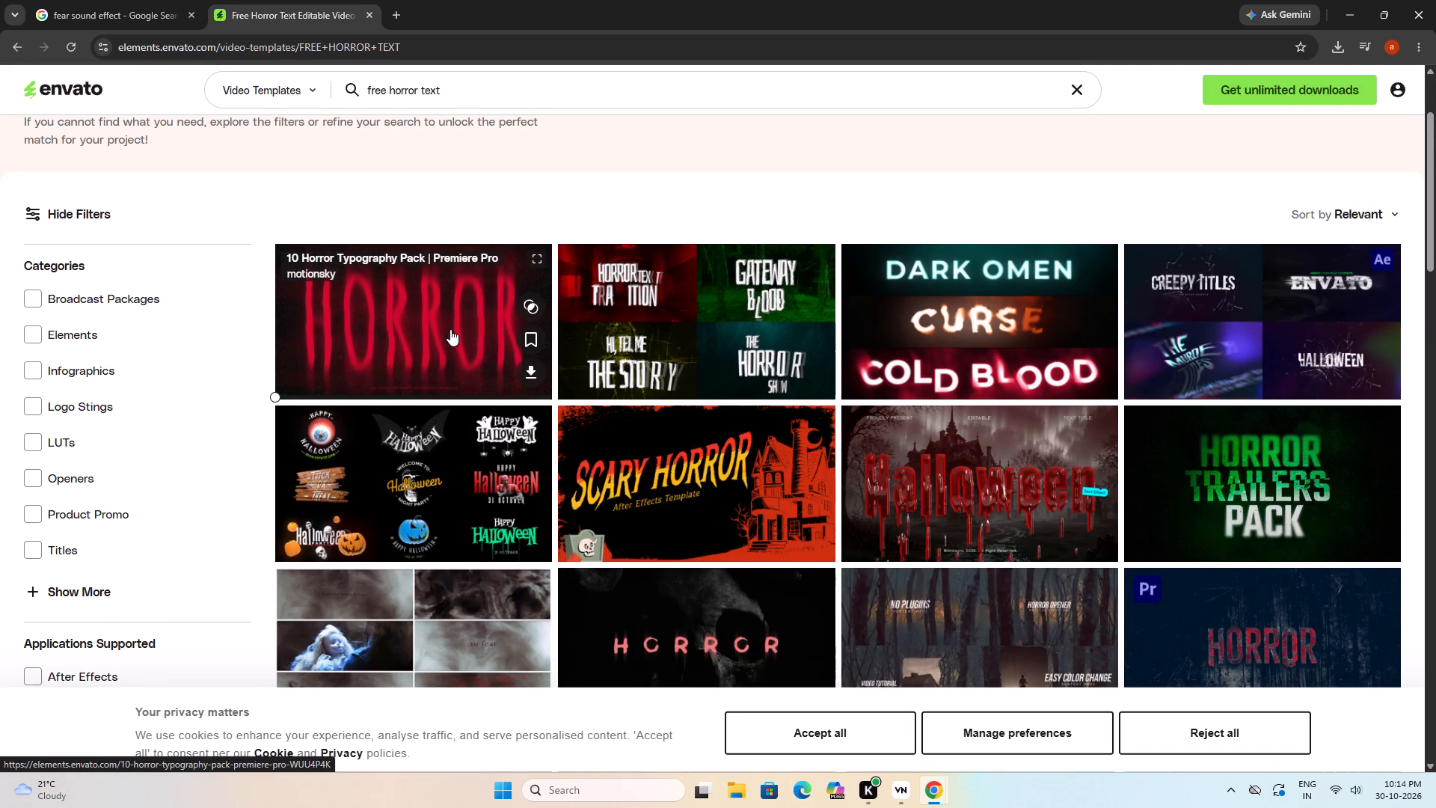
pyautogui.scroll(-2, 749, 504)
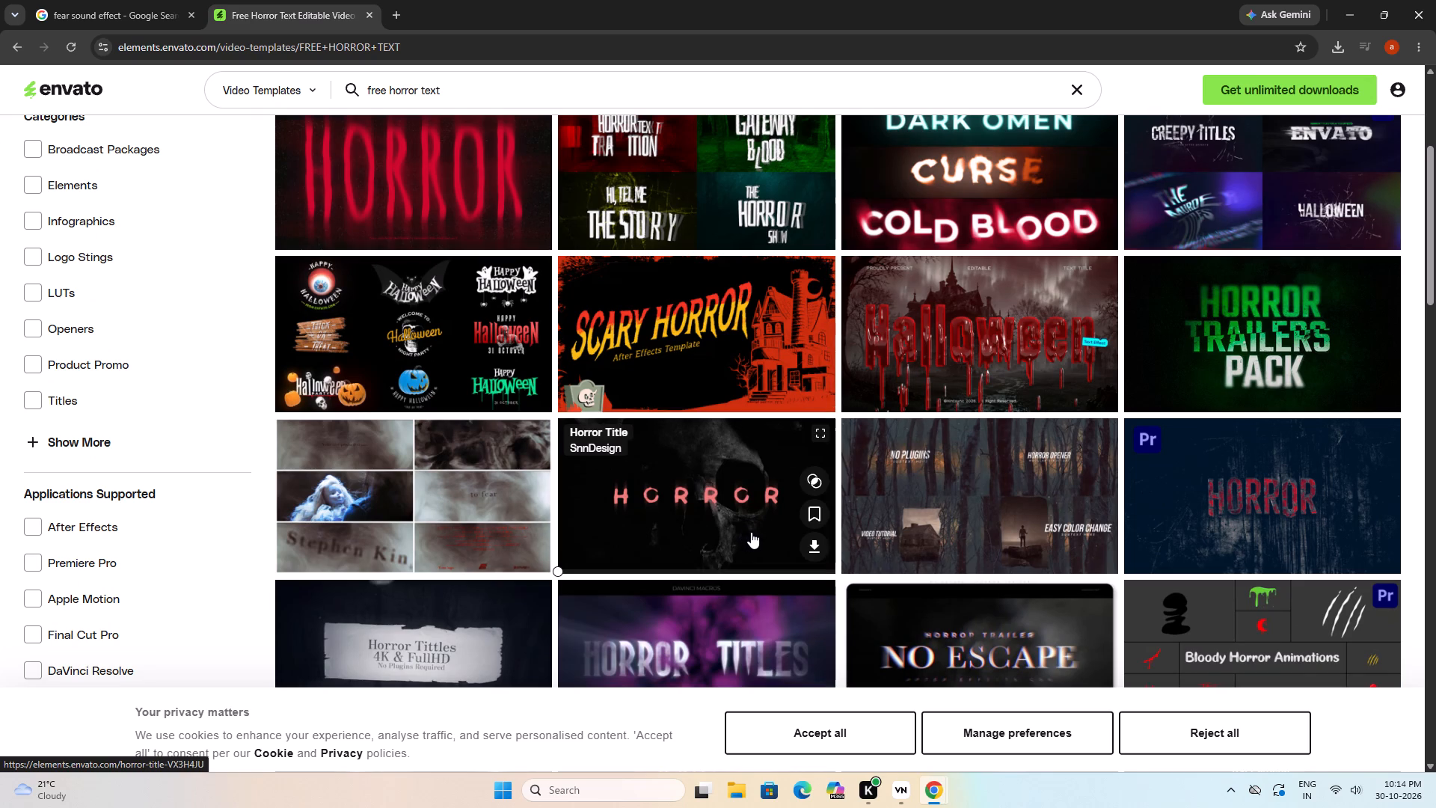
pyautogui.scroll(-3, 666, 523)
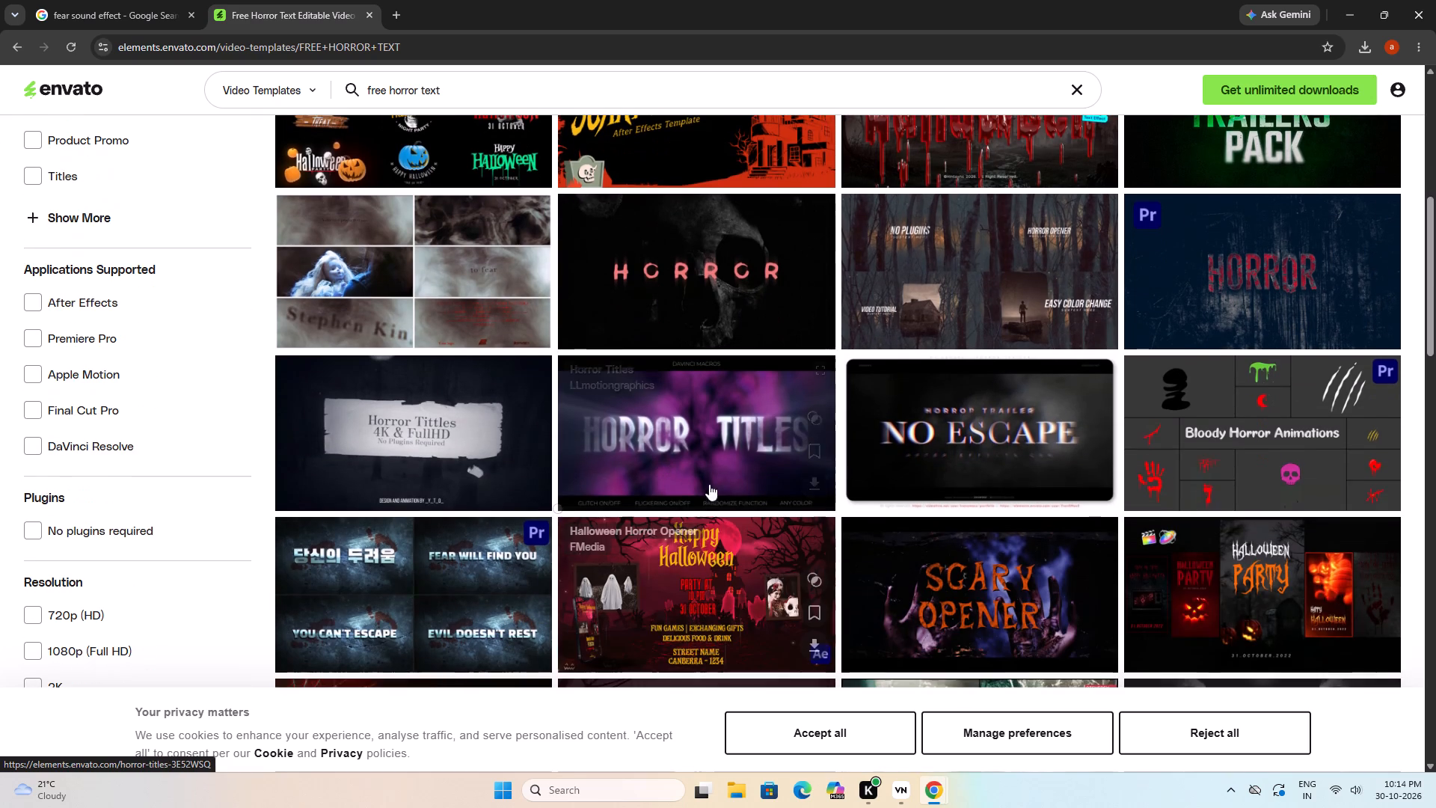
pyautogui.scroll(-1, 704, 400)
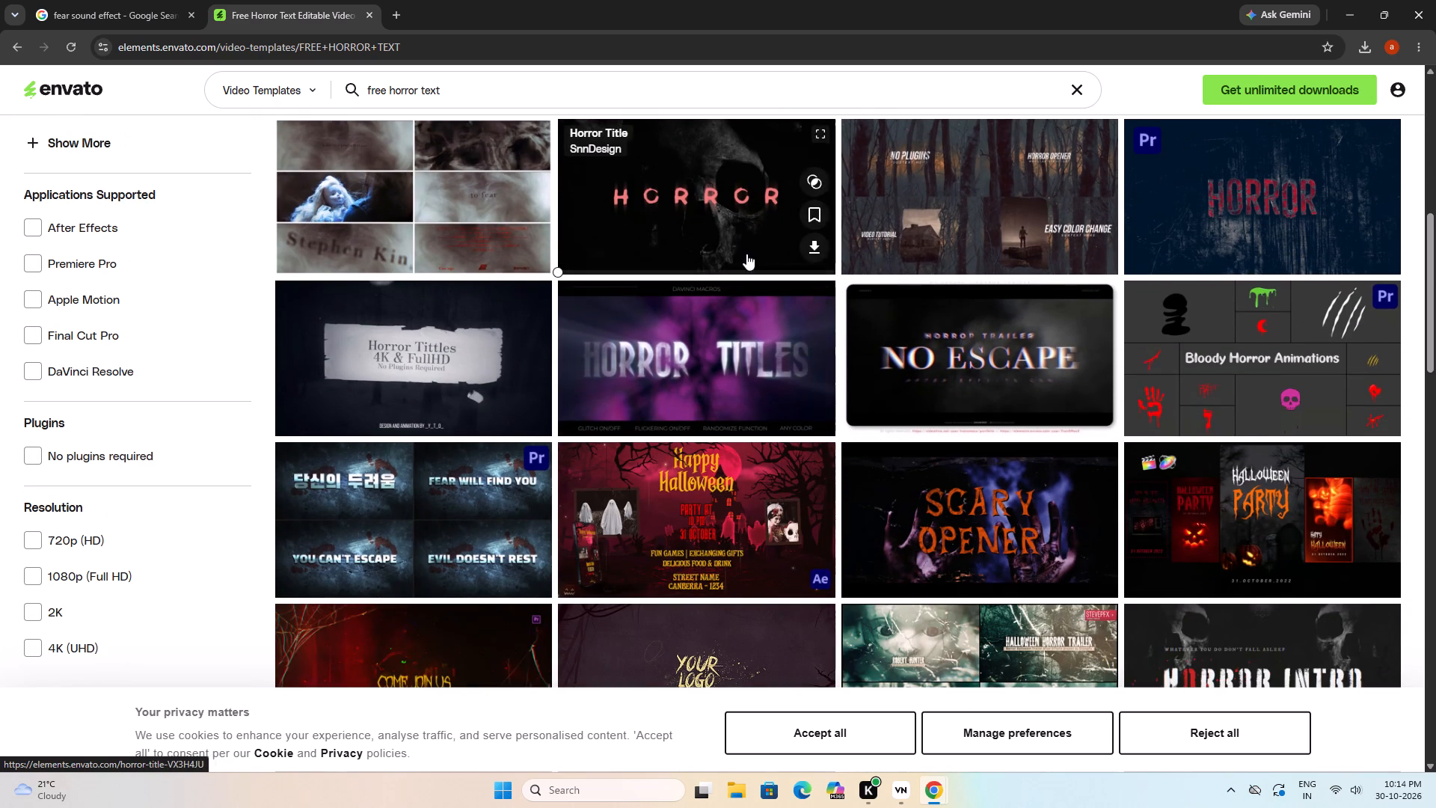
pyautogui.scroll(-3, 800, 622)
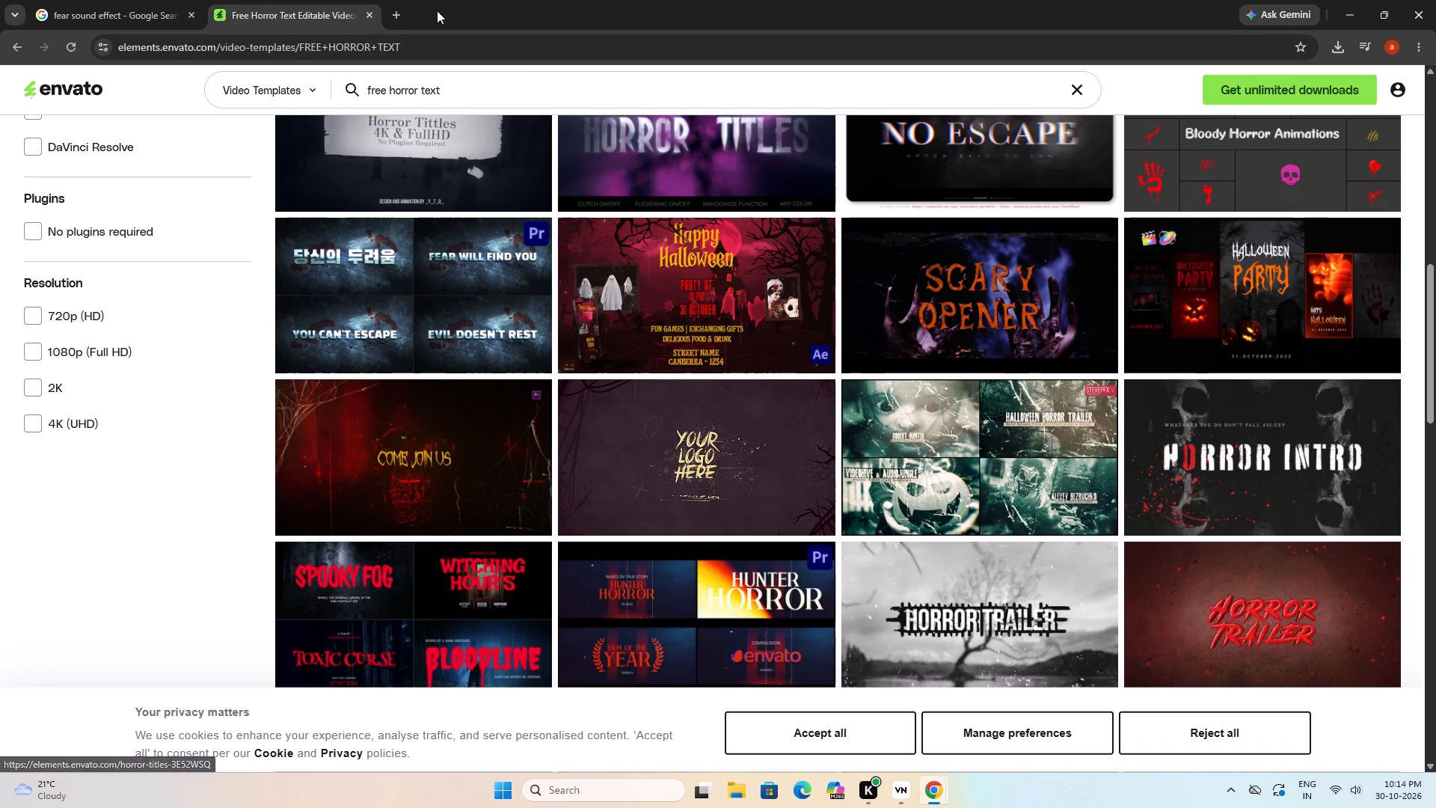
# Search the web in a new tab for "HORROR TEXT ANIMATION GREEN SCREEN".
pyautogui.click(397, 18)
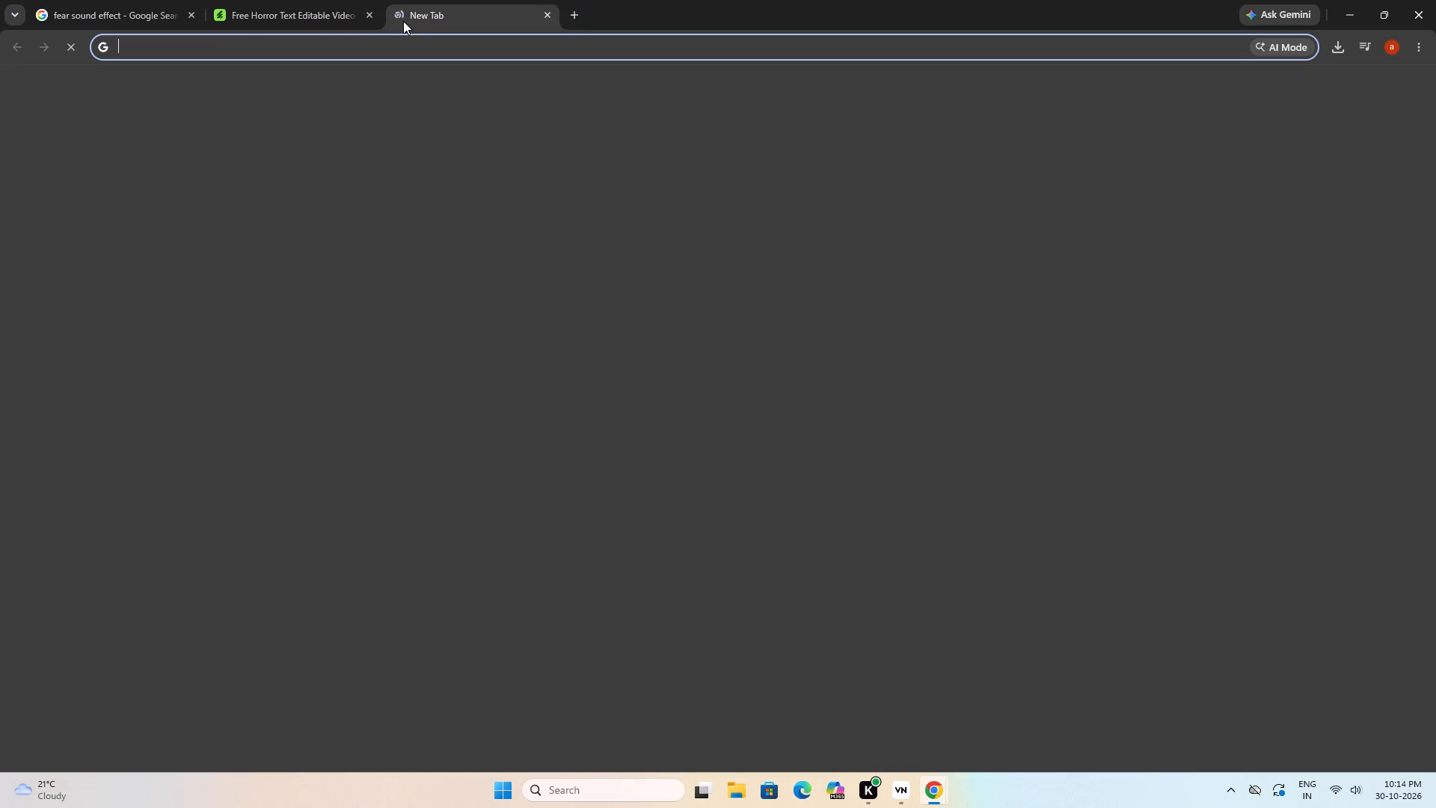
pyautogui.click(412, 46)
pyautogui.write('HORROR TEXT')
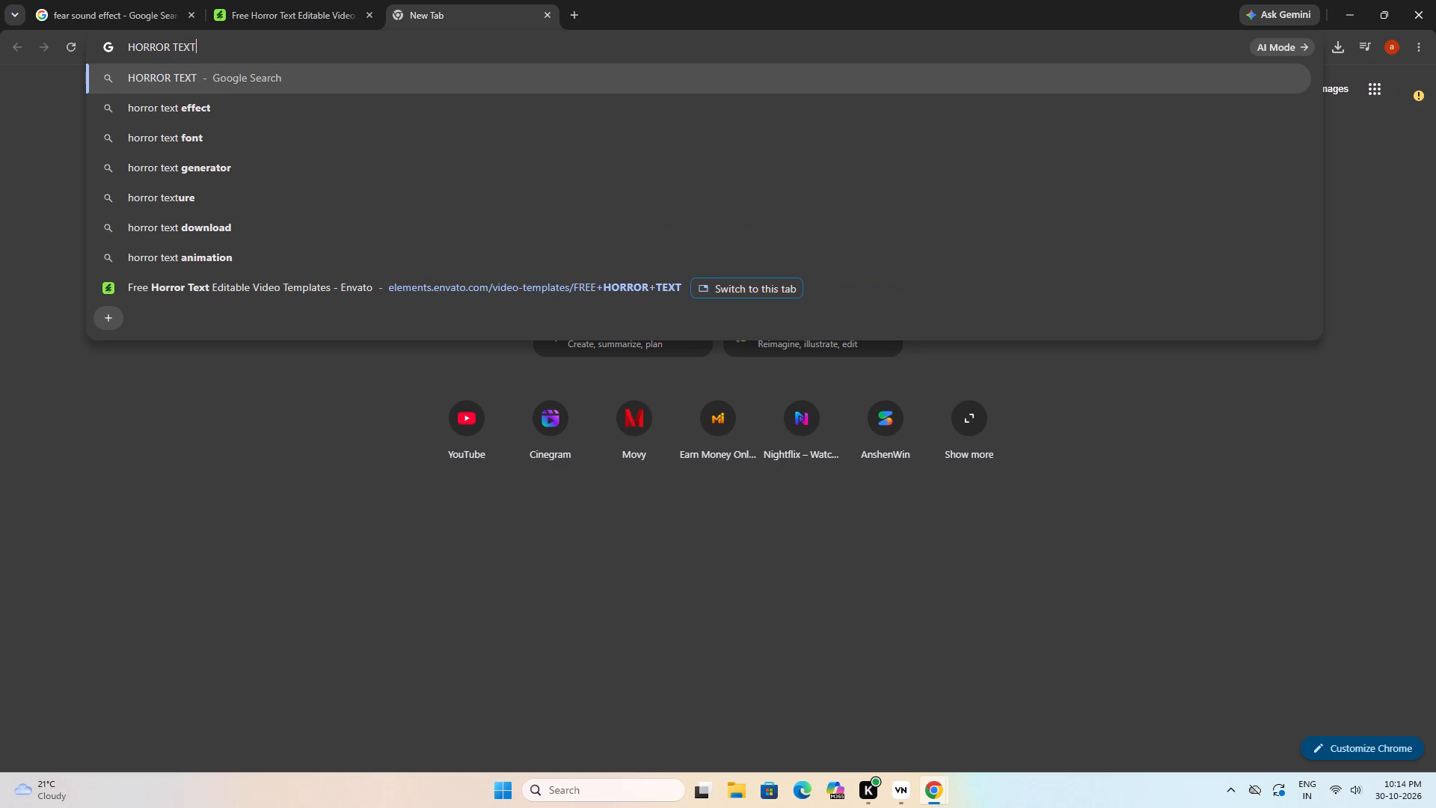
pyautogui.press('space')
pyautogui.write('ANIMATION GREEN SCREEN')
pyautogui.press('Return')
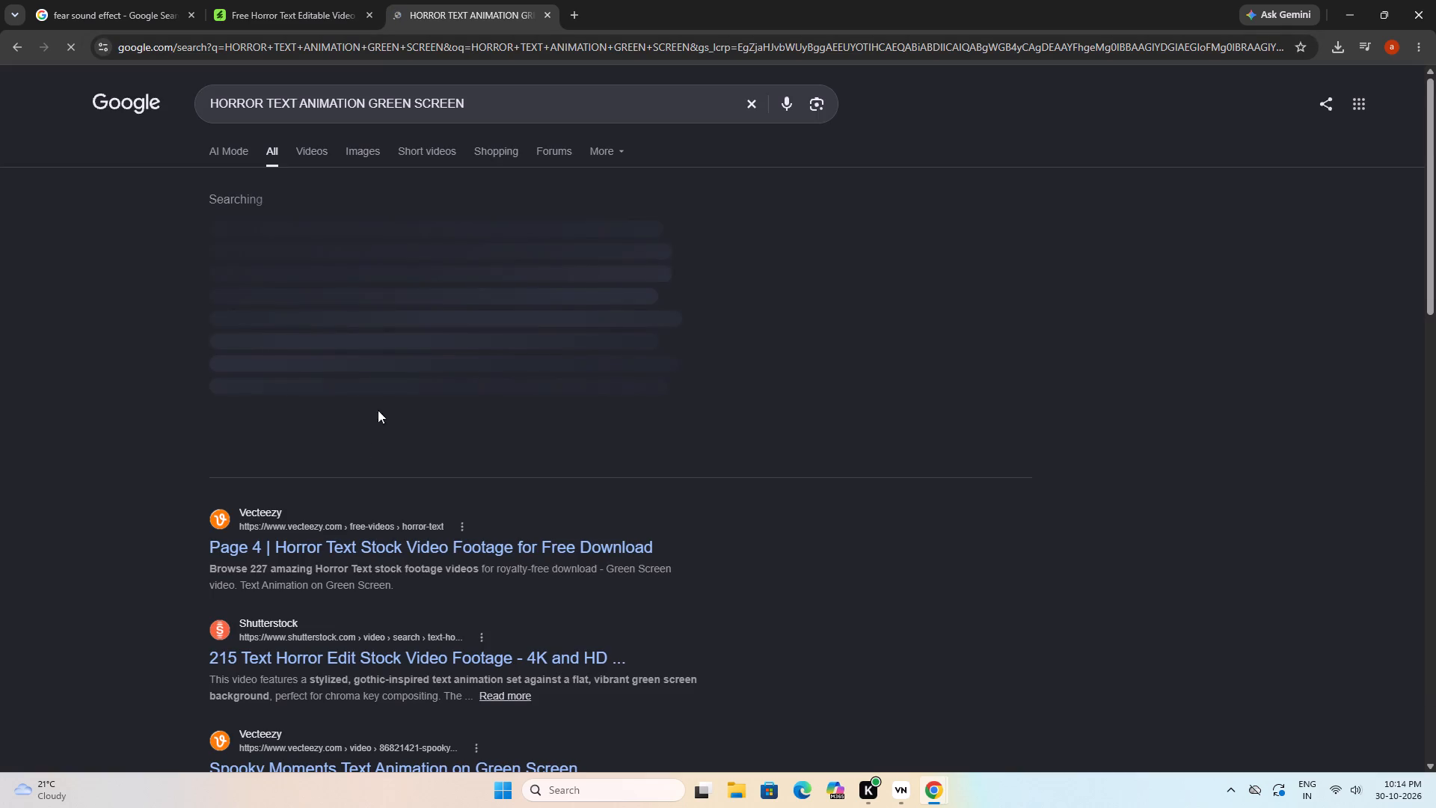
# Open Vecteezy's "Horror Text Stock Video Footage for Free Download" result and browse its horror text videos.
pyautogui.click(322, 548)
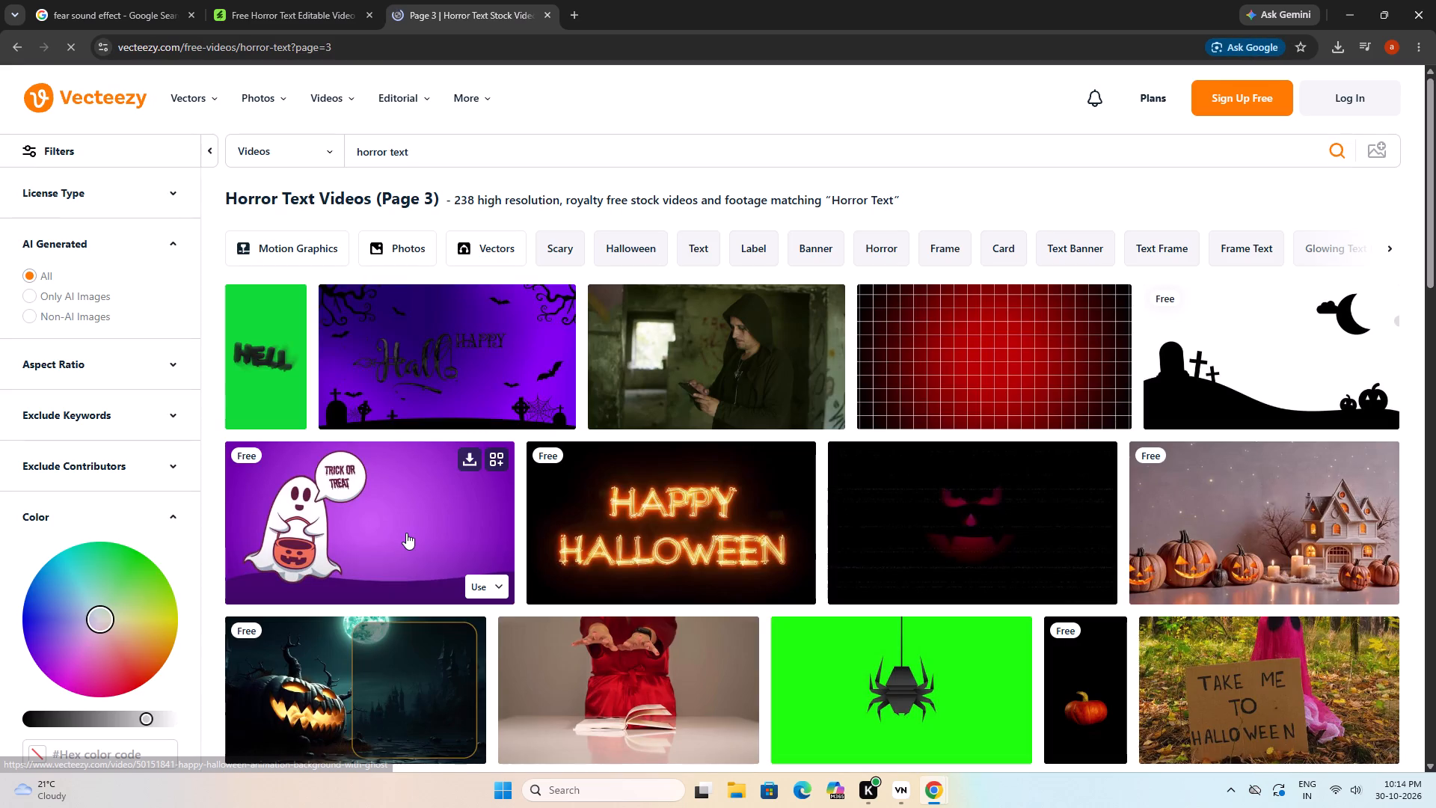
pyautogui.scroll(-6, 630, 546)
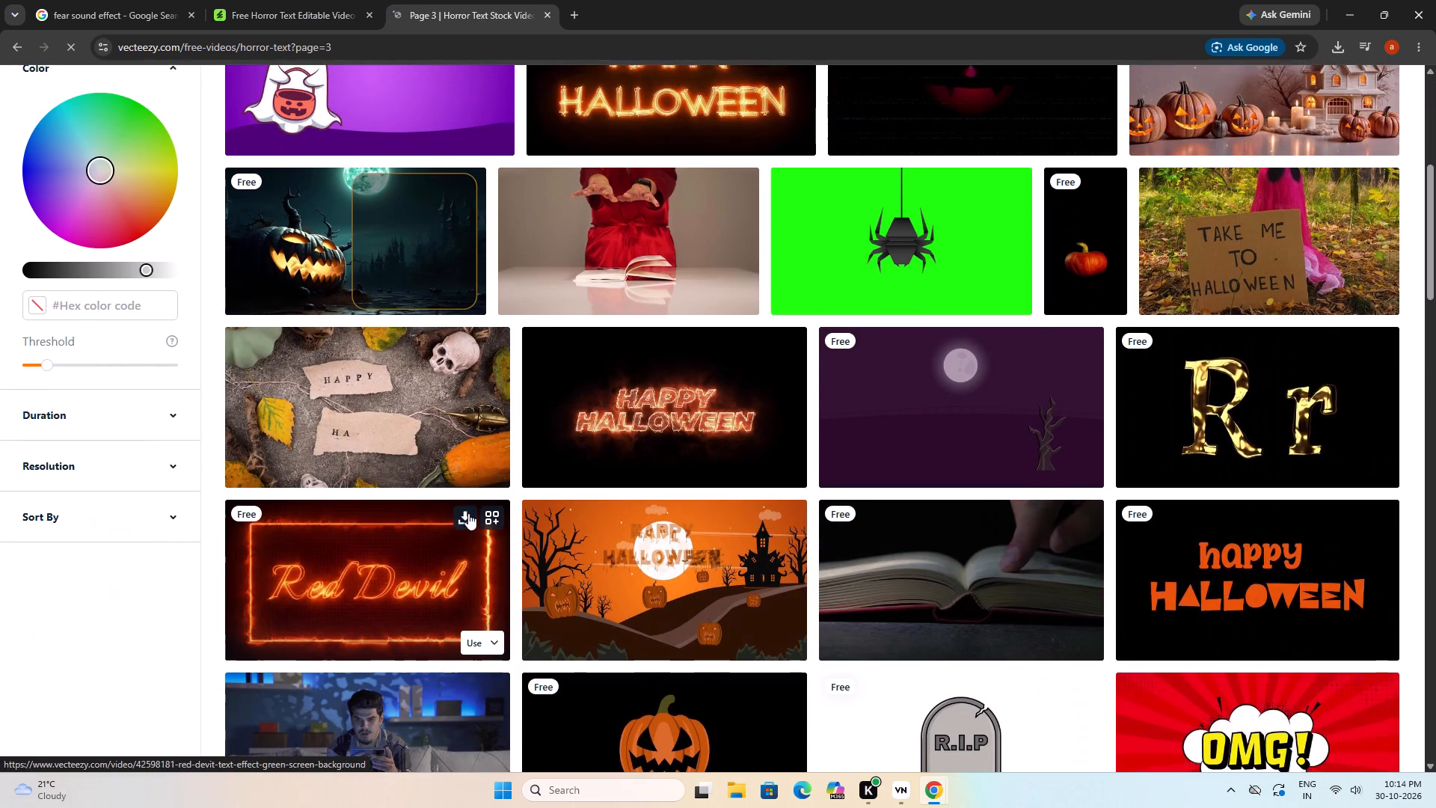
pyautogui.scroll(-4, 473, 507)
pyautogui.scroll(-5, 730, 514)
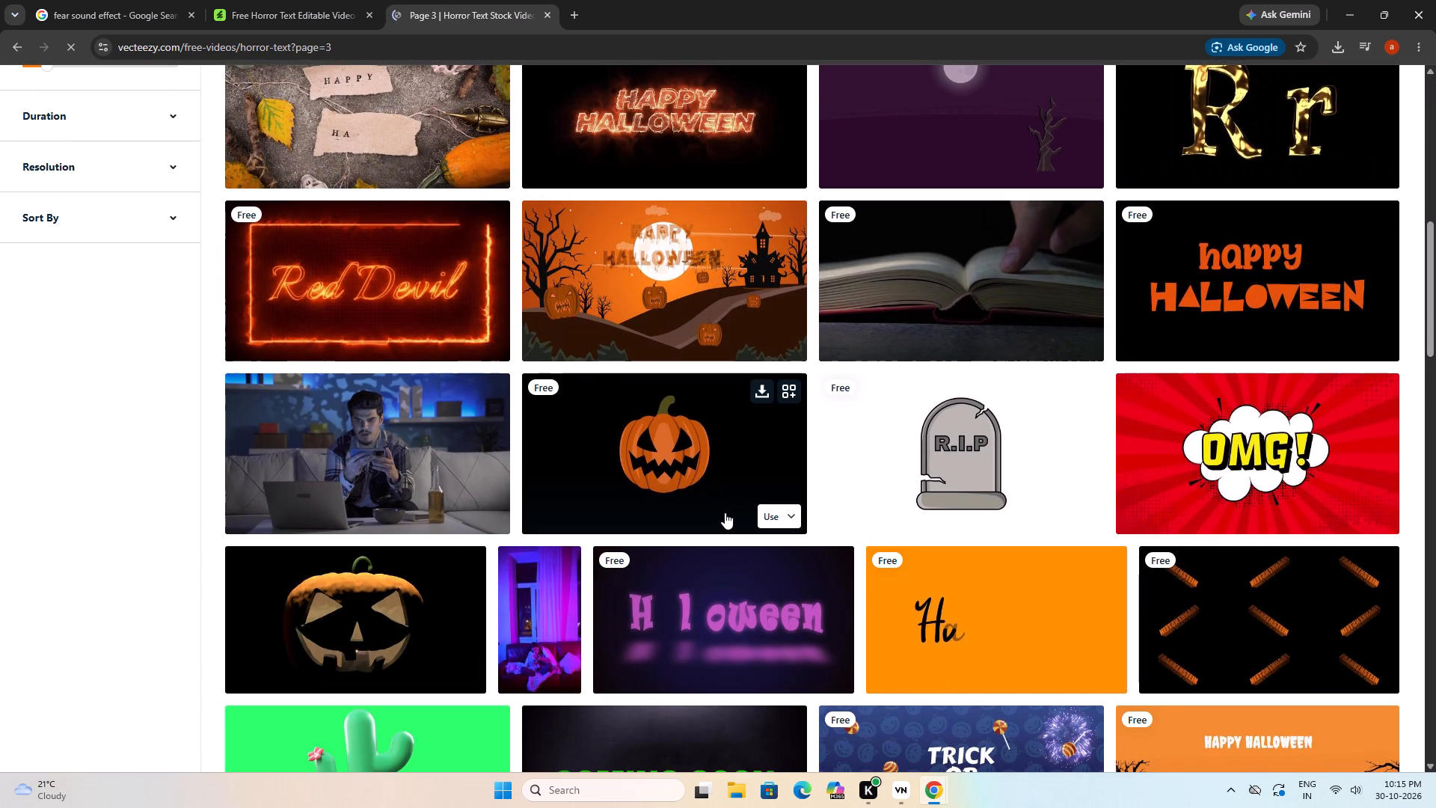
pyautogui.scroll(-2, 441, 566)
pyautogui.scroll(1, 598, 414)
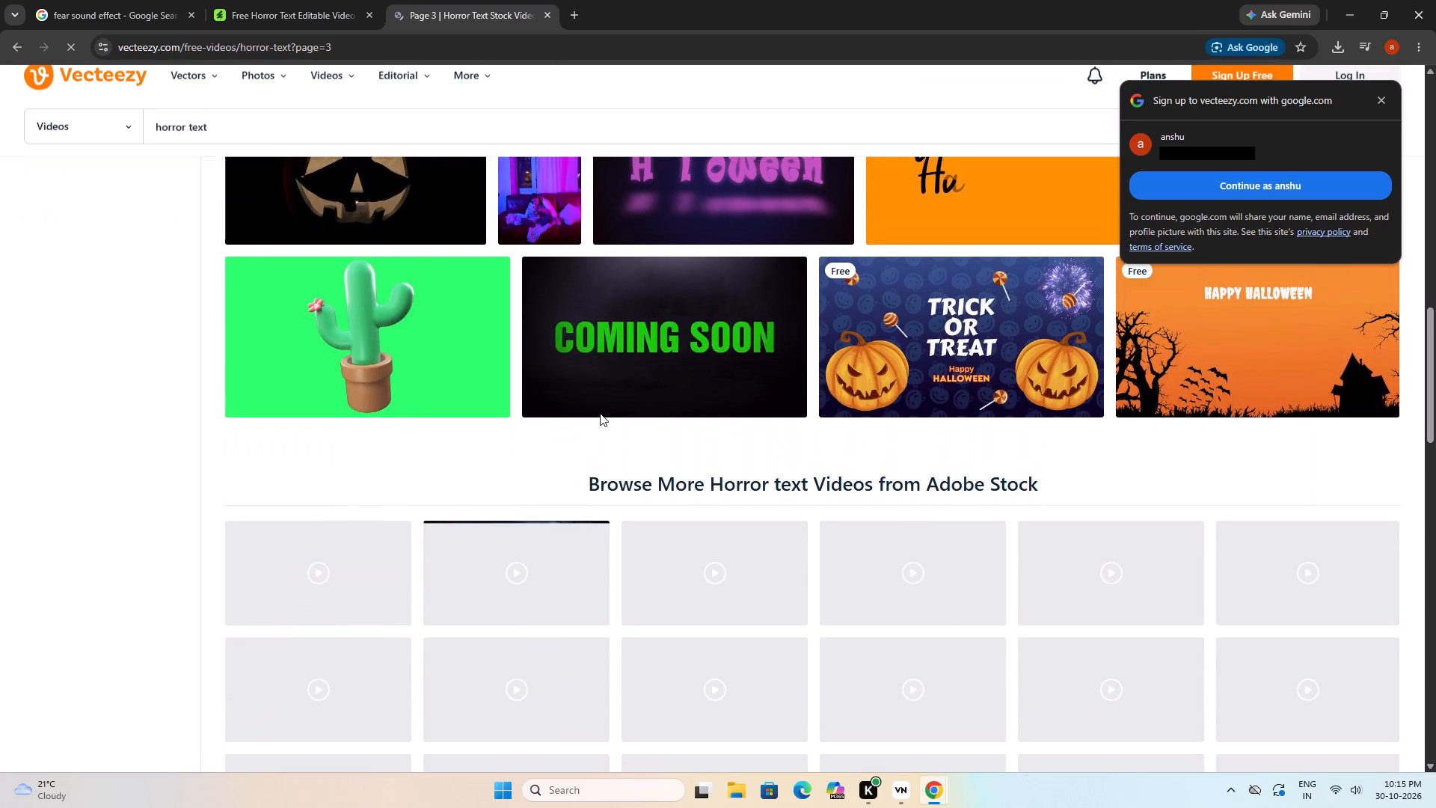
# Look through the Adobe Stock horror text videos on Vecteezy's third results page for a green-screen title animation.
pyautogui.scroll(-2, 670, 493)
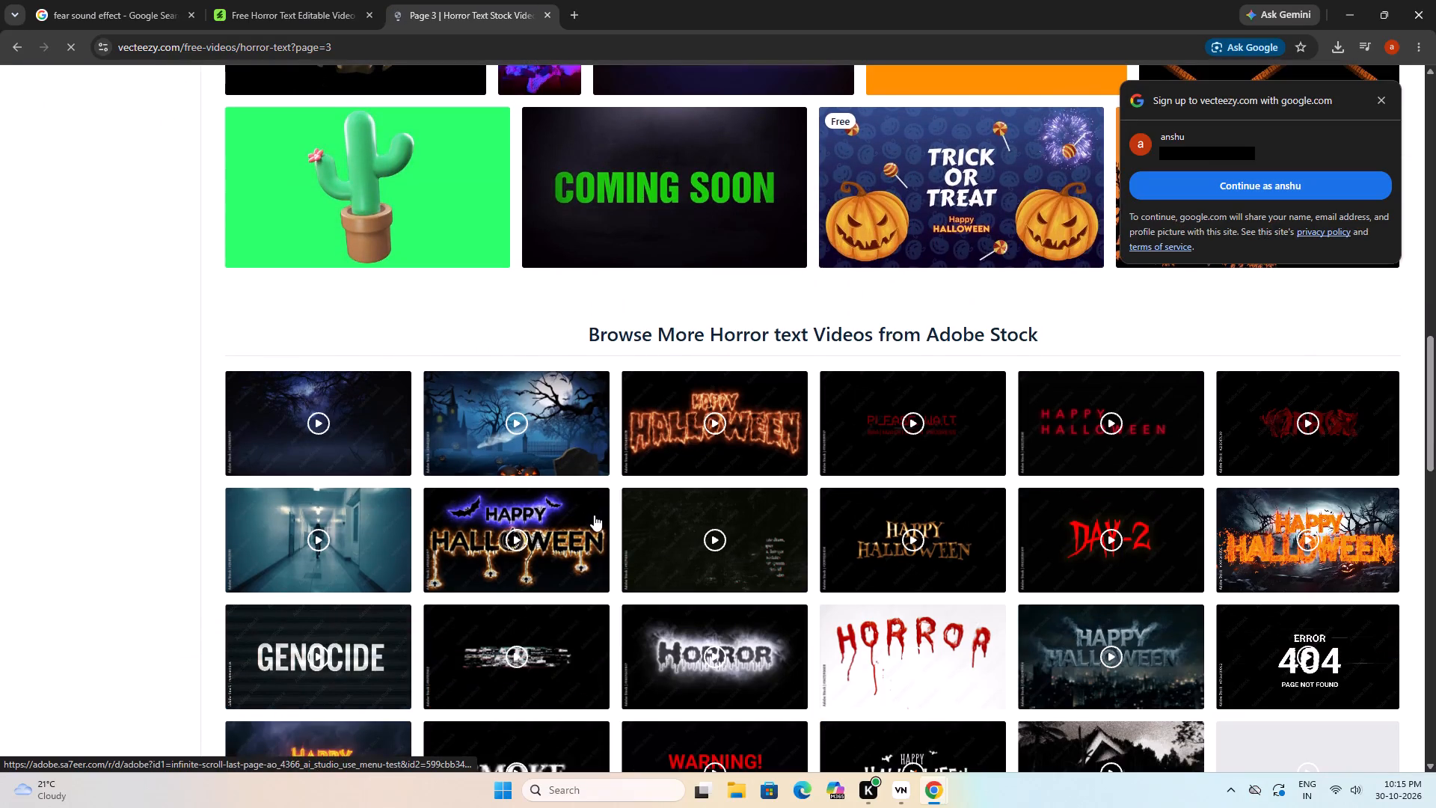
pyautogui.scroll(-1, 638, 610)
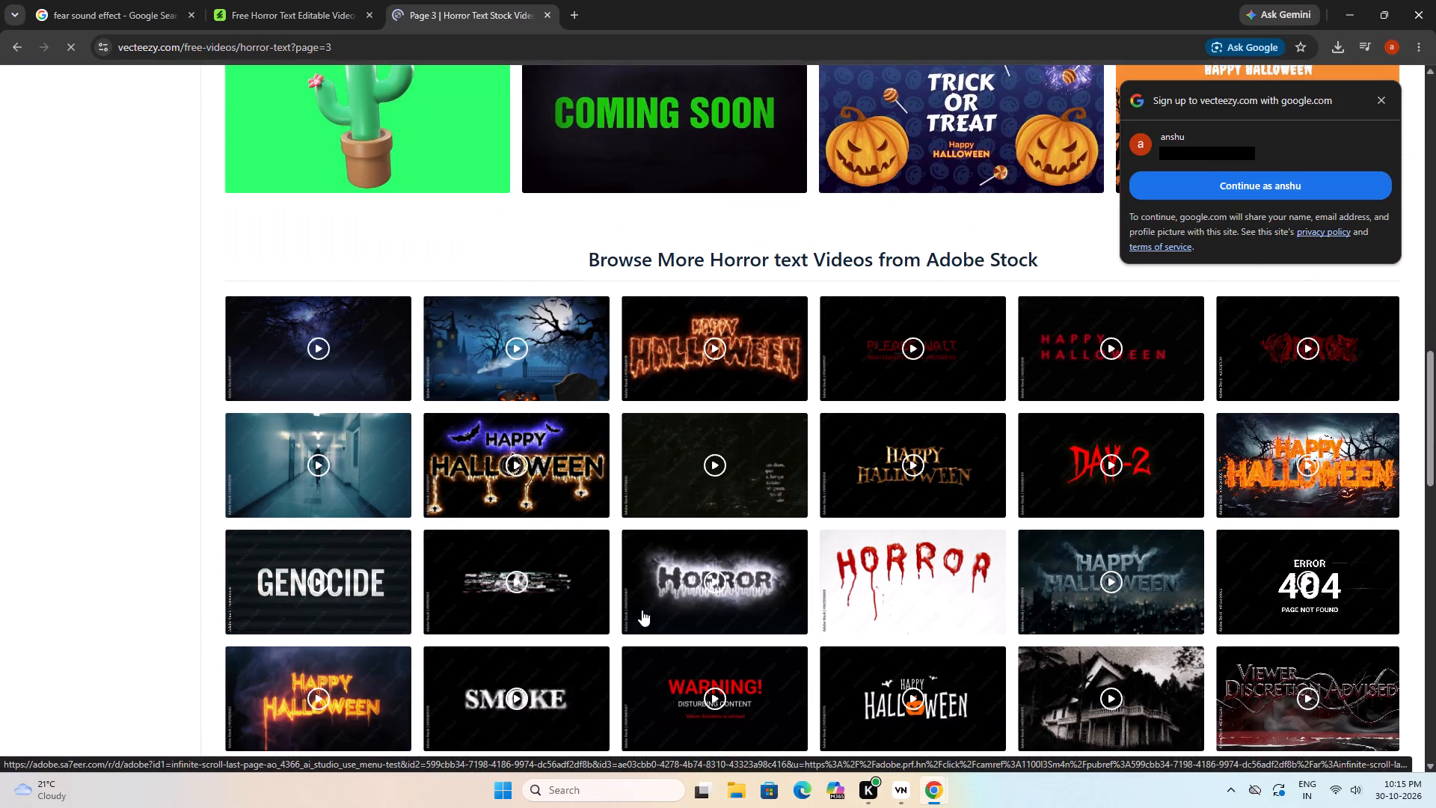
pyautogui.scroll(-1, 785, 616)
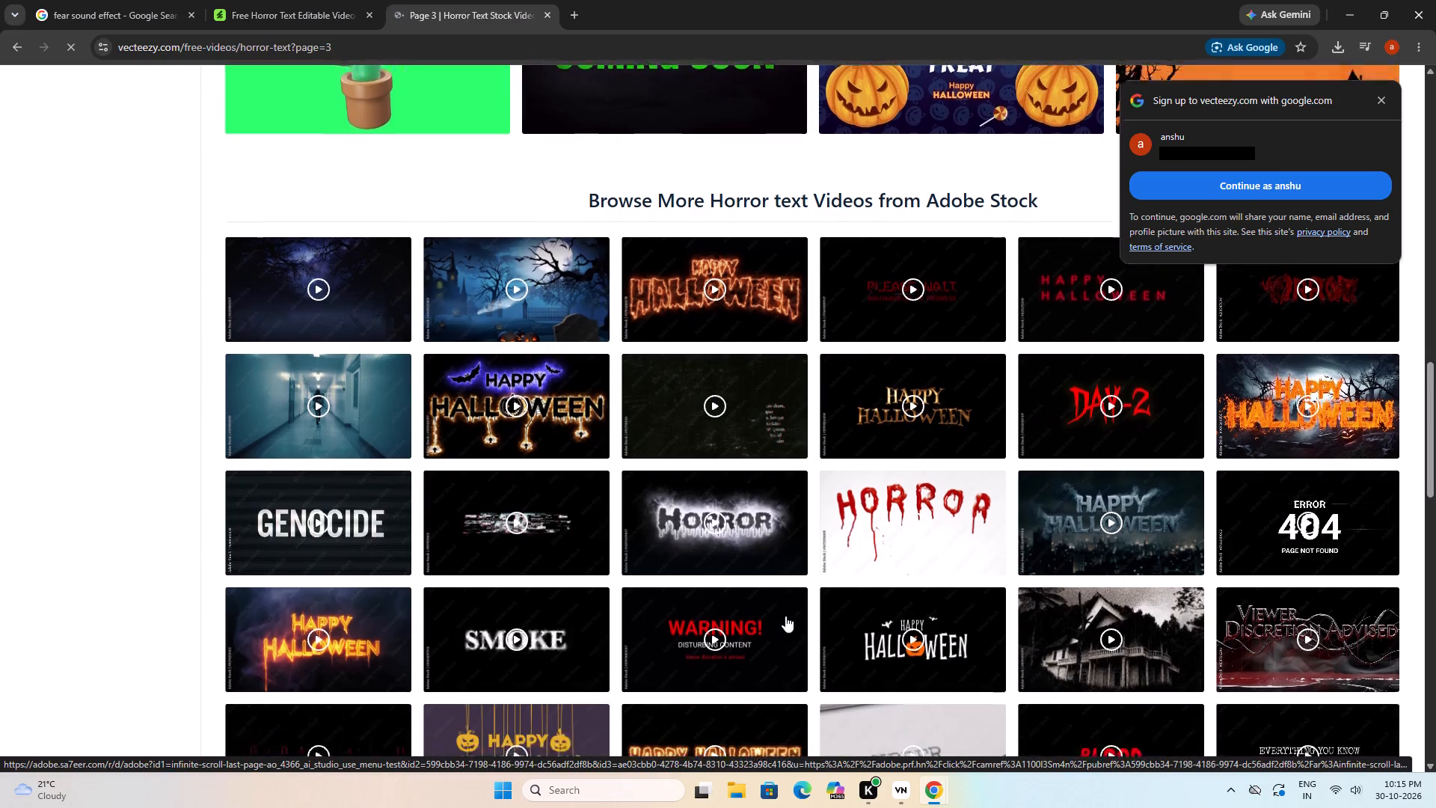
pyautogui.scroll(-2, 785, 616)
pyautogui.scroll(-2, 872, 597)
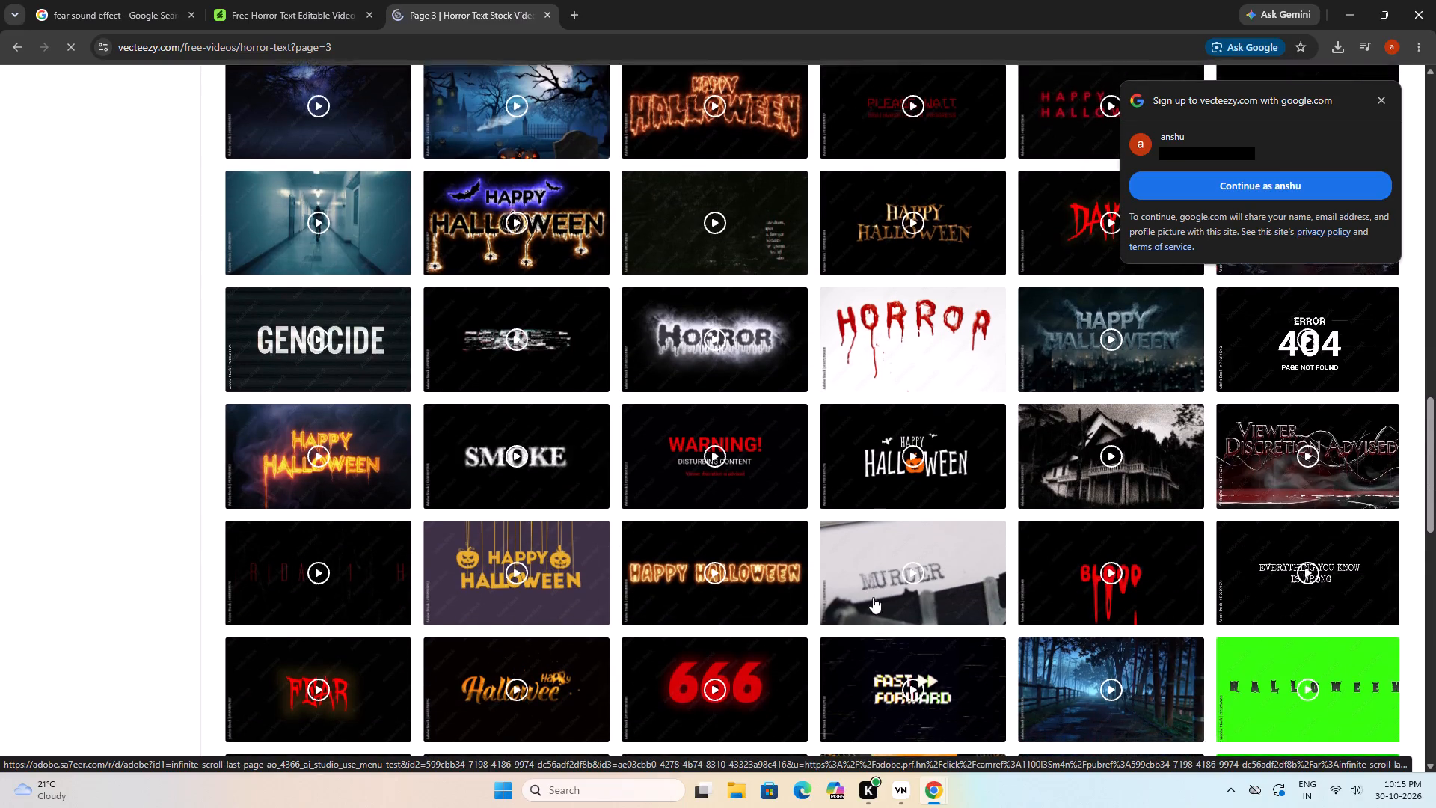
pyautogui.scroll(-1, 873, 597)
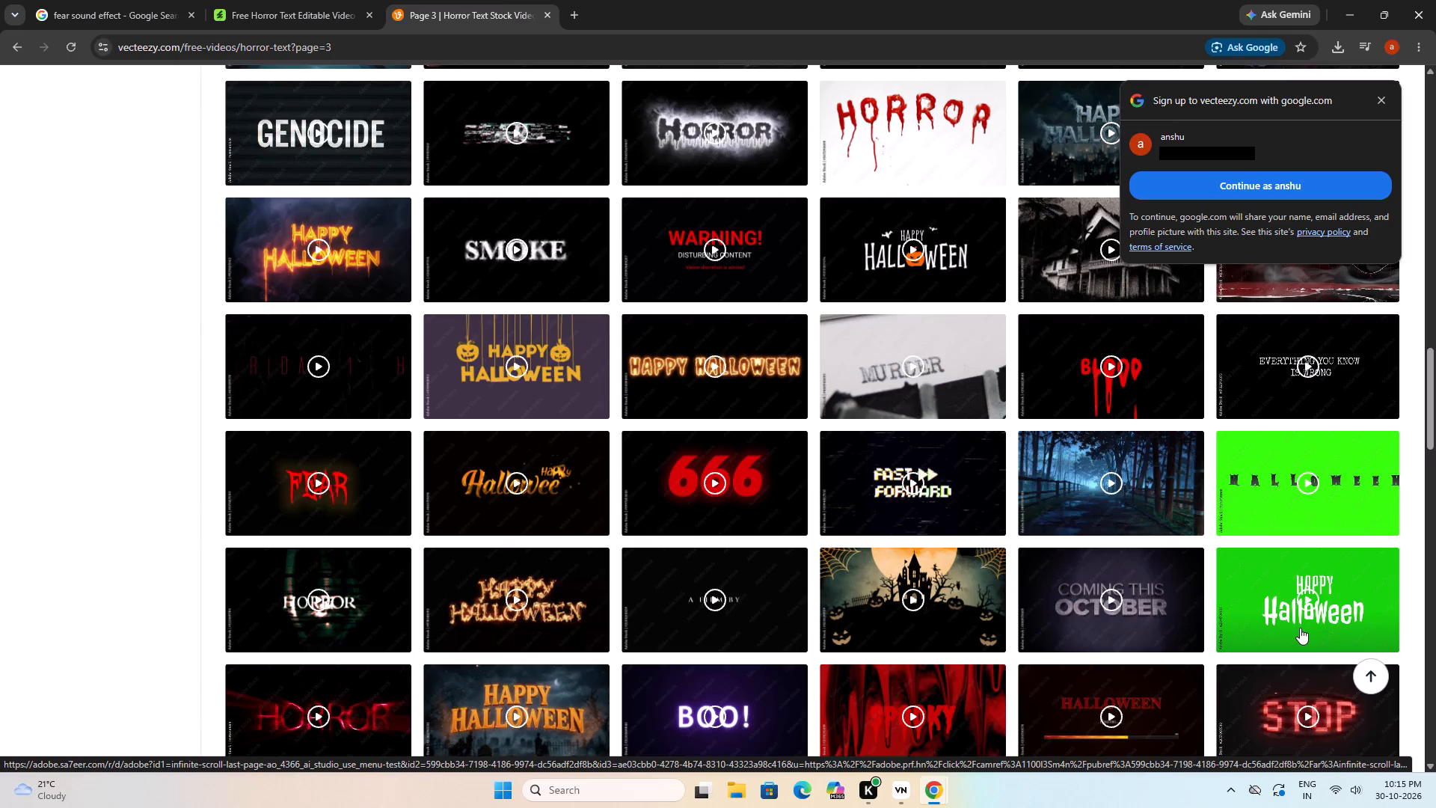
pyautogui.scroll(-3, 668, 618)
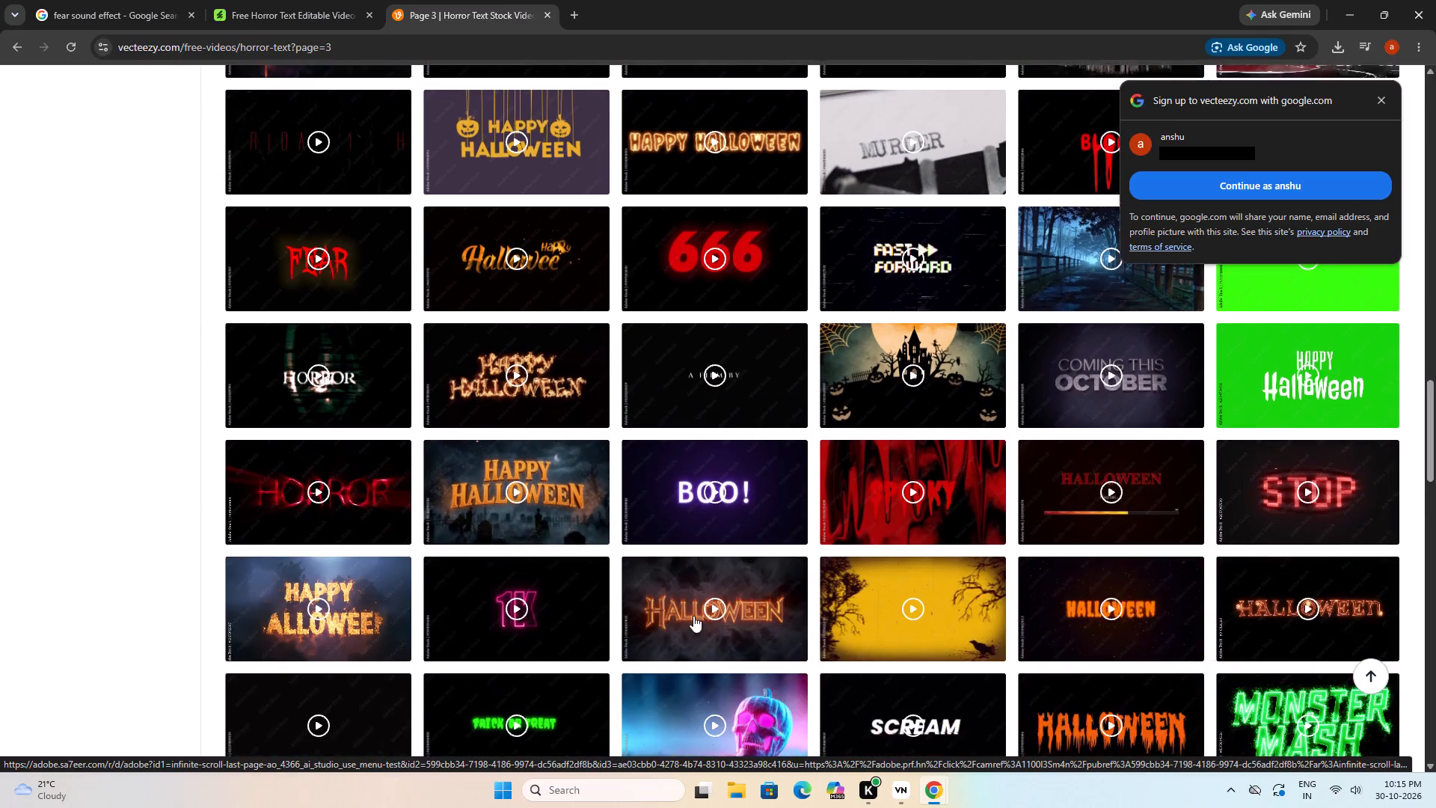
pyautogui.scroll(-3, 696, 616)
pyautogui.scroll(-4, 600, 623)
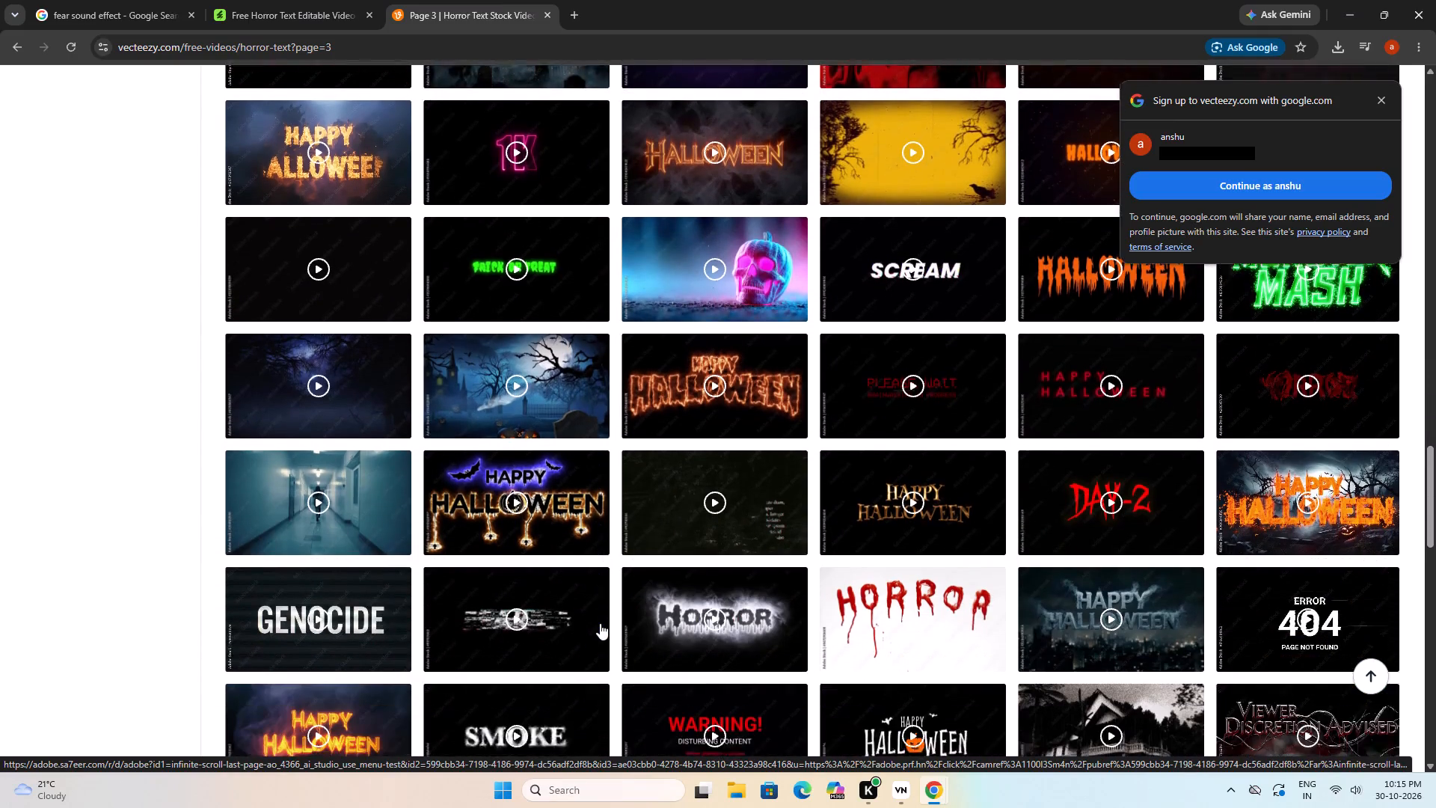
pyautogui.scroll(-5, 619, 623)
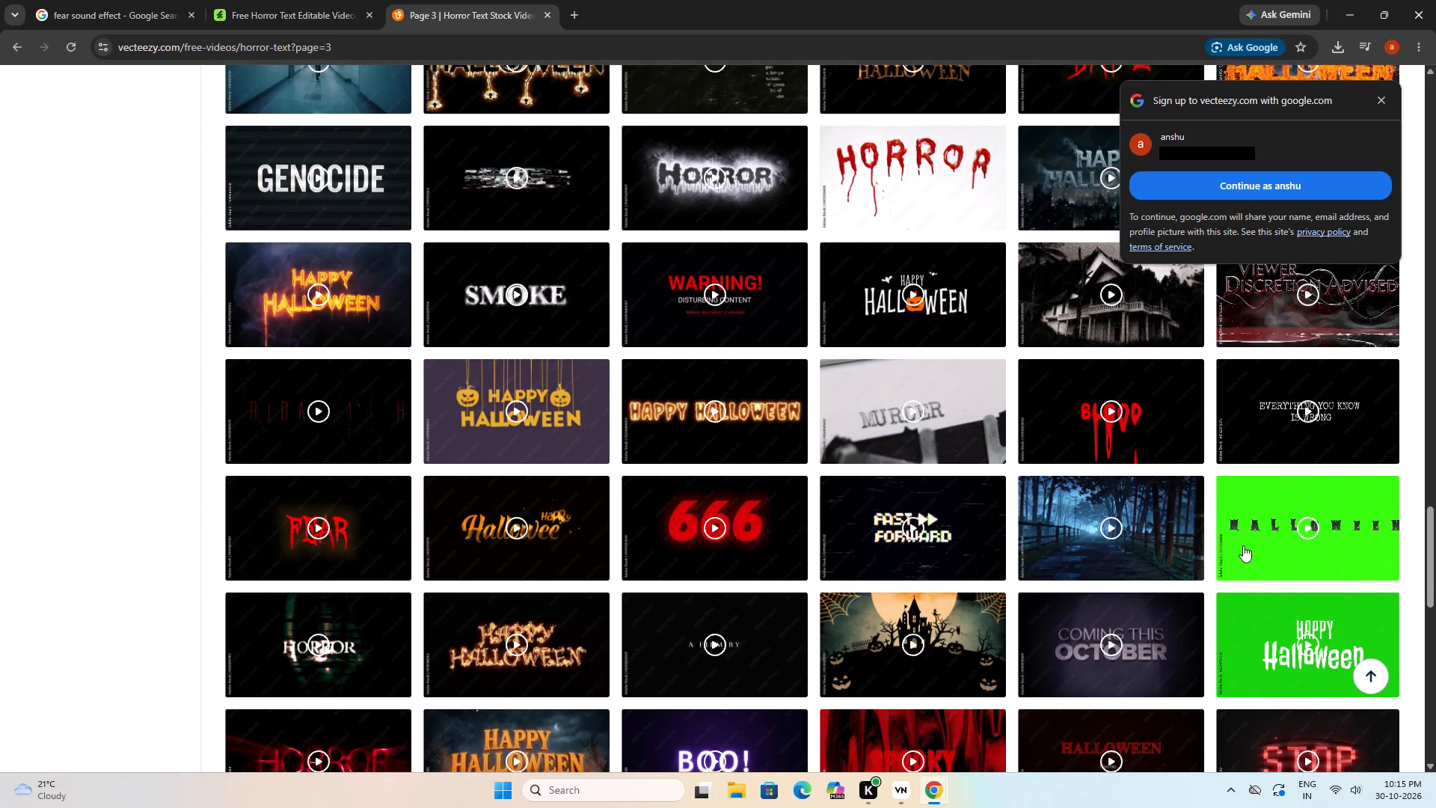
pyautogui.scroll(-7, 1258, 548)
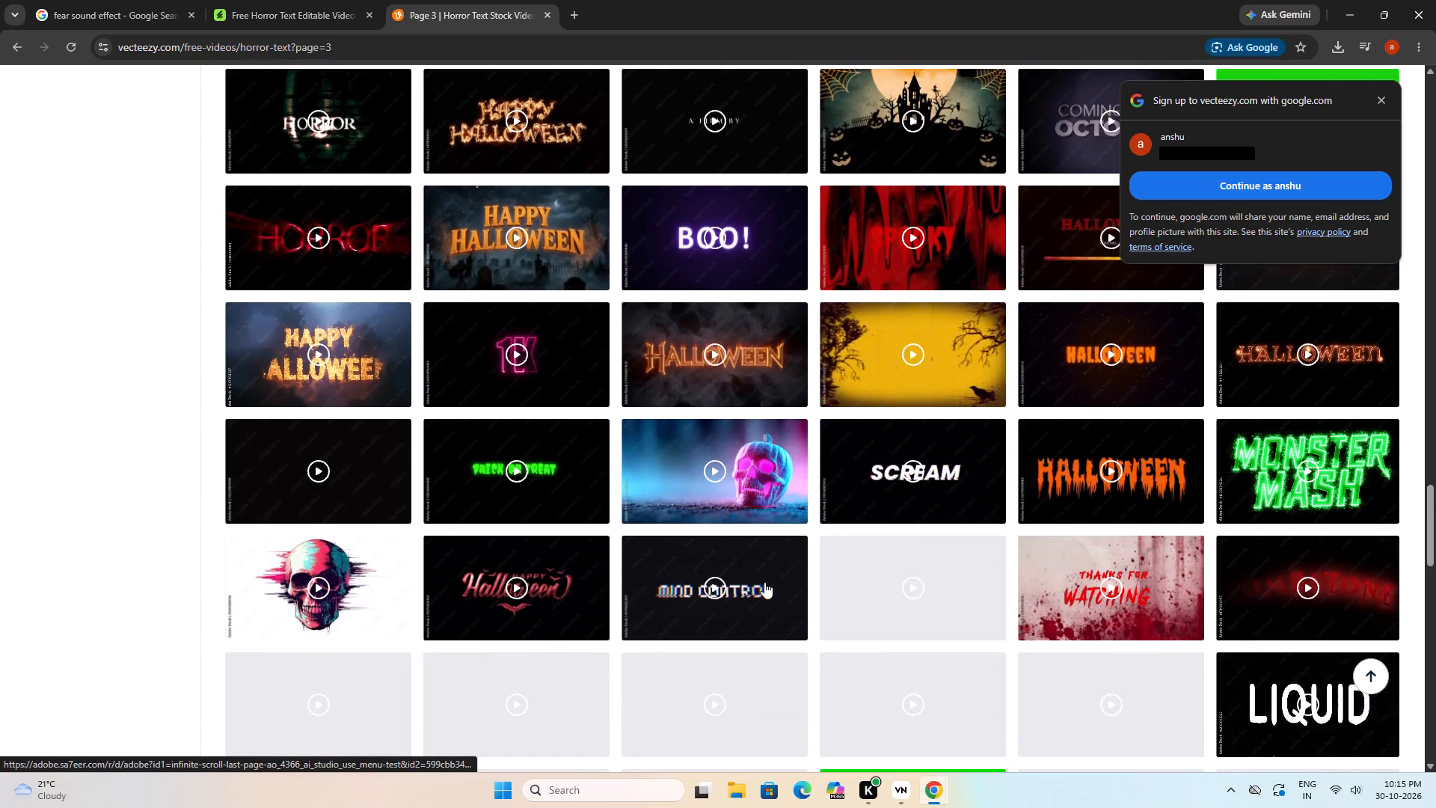
pyautogui.scroll(-4, 737, 583)
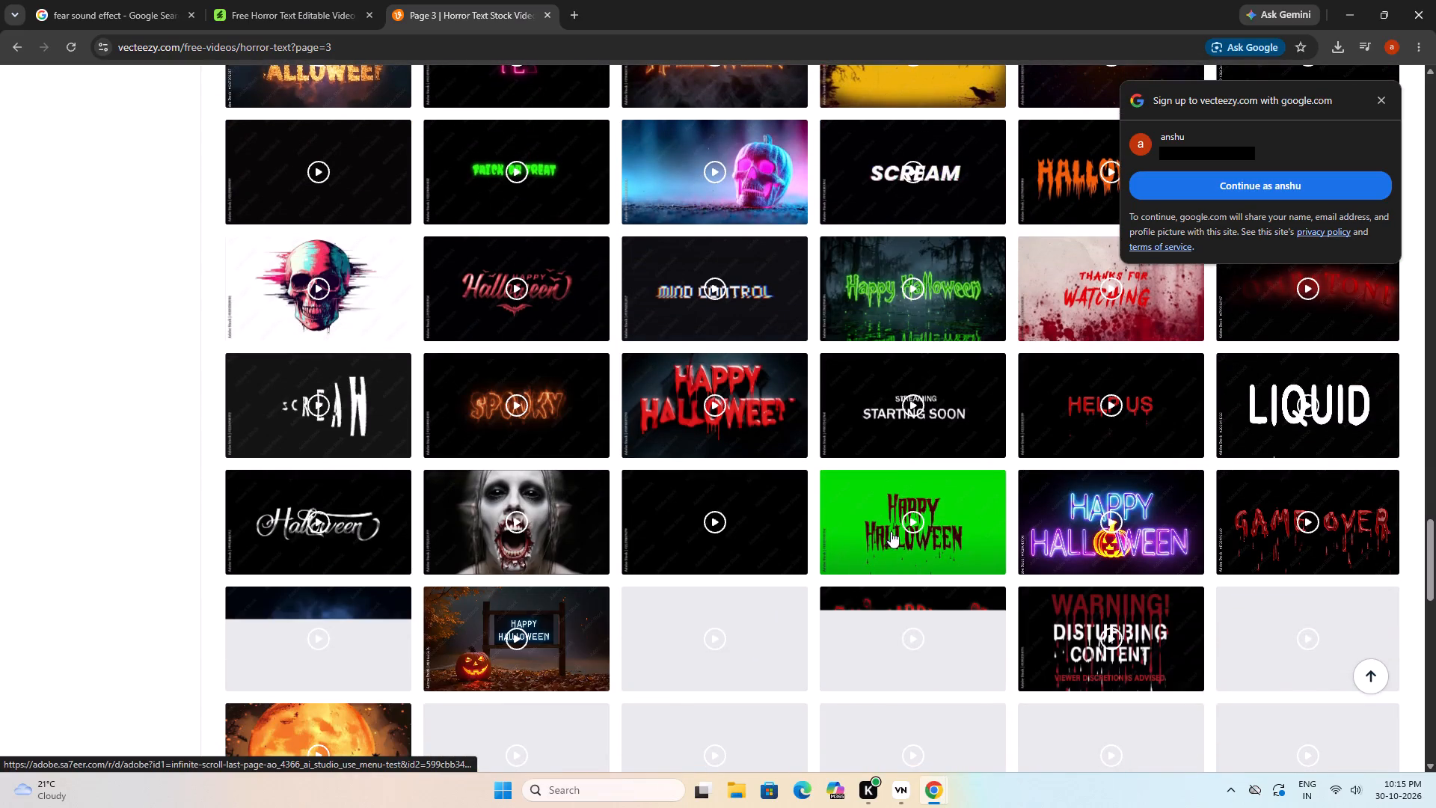
pyautogui.click(910, 520)
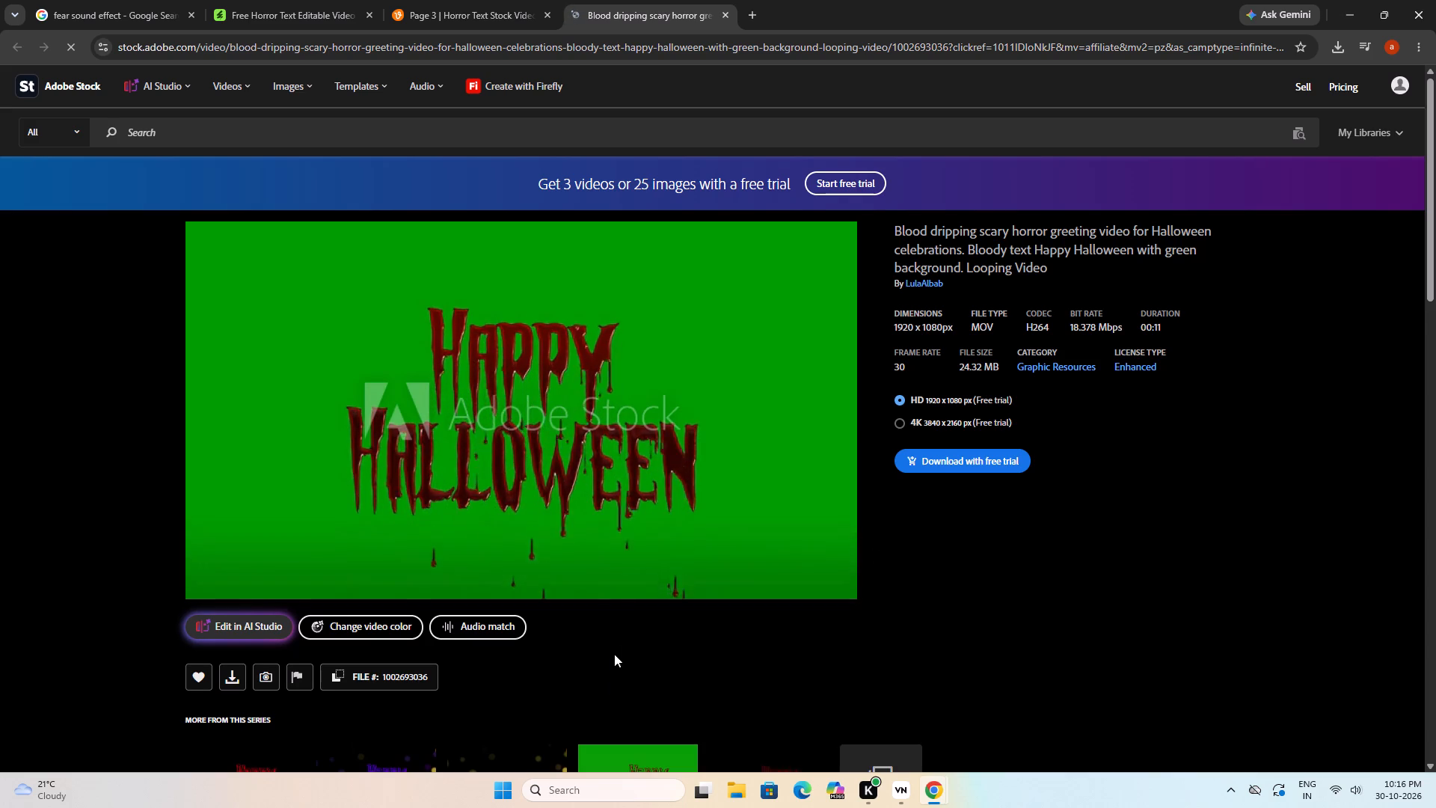
pyautogui.scroll(-1, 613, 655)
pyautogui.click(769, 489)
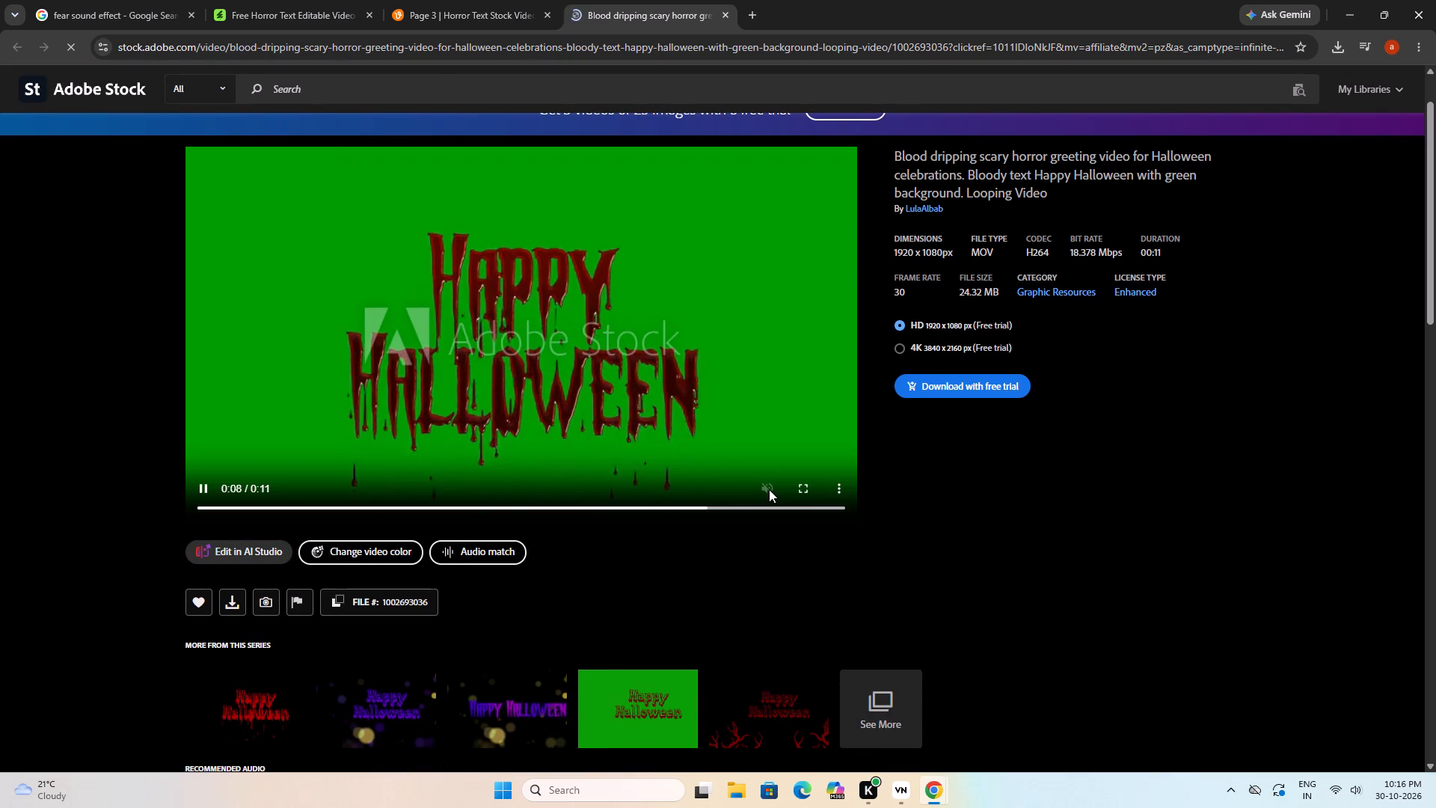
pyautogui.scroll(-2, 649, 564)
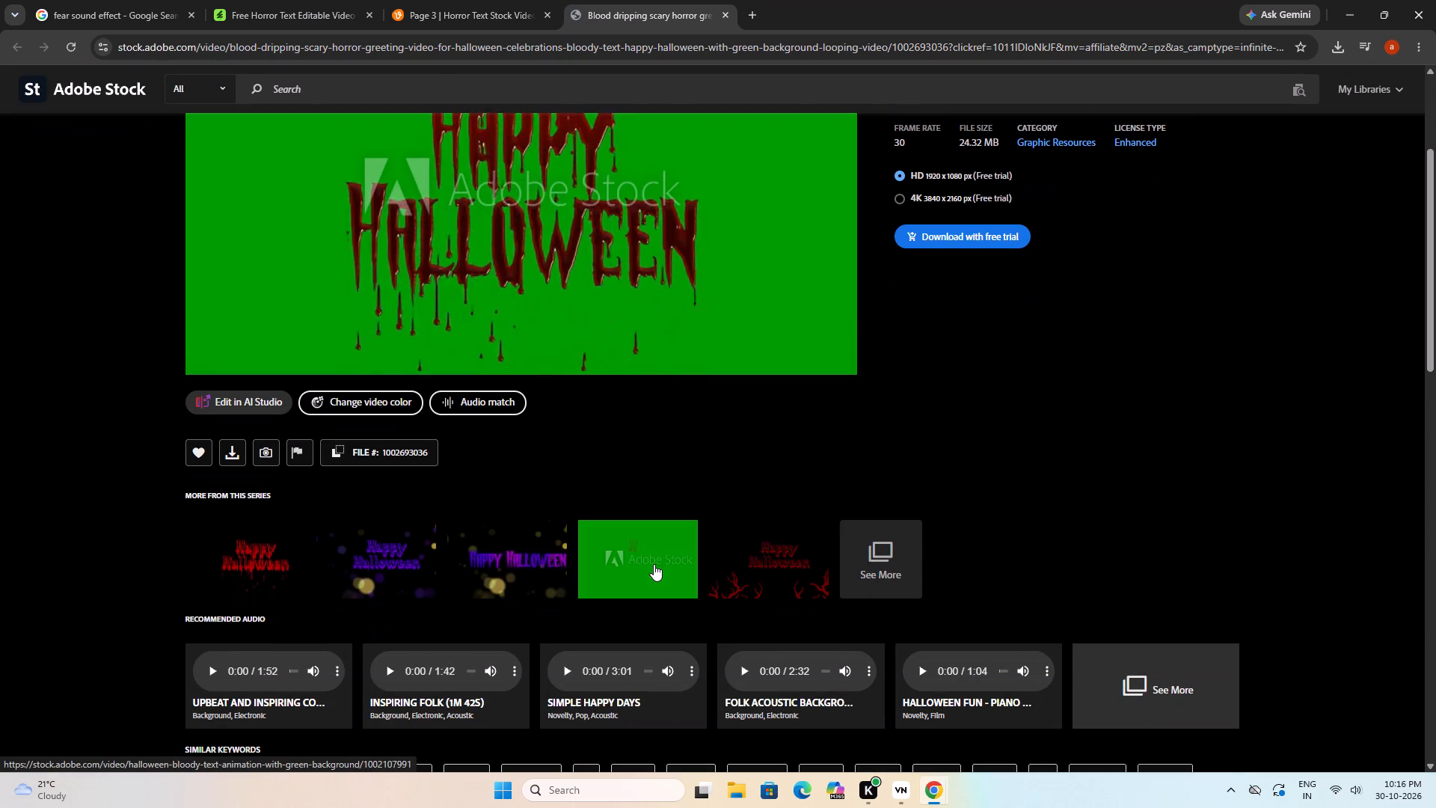
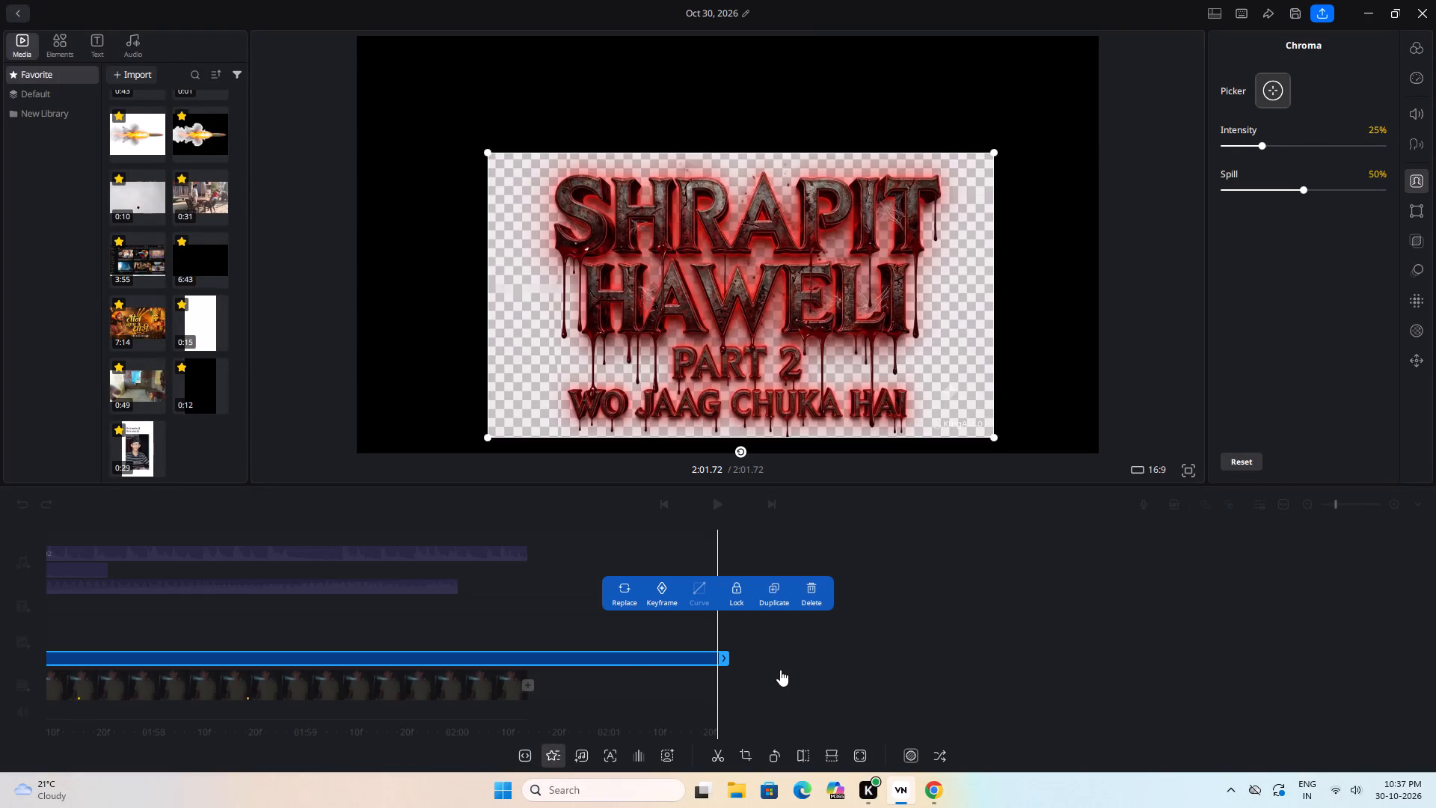
pyautogui.moveTo(780, 670); pyautogui.dragTo(989, 646)
pyautogui.click(569, 652)
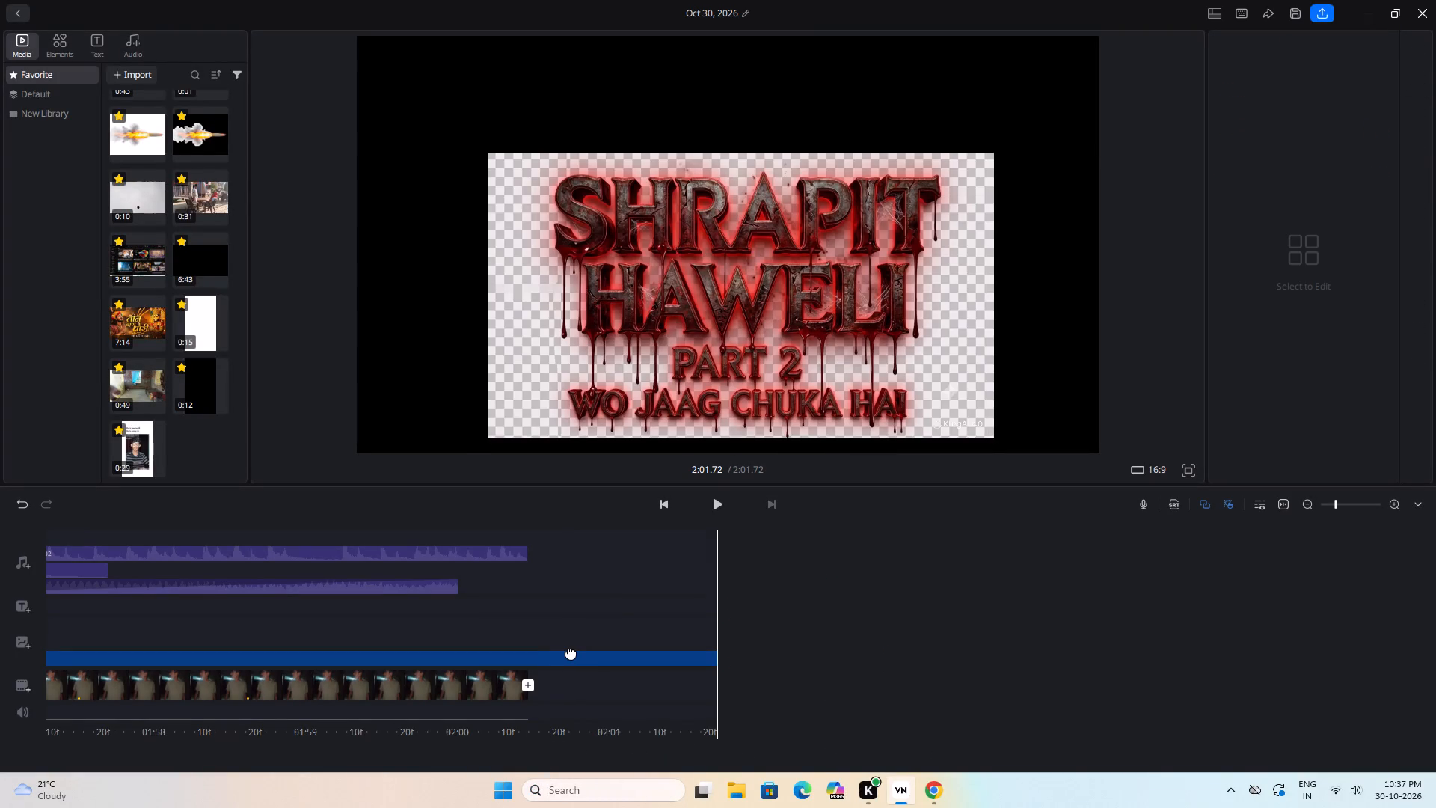
pyautogui.click(606, 662)
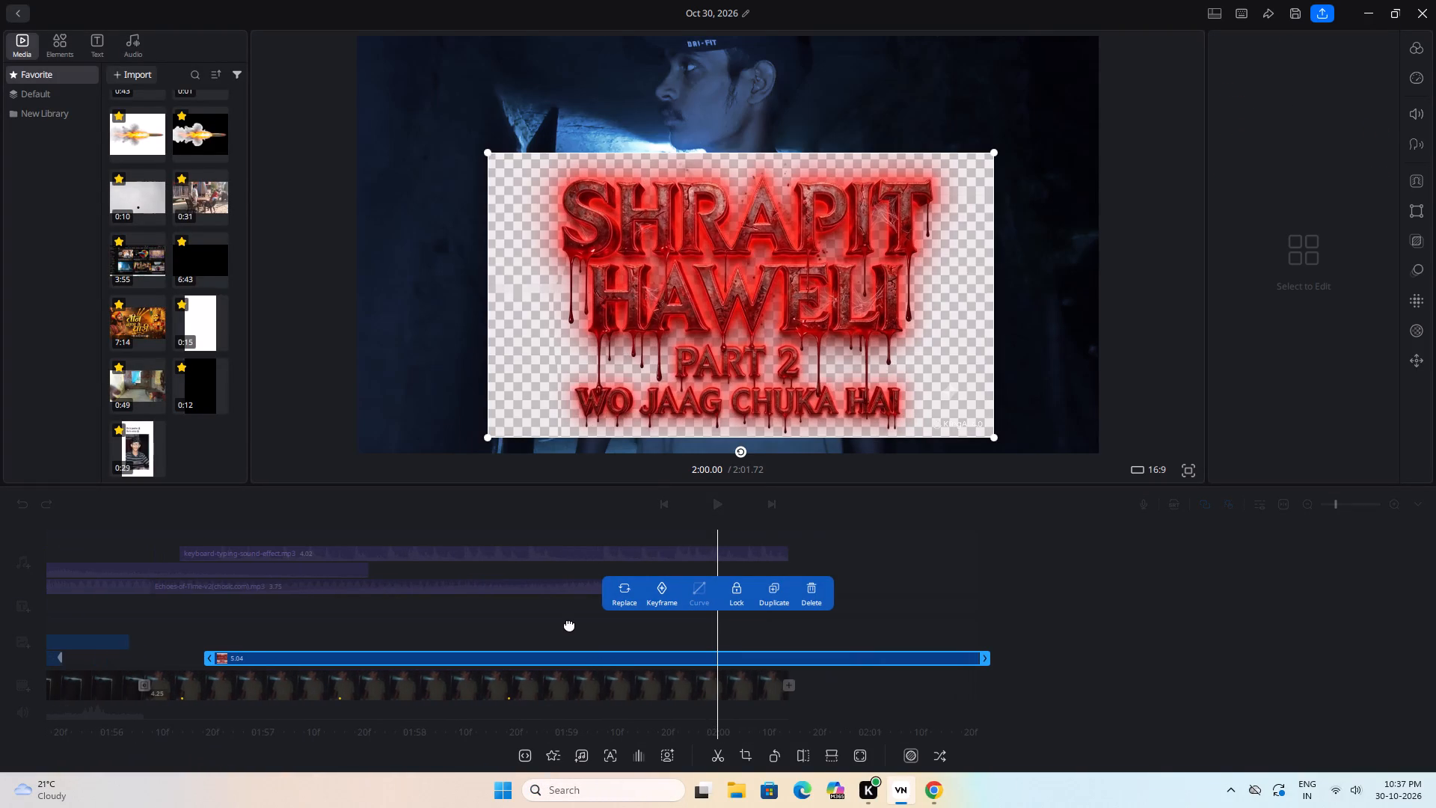
pyautogui.moveTo(436, 619); pyautogui.dragTo(1067, 612)
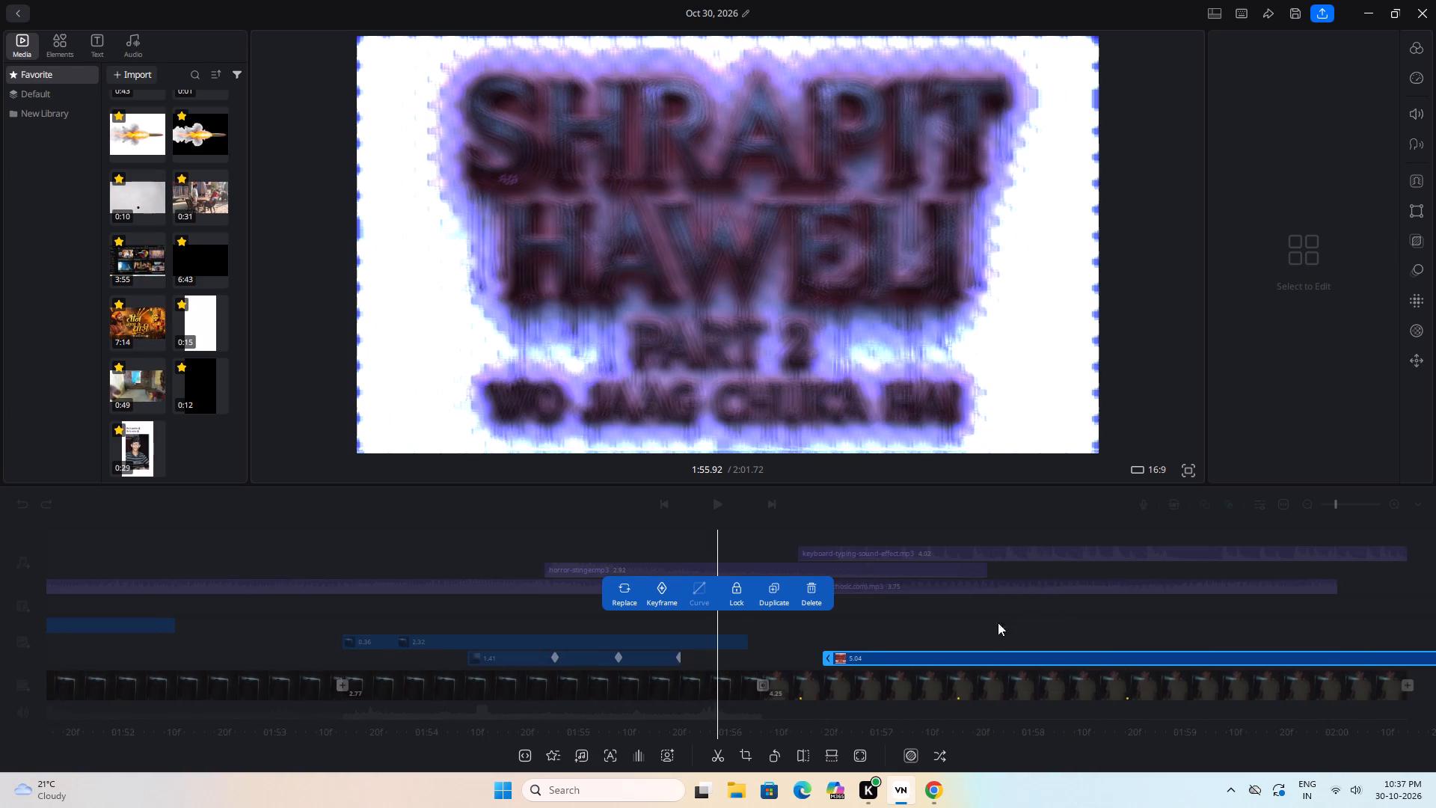
pyautogui.click(768, 630)
pyautogui.moveTo(770, 632); pyautogui.dragTo(832, 629)
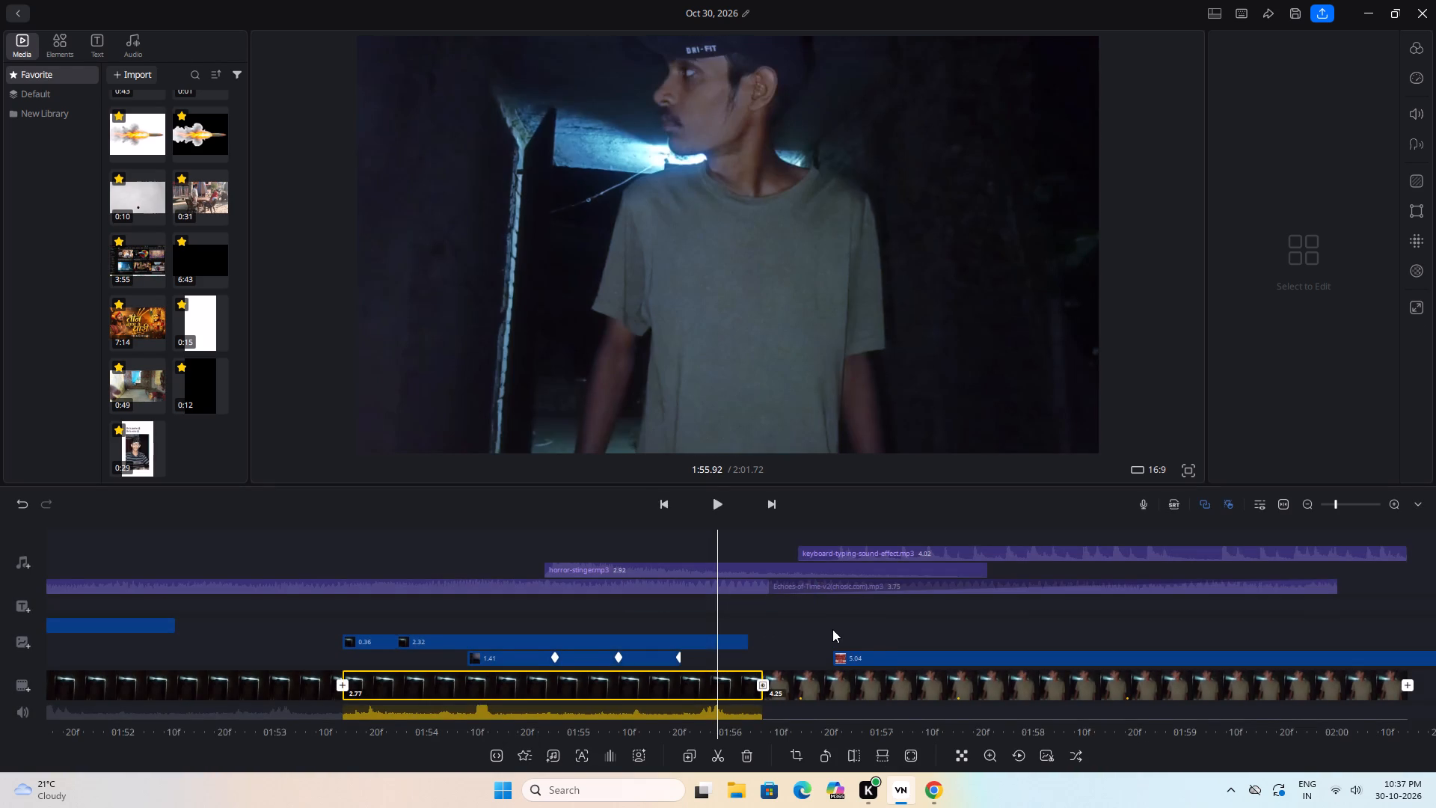
pyautogui.moveTo(832, 629); pyautogui.dragTo(841, 628)
pyautogui.press('space')
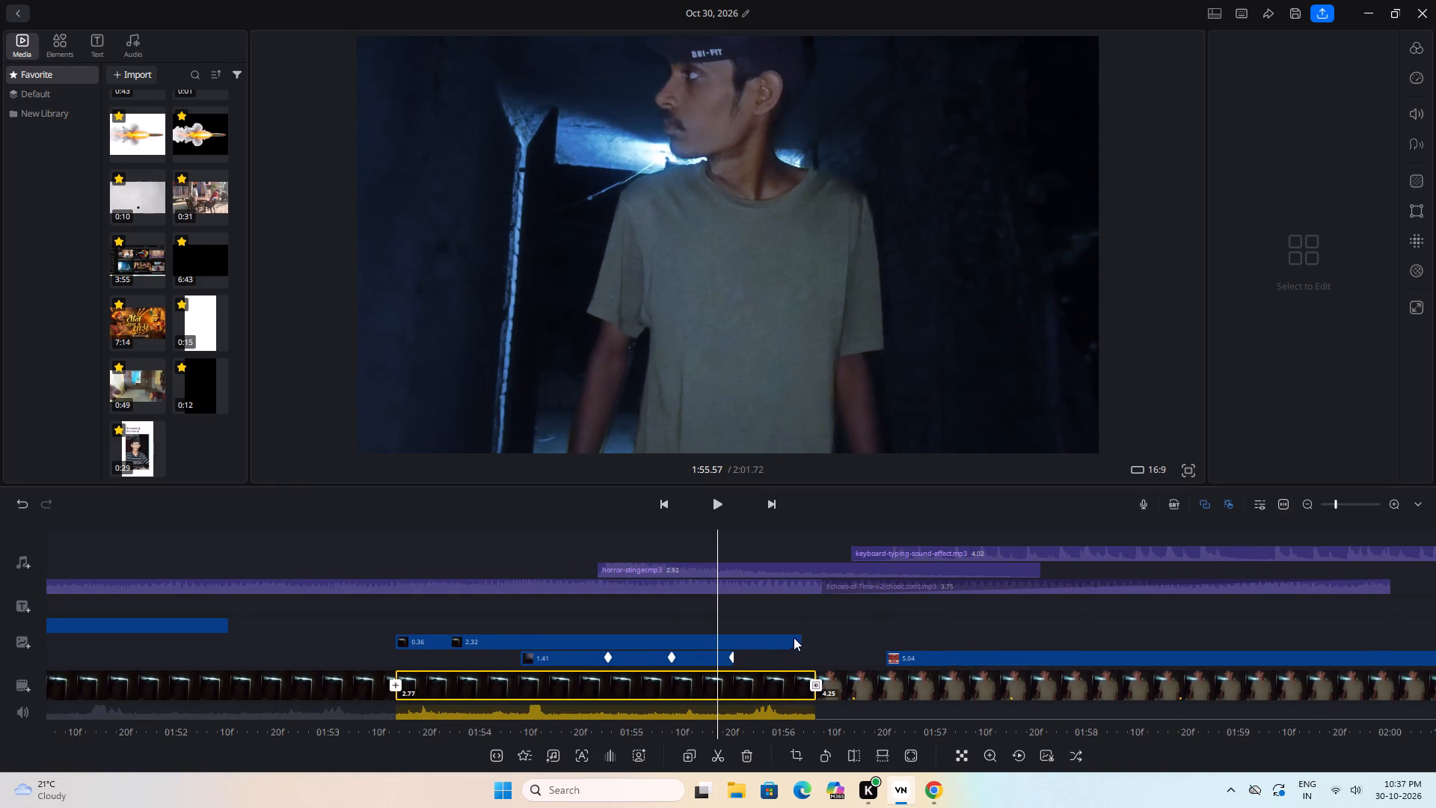
pyautogui.press('space')
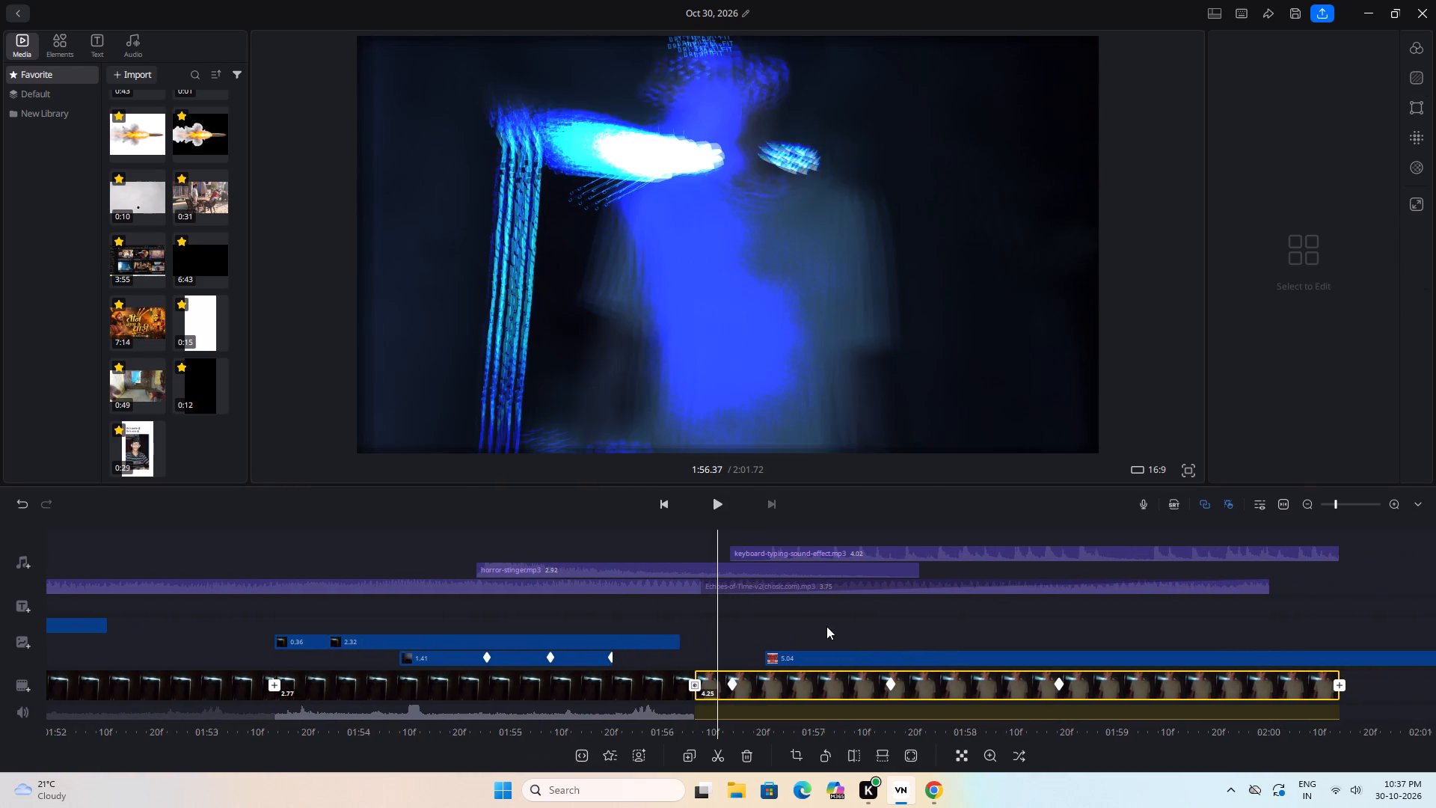
pyautogui.moveTo(791, 627); pyautogui.dragTo(1148, 619)
pyautogui.press('space')
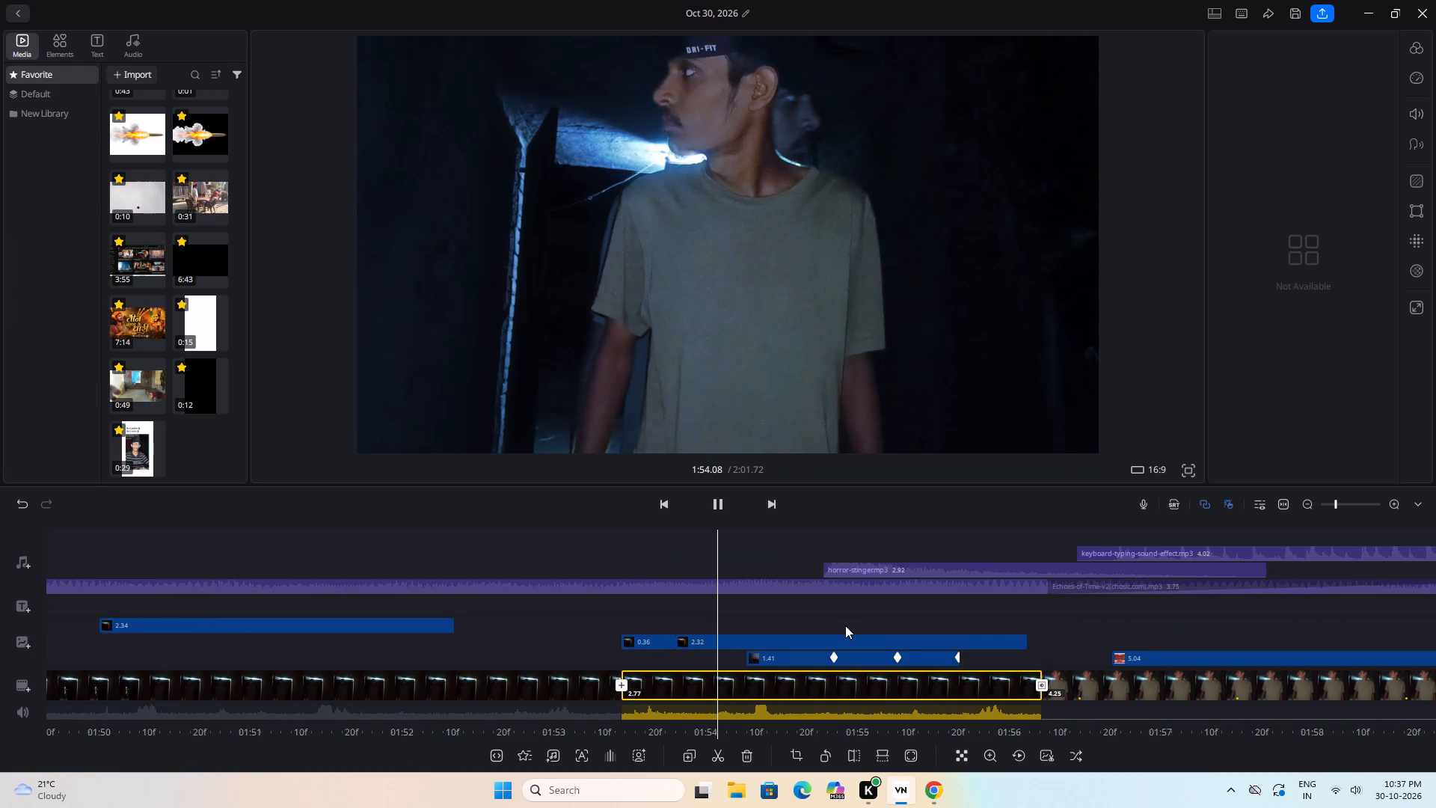
pyautogui.press('space')
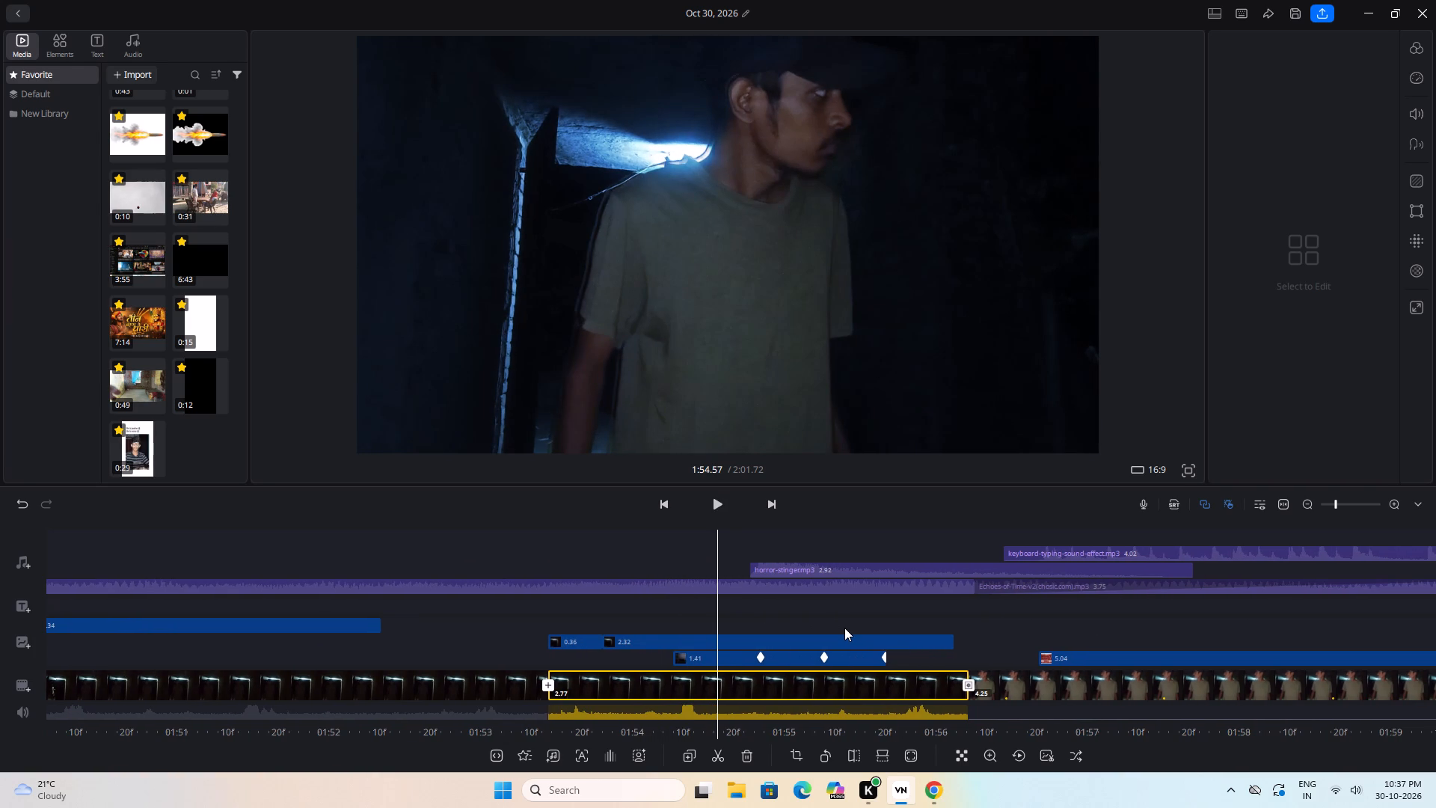
pyautogui.press('space')
pyautogui.press('space')
pyautogui.press('space')
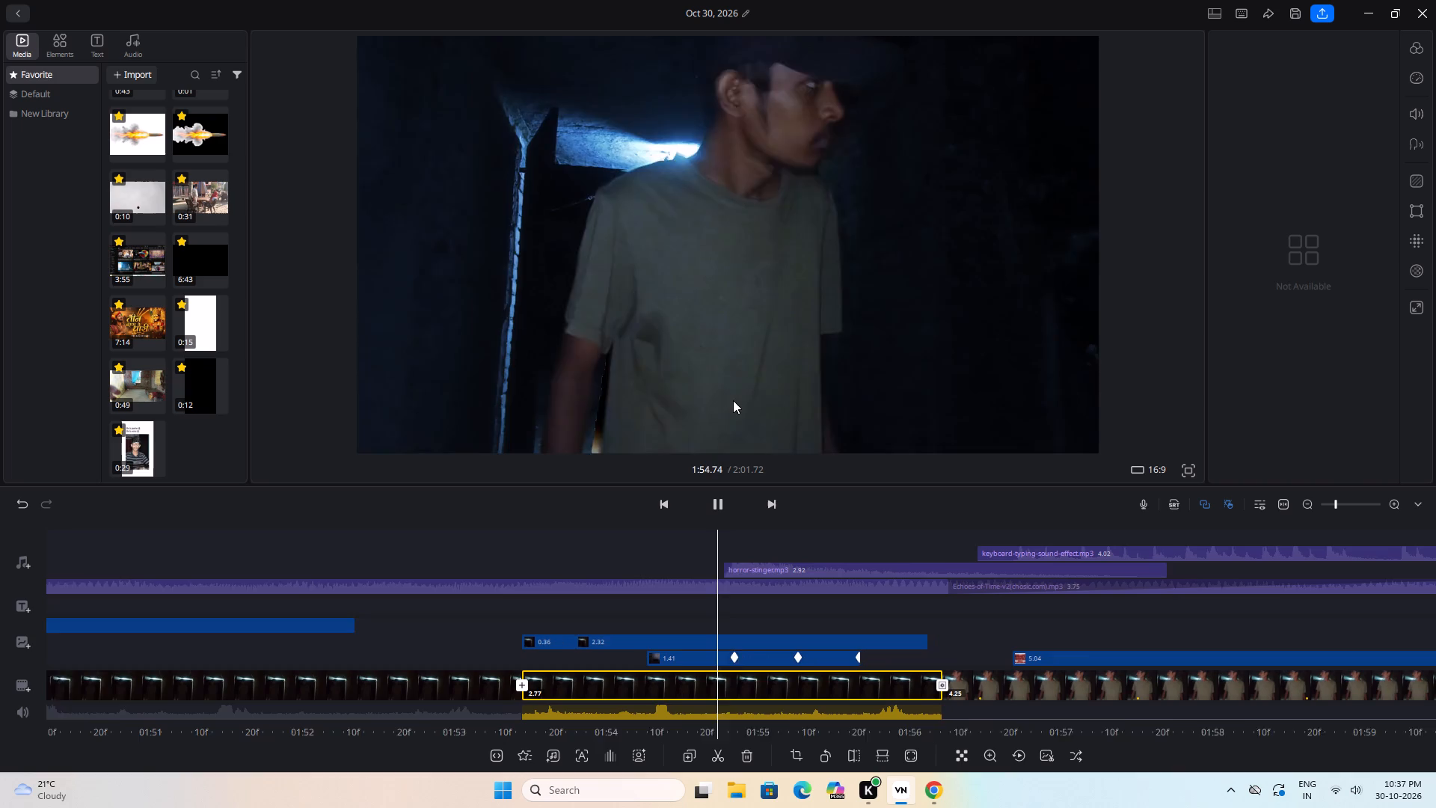
pyautogui.press('space')
pyautogui.press('space')
pyautogui.press('space')
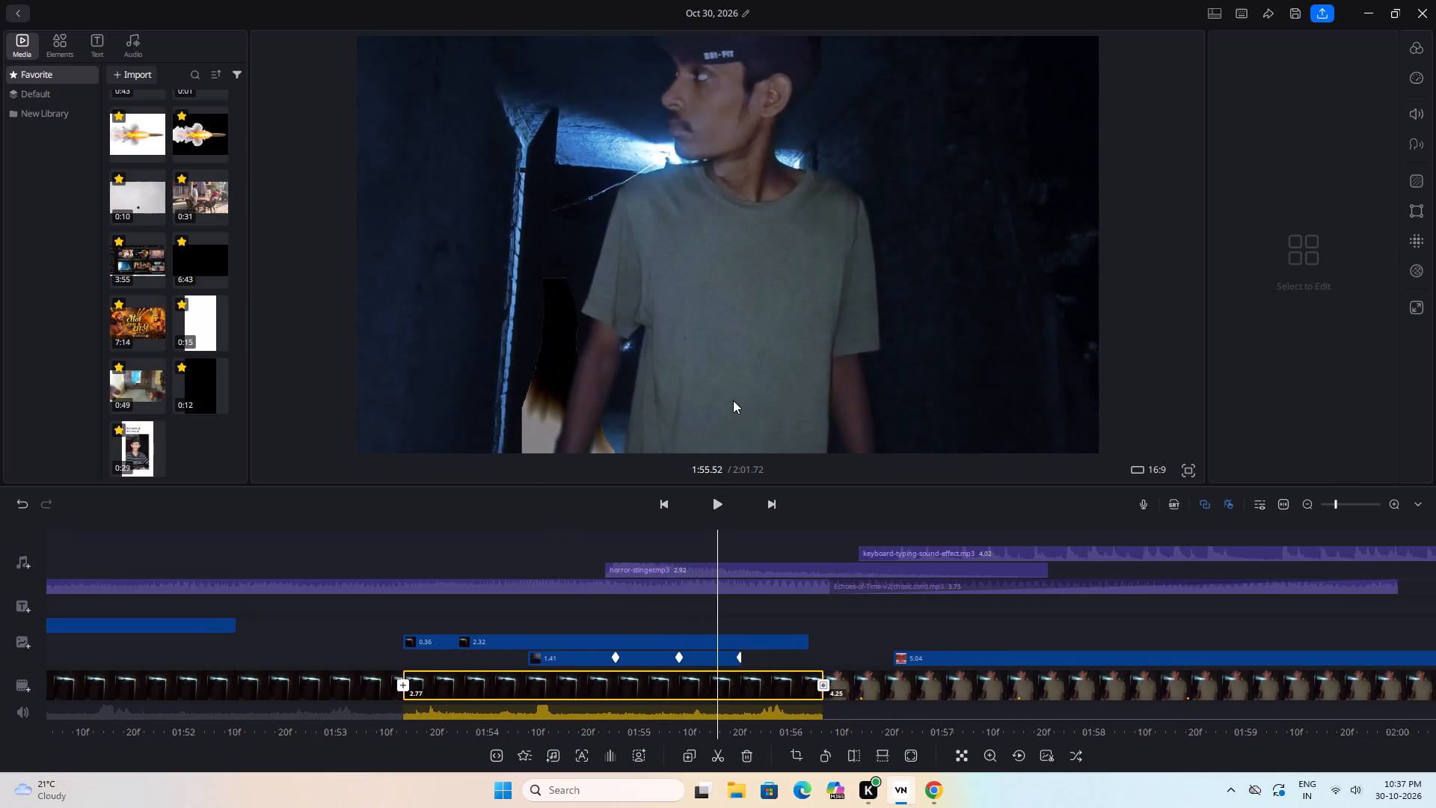
# Apply the Base blur to the 1.41-second overlay, set to 44, 57 and 55 at its first, middle and last keyframes.
pyautogui.click(560, 335)
pyautogui.click(562, 501)
pyautogui.click(584, 652)
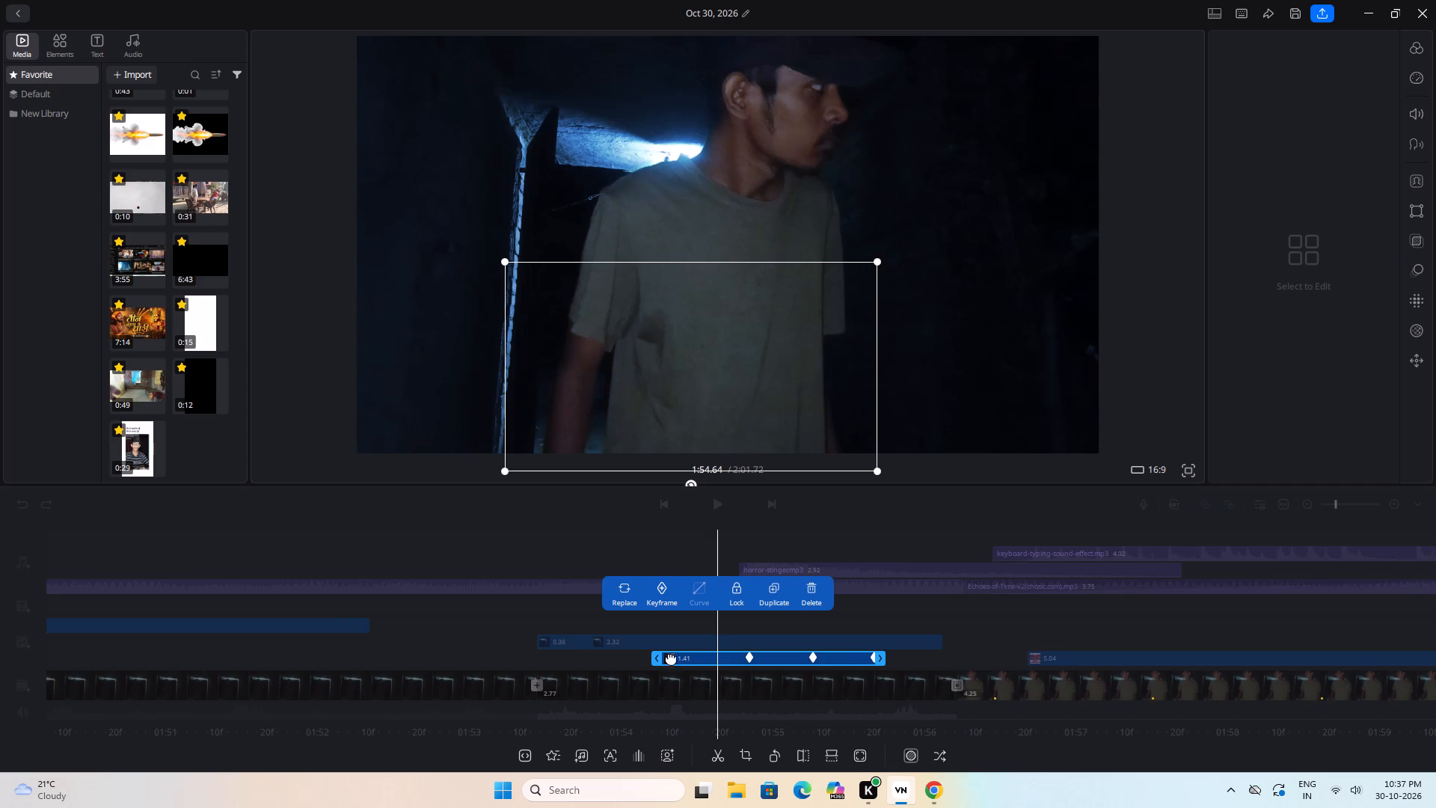
pyautogui.click(748, 657)
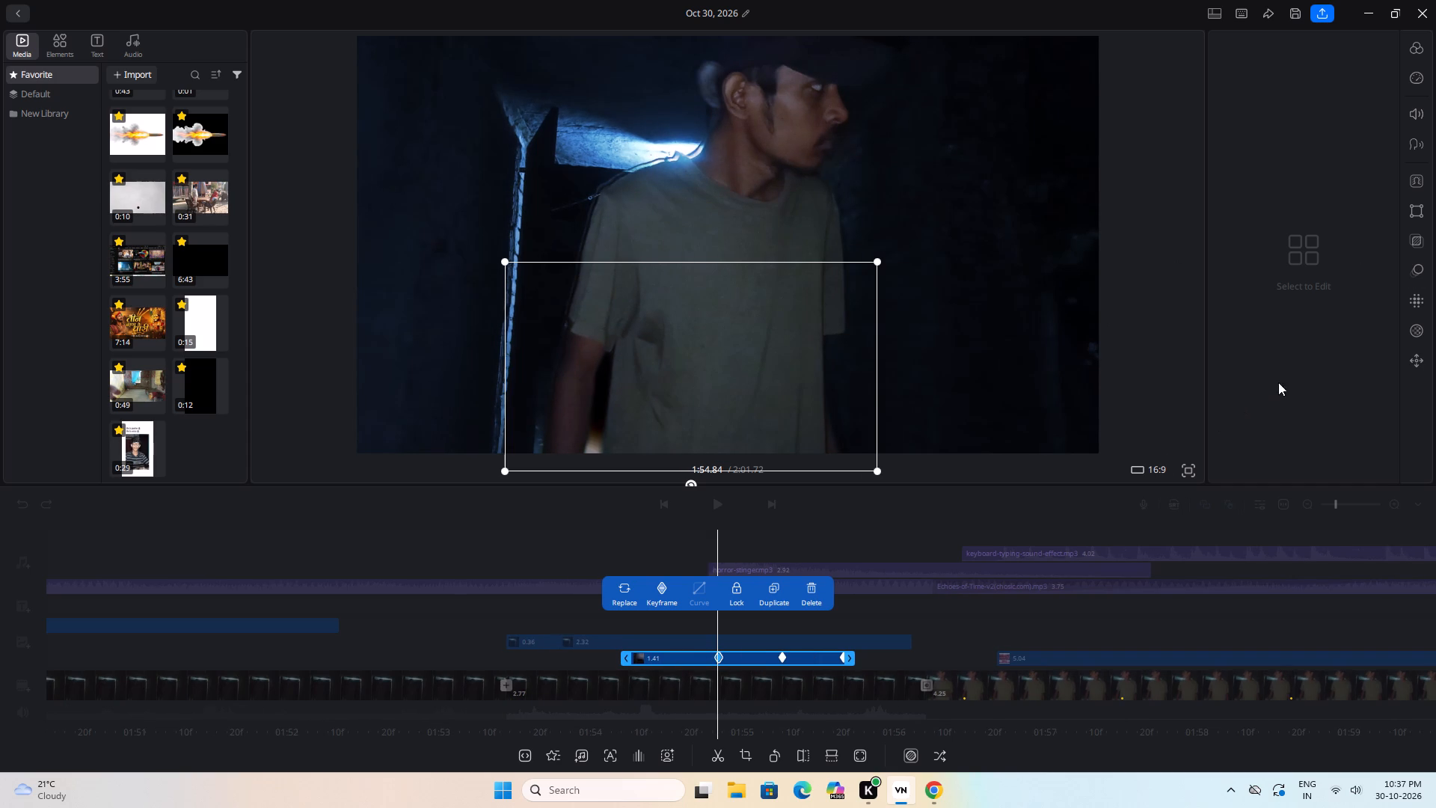
pyautogui.click(1417, 302)
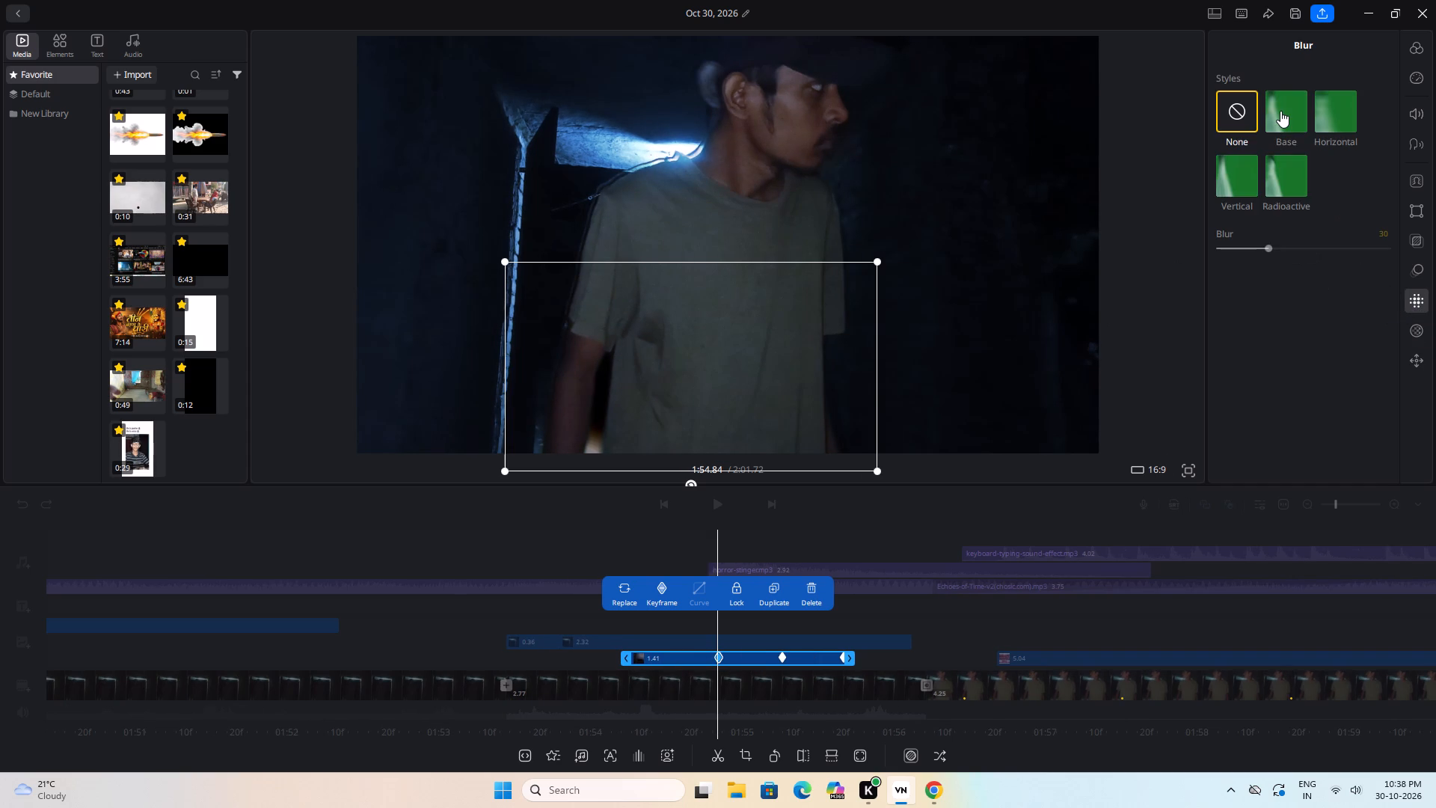
pyautogui.click(1280, 110)
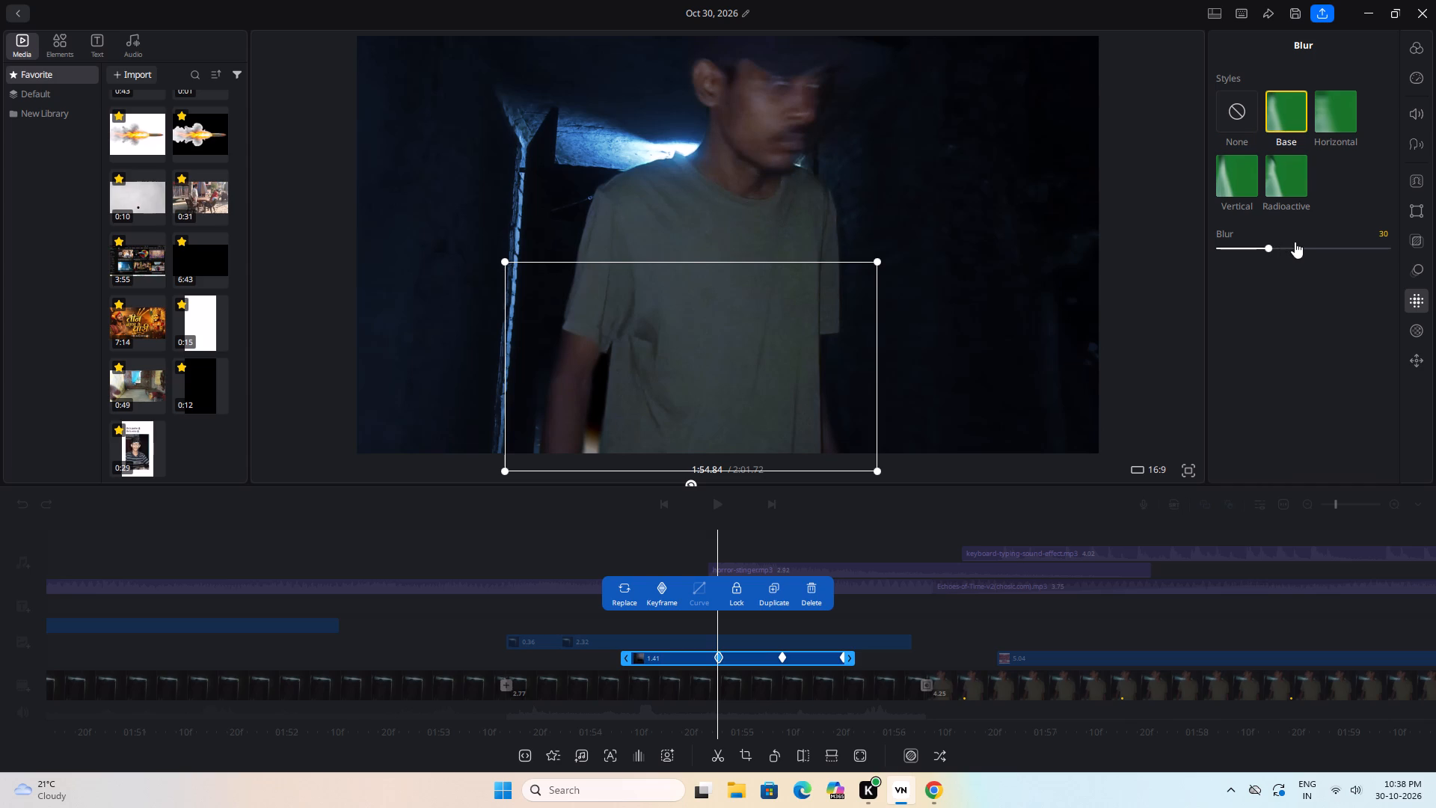
pyautogui.click(1295, 242)
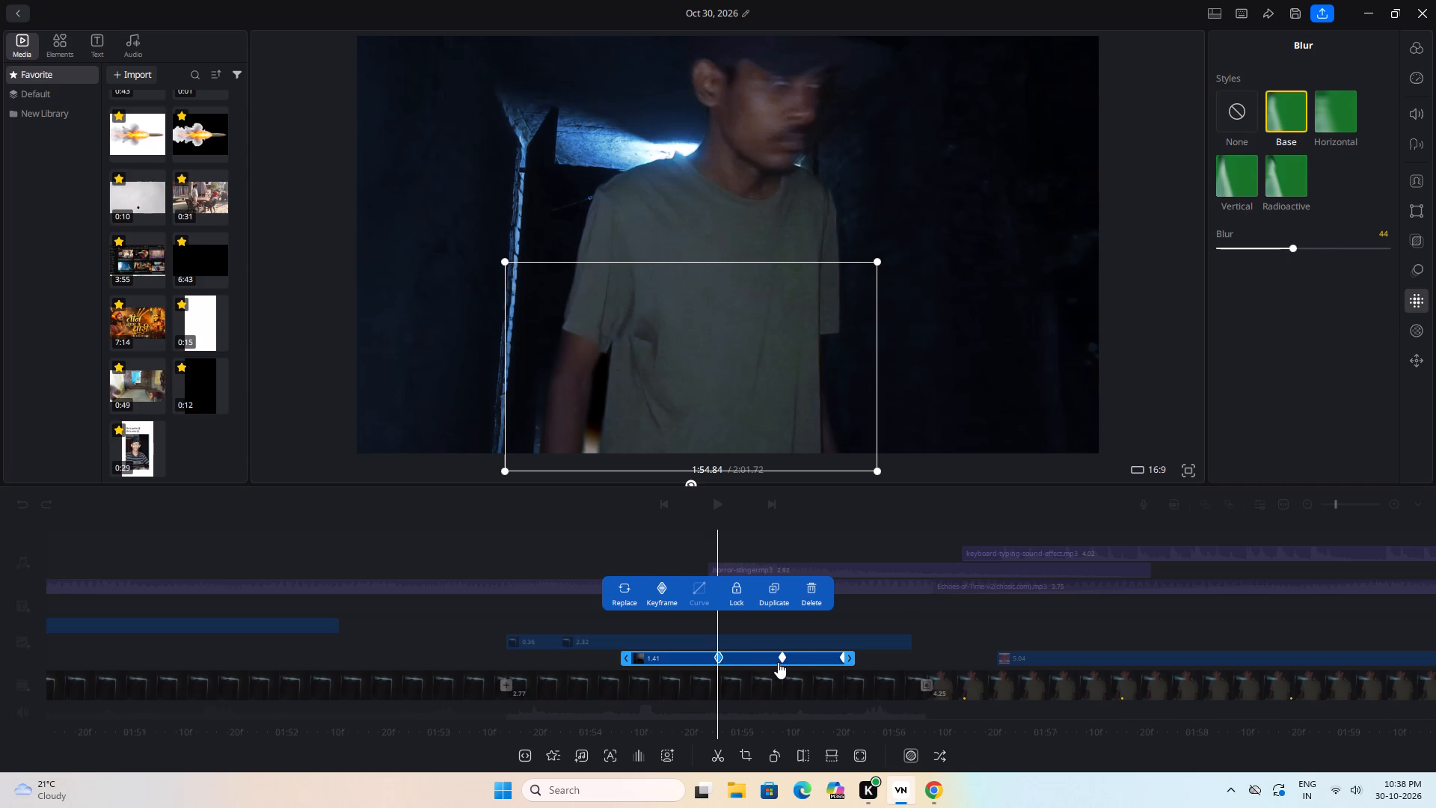
pyautogui.click(782, 657)
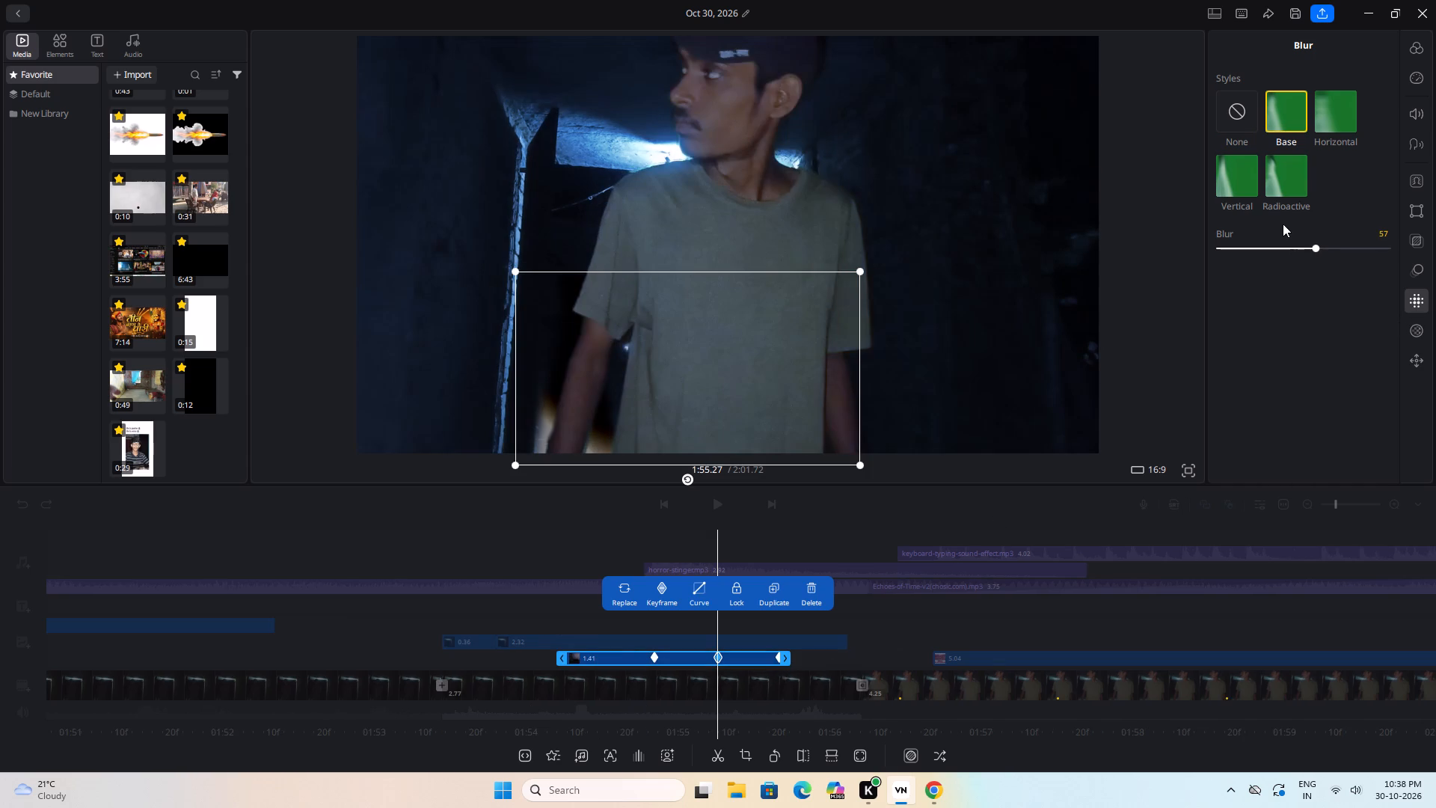
pyautogui.click(776, 655)
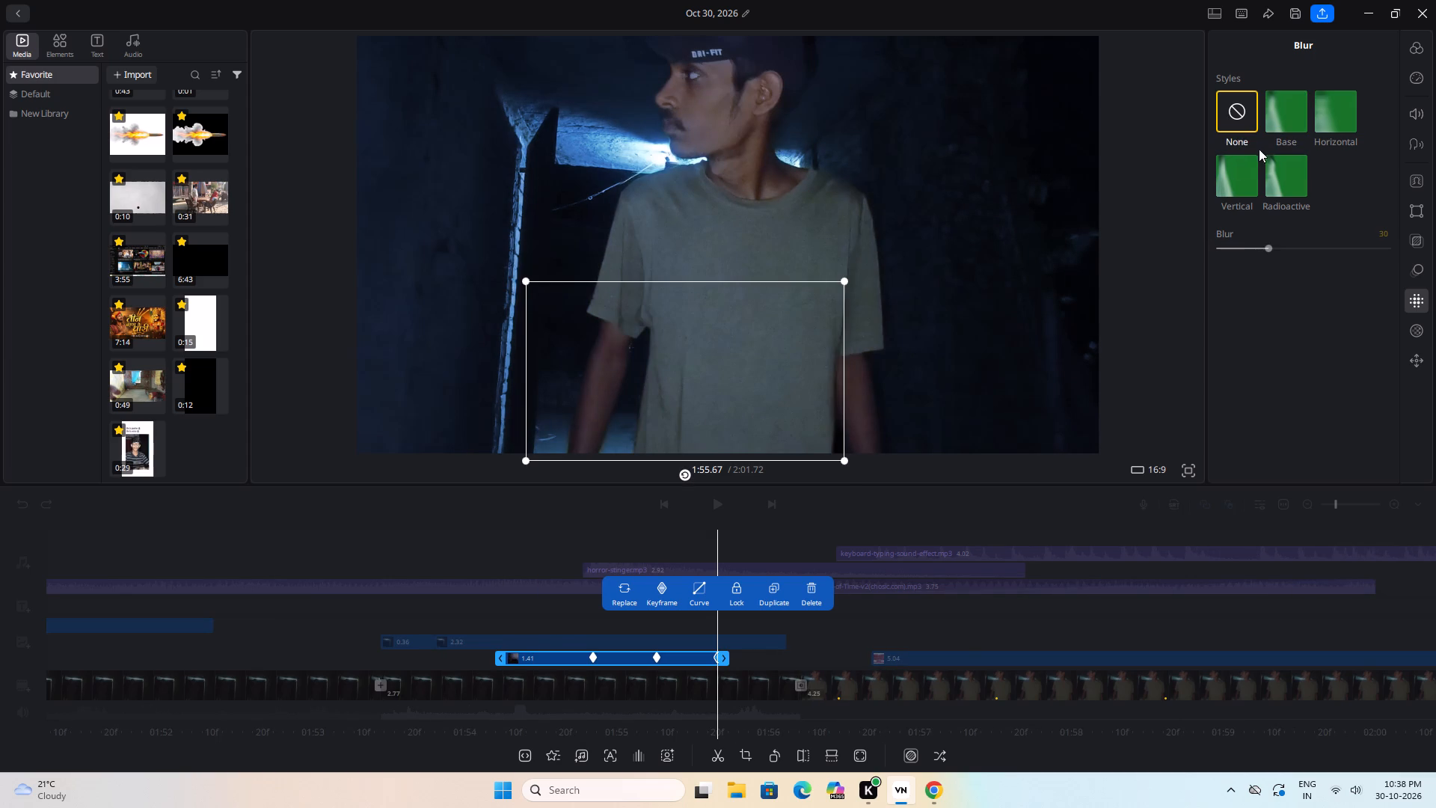
pyautogui.click(1280, 119)
pyautogui.click(1314, 249)
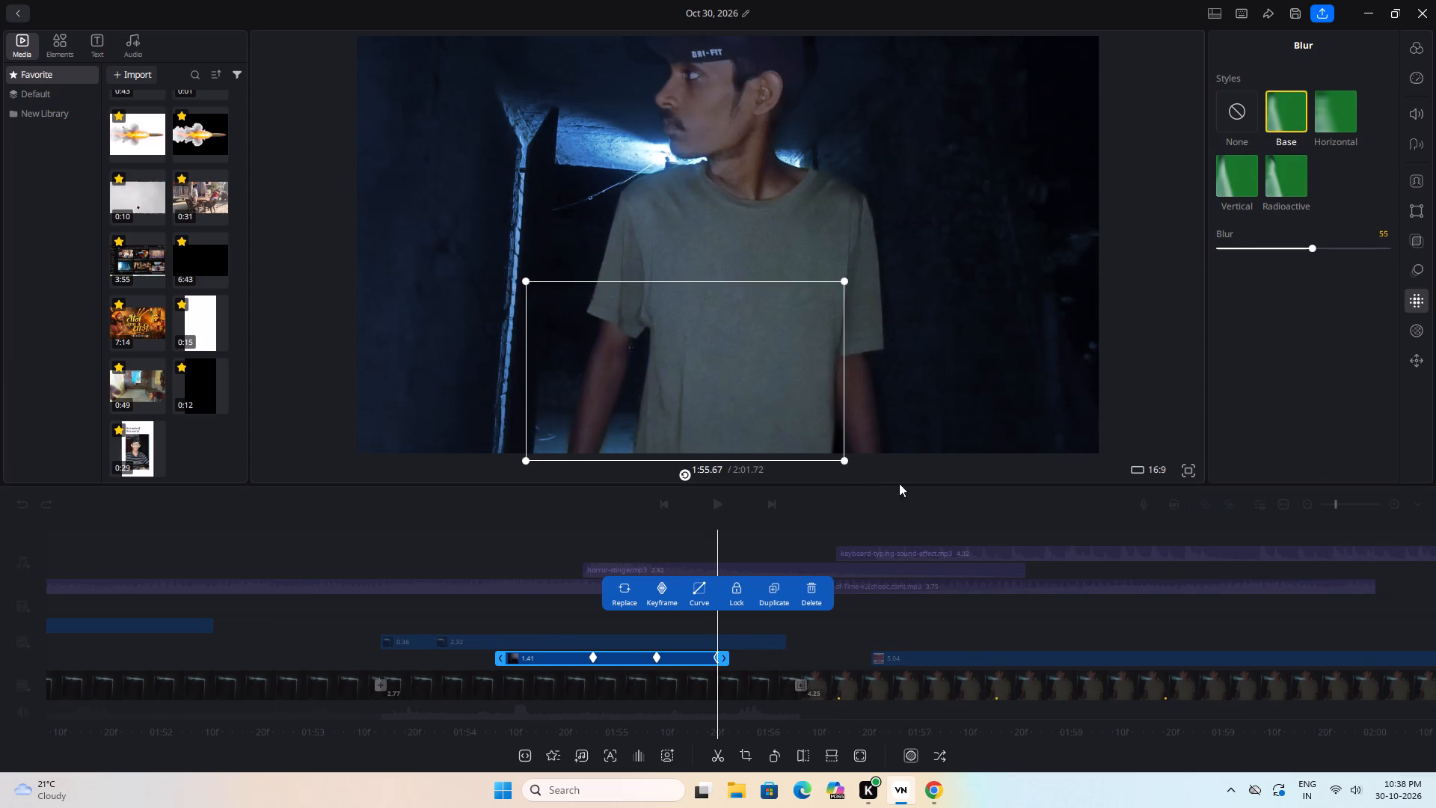
# Play back the section from about 1:54 to 1:57 and examine the blurred overlay beside the man.
pyautogui.press('space')
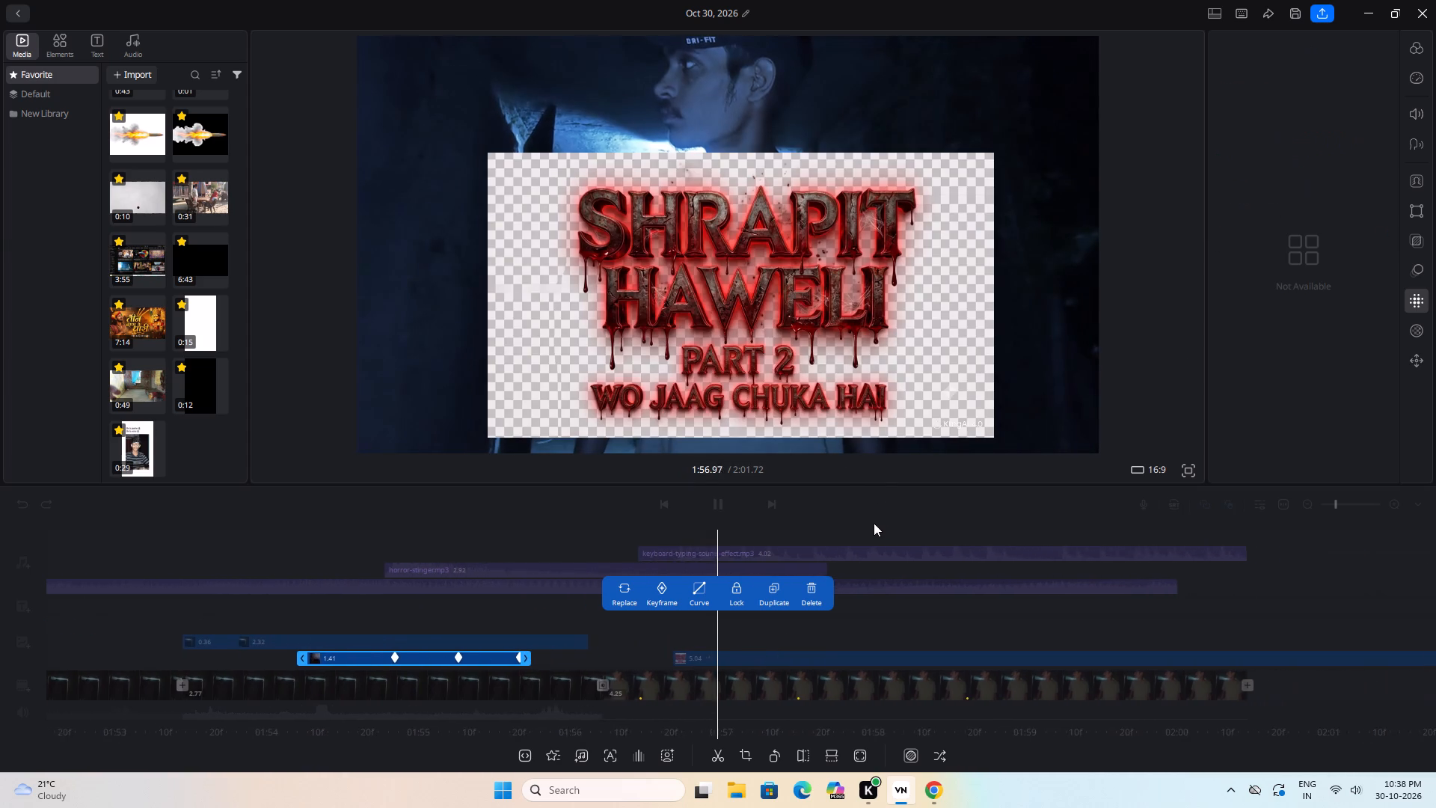
pyautogui.moveTo(874, 523); pyautogui.dragTo(1022, 513)
pyautogui.moveTo(882, 581); pyautogui.dragTo(983, 567)
pyautogui.click(983, 567)
pyautogui.moveTo(906, 572); pyautogui.dragTo(938, 569)
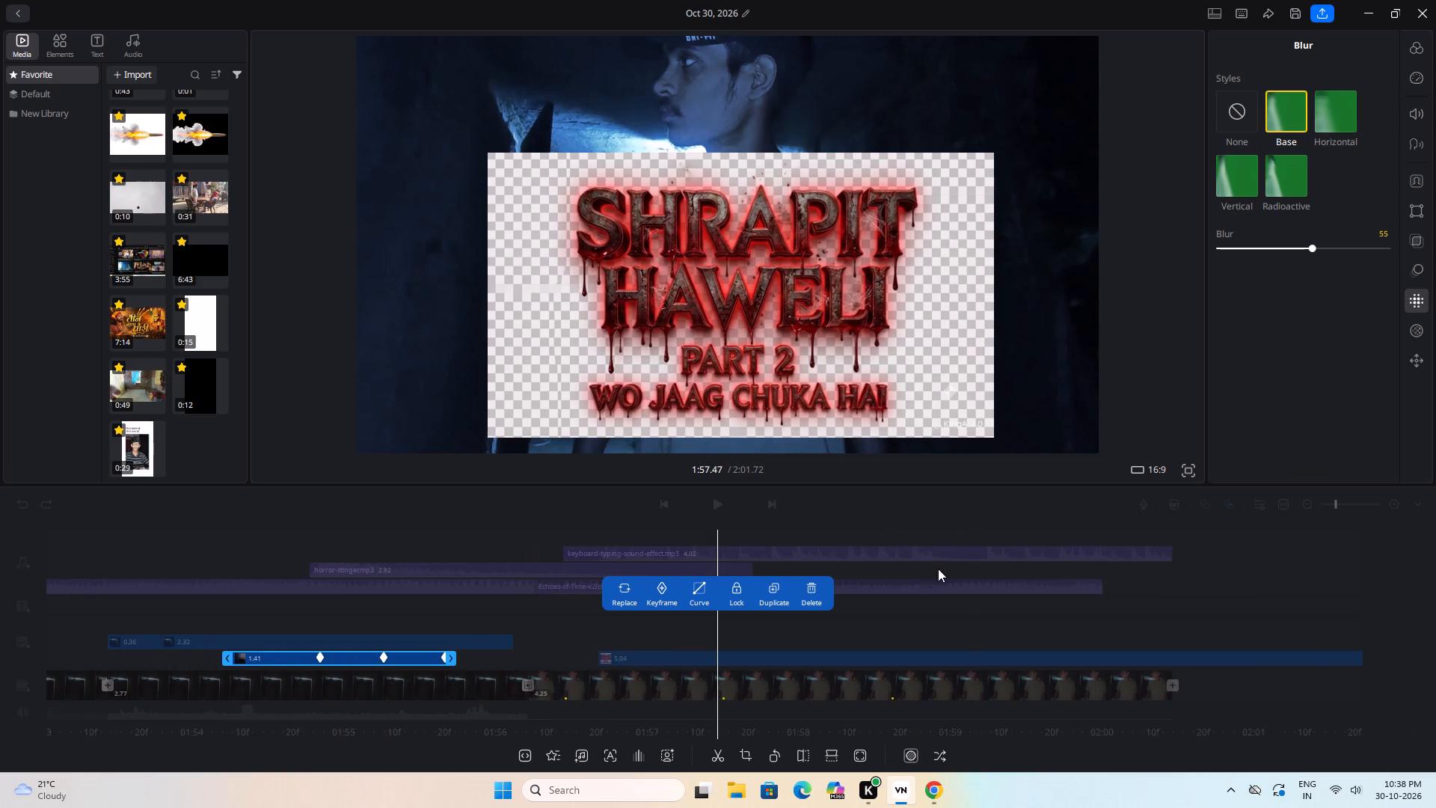
pyautogui.moveTo(938, 569); pyautogui.dragTo(1435, 548)
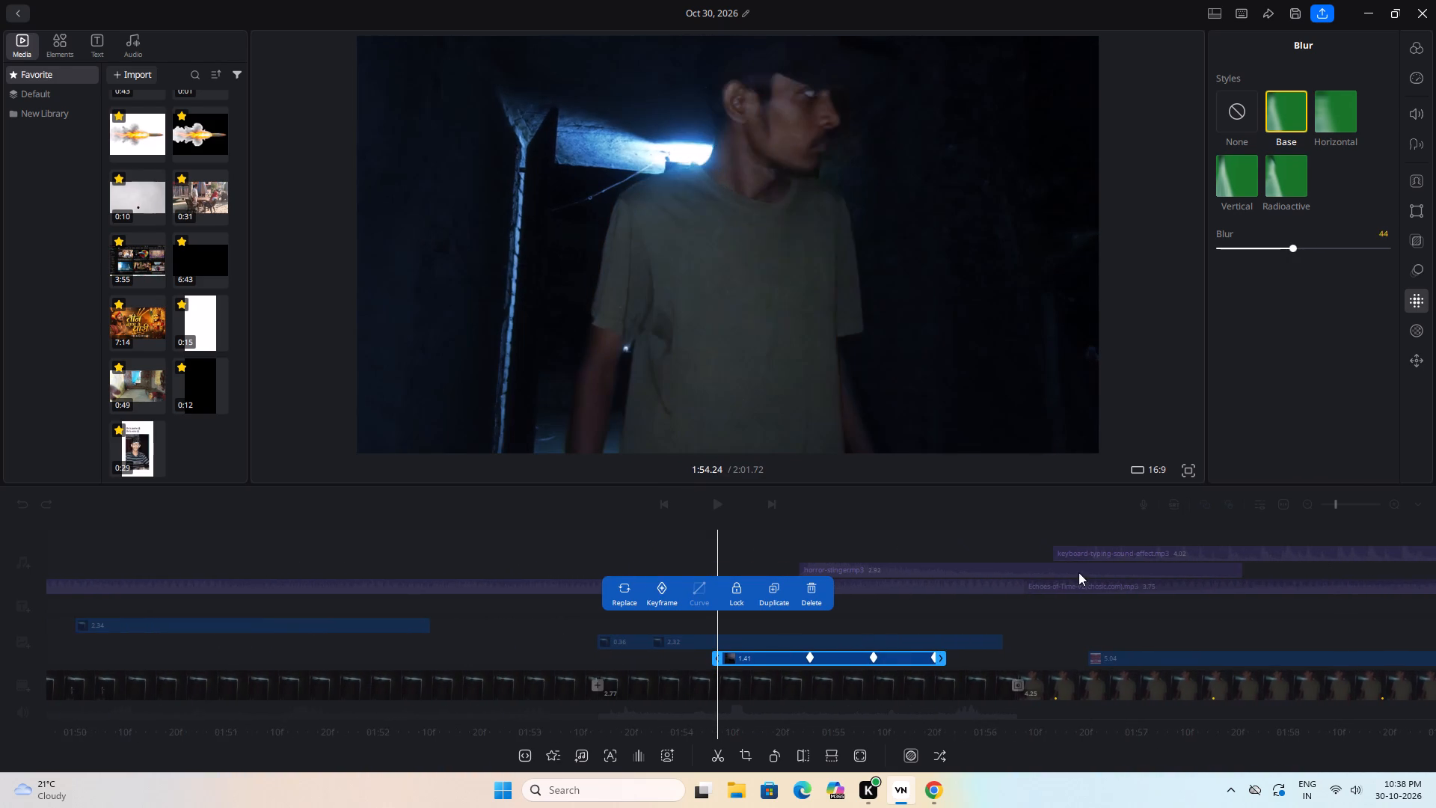
pyautogui.moveTo(993, 586); pyautogui.dragTo(1090, 582)
pyautogui.press('space')
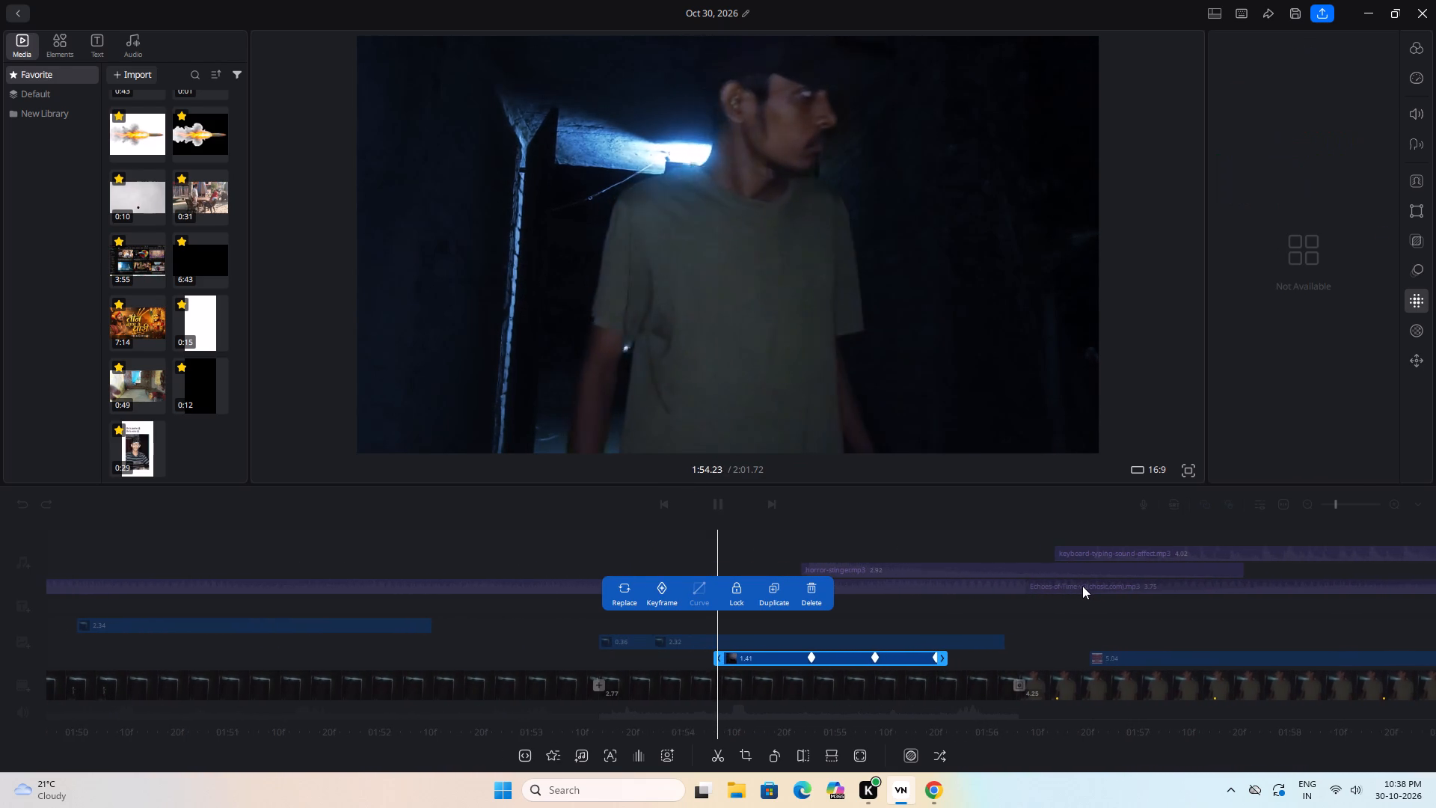
pyautogui.press('space')
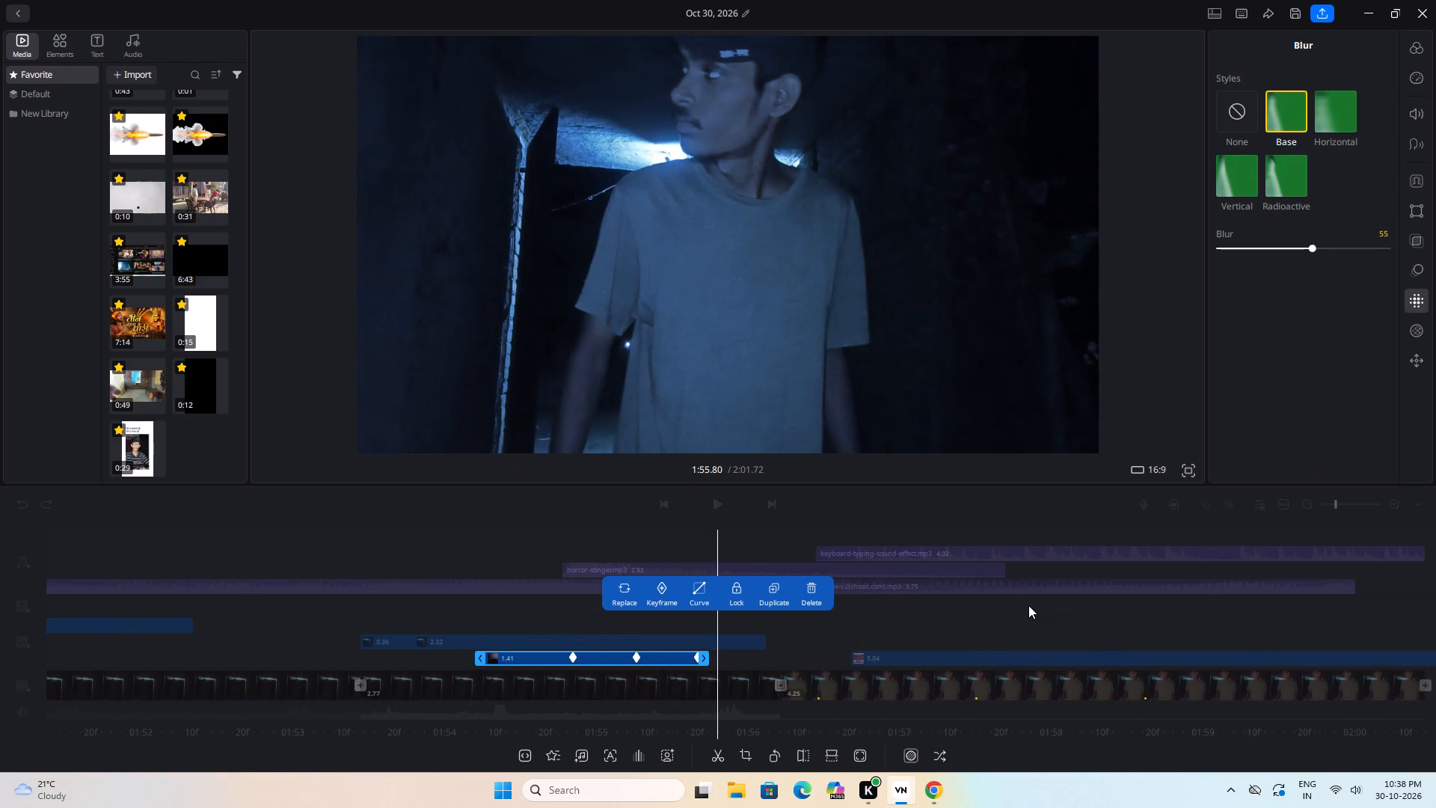
pyautogui.moveTo(901, 617); pyautogui.dragTo(969, 606)
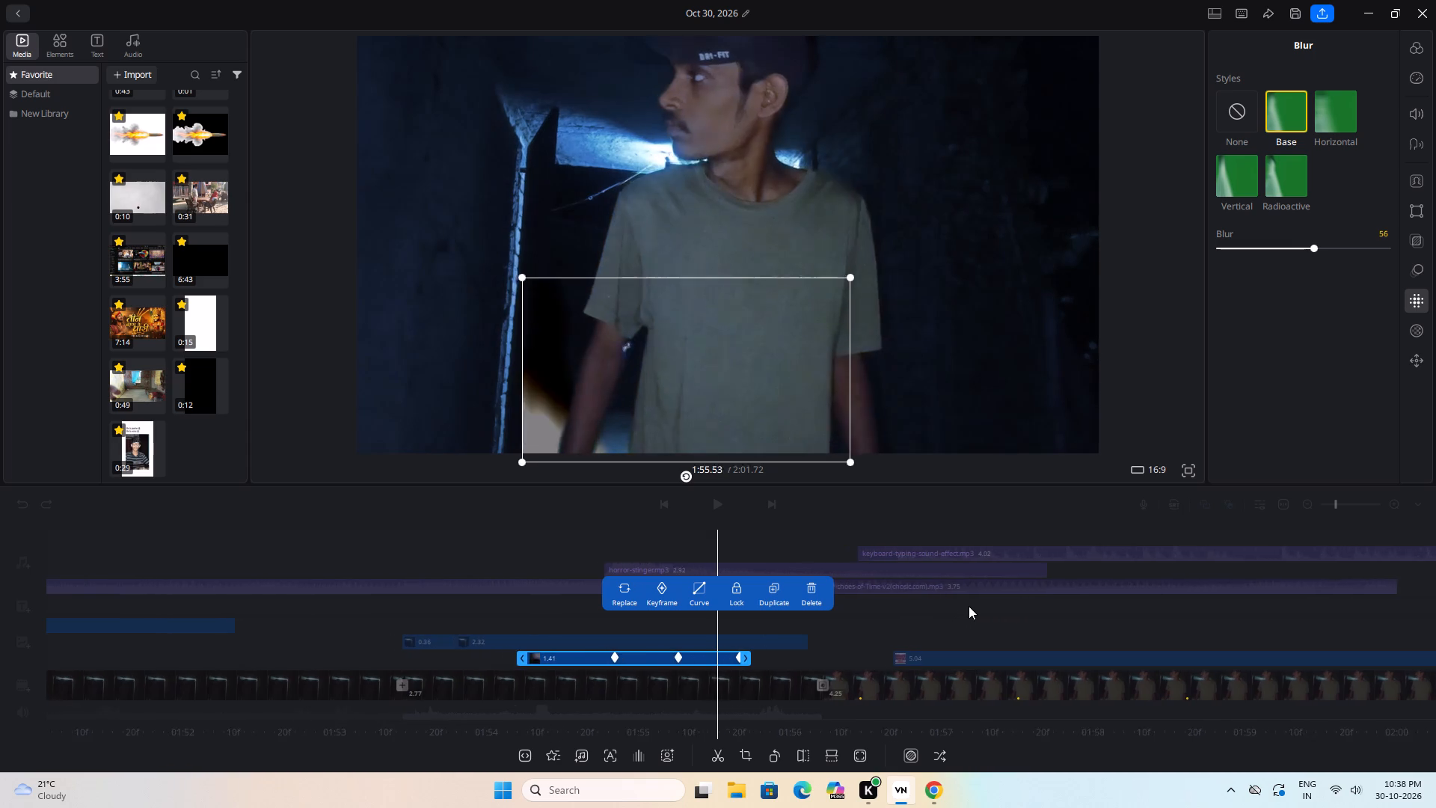
pyautogui.moveTo(969, 606); pyautogui.dragTo(1001, 602)
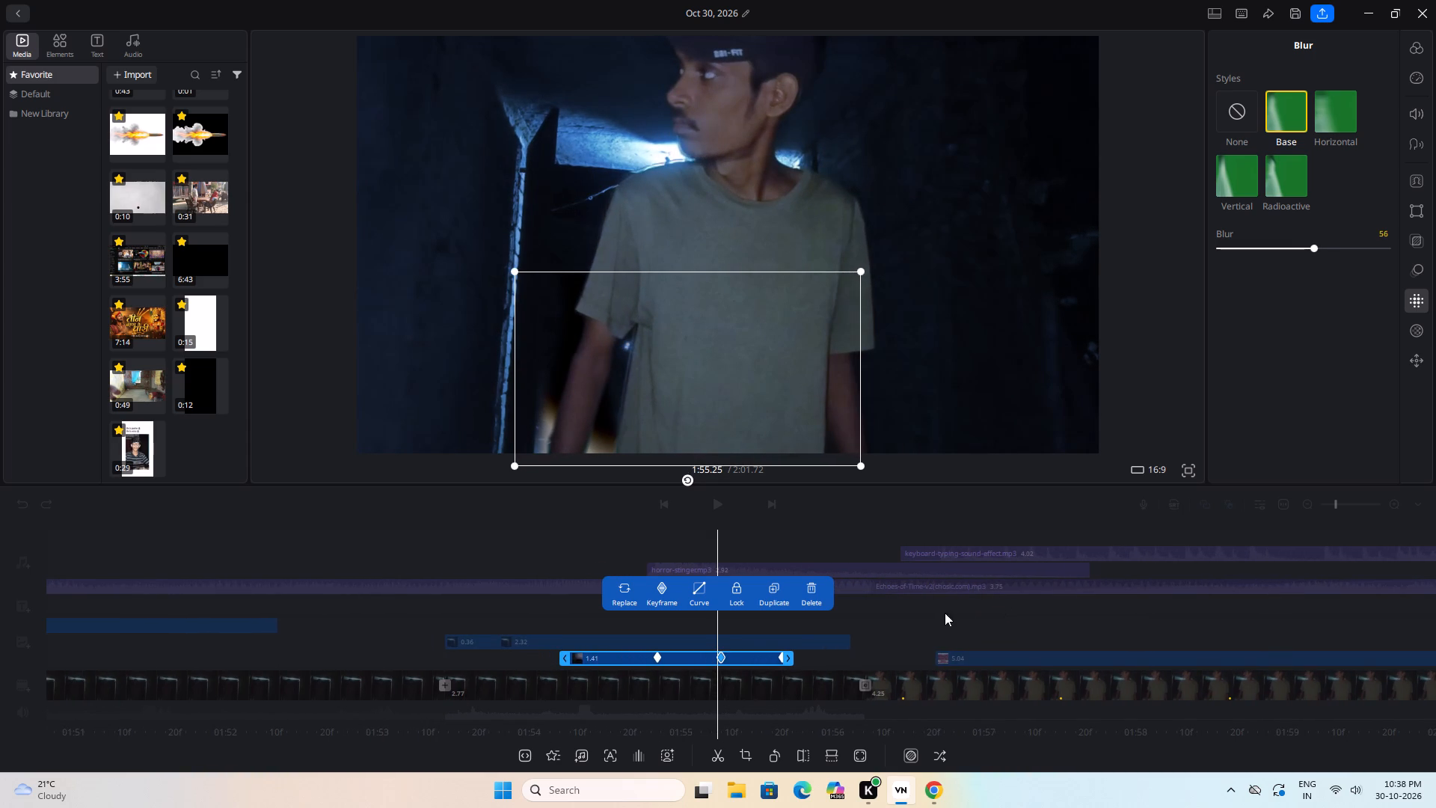
# Remove the Light transition between the 2.77-second clip and the final 4.25-second clip.
pyautogui.click(865, 687)
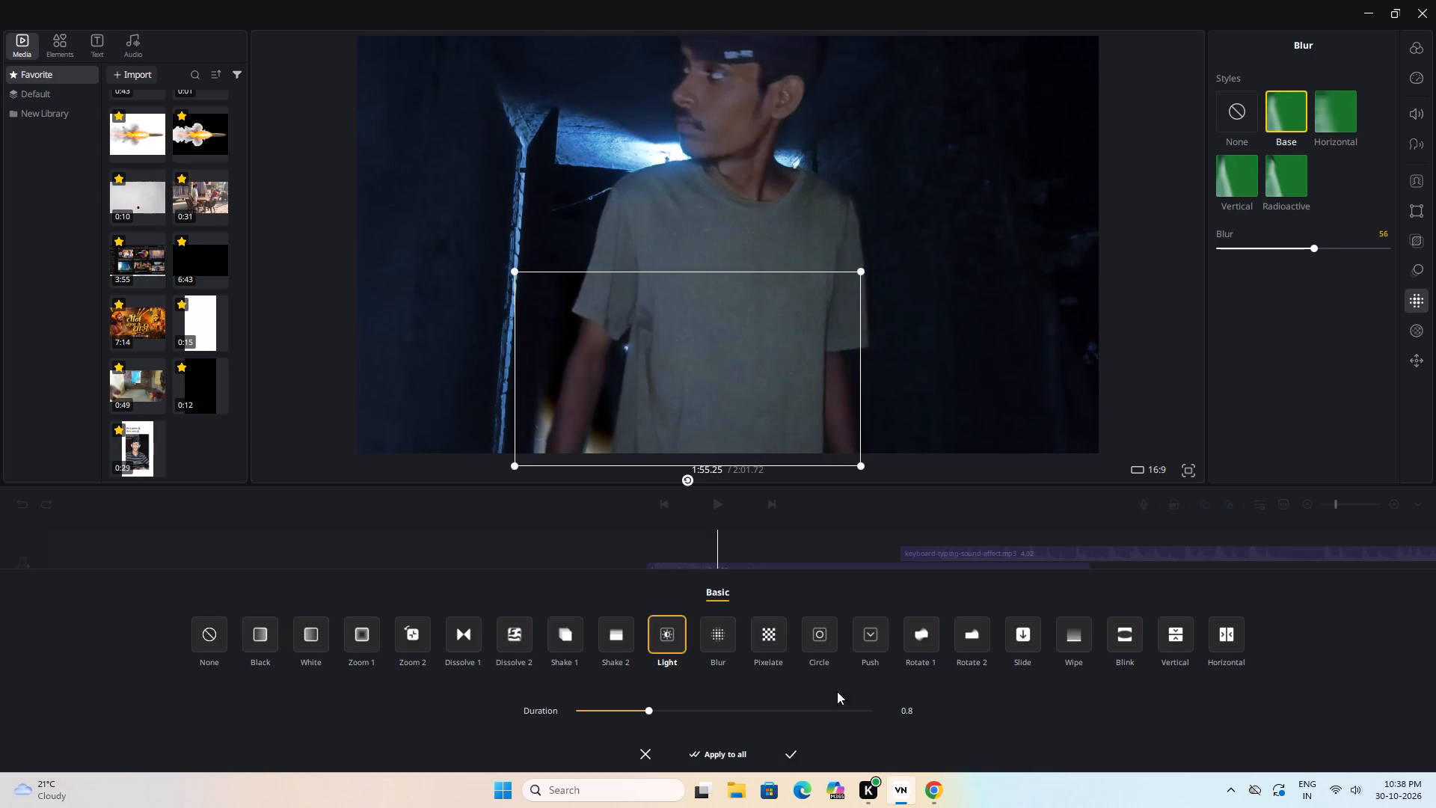
pyautogui.click(206, 631)
pyautogui.click(788, 753)
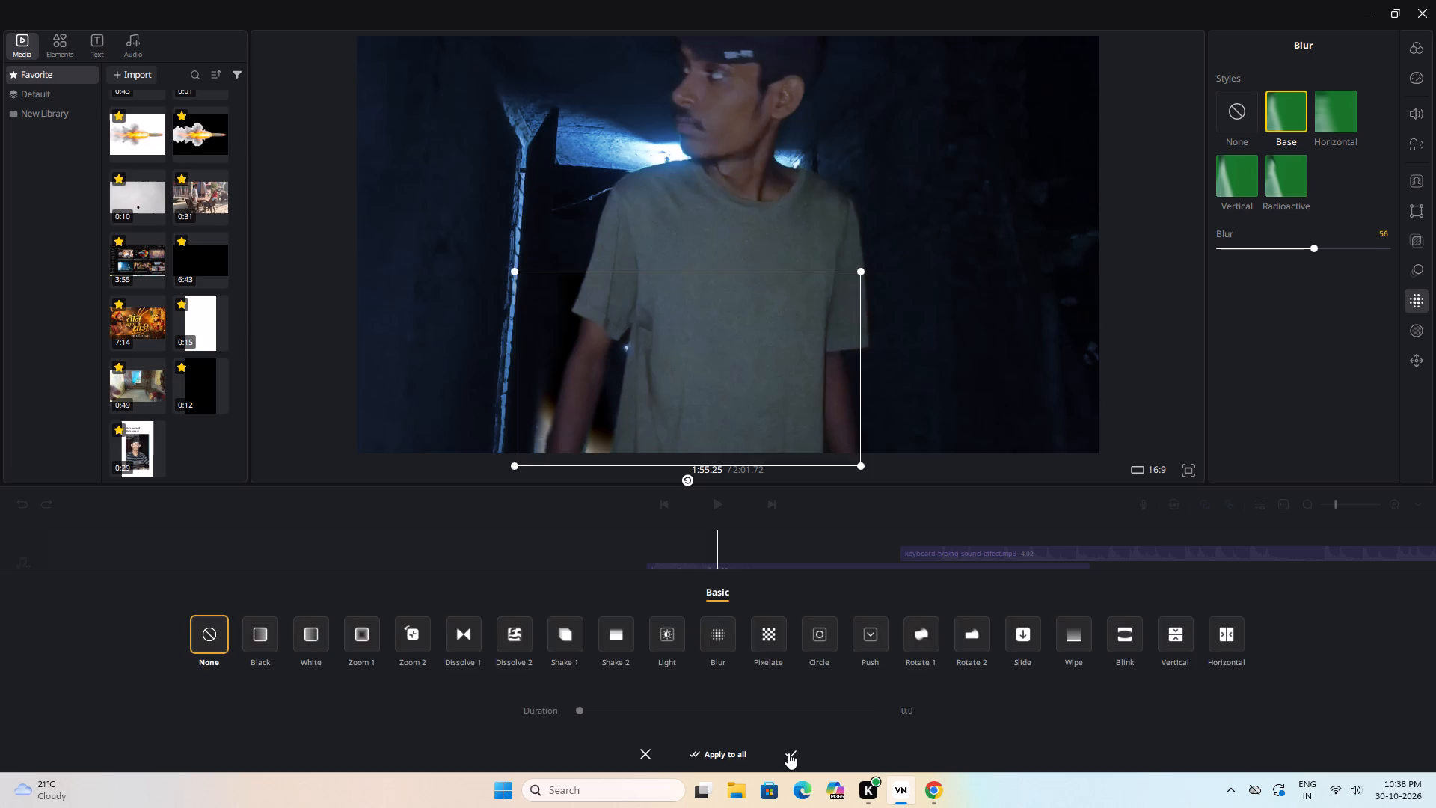
# Play back the section from about 1:54 to check the overlay and the cut into the final clip.
pyautogui.click(942, 627)
pyautogui.press('space')
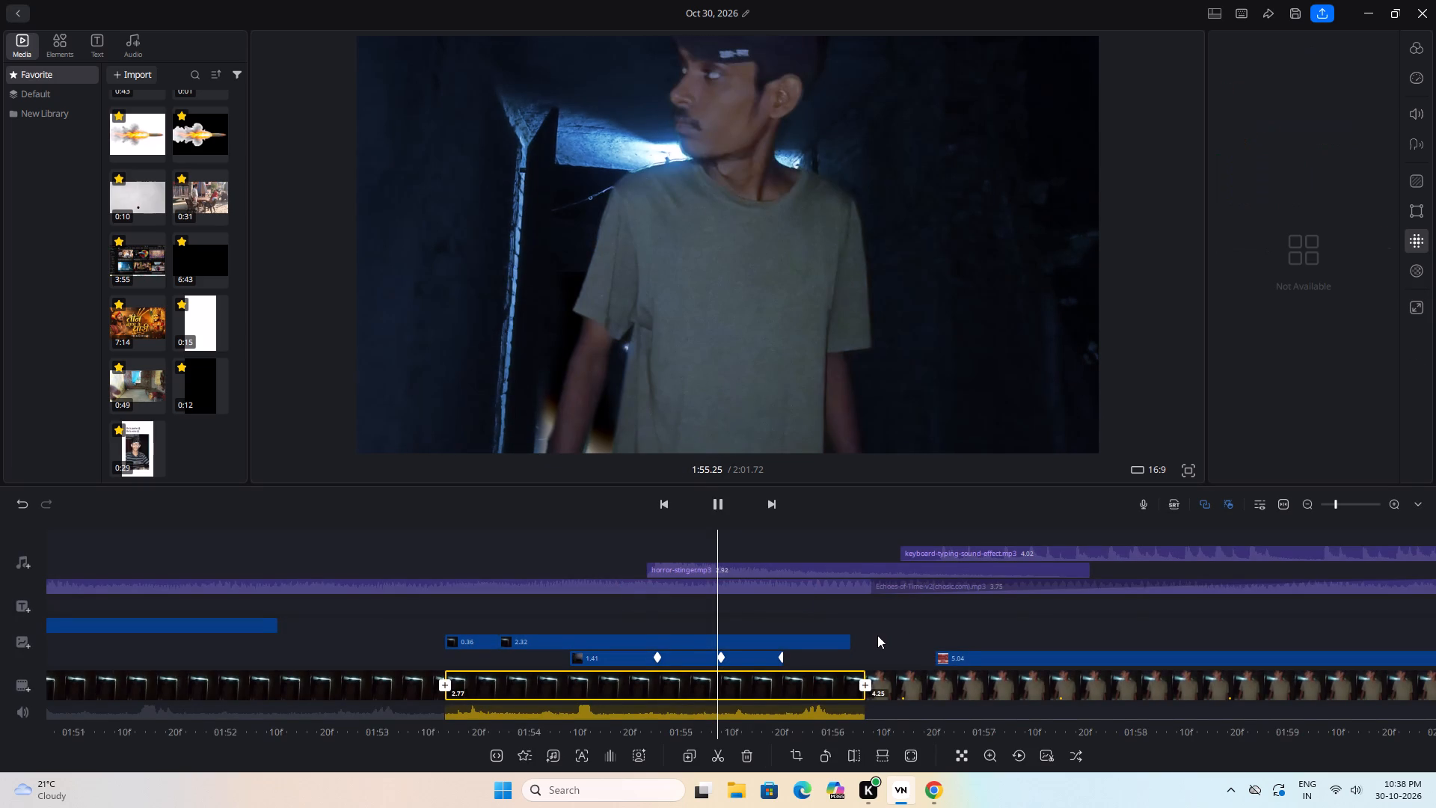
pyautogui.moveTo(794, 640); pyautogui.dragTo(856, 634)
pyautogui.moveTo(690, 641); pyautogui.dragTo(1224, 612)
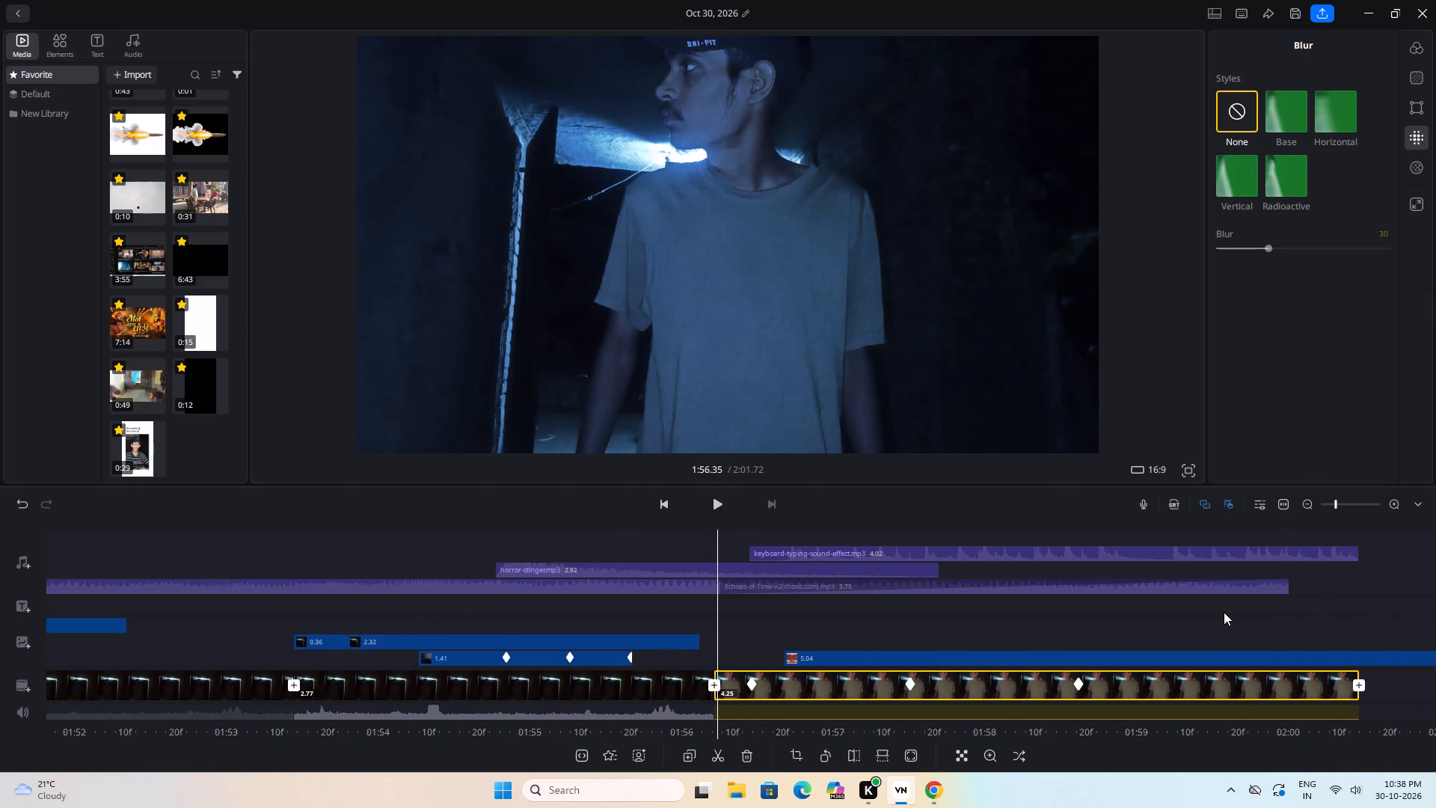
pyautogui.moveTo(1224, 612); pyautogui.dragTo(1282, 610)
pyautogui.press('space')
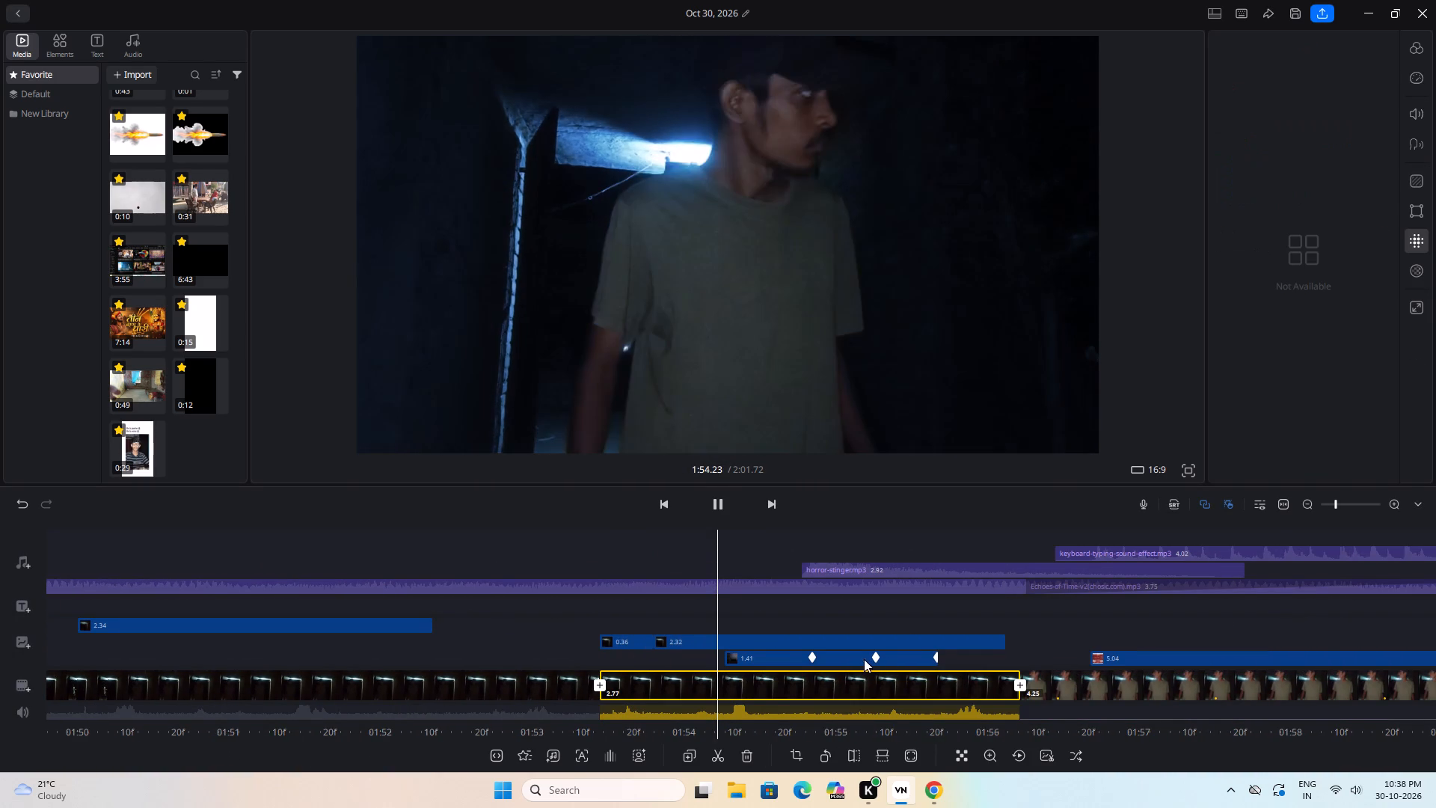
pyautogui.press('space')
pyautogui.press('space')
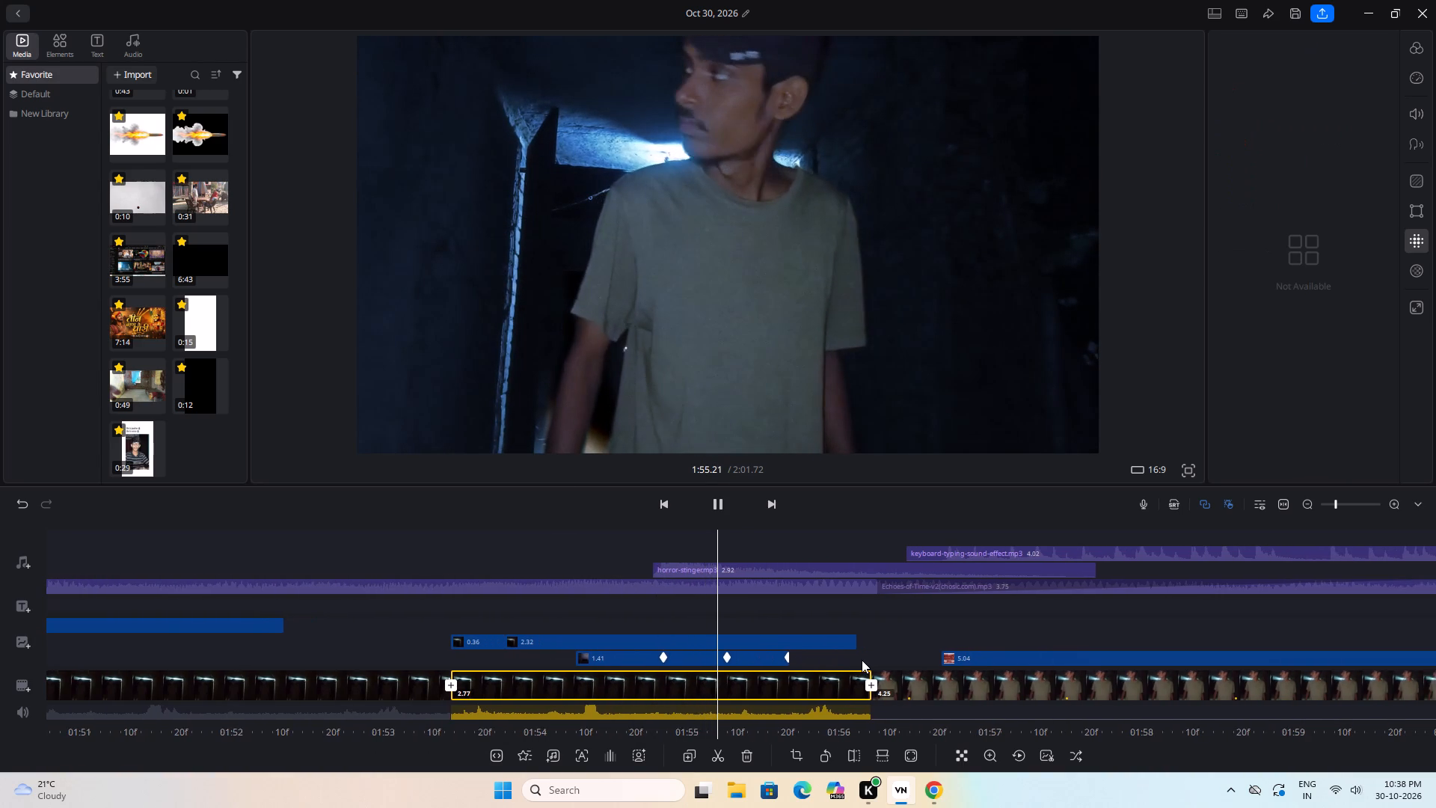
pyautogui.press('space')
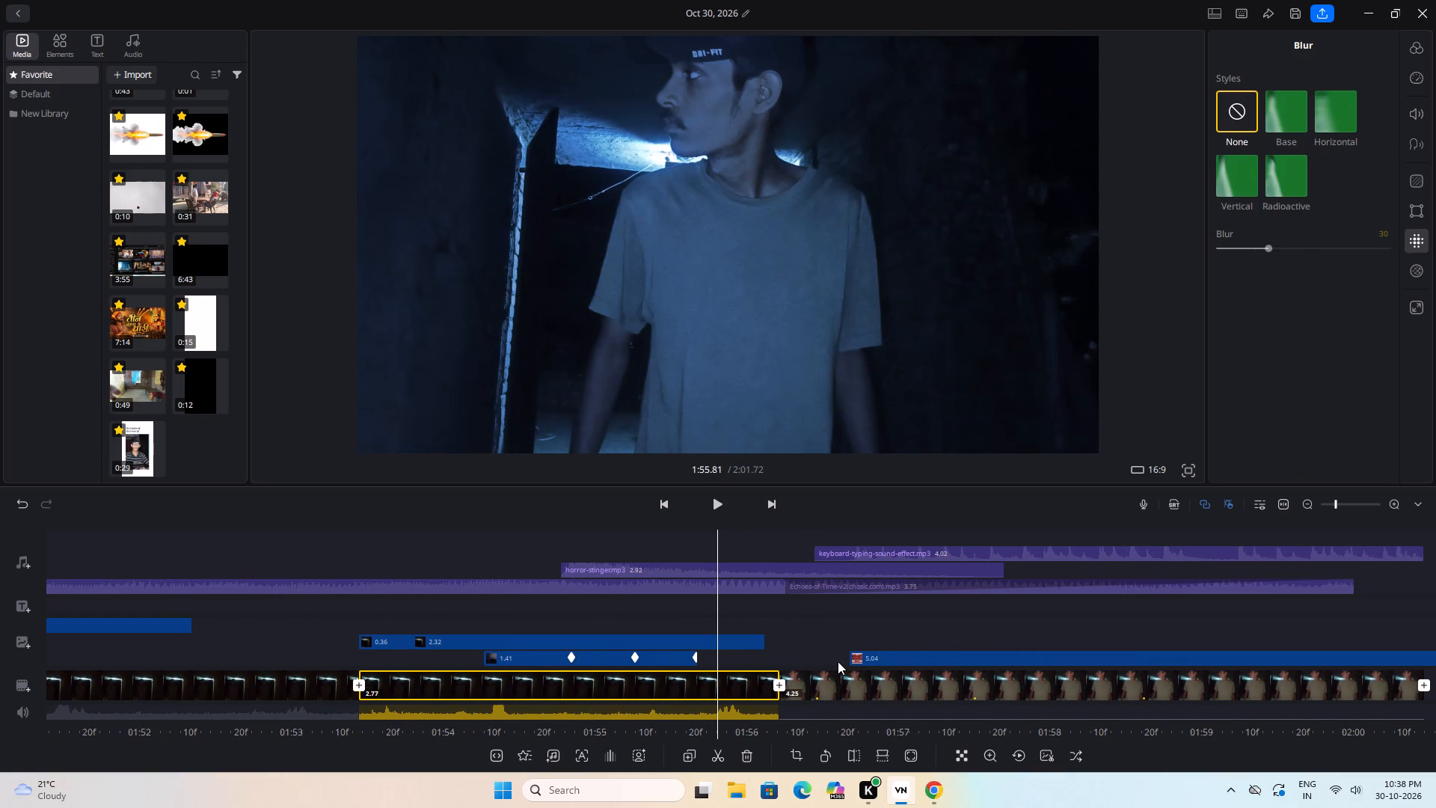
# Play on past the final cut and delete the 5.04-second "SHRAPIT HAWELI PART 2" title image overlay.
pyautogui.press('space')
pyautogui.press('space')
pyautogui.press('space')
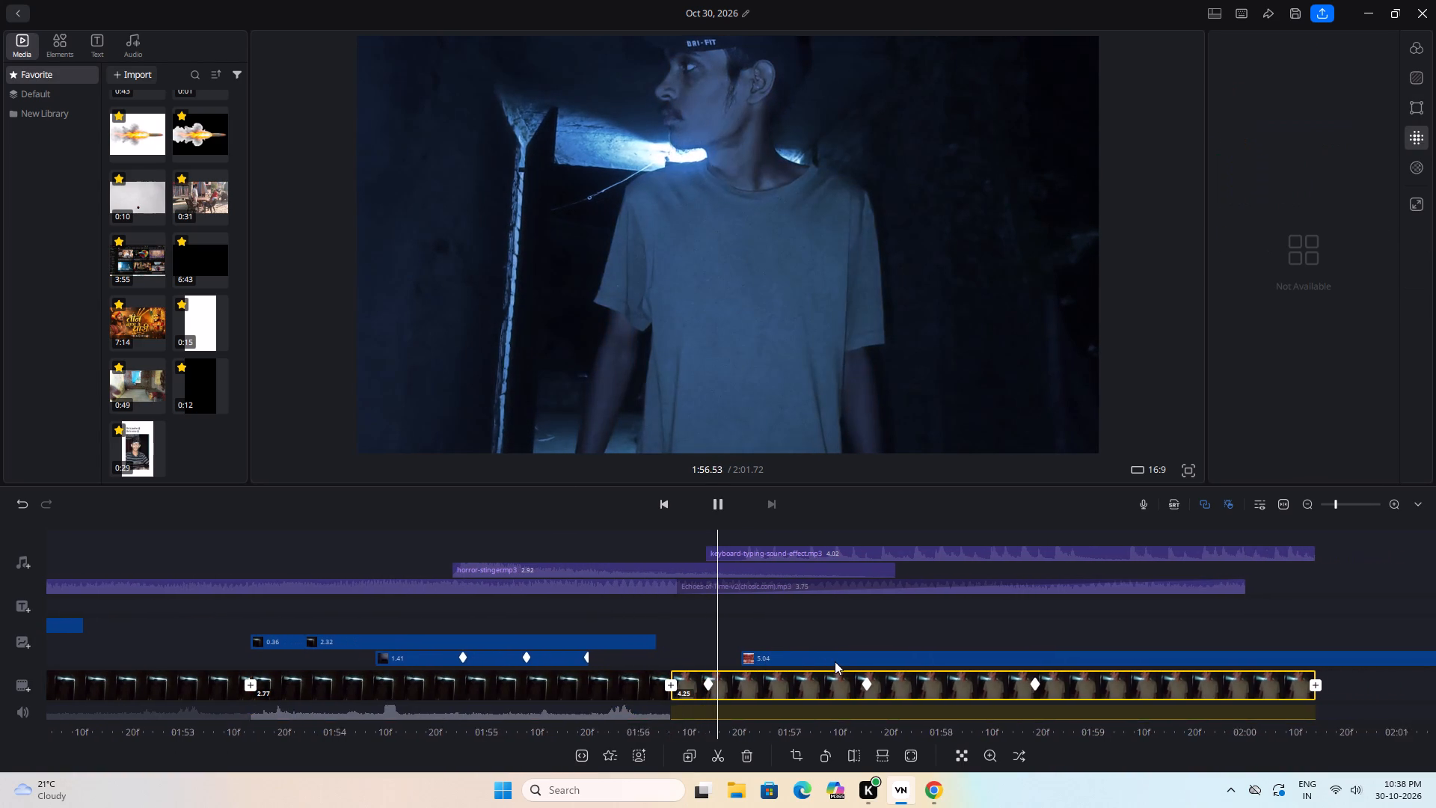
pyautogui.press('space')
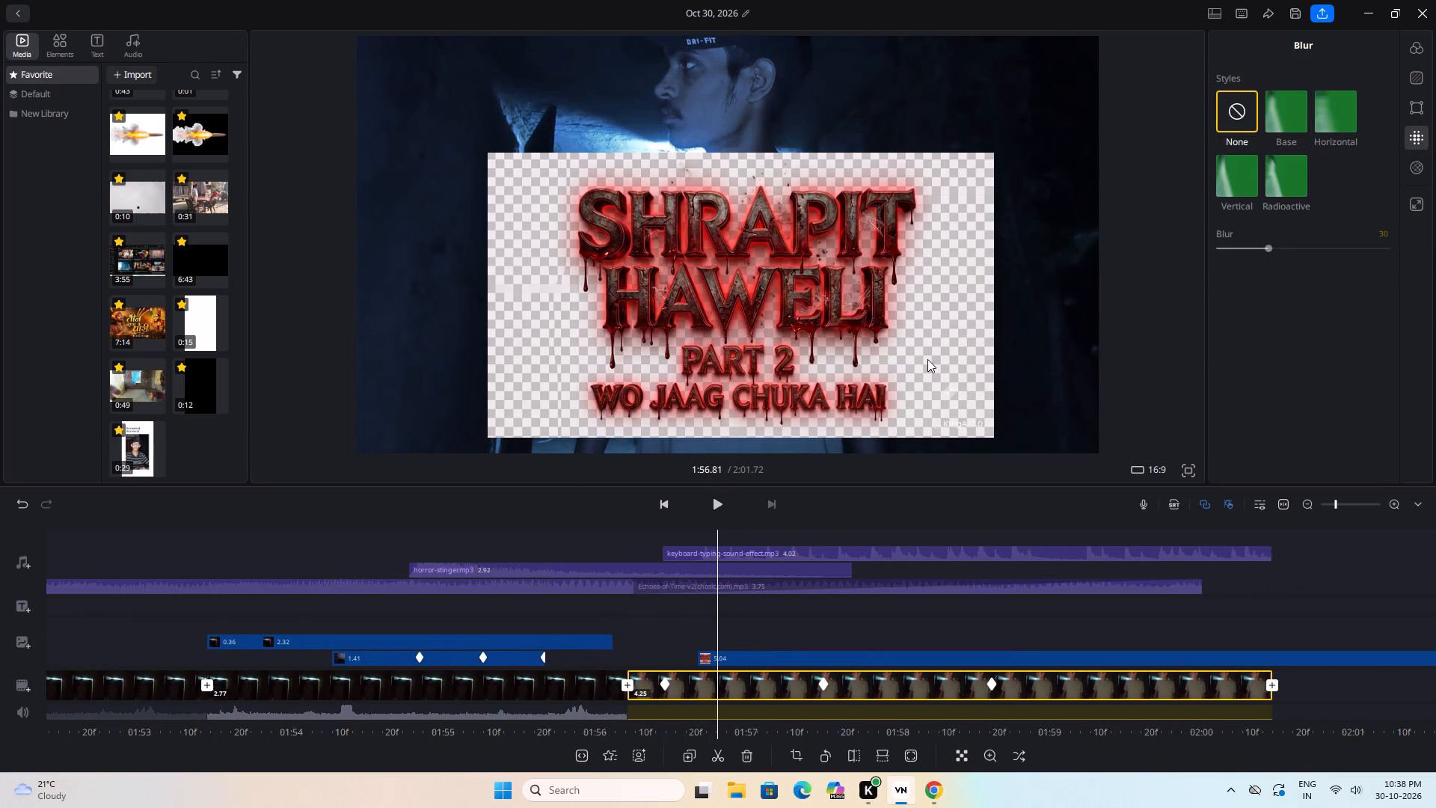
pyautogui.click(939, 312)
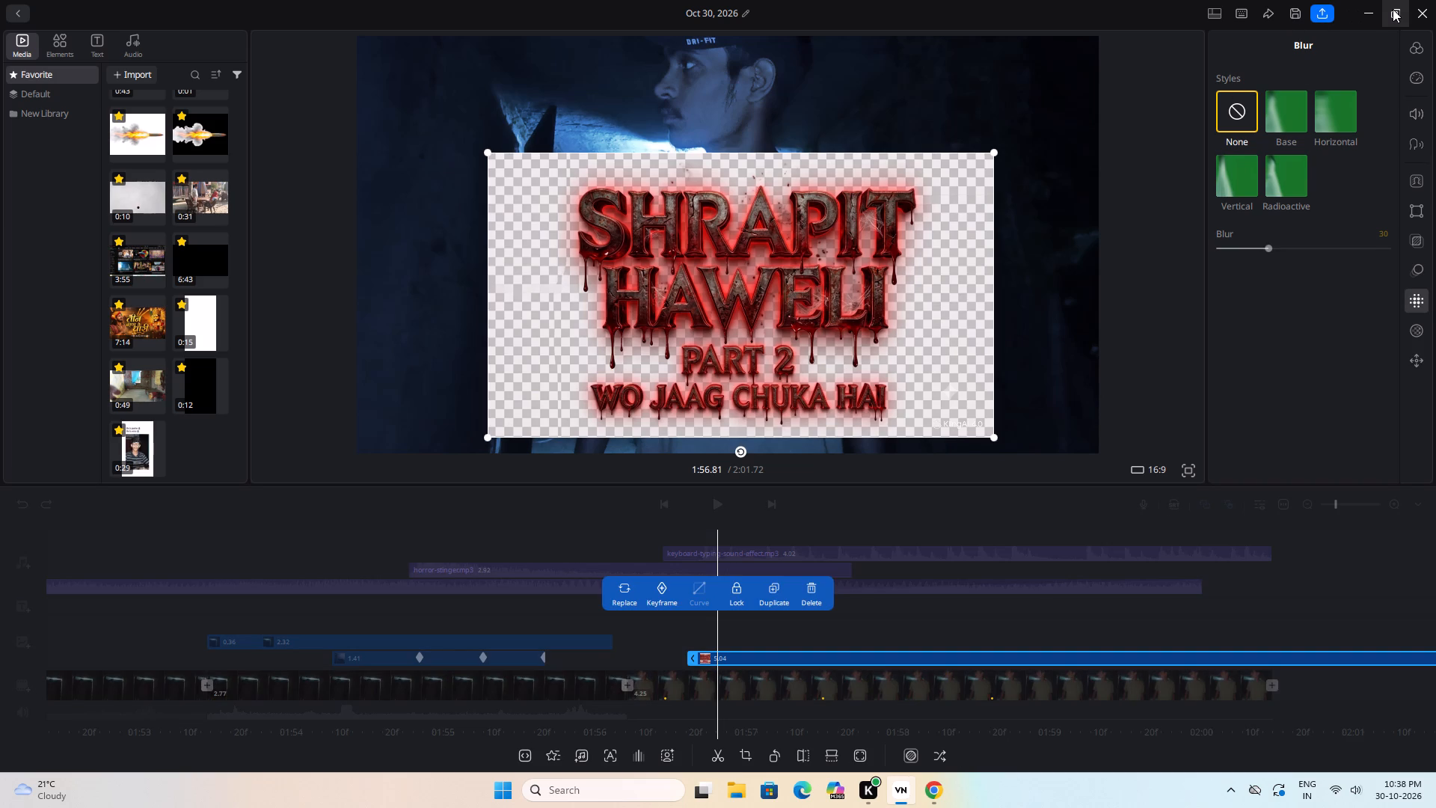
pyautogui.press('Delete')
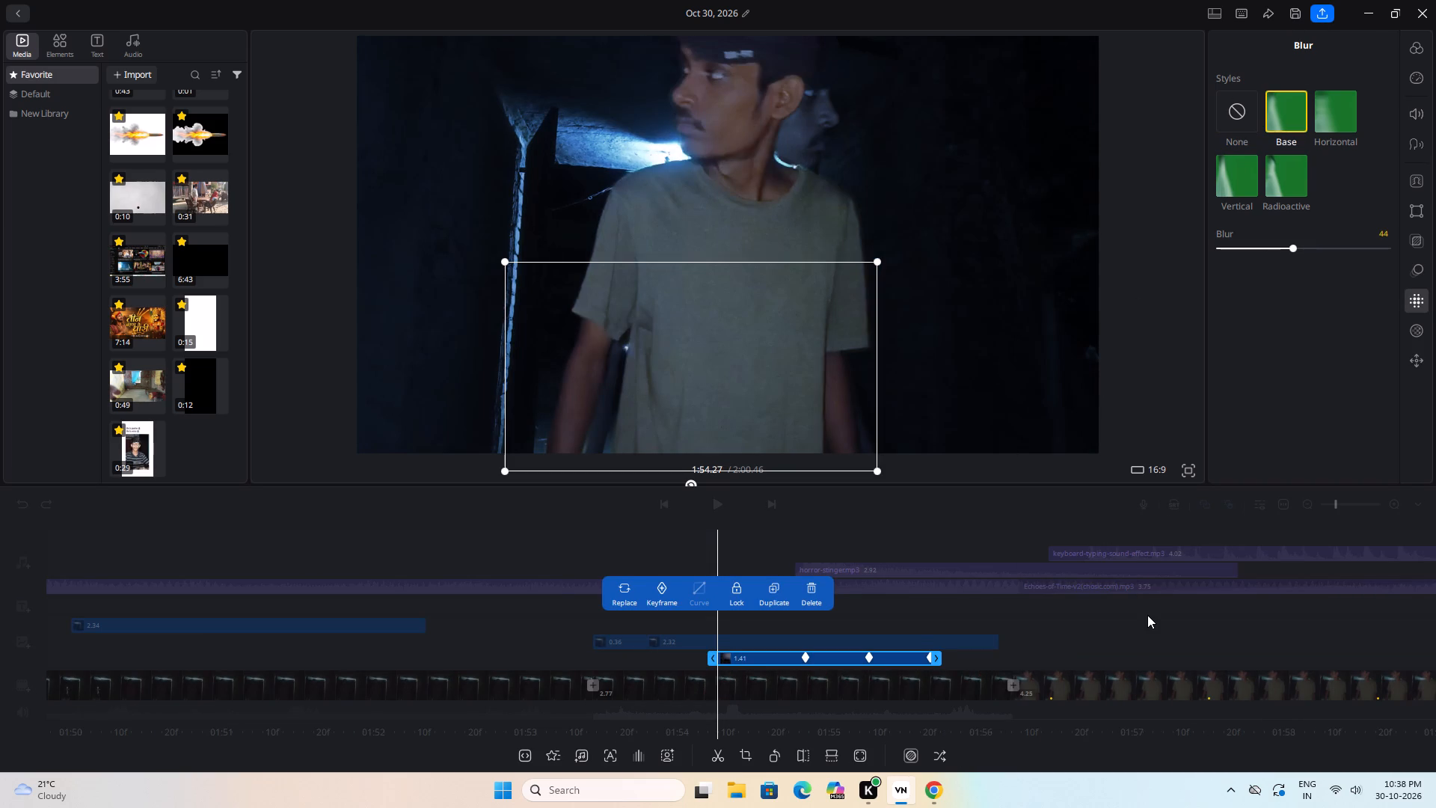
# Add a text title reading "2" at 1:56.46, the first keyframe of the final 4.25-second clip.
pyautogui.click(1148, 615)
pyautogui.moveTo(1261, 621); pyautogui.dragTo(906, 676)
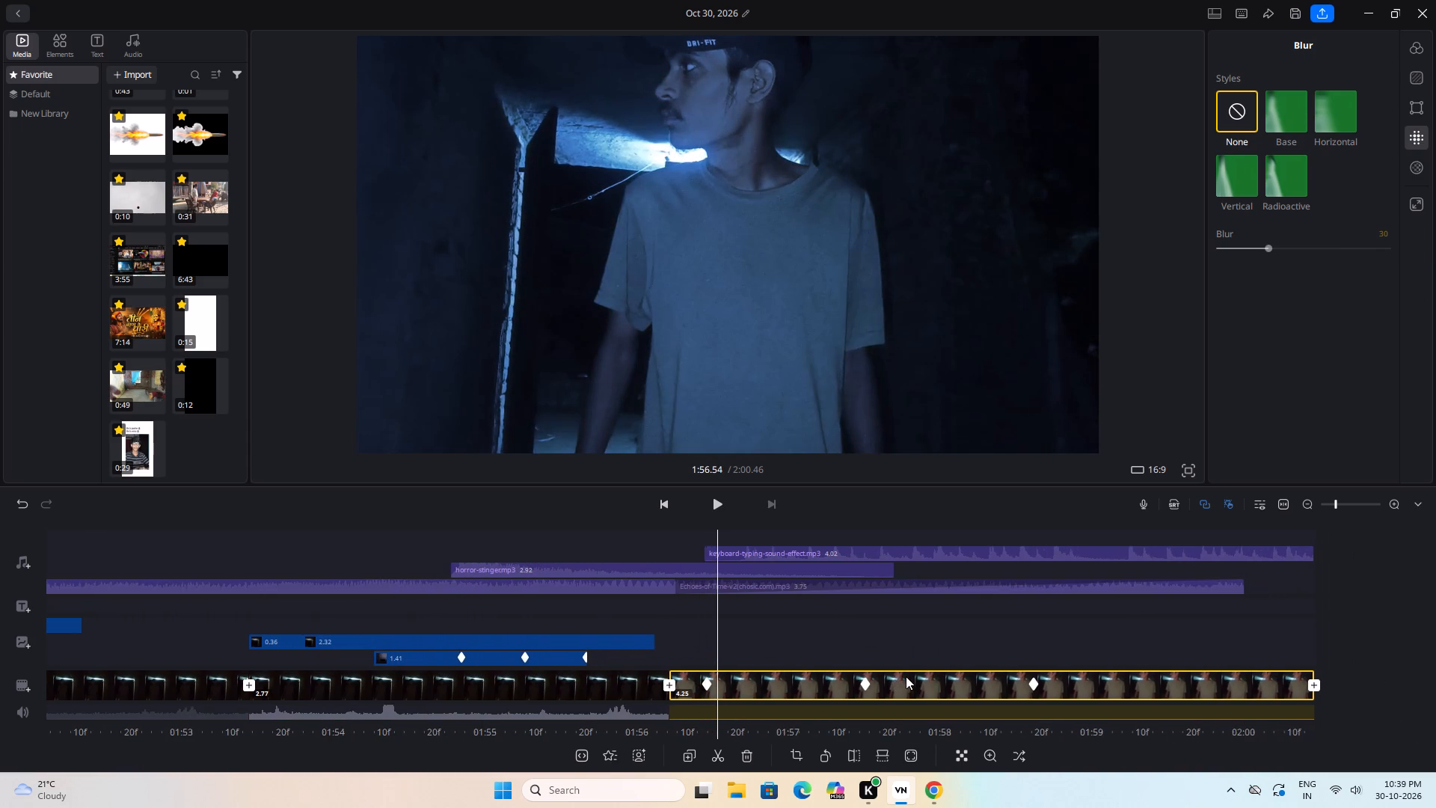
pyautogui.moveTo(906, 676); pyautogui.dragTo(918, 677)
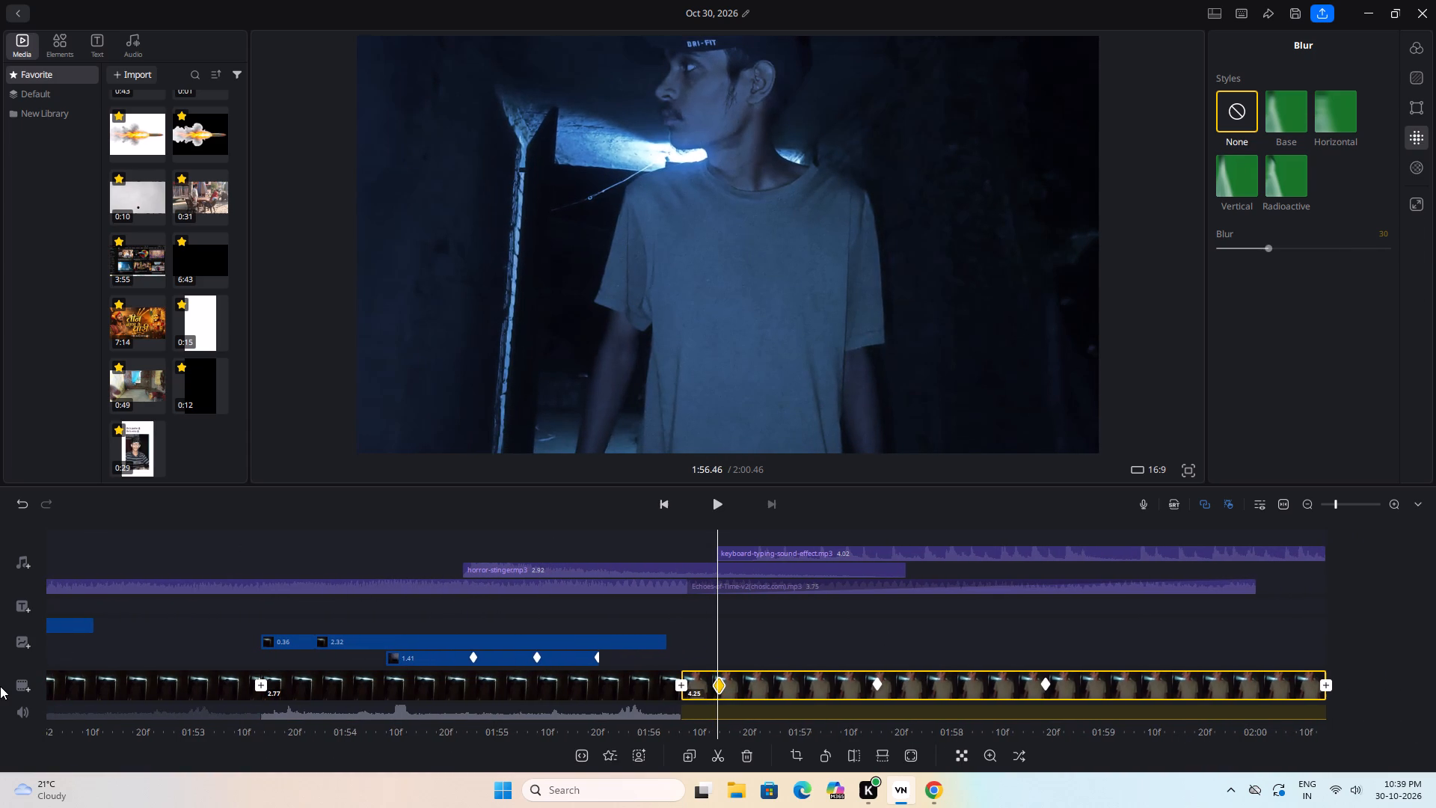
pyautogui.click(25, 610)
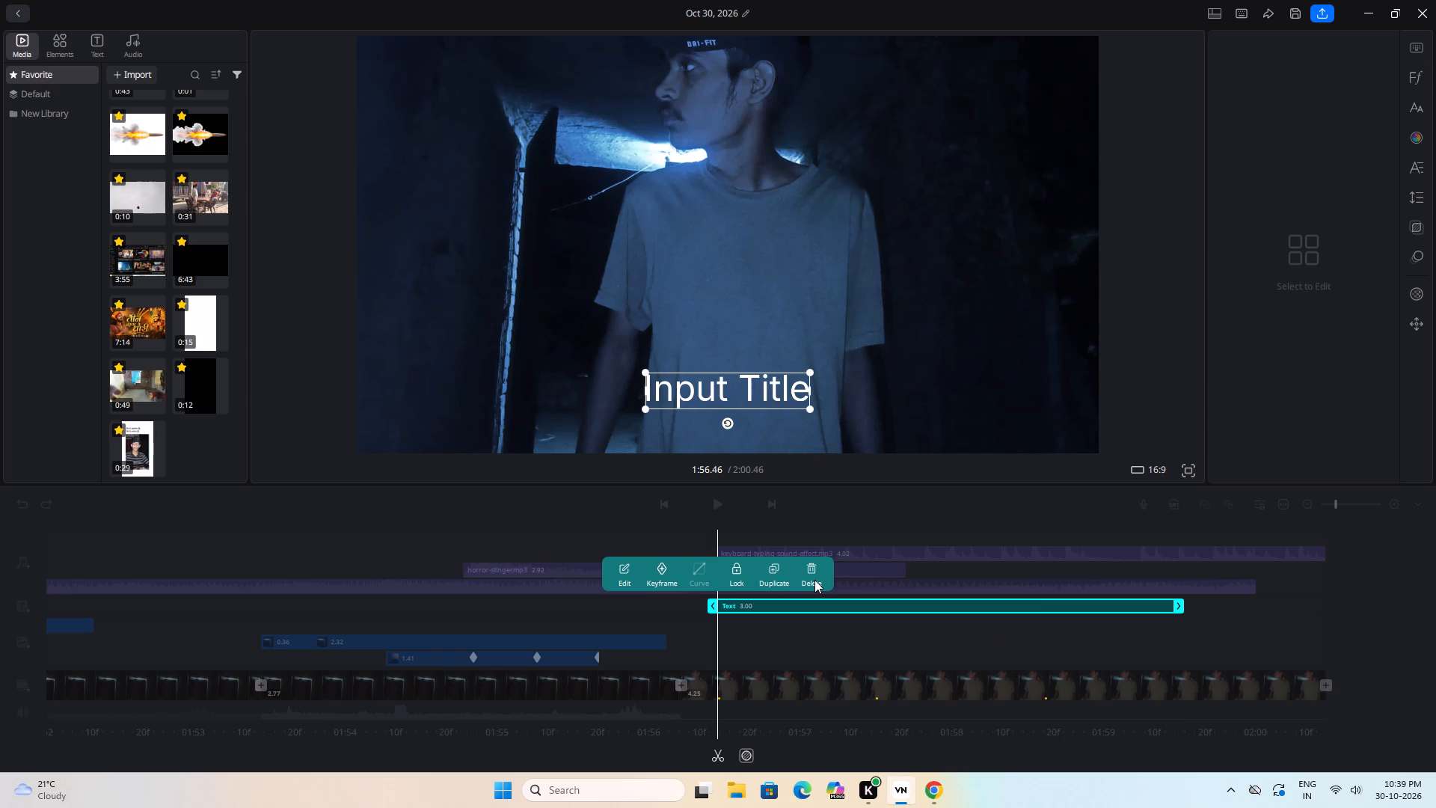
pyautogui.doubleClick(762, 394)
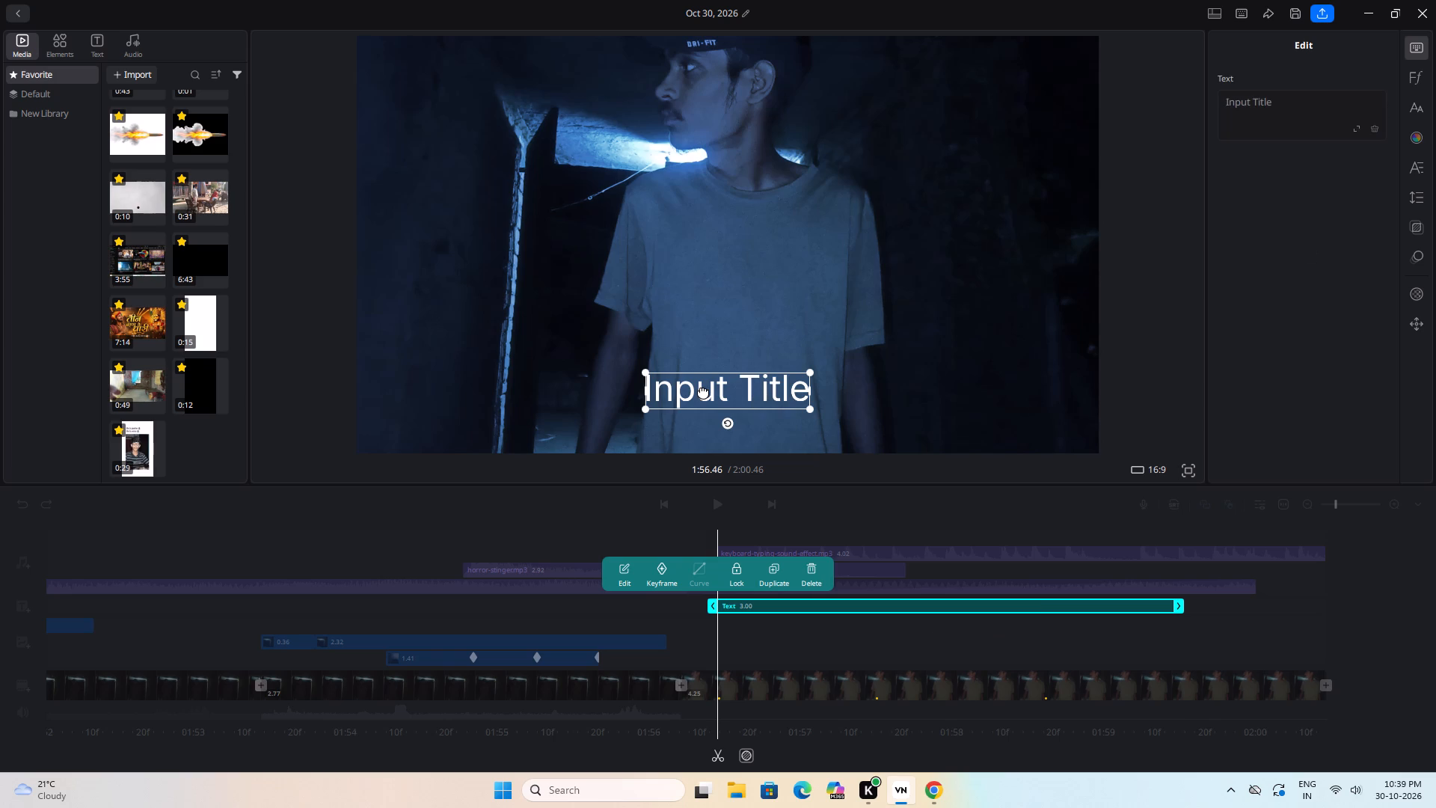
pyautogui.doubleClick(703, 391)
pyautogui.click(1291, 95)
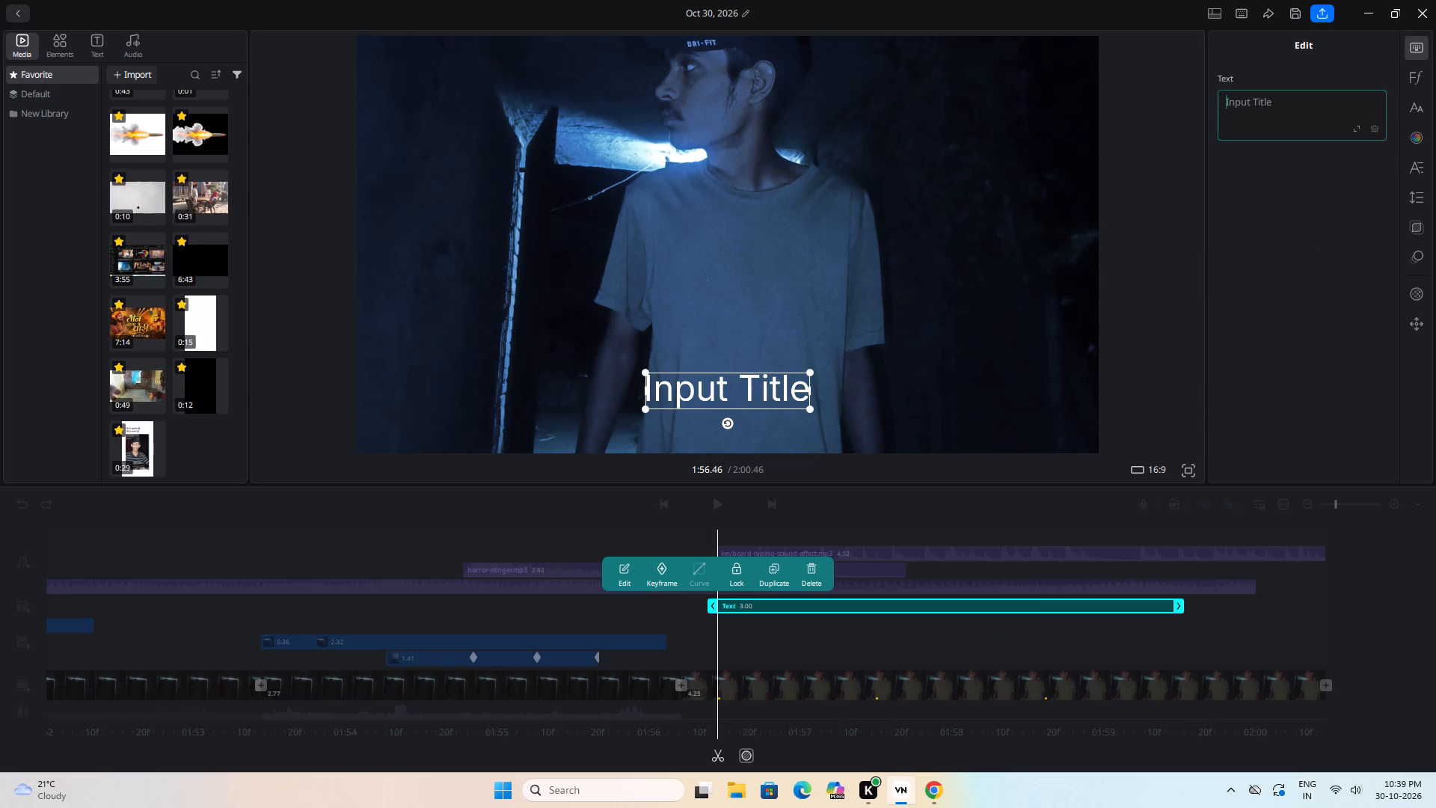
pyautogui.press('2')
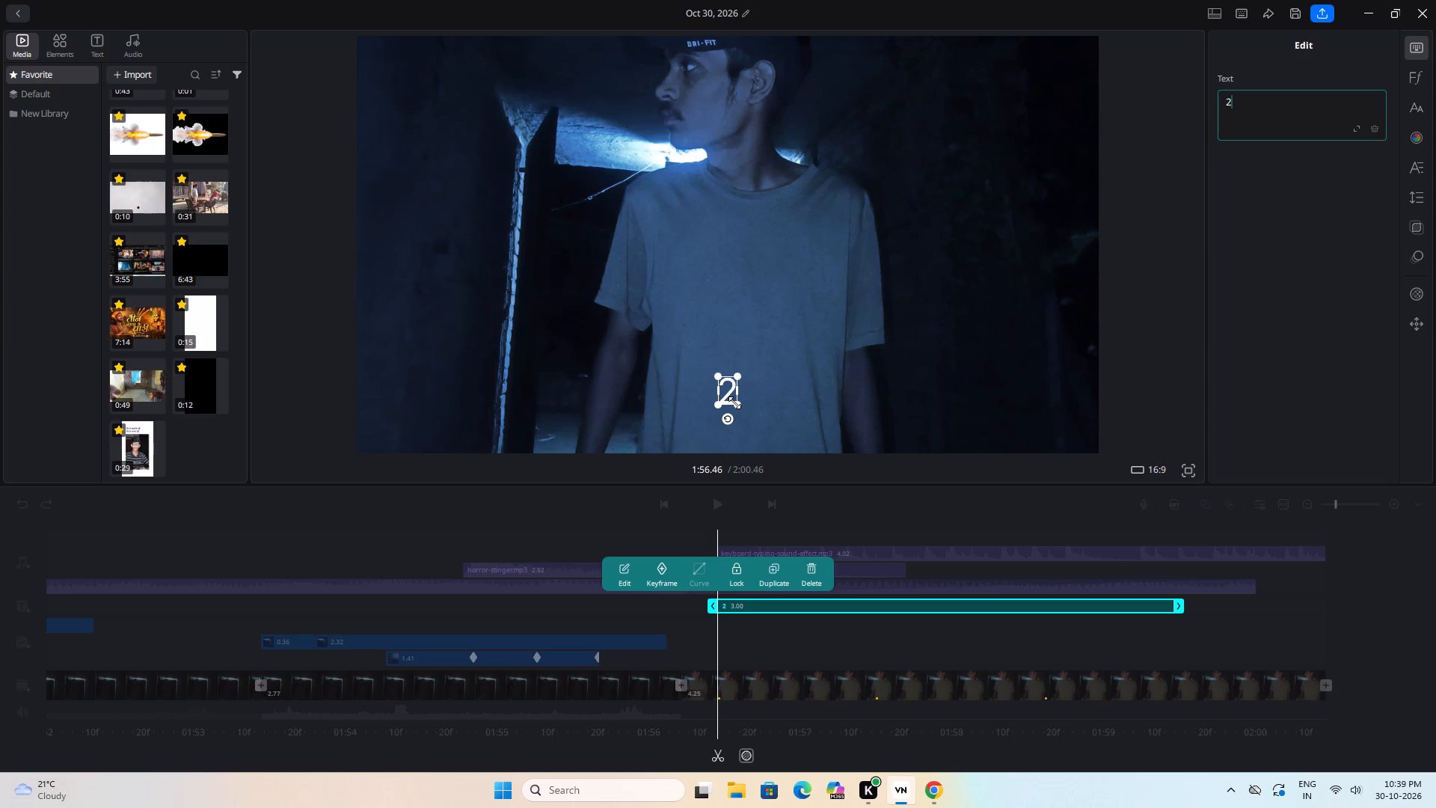
# Enlarge the "2" to about half the frame height and place it over the man's chest.
pyautogui.moveTo(734, 403); pyautogui.dragTo(770, 465)
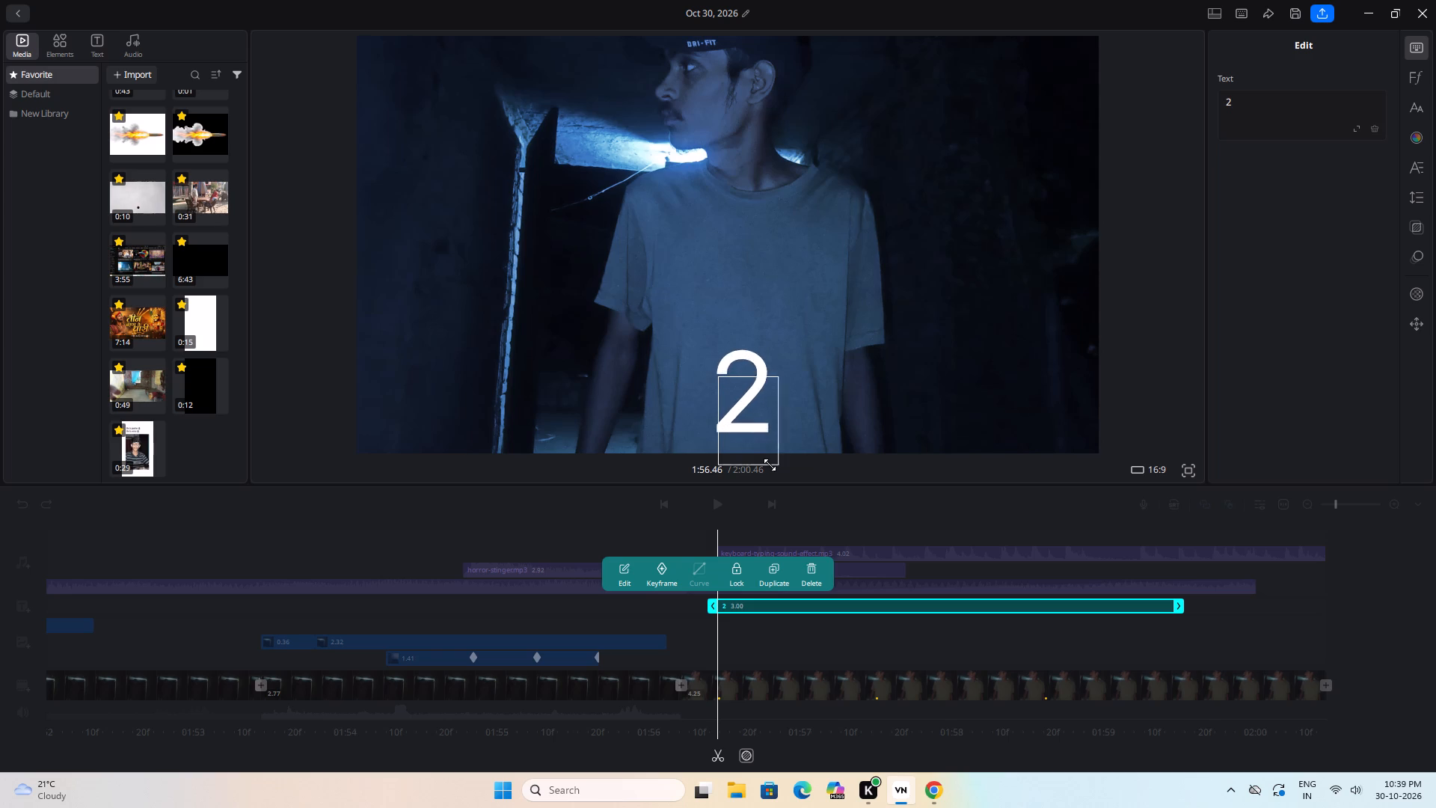
pyautogui.moveTo(770, 465); pyautogui.dragTo(773, 484)
pyautogui.moveTo(764, 410); pyautogui.dragTo(773, 337)
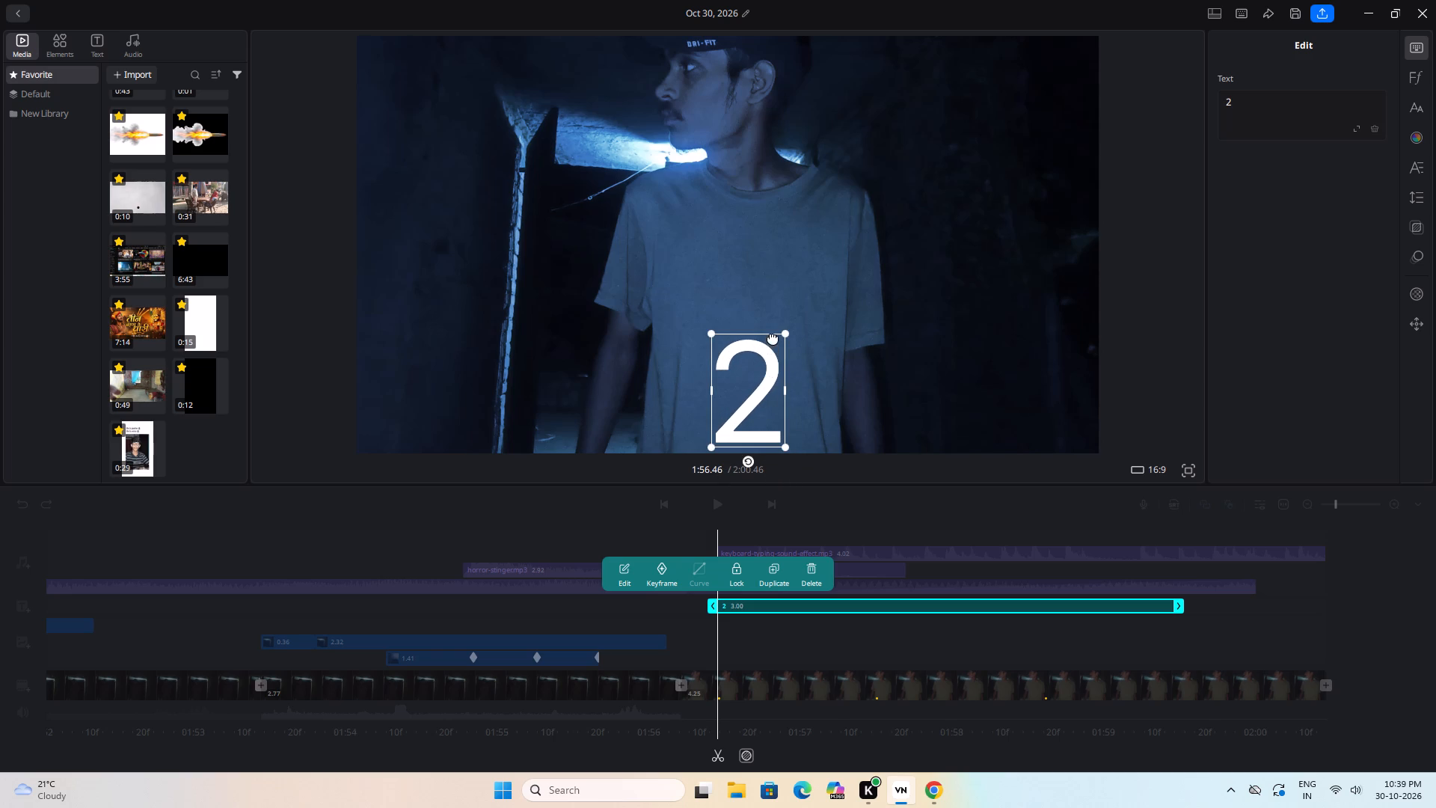
pyautogui.moveTo(773, 337); pyautogui.dragTo(774, 308)
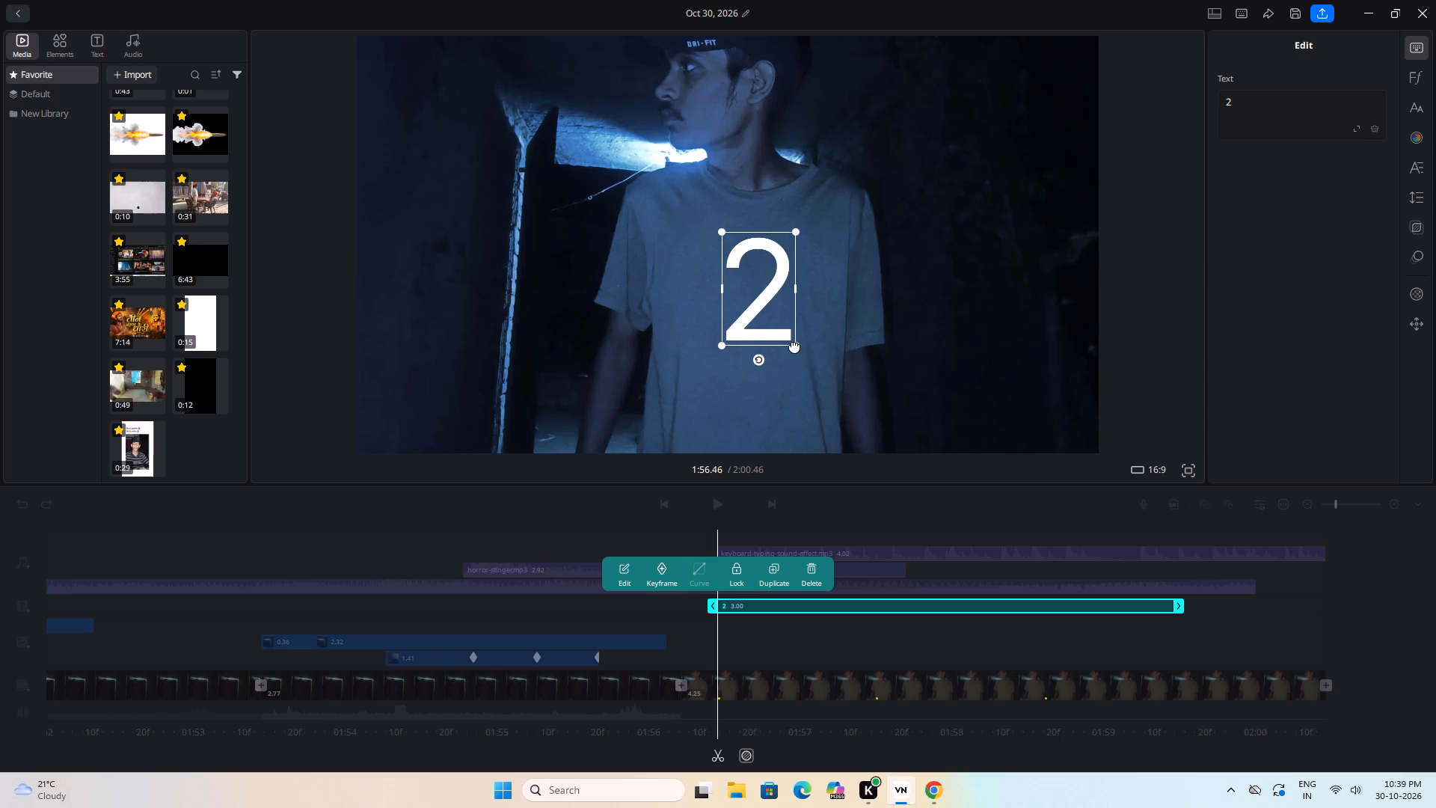
pyautogui.moveTo(797, 346); pyautogui.dragTo(805, 405)
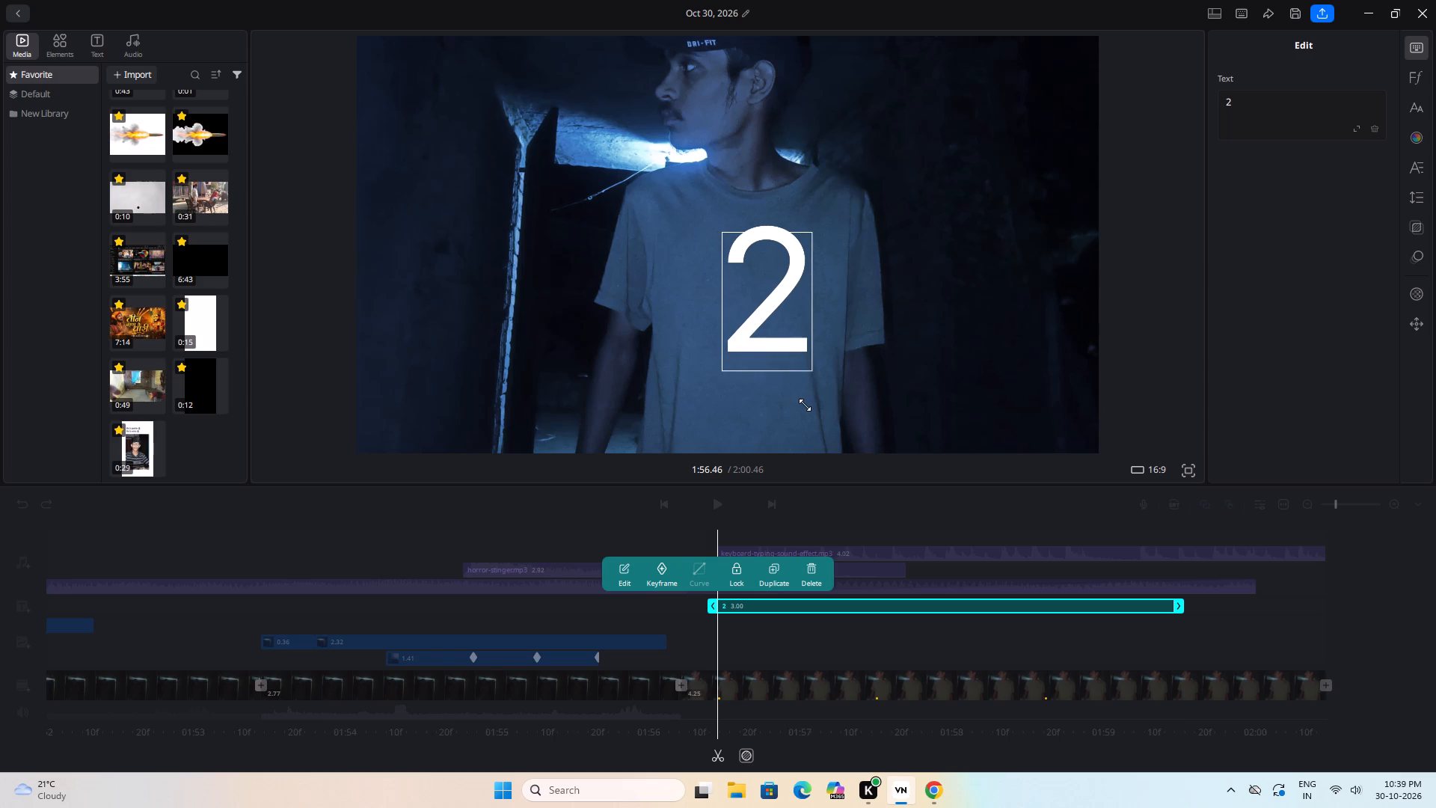
pyautogui.moveTo(805, 405); pyautogui.dragTo(815, 454)
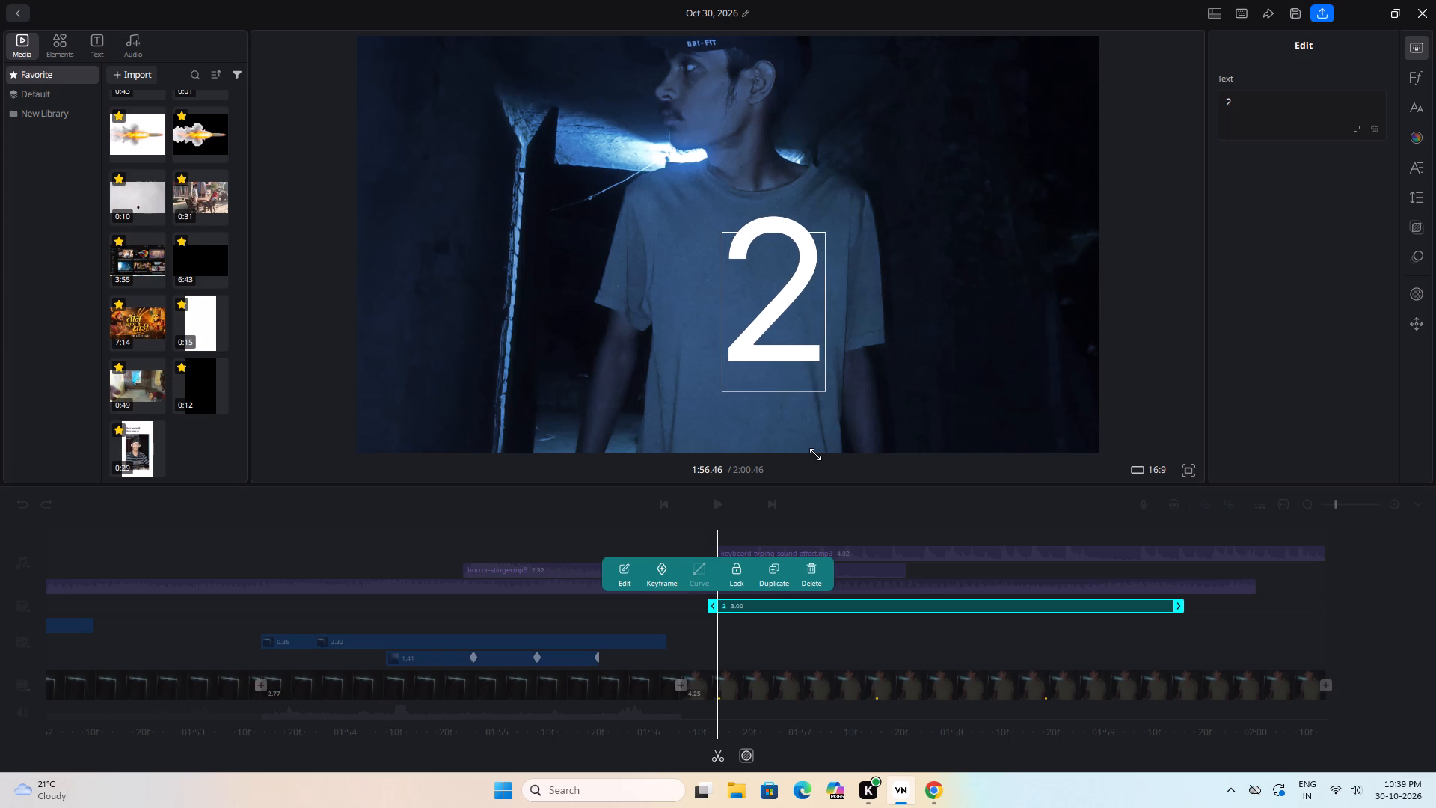
pyautogui.moveTo(815, 454); pyautogui.dragTo(815, 453)
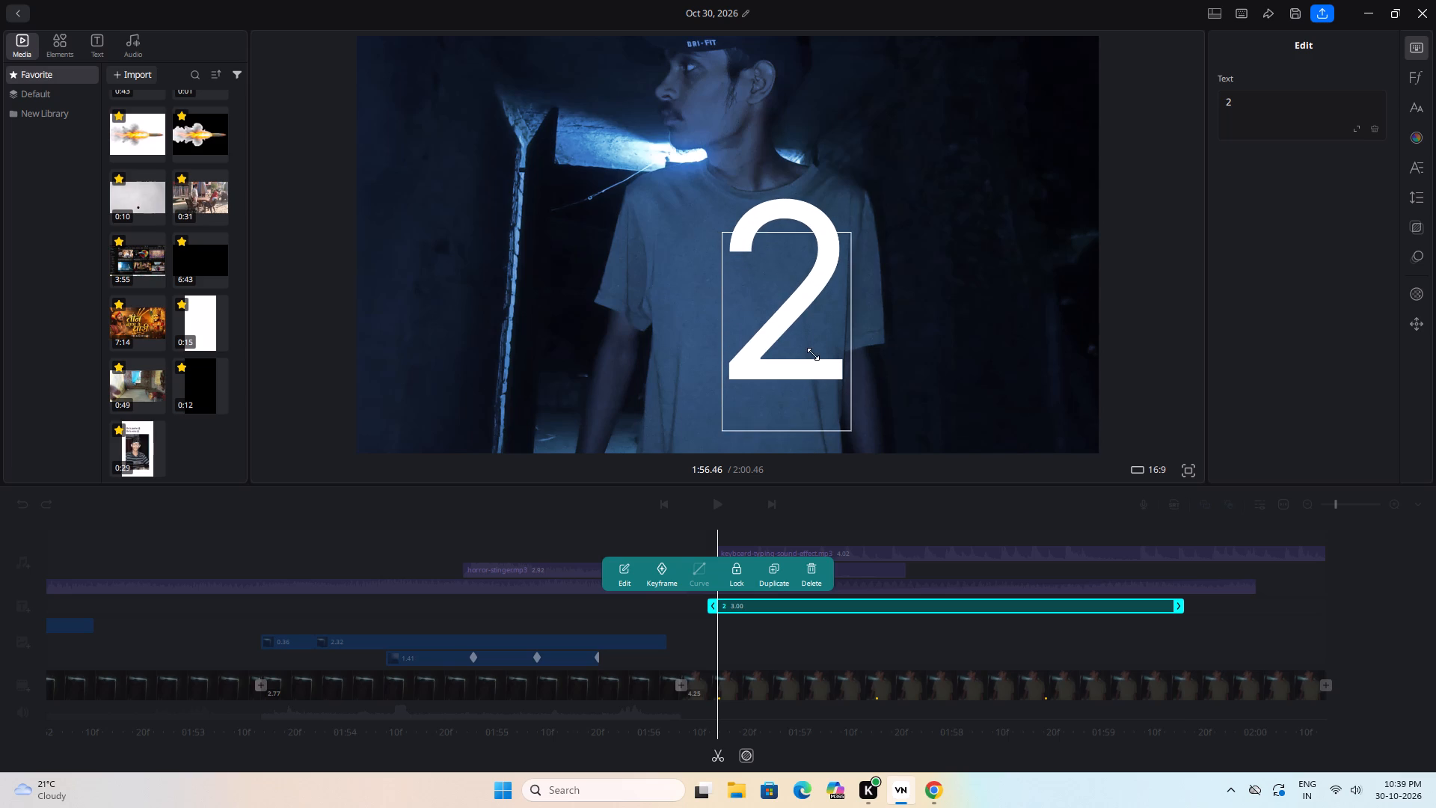
pyautogui.moveTo(803, 319); pyautogui.dragTo(780, 346)
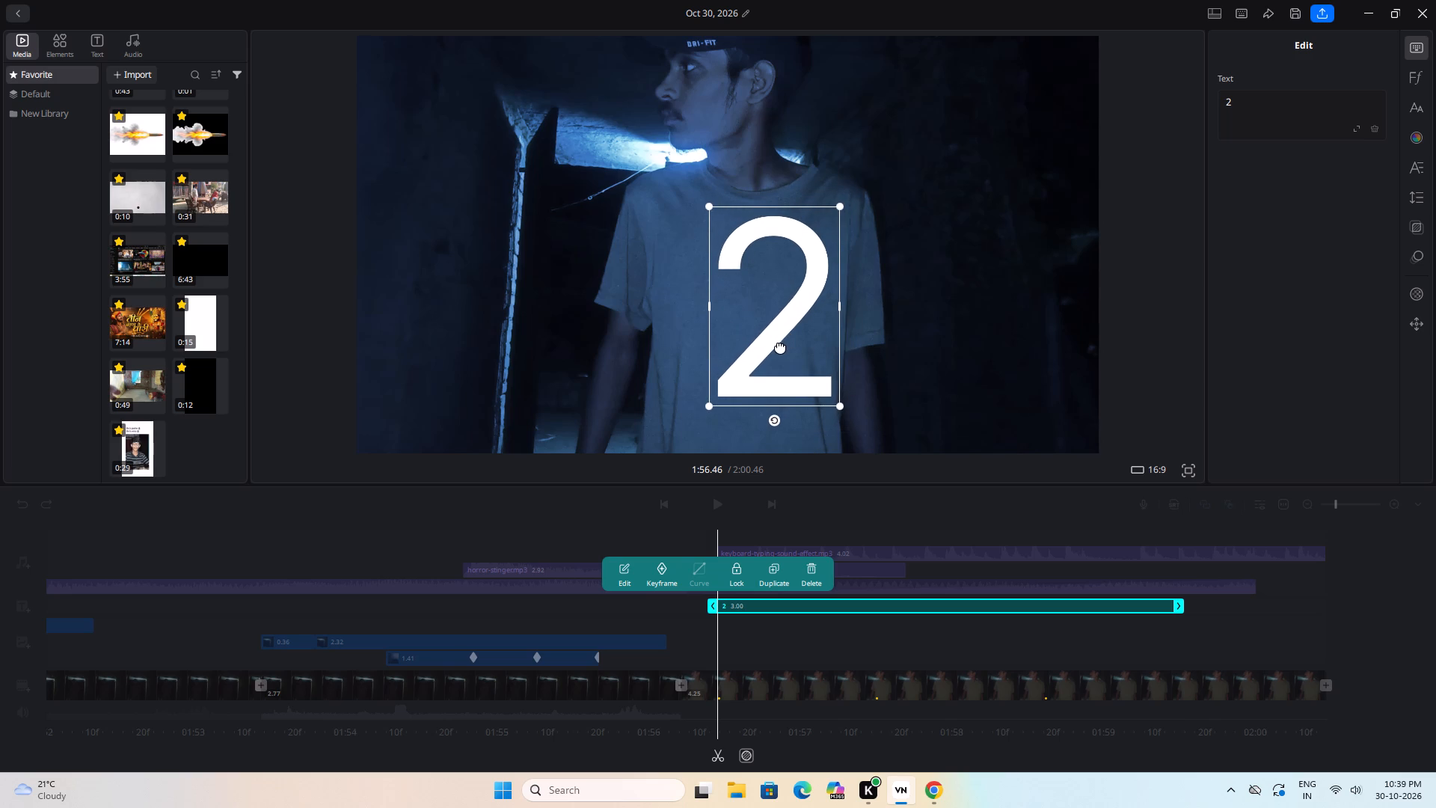
pyautogui.moveTo(780, 346); pyautogui.dragTo(776, 349)
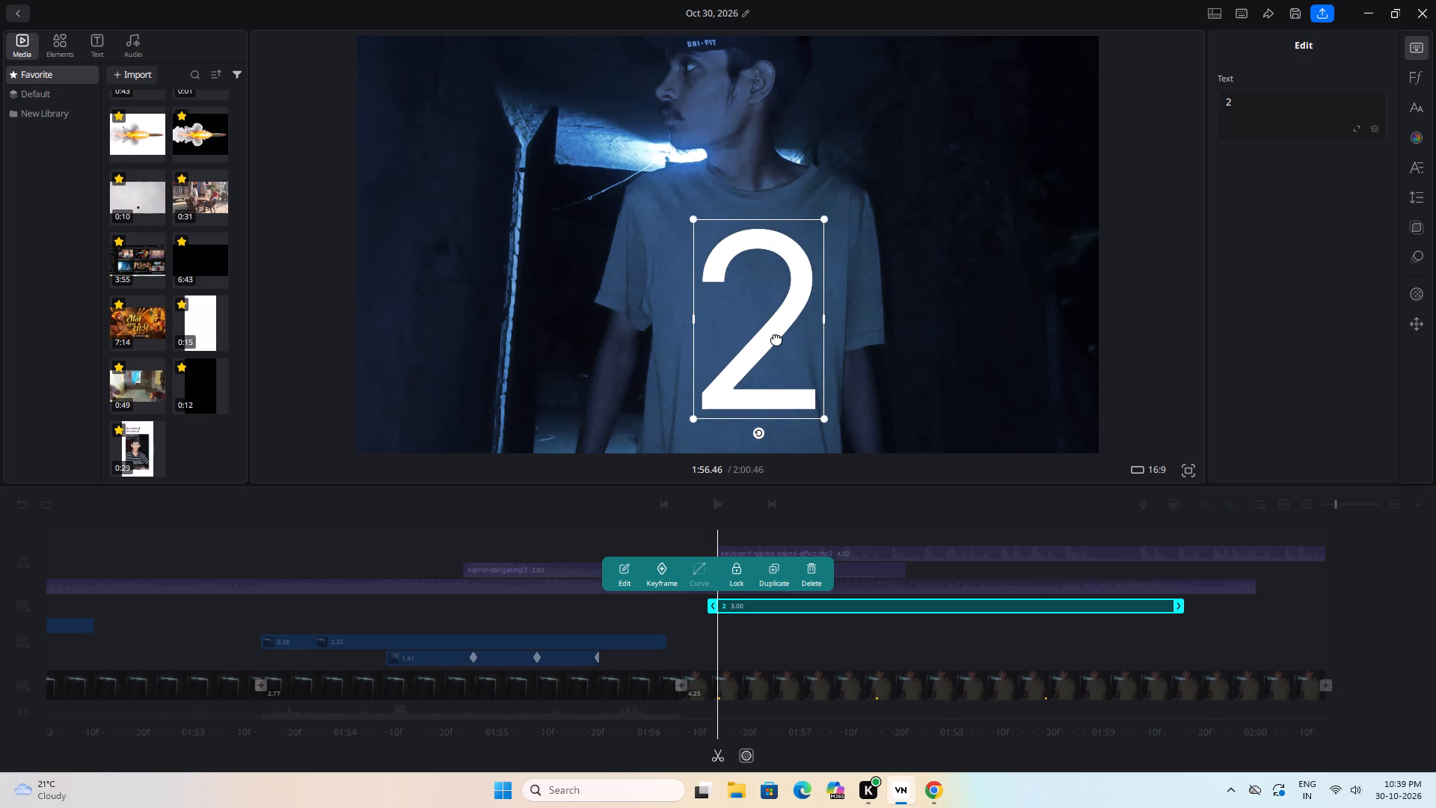
pyautogui.moveTo(776, 338); pyautogui.dragTo(778, 312)
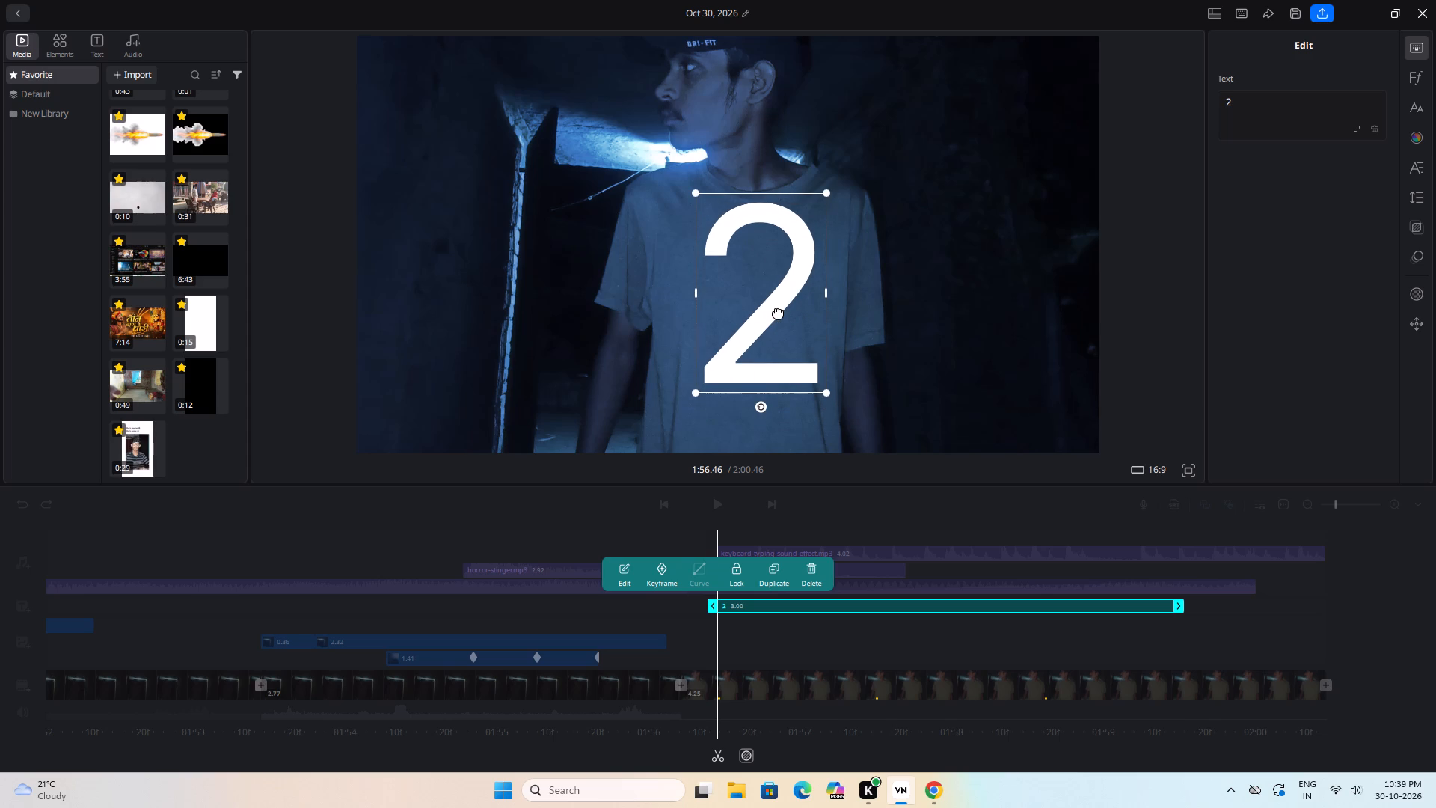
pyautogui.moveTo(778, 312); pyautogui.dragTo(769, 300)
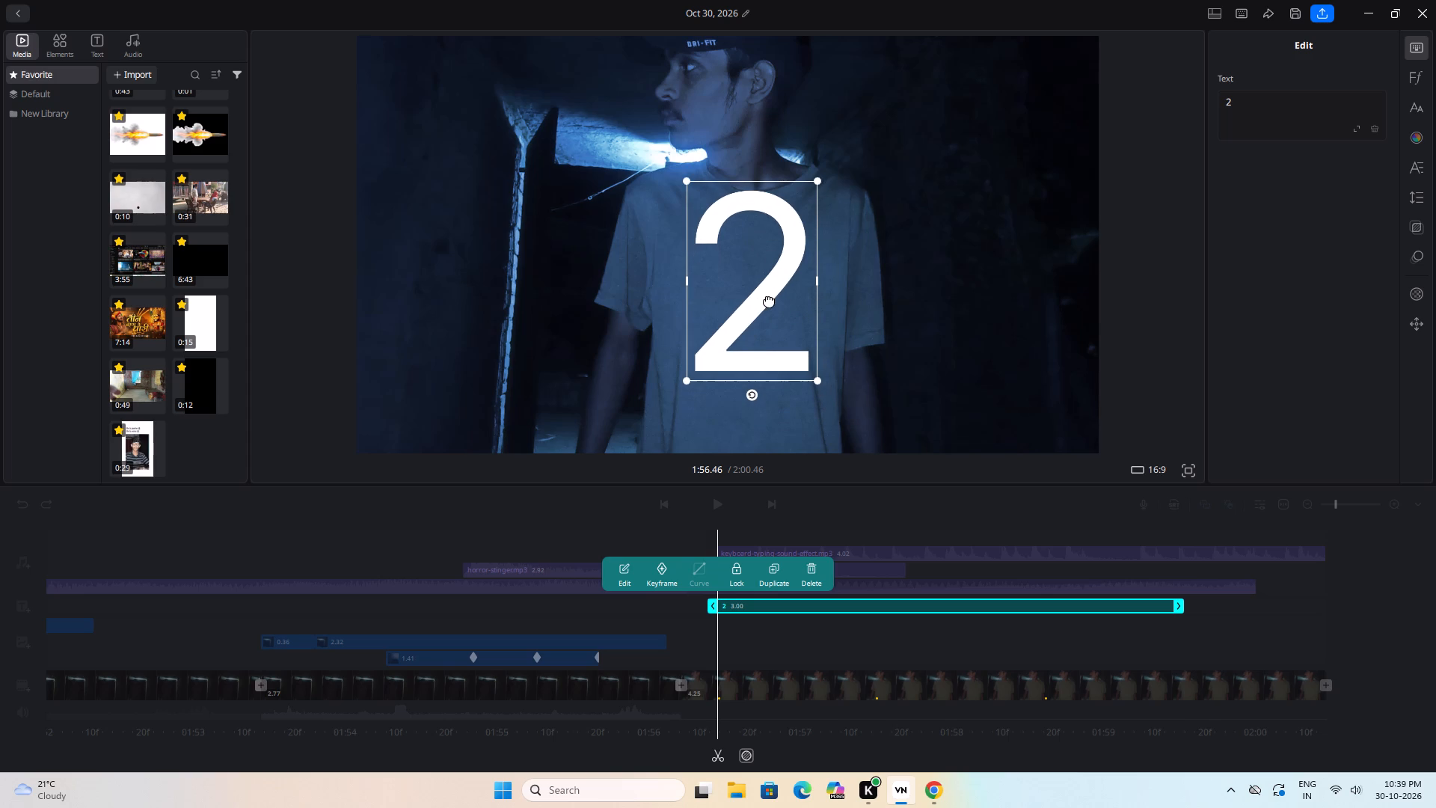
pyautogui.moveTo(769, 300); pyautogui.dragTo(760, 310)
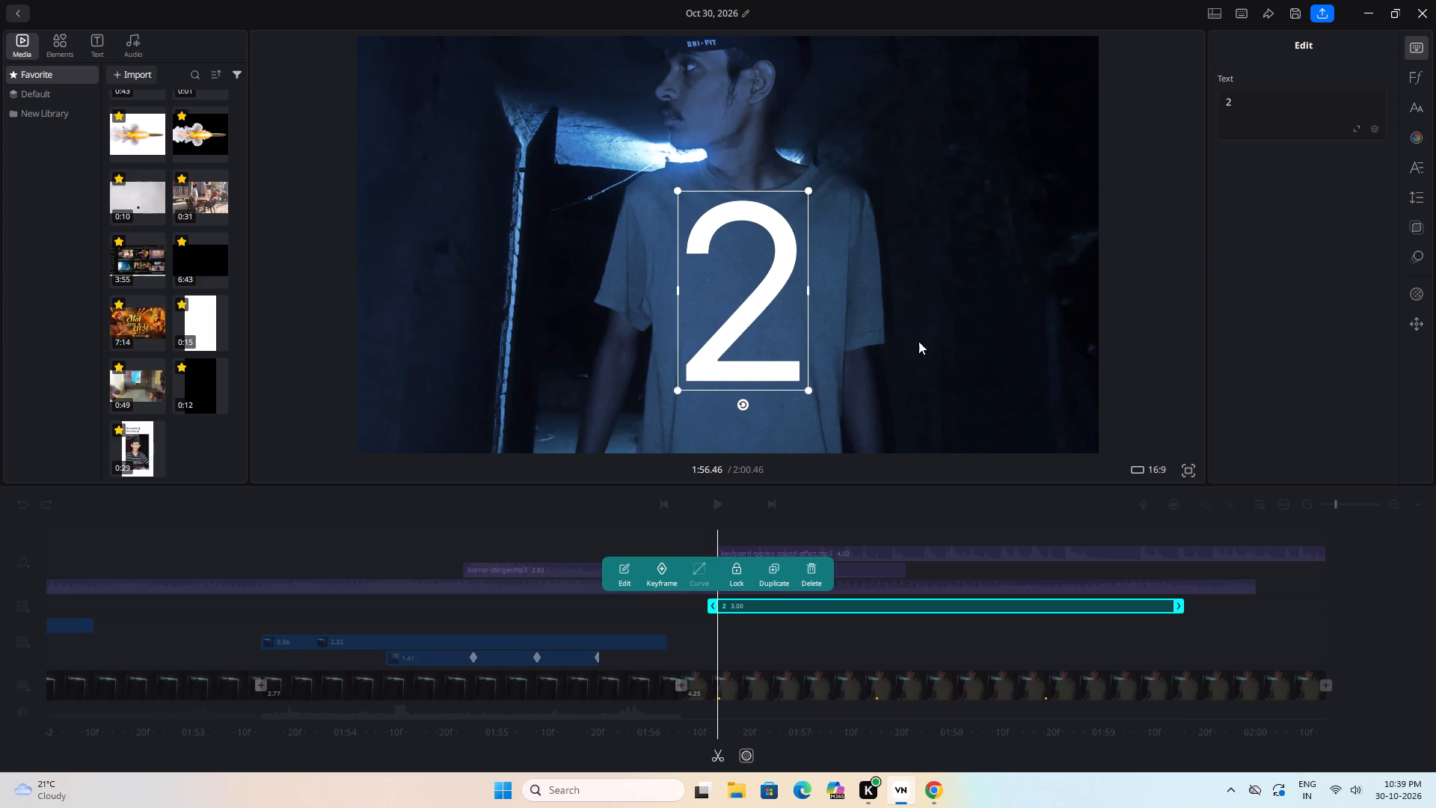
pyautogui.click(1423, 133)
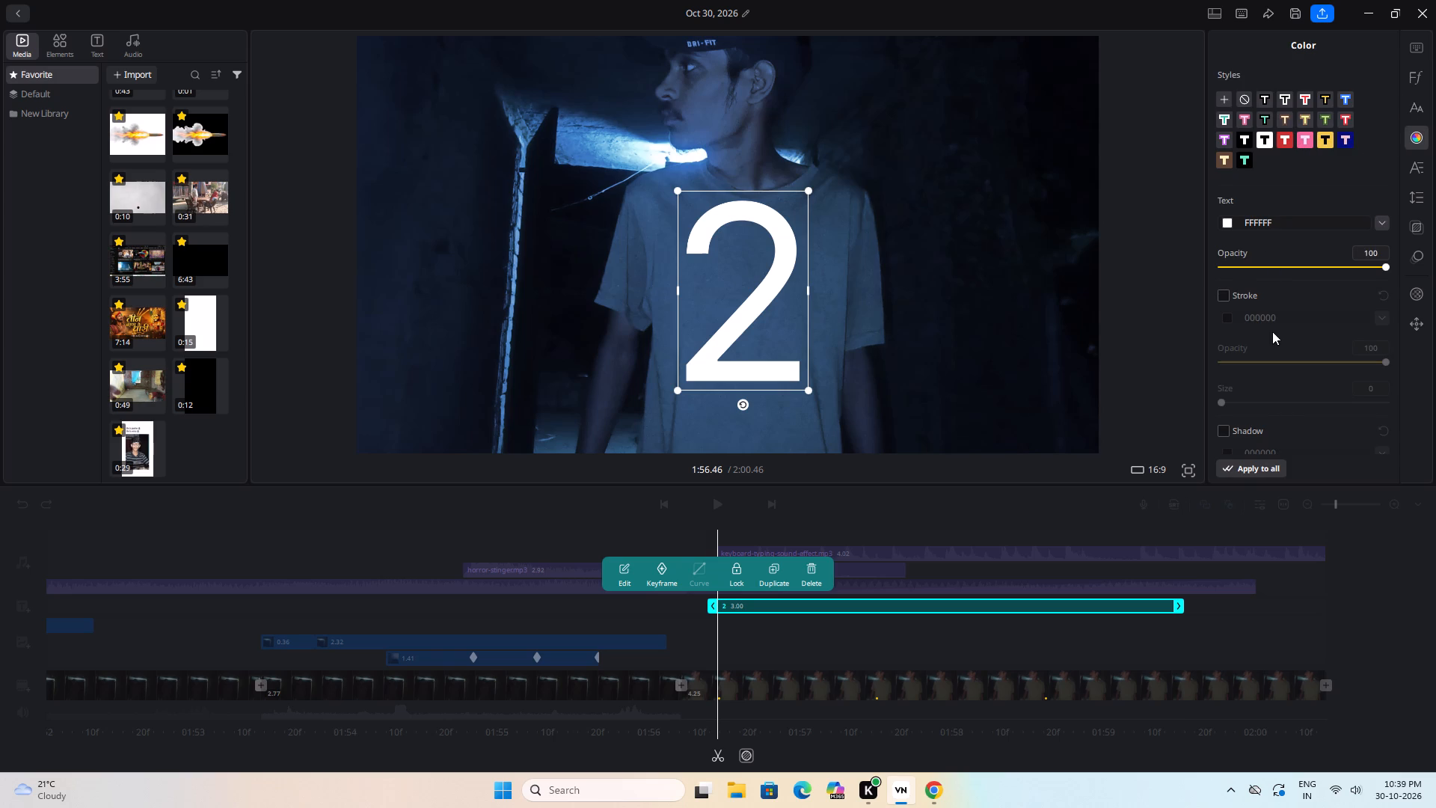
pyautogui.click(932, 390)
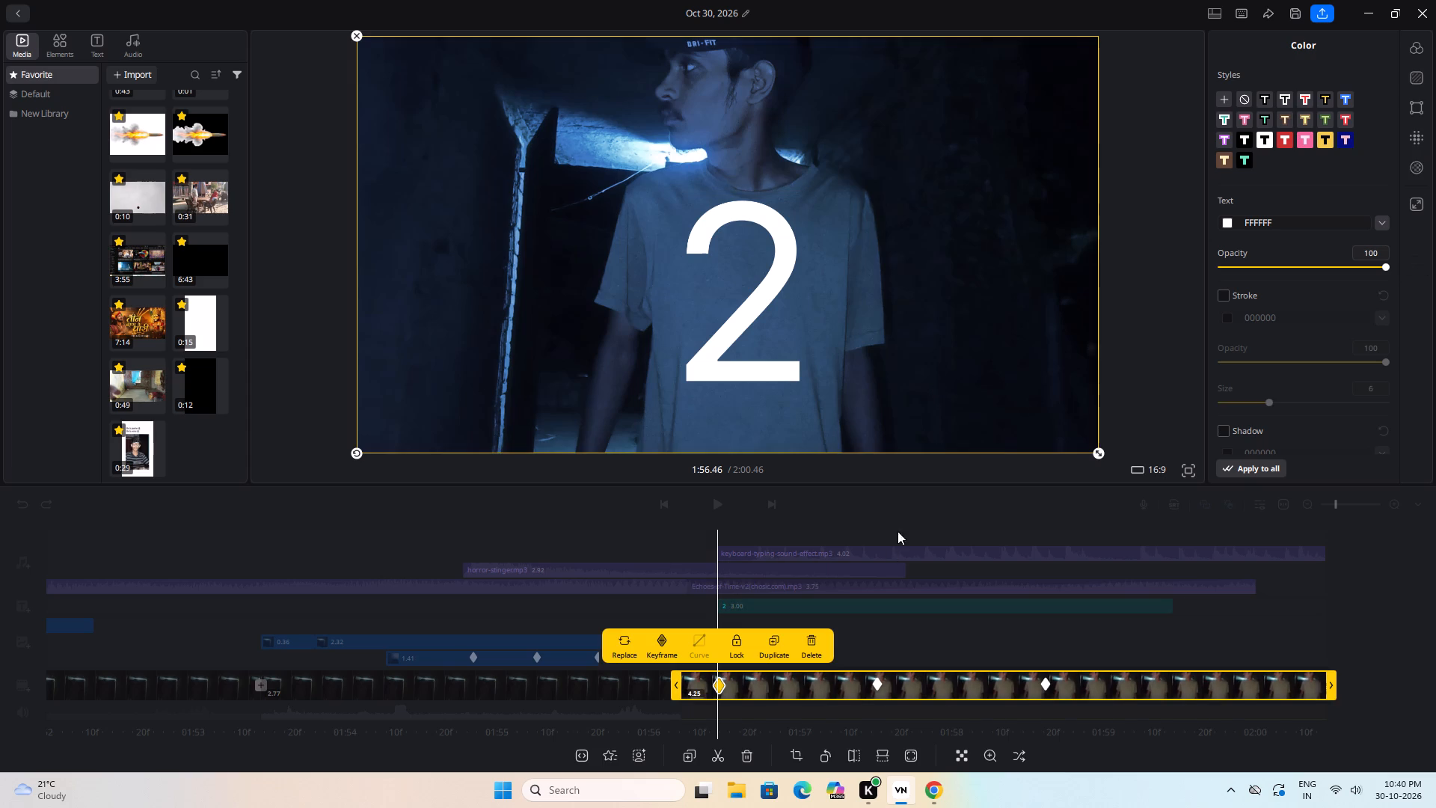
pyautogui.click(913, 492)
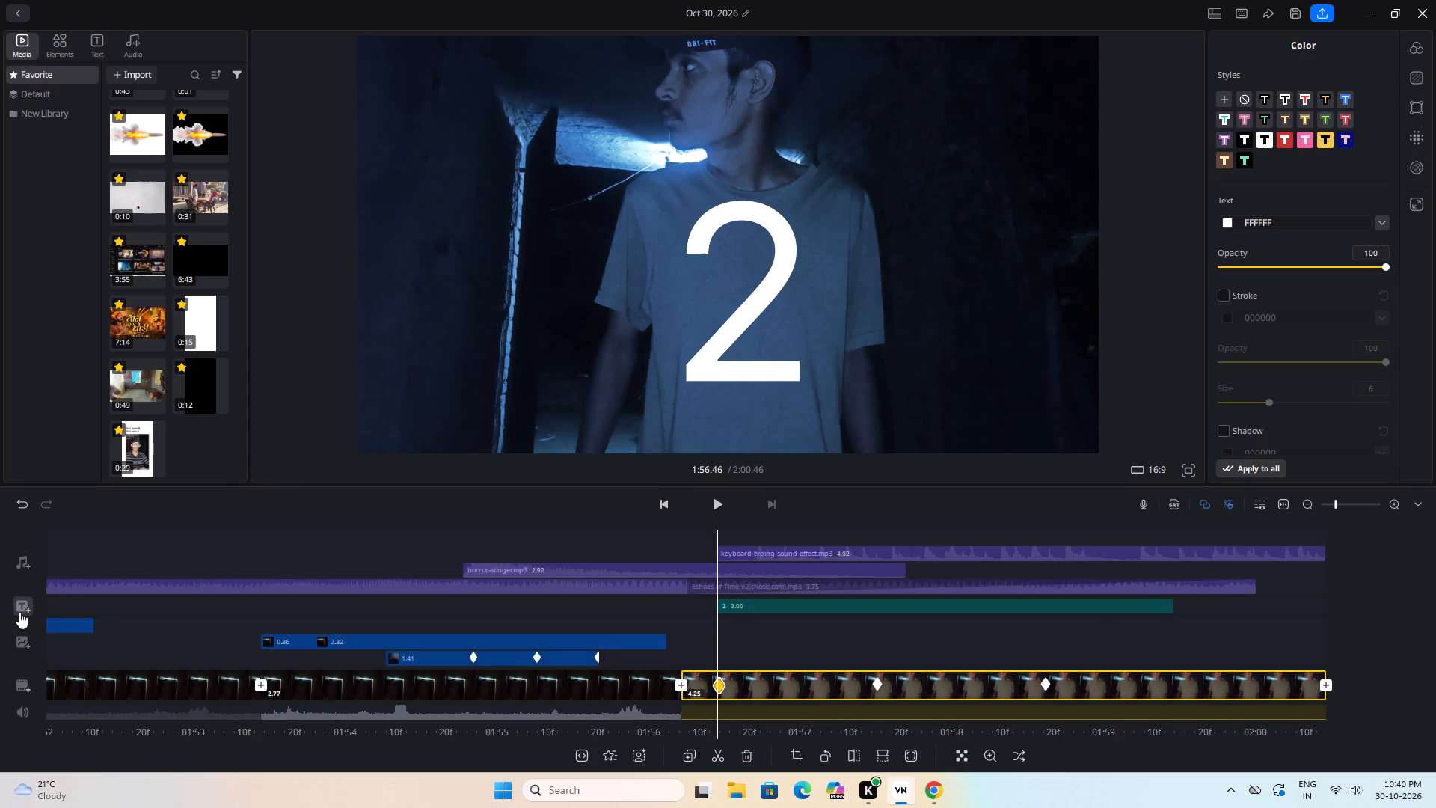
# Add a second text title reading "SHRAPIT HAWELI" at 1:56.46.
pyautogui.click(19, 612)
pyautogui.doubleClick(750, 383)
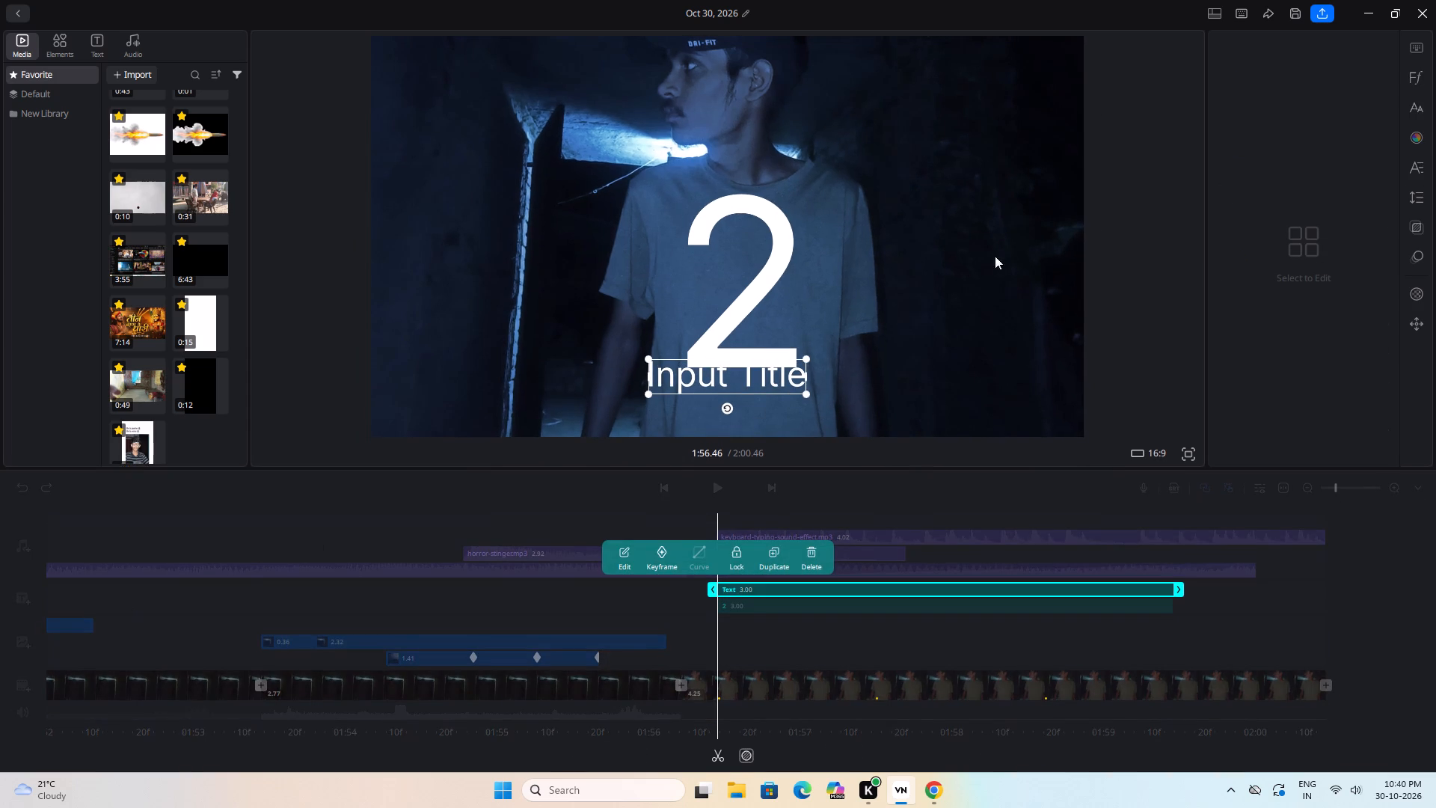
pyautogui.click(1327, 117)
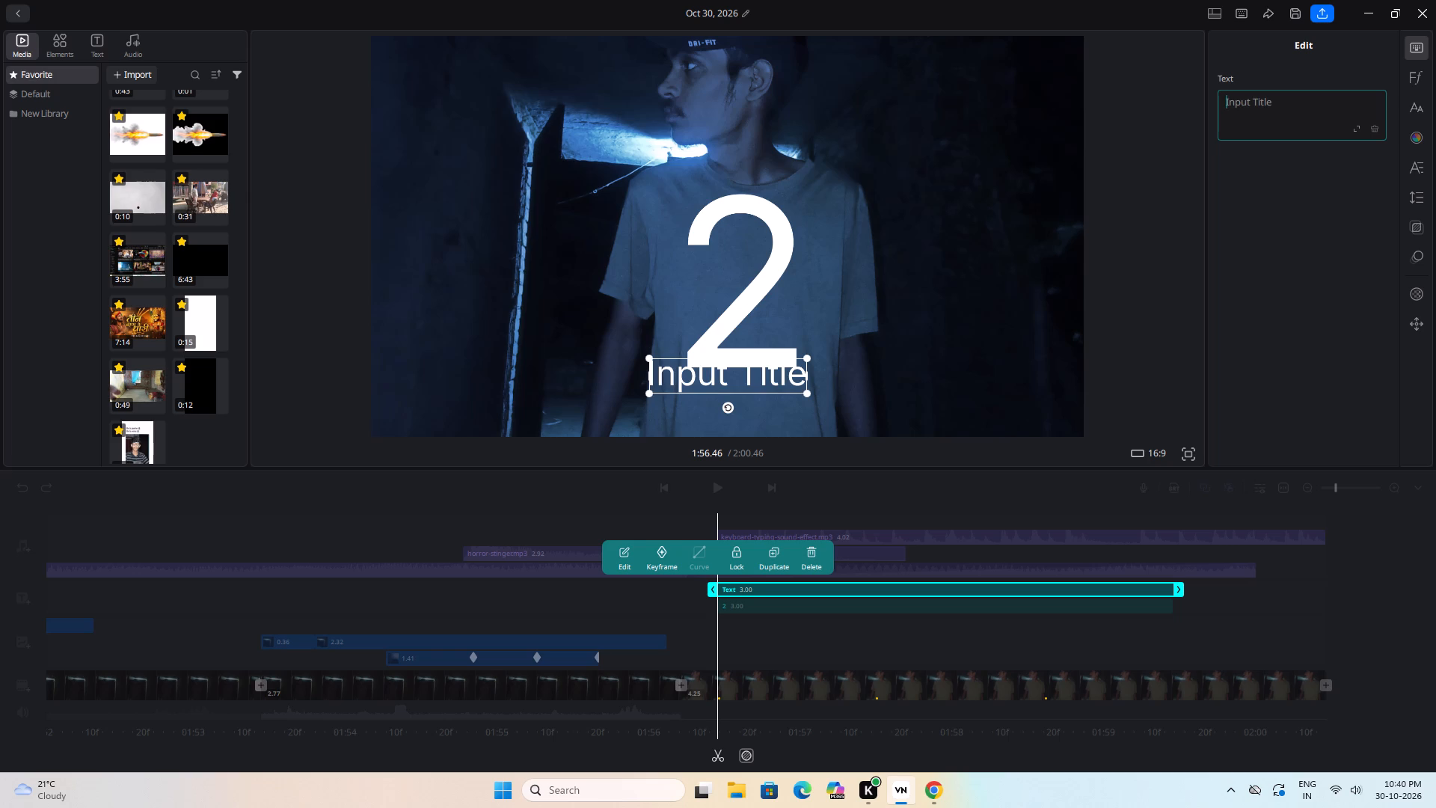
pyautogui.press('s')
pyautogui.write('HRAPIT HAWELI')
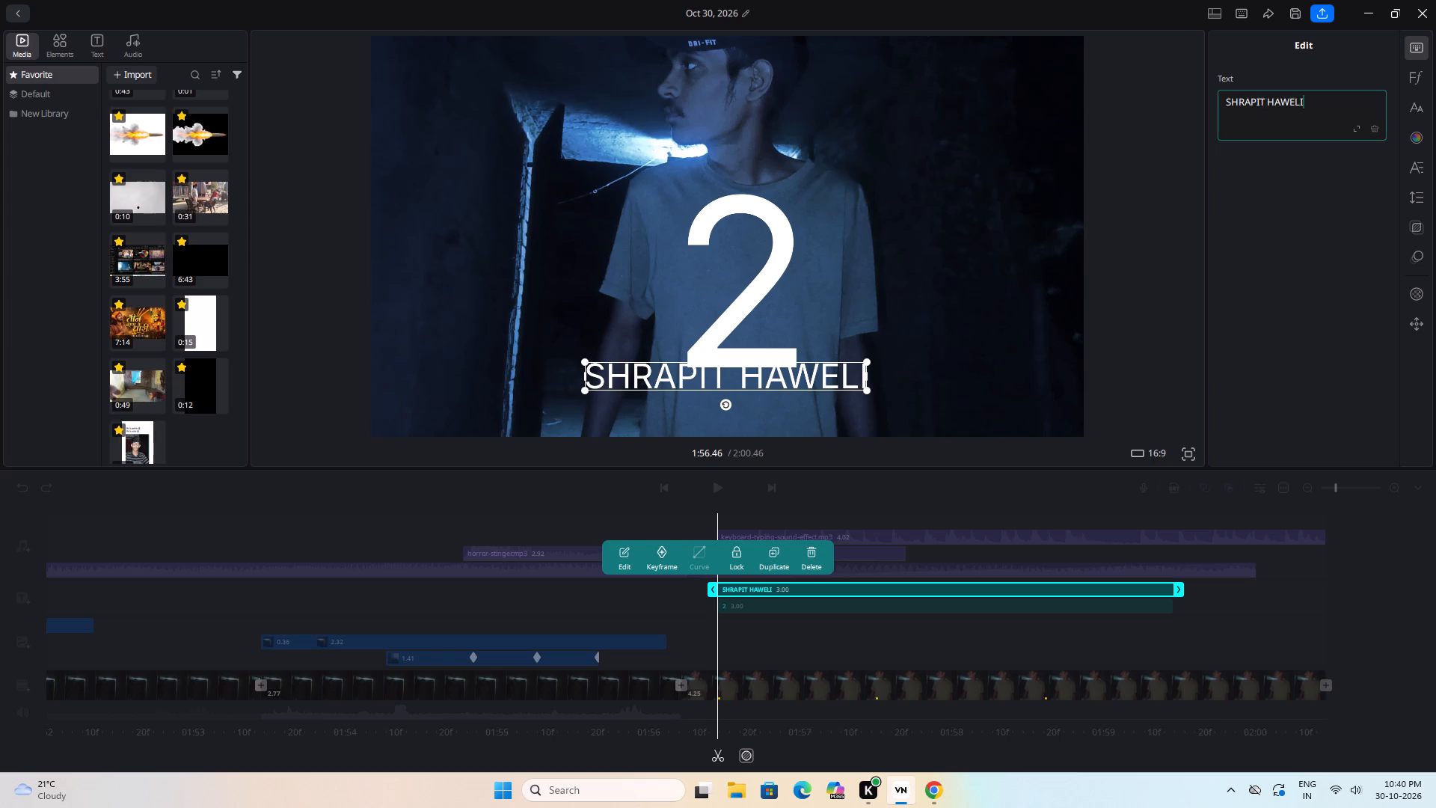
# Position the "SHRAPIT HAWELI" text across the lower part of the large "2".
pyautogui.moveTo(812, 376); pyautogui.dragTo(814, 332)
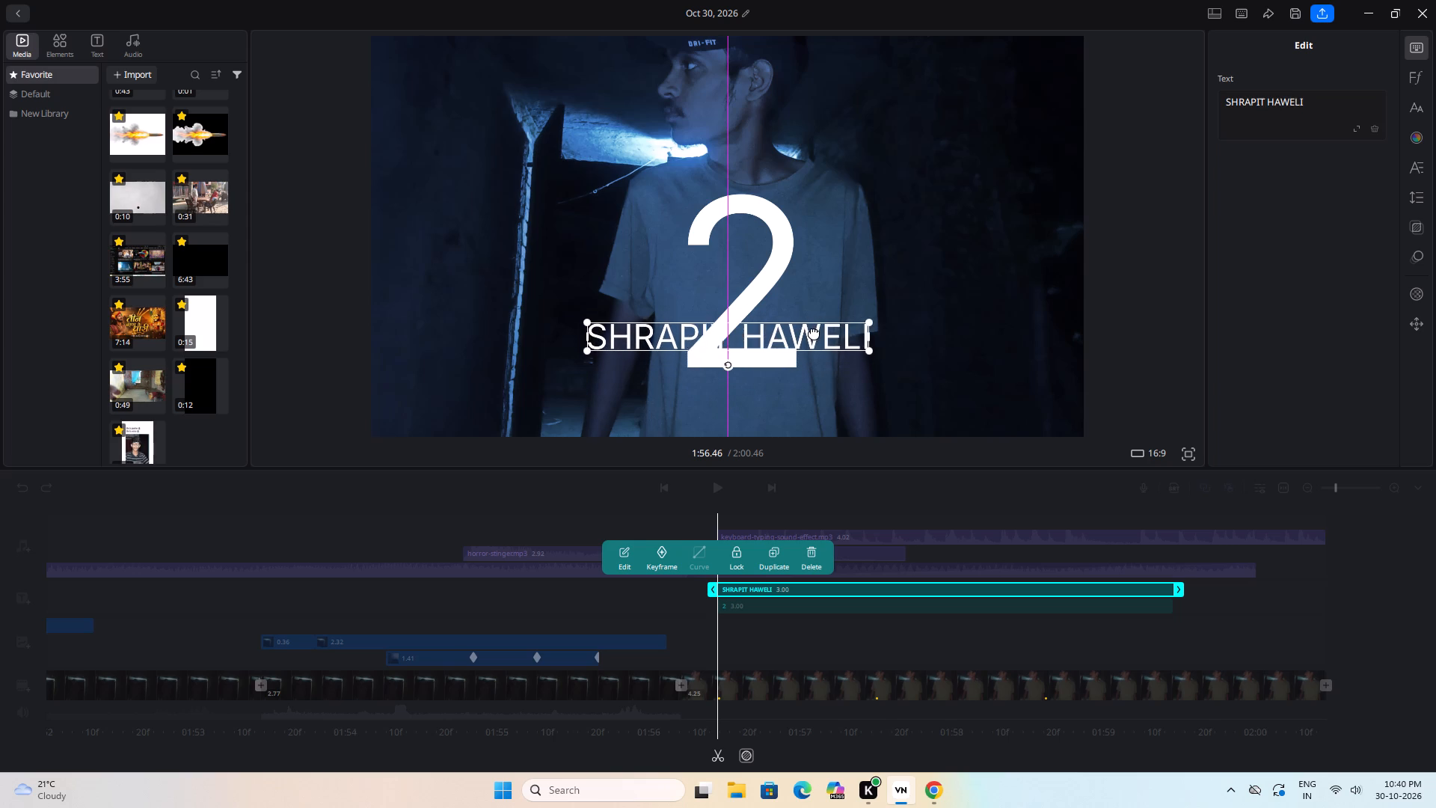
pyautogui.moveTo(814, 332); pyautogui.dragTo(814, 310)
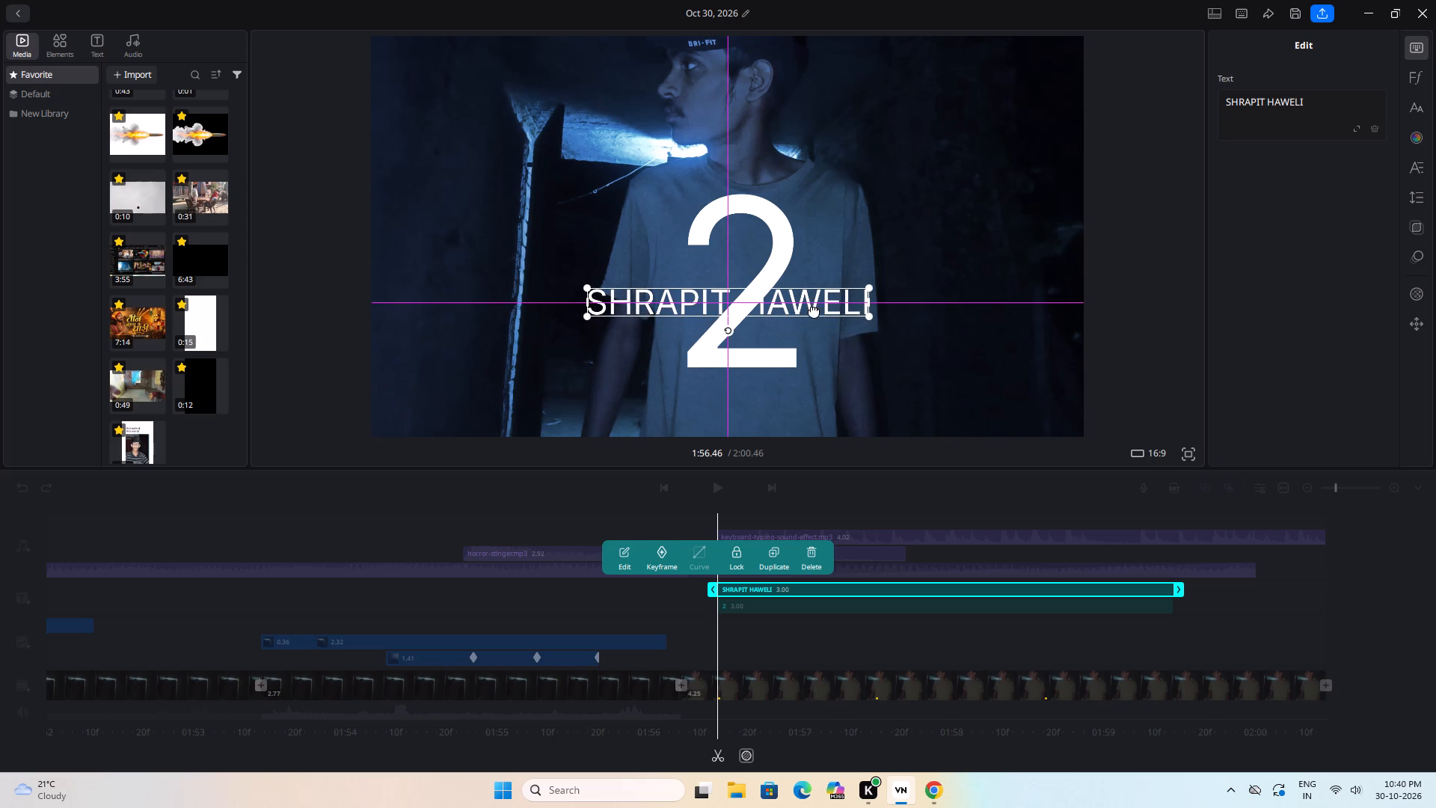
pyautogui.moveTo(814, 310); pyautogui.dragTo(815, 373)
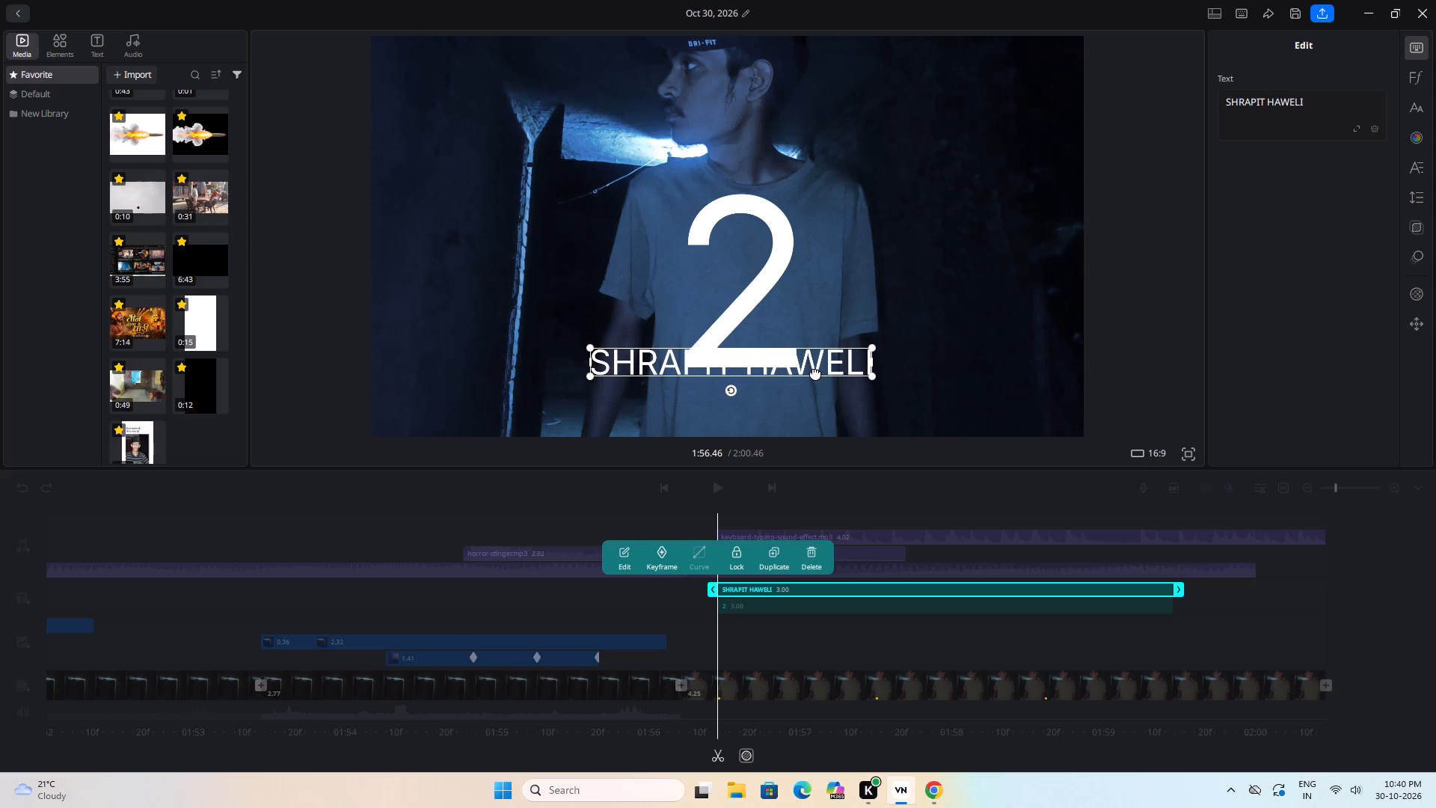
pyautogui.moveTo(815, 373); pyautogui.dragTo(821, 340)
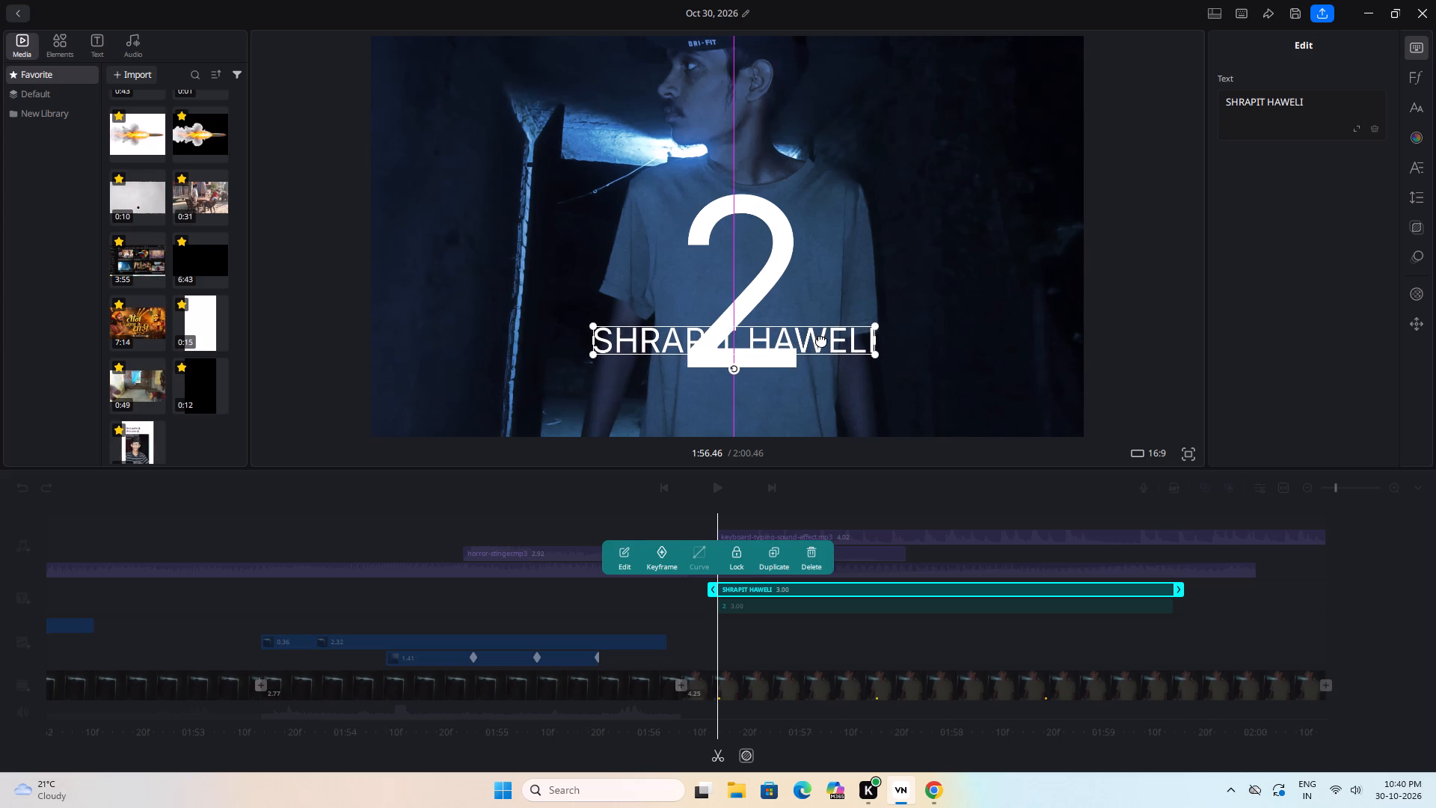
pyautogui.moveTo(821, 340); pyautogui.dragTo(821, 337)
# Move the large "2" up so it sits directly above the "SHRAPIT HAWELI" text.
pyautogui.click(782, 263)
pyautogui.click(782, 258)
pyautogui.moveTo(782, 258); pyautogui.dragTo(780, 288)
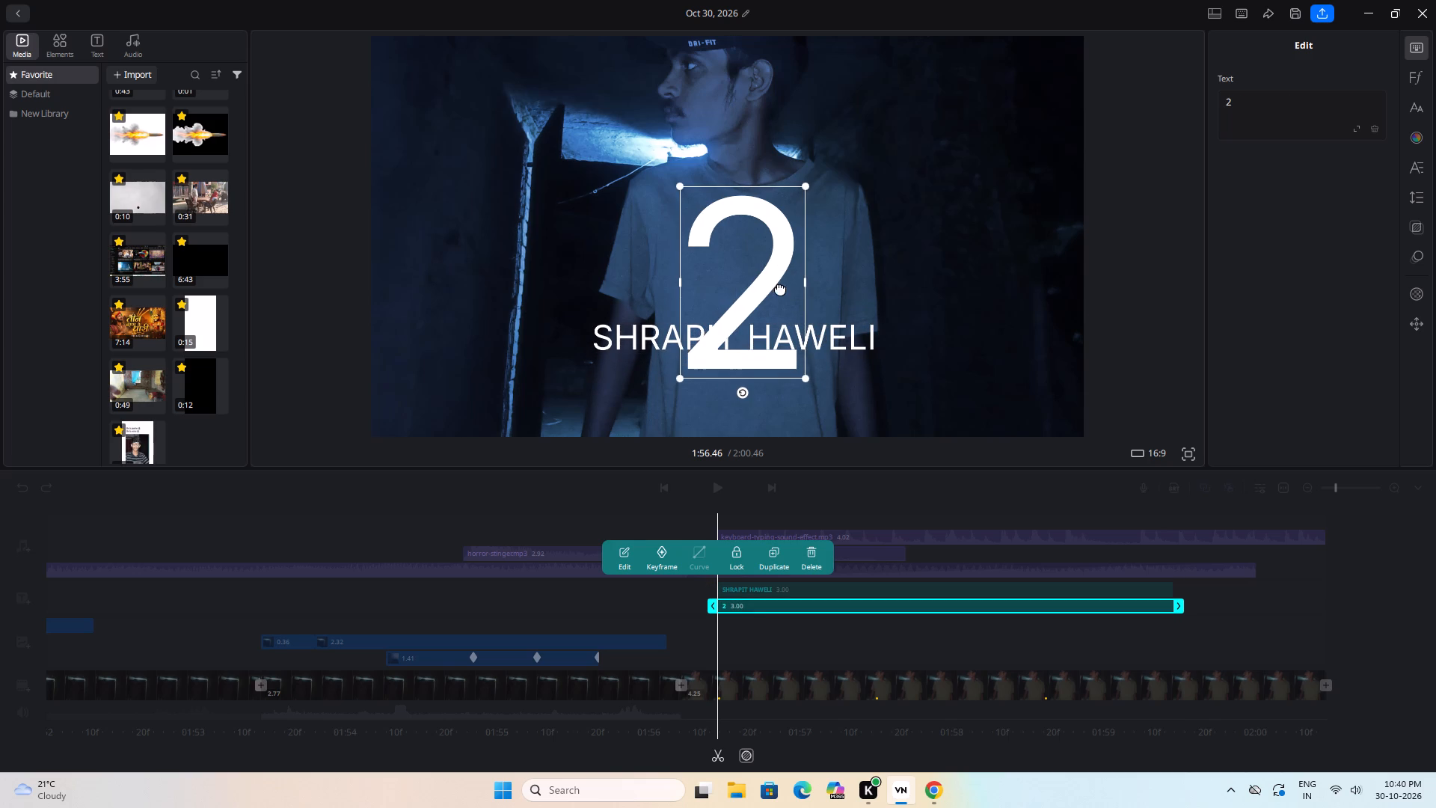
pyautogui.moveTo(780, 288); pyautogui.dragTo(783, 261)
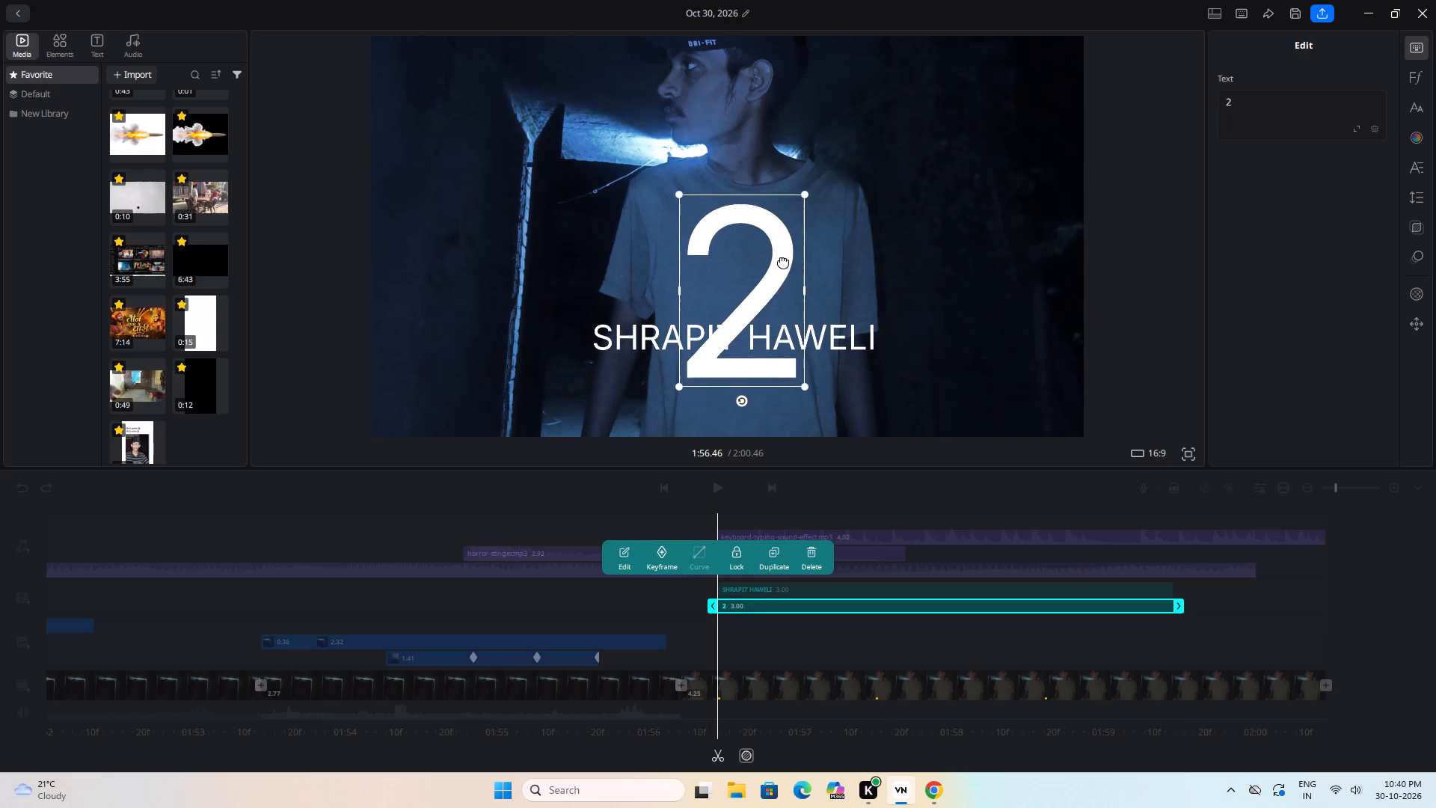
pyautogui.moveTo(783, 261); pyautogui.dragTo(780, 193)
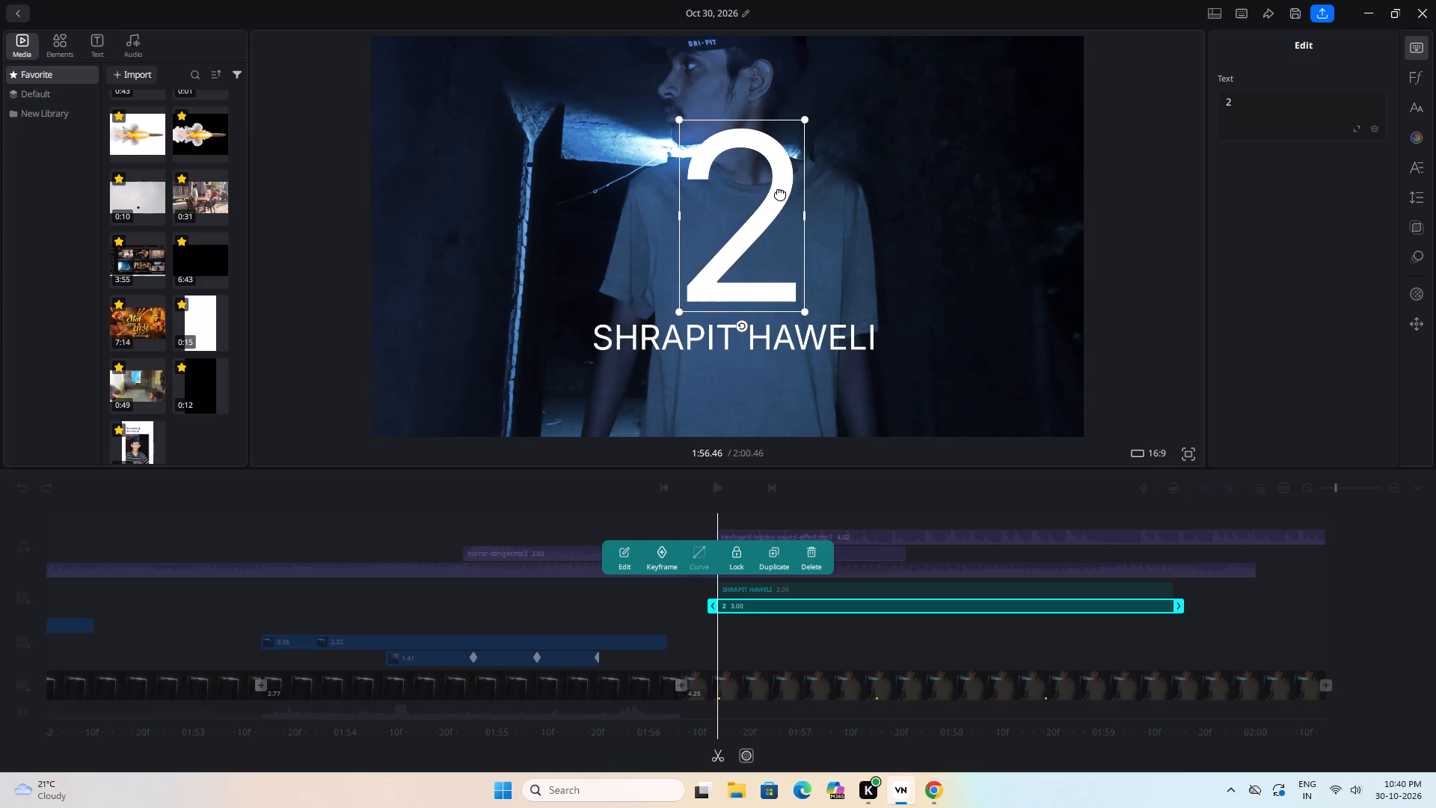
# Delete the large "2" title above "SHRAPIT HAWELI" and clear the selection.
pyautogui.moveTo(780, 193); pyautogui.dragTo(776, 201)
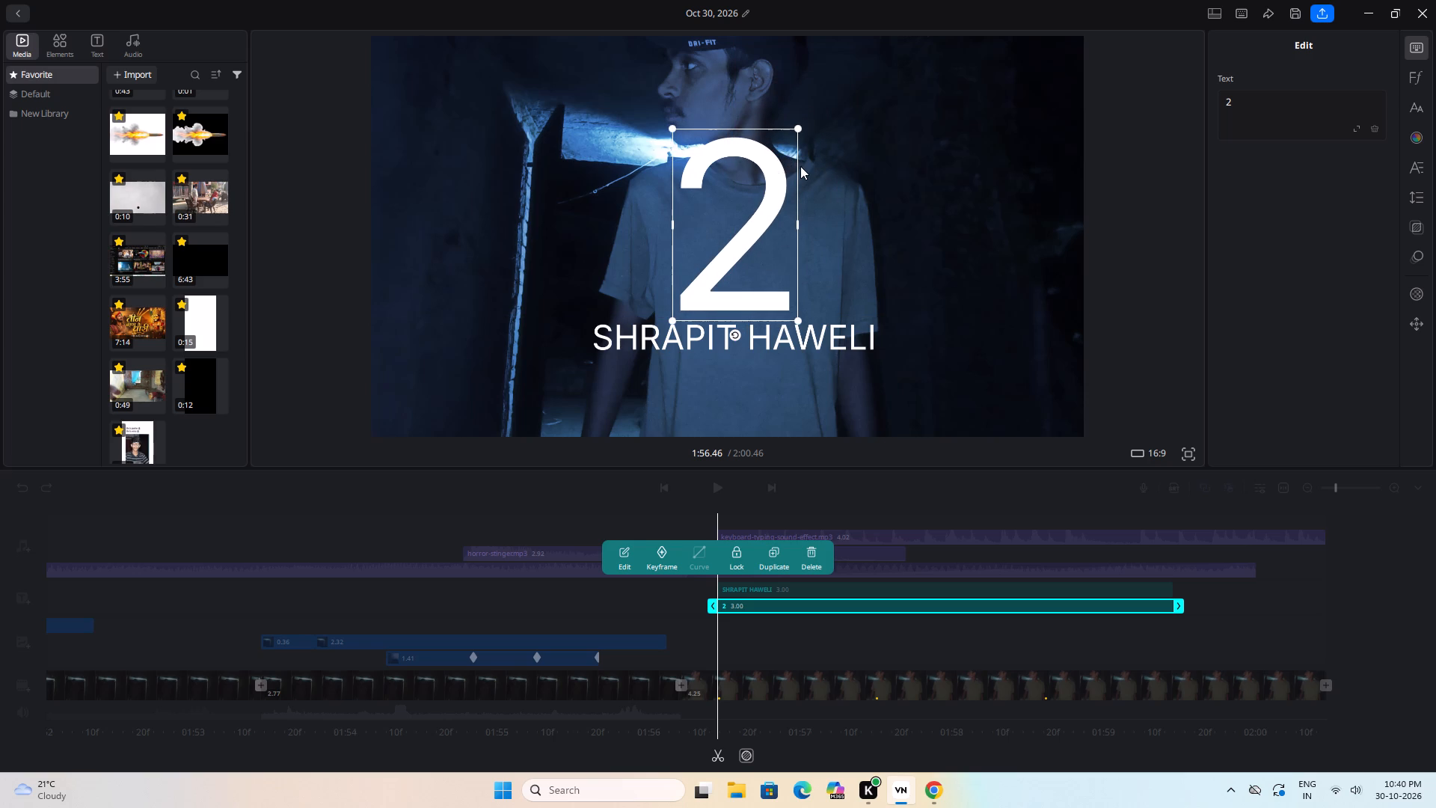
pyautogui.press('Delete')
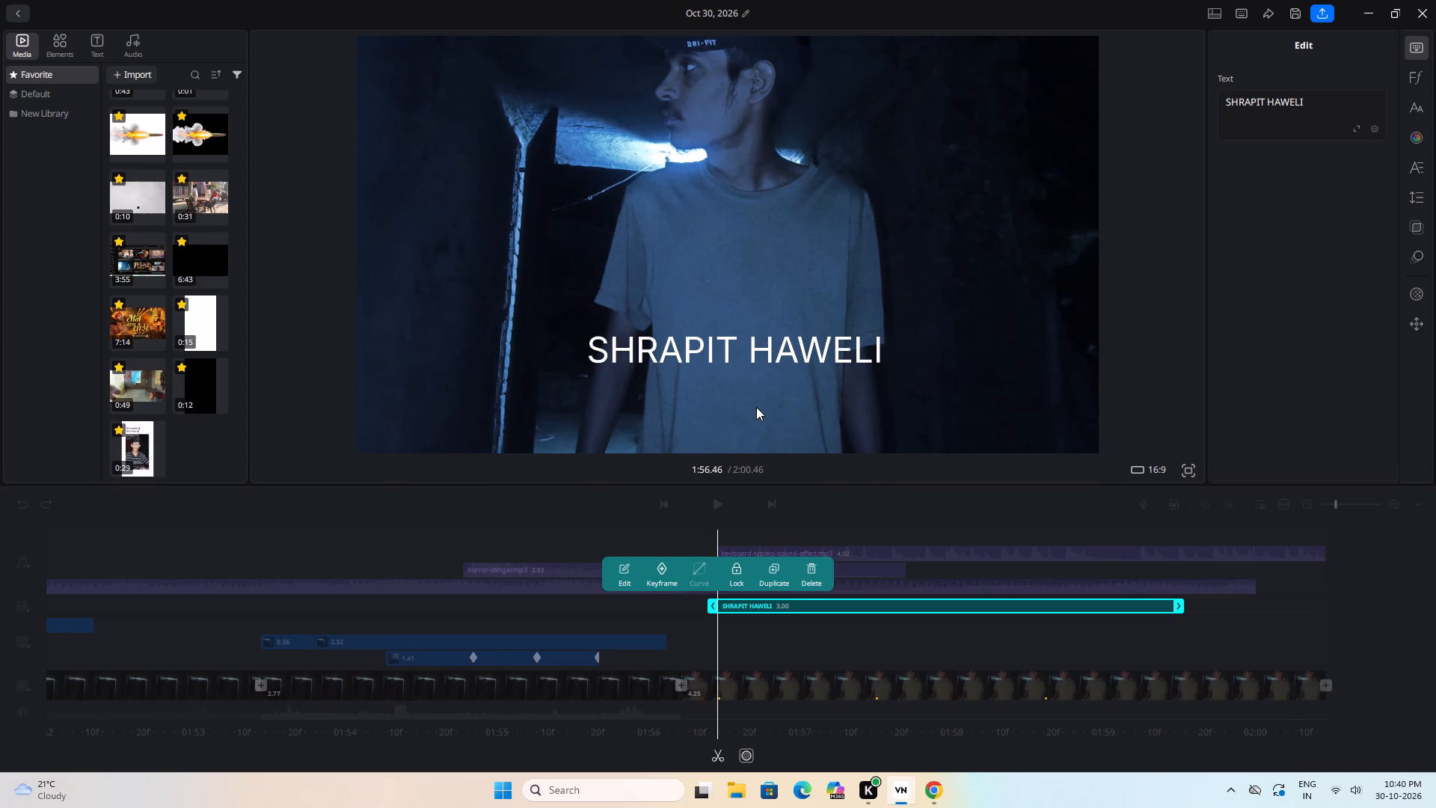
pyautogui.click(883, 401)
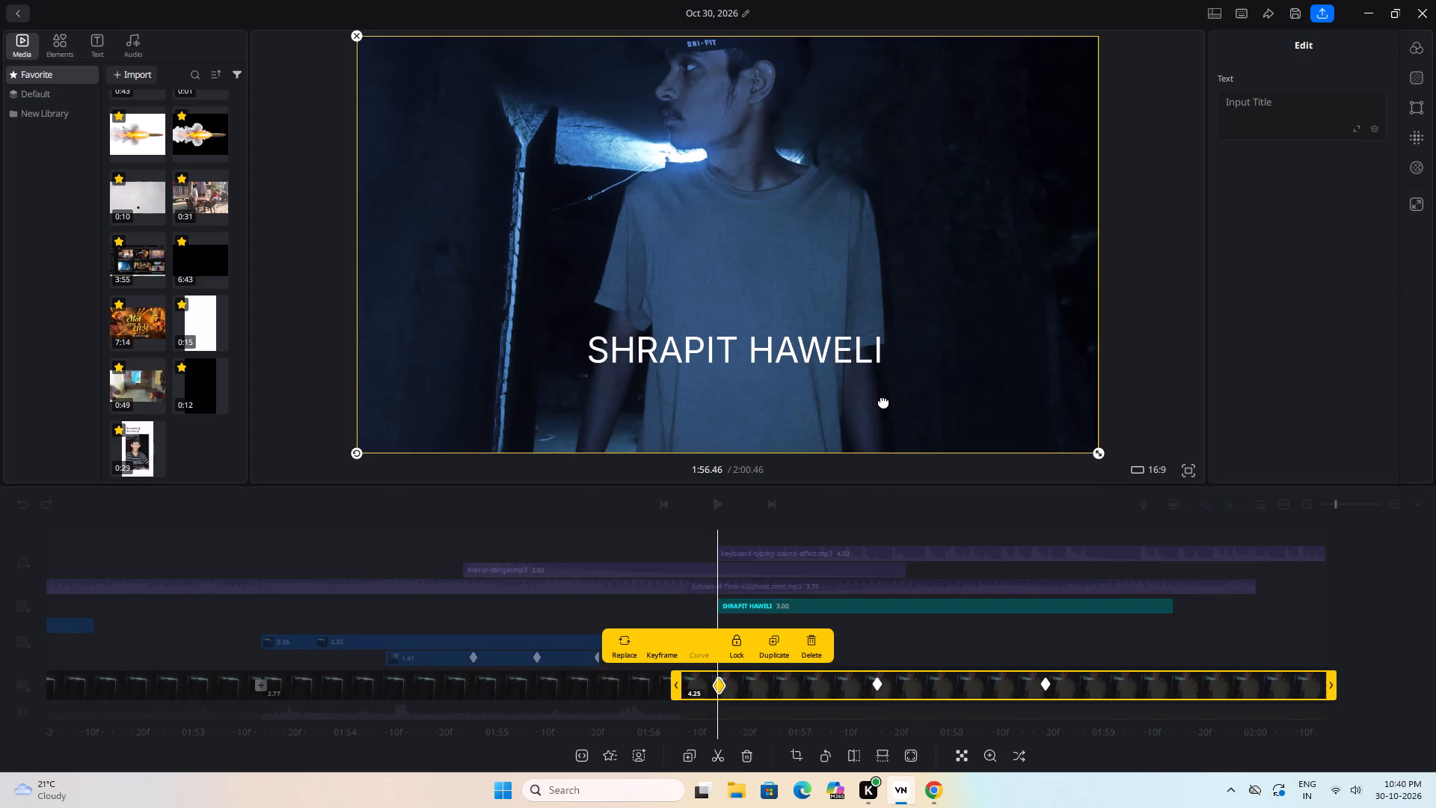
pyautogui.moveTo(856, 495); pyautogui.dragTo(845, 494)
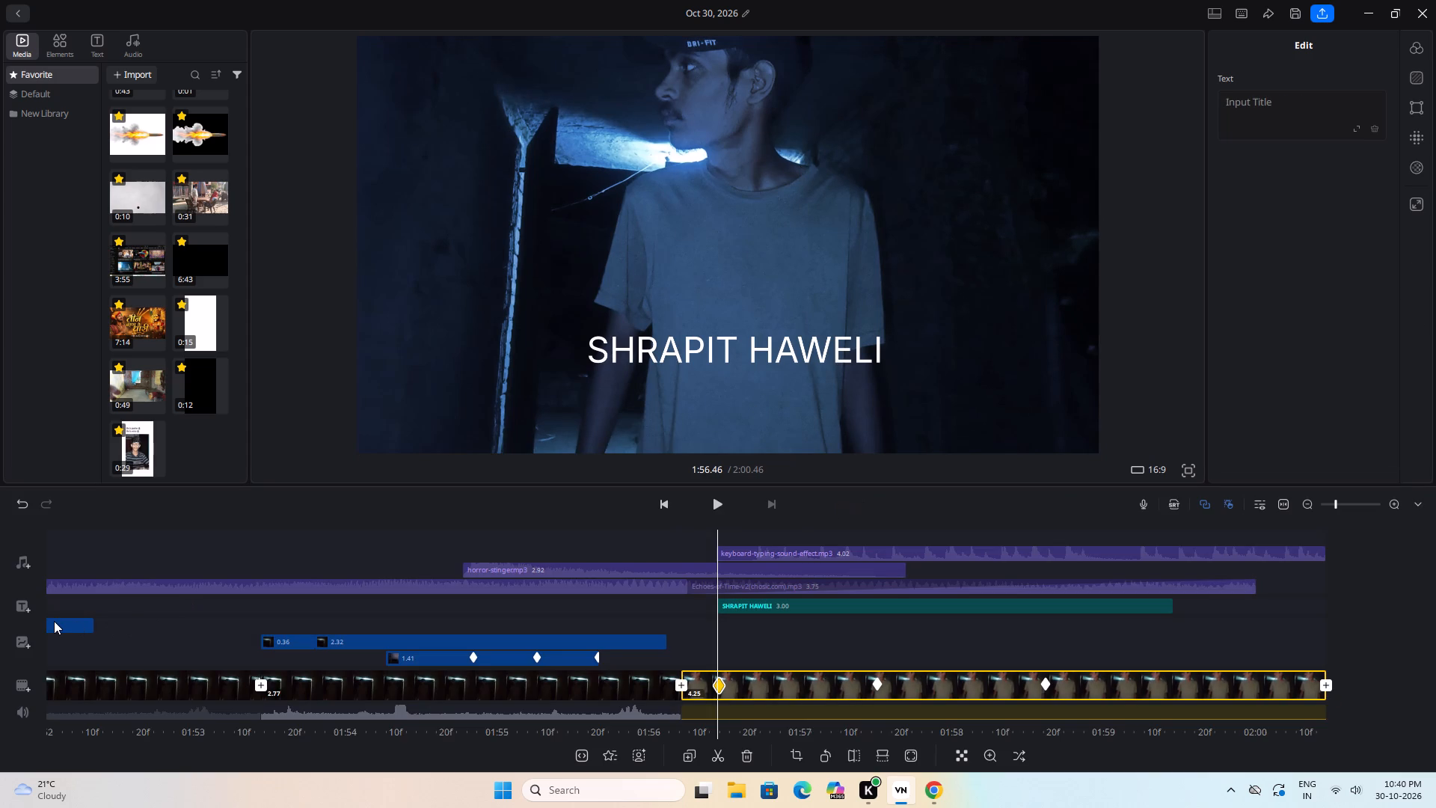
# Add a new text title reading "2" at 1:56.46.
pyautogui.click(21, 613)
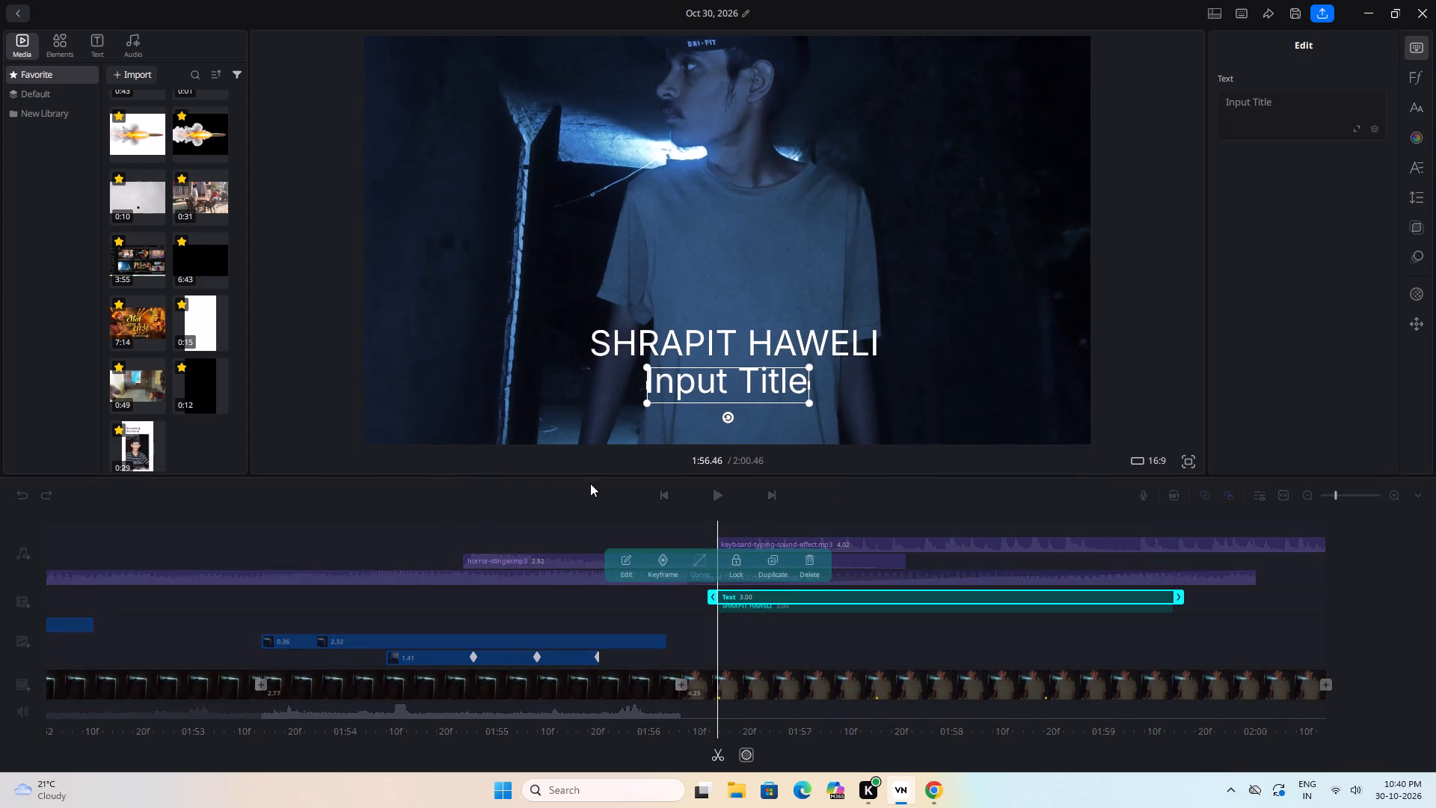
pyautogui.press('2')
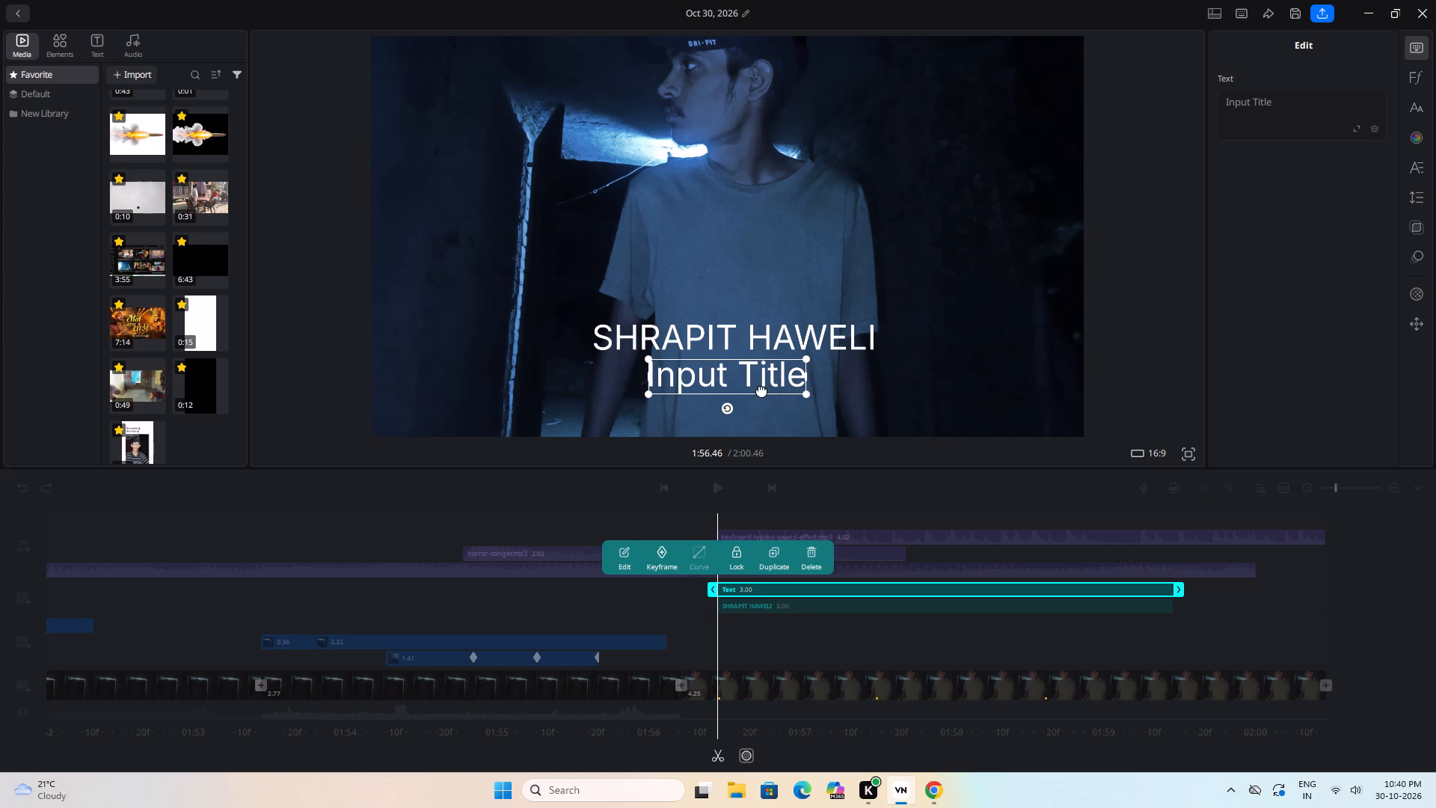
pyautogui.doubleClick(758, 379)
pyautogui.press('2')
pyautogui.click(1306, 109)
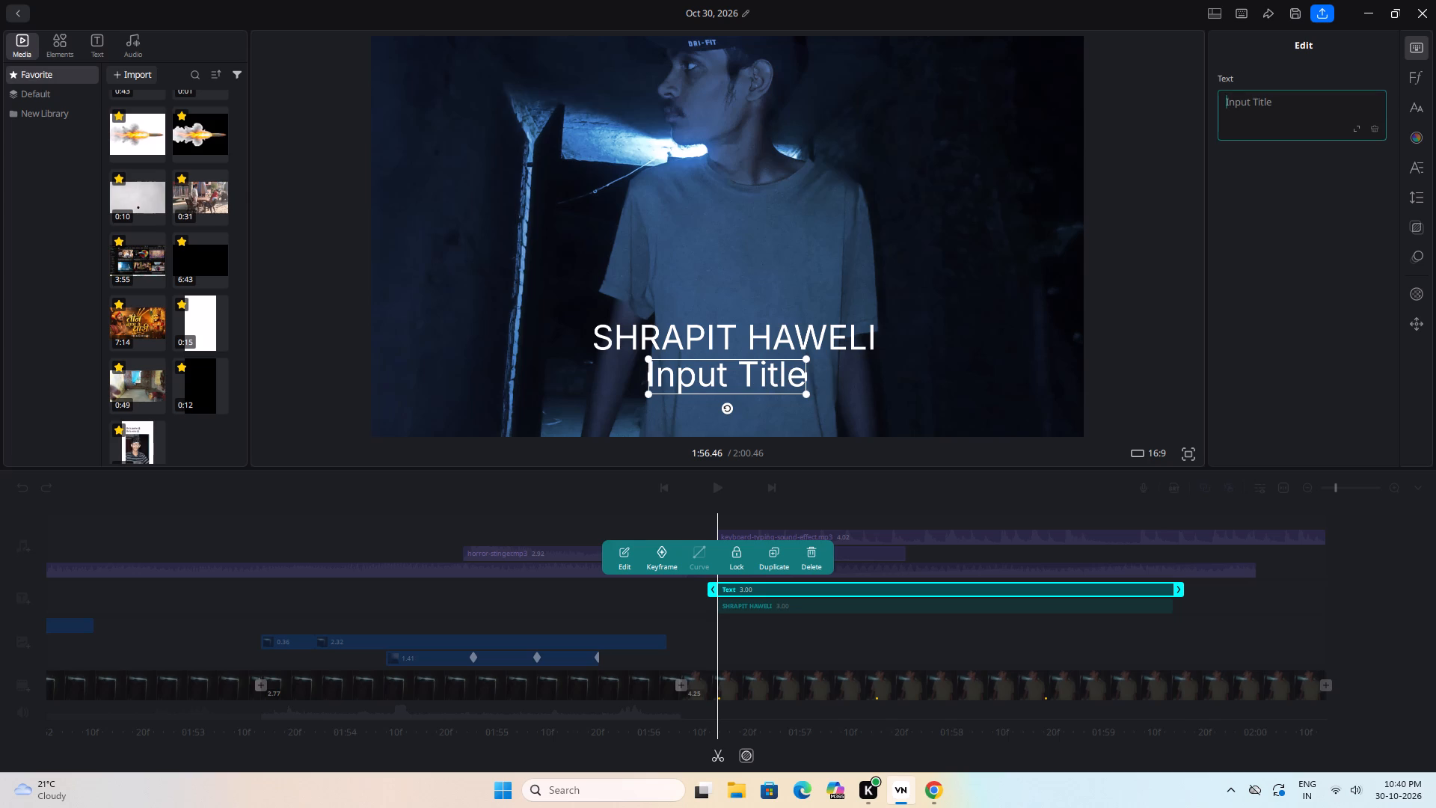
pyautogui.press('2')
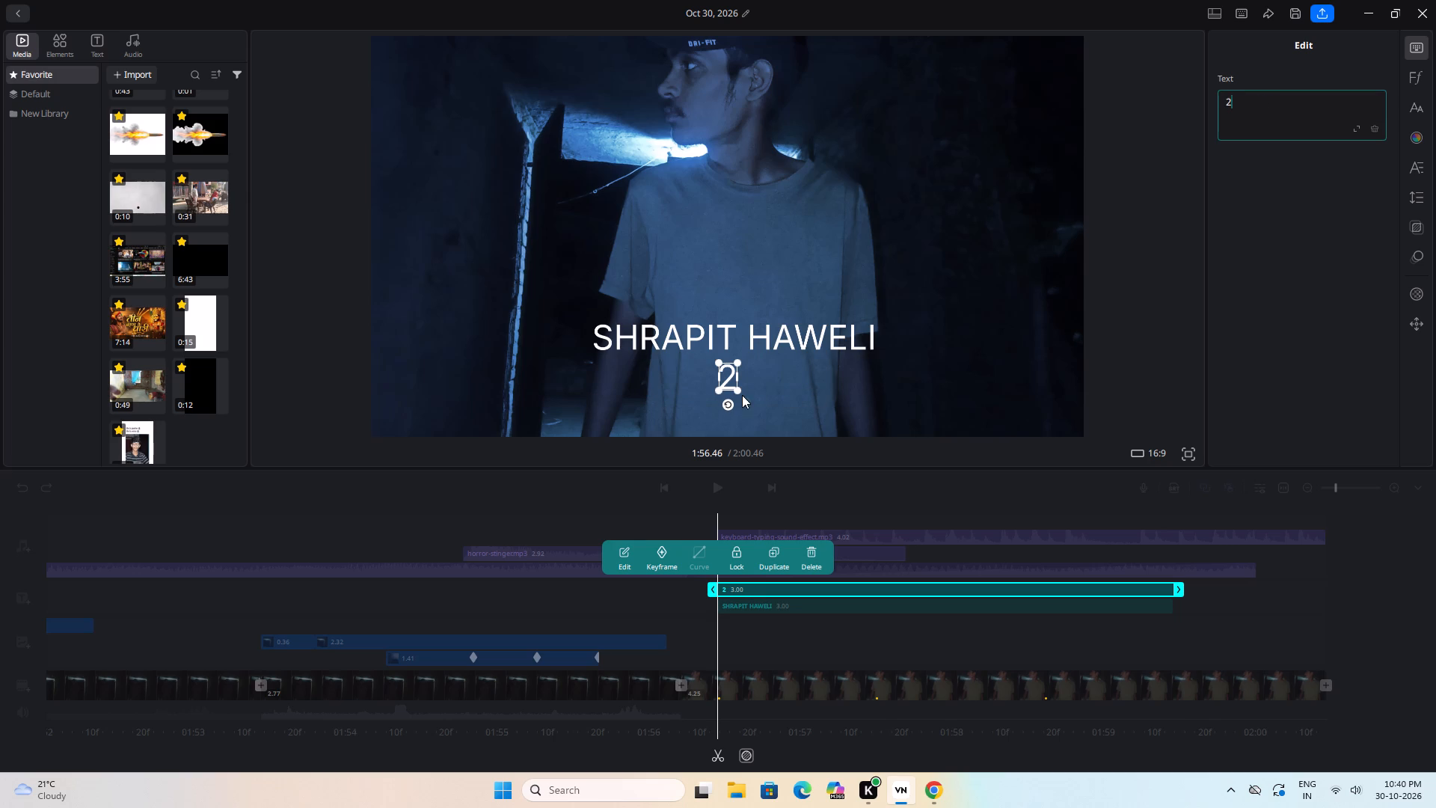
# Enlarge the new "2" to about a third of the frame height and place it just above the word "HAWELI".
pyautogui.moveTo(734, 389); pyautogui.dragTo(750, 423)
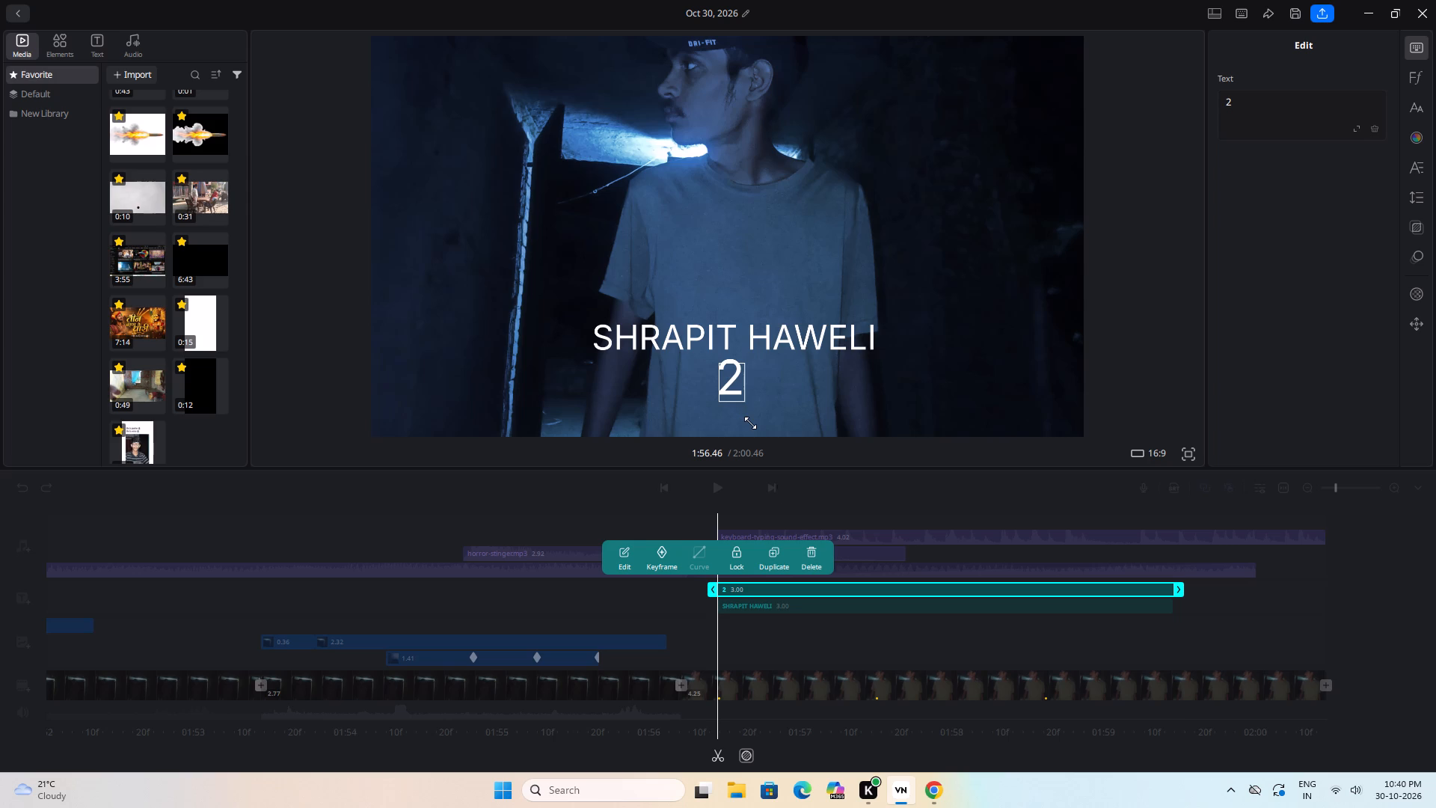
pyautogui.moveTo(750, 423); pyautogui.dragTo(783, 483)
pyautogui.moveTo(744, 388); pyautogui.dragTo(745, 373)
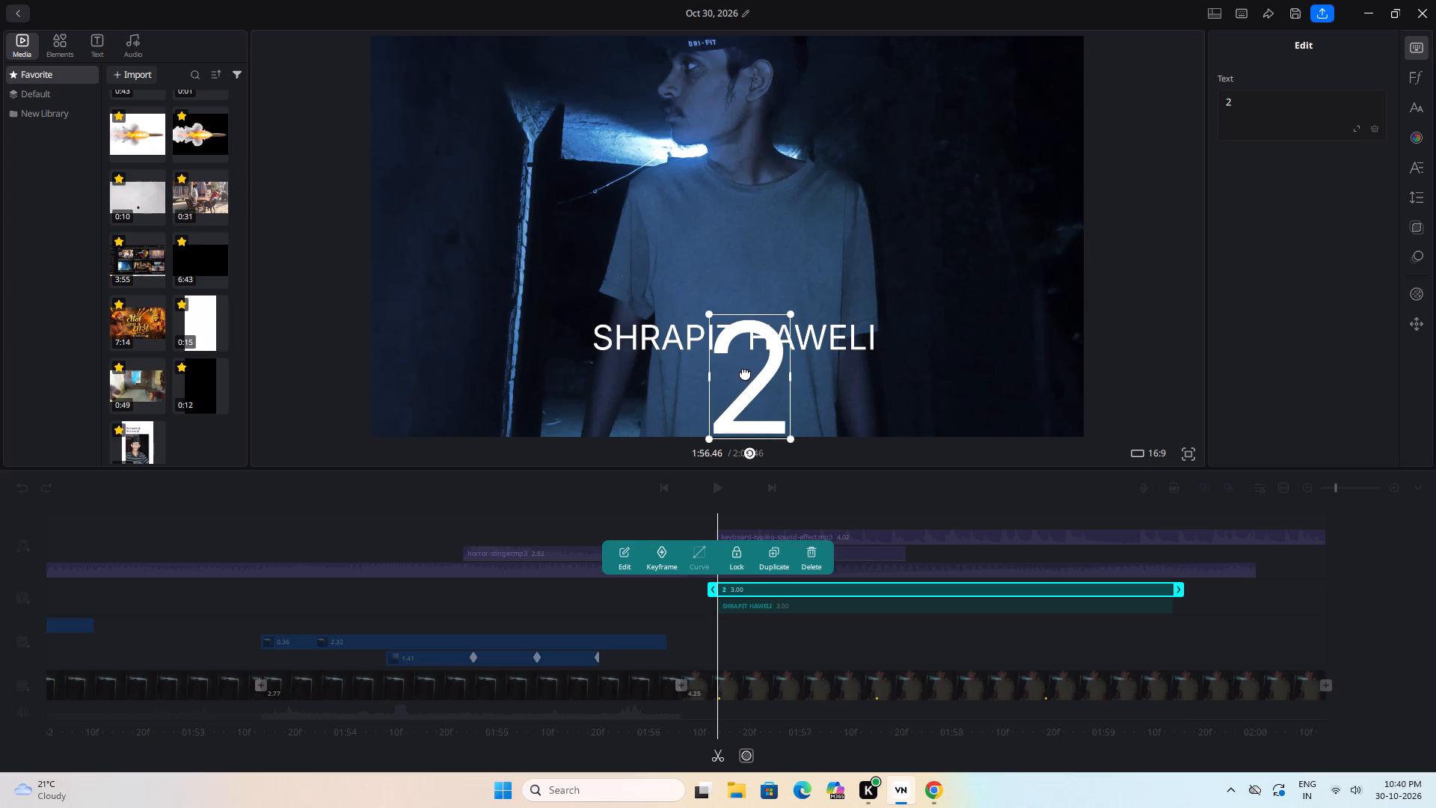
pyautogui.moveTo(745, 373); pyautogui.dragTo(728, 352)
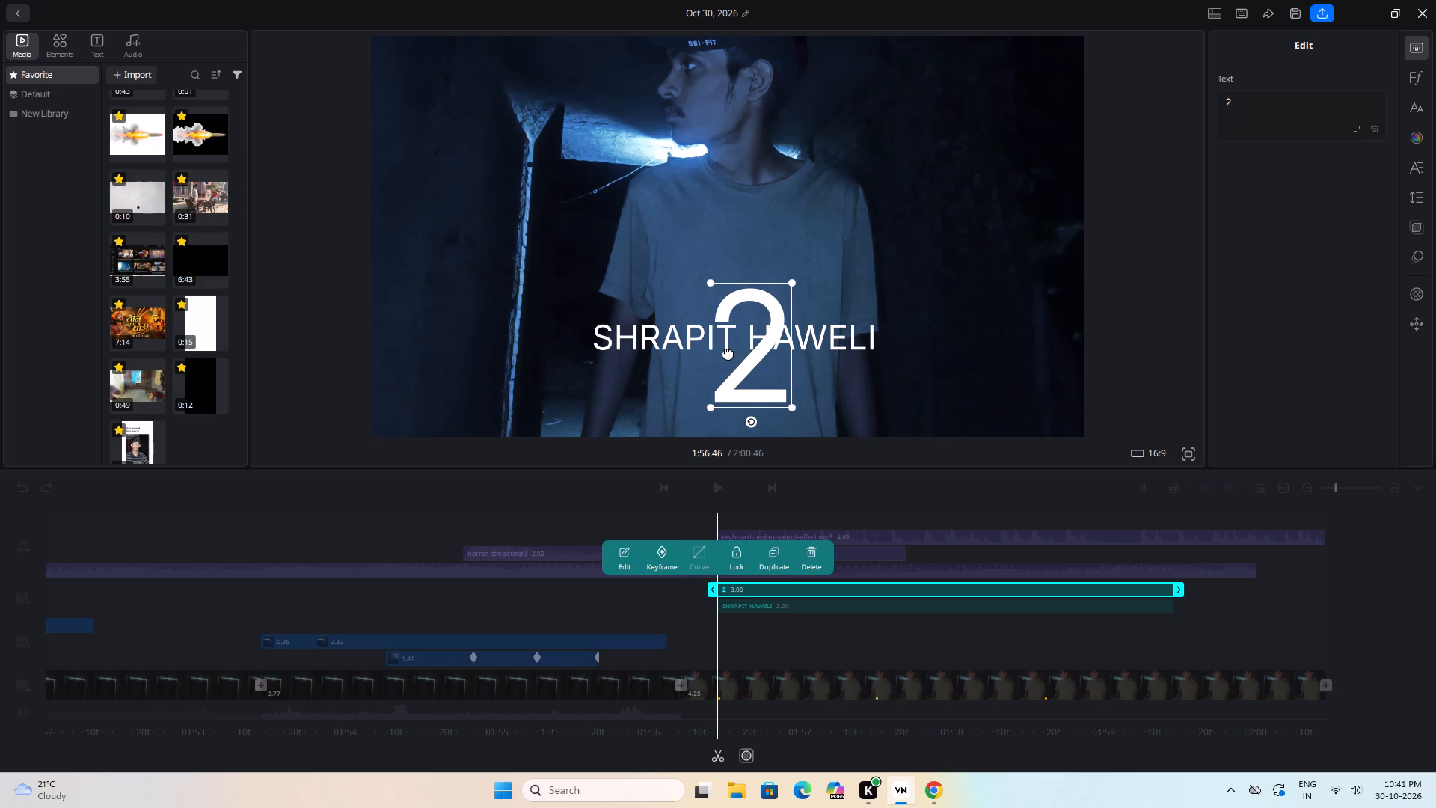
pyautogui.moveTo(728, 352); pyautogui.dragTo(724, 349)
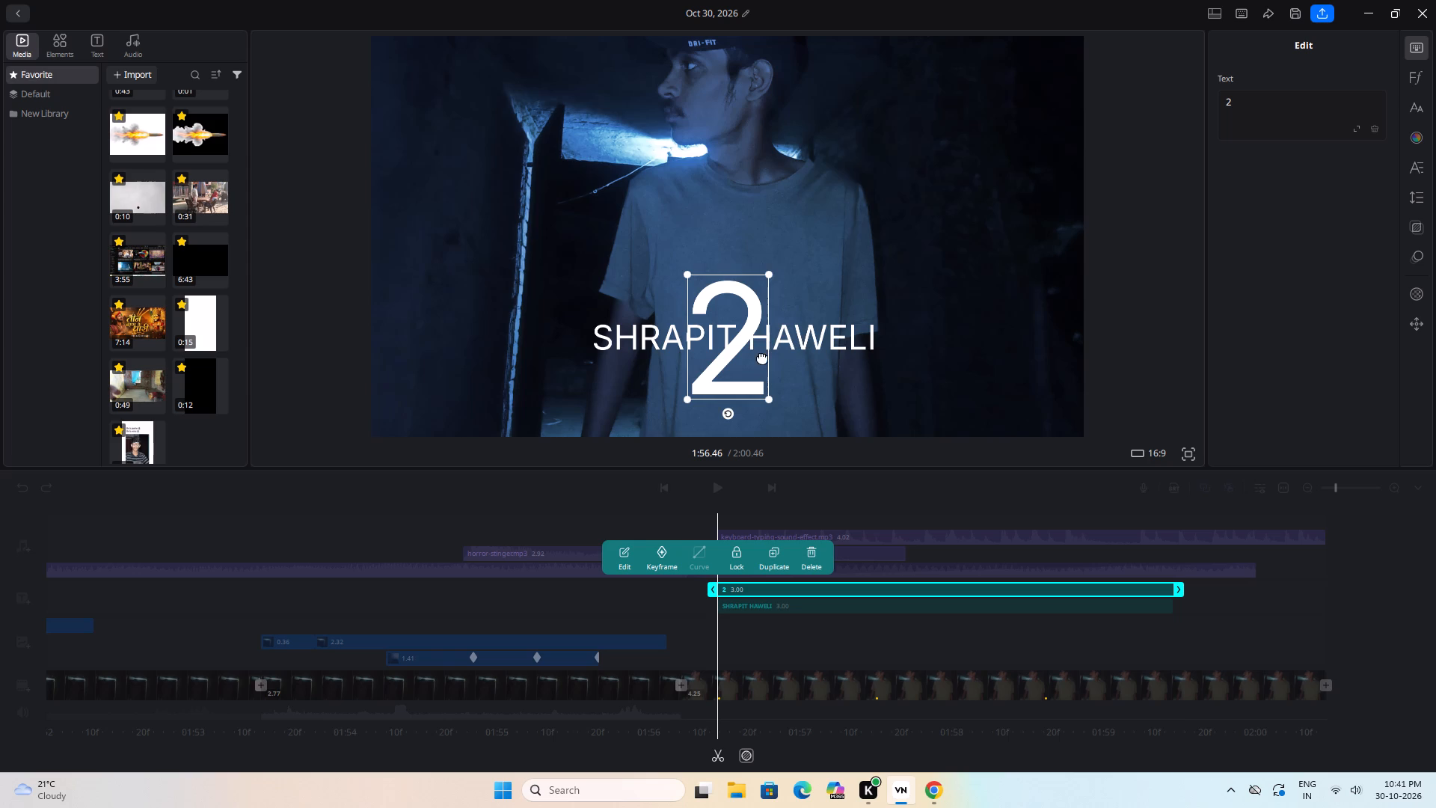
pyautogui.moveTo(755, 364); pyautogui.dragTo(837, 295)
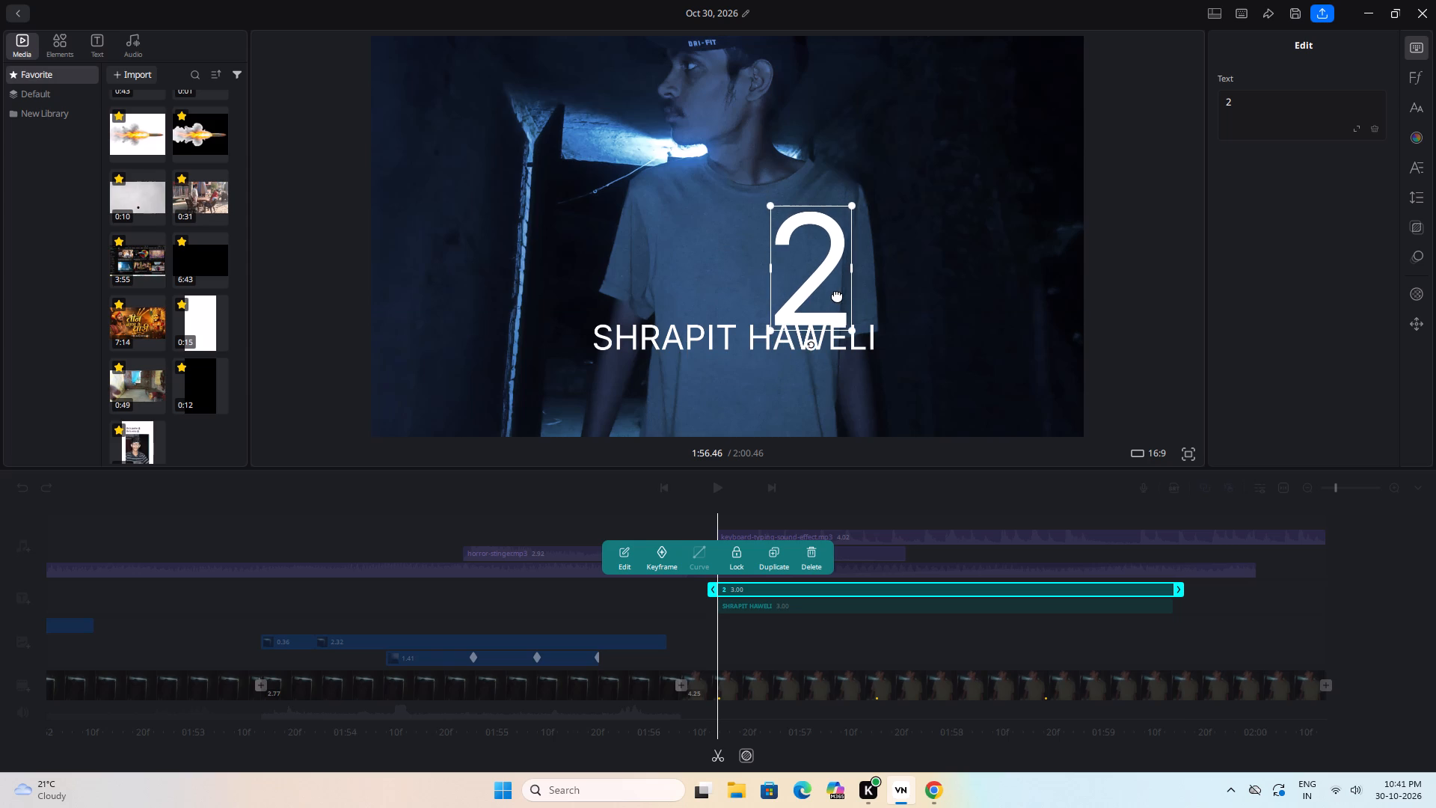
pyautogui.moveTo(837, 295); pyautogui.dragTo(838, 284)
# Enlarge the "SHRAPIT HAWELI" text to about half the frame width and center it across the man's lower torso.
pyautogui.click(793, 336)
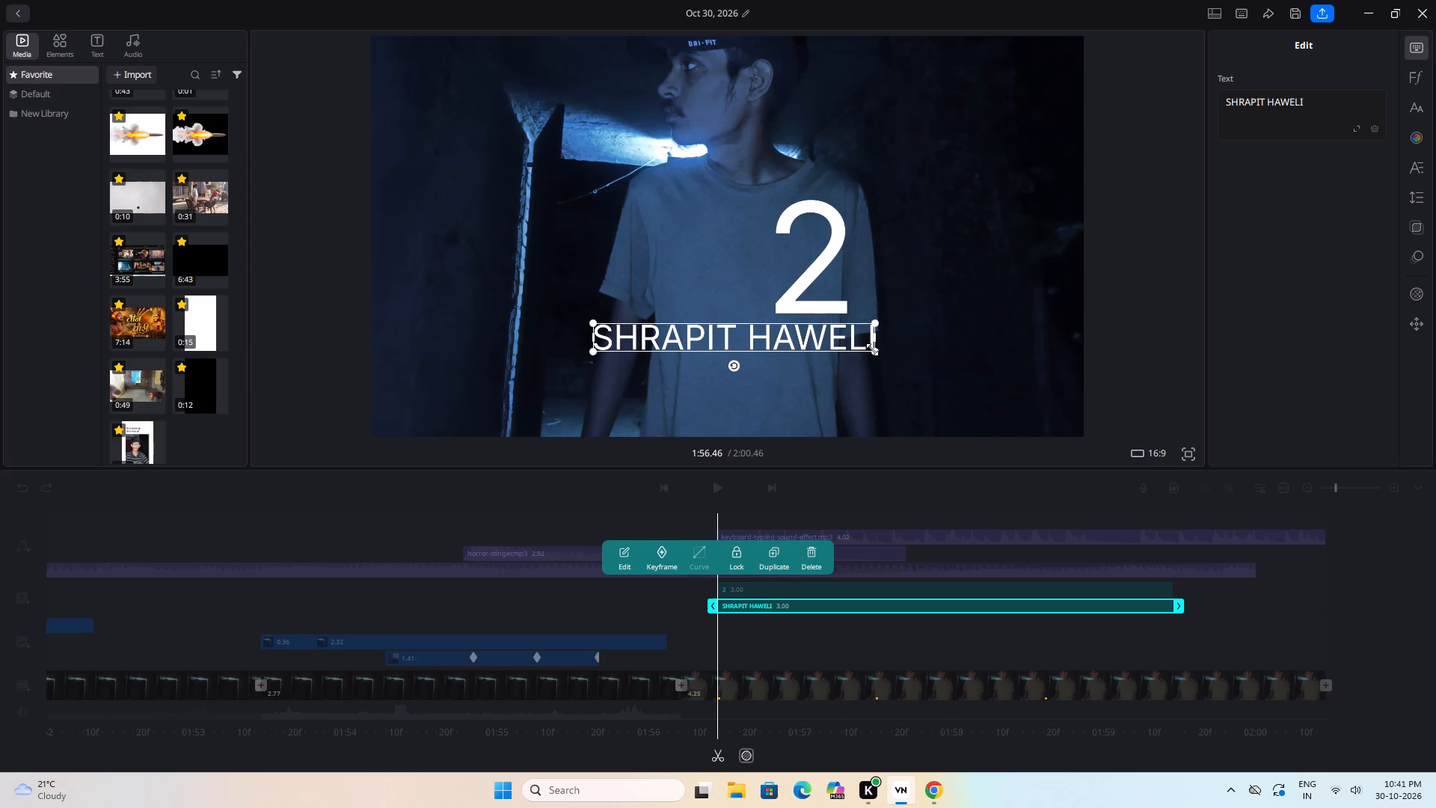
pyautogui.moveTo(873, 349); pyautogui.dragTo(952, 387)
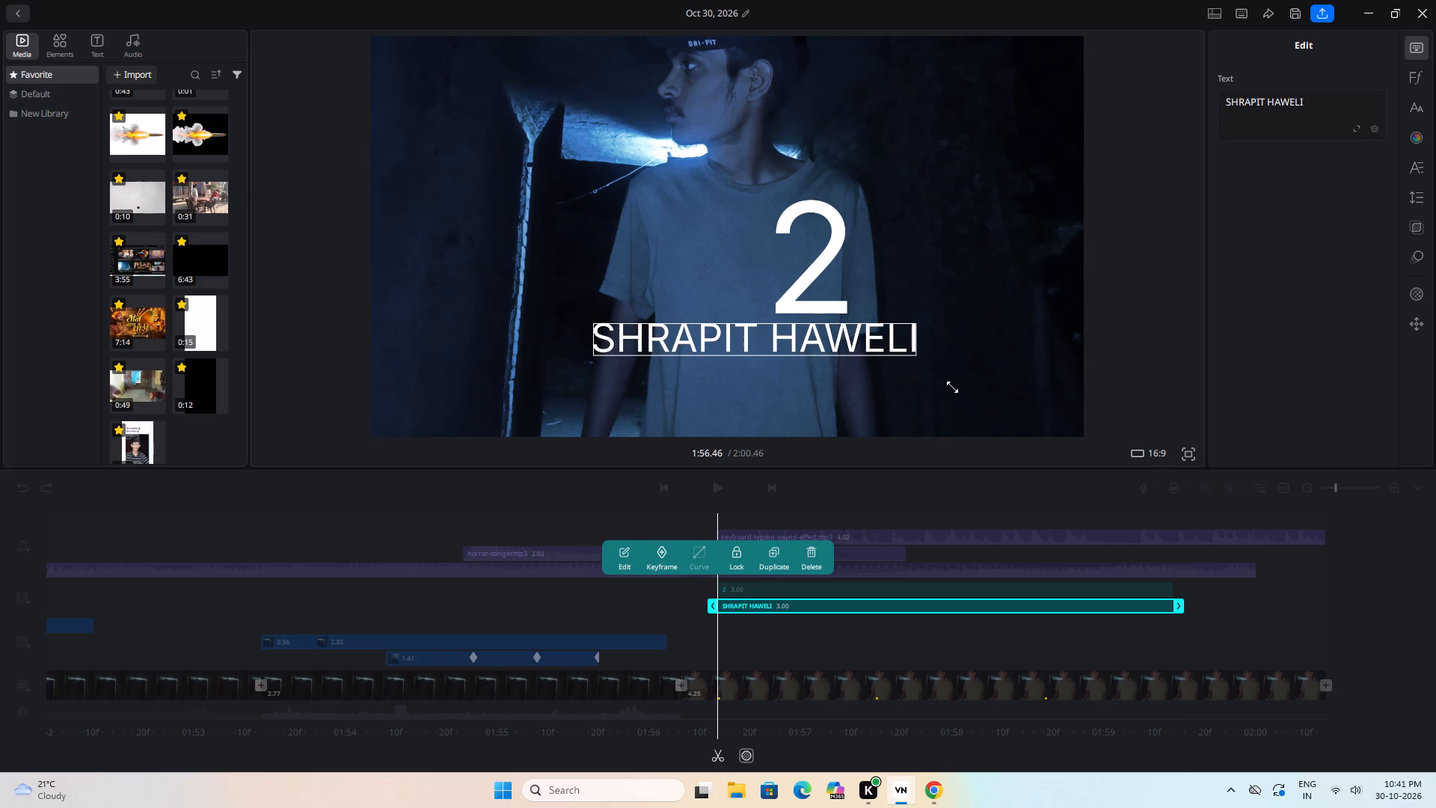
pyautogui.moveTo(952, 387); pyautogui.dragTo(954, 387)
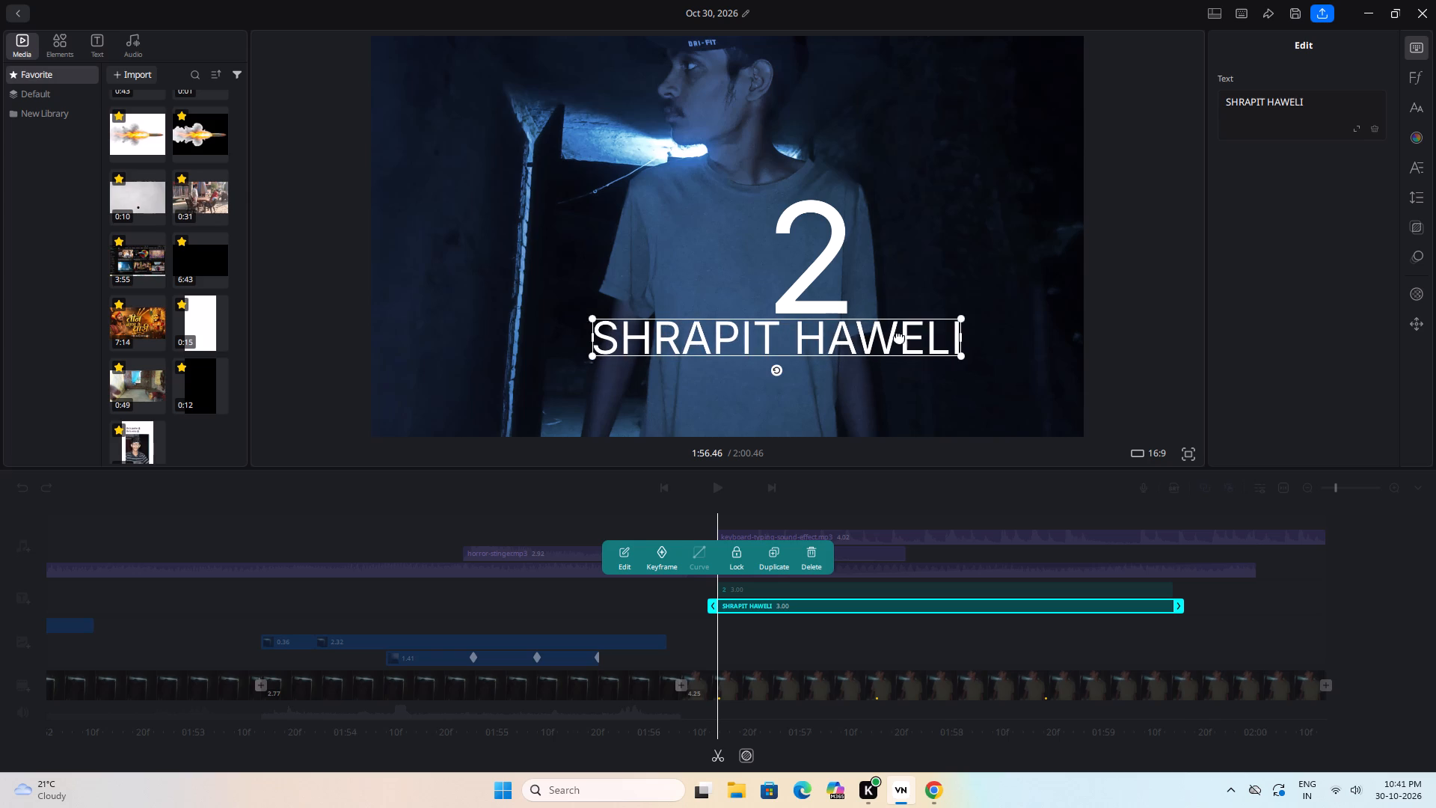
pyautogui.moveTo(903, 334); pyautogui.dragTo(862, 319)
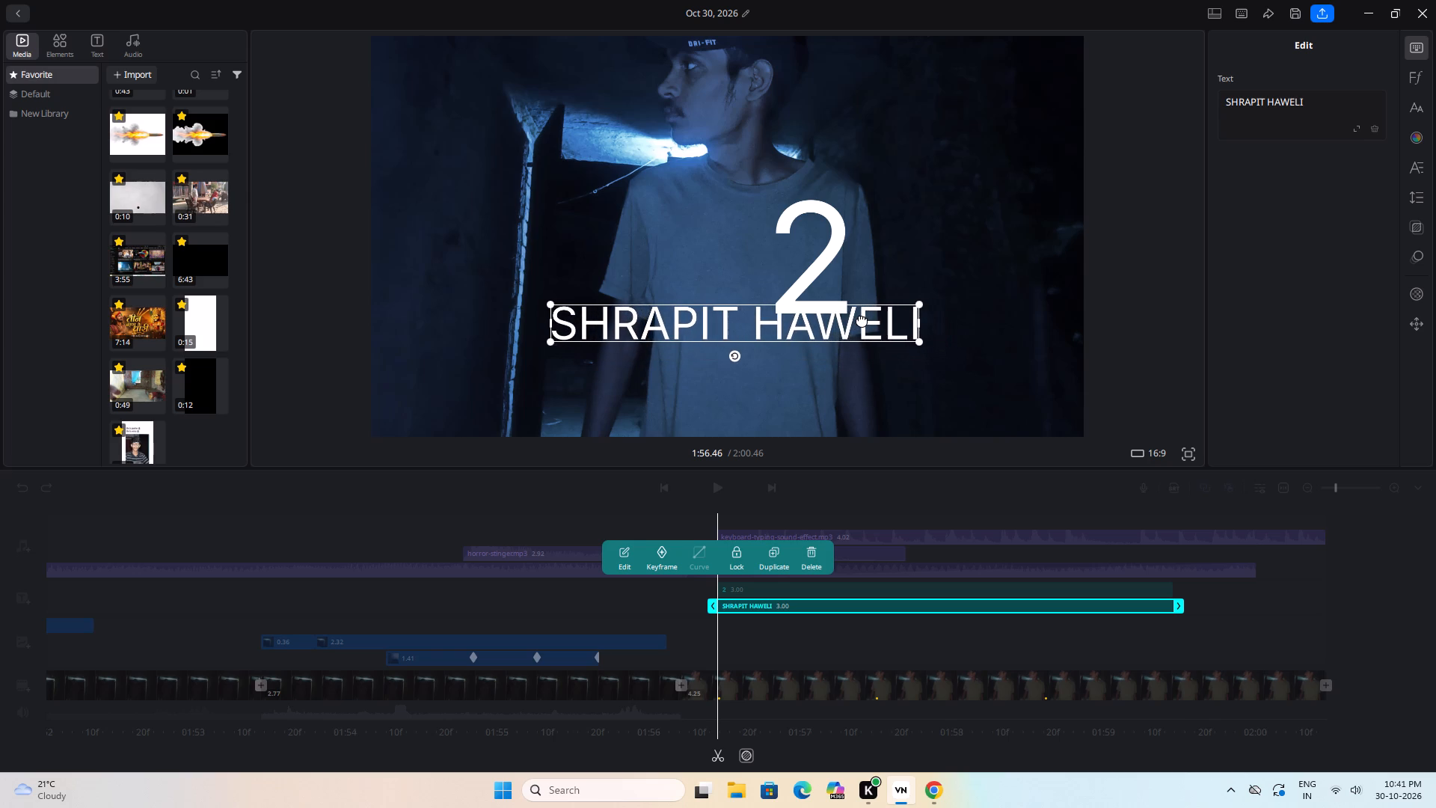
pyautogui.moveTo(862, 319); pyautogui.dragTo(869, 334)
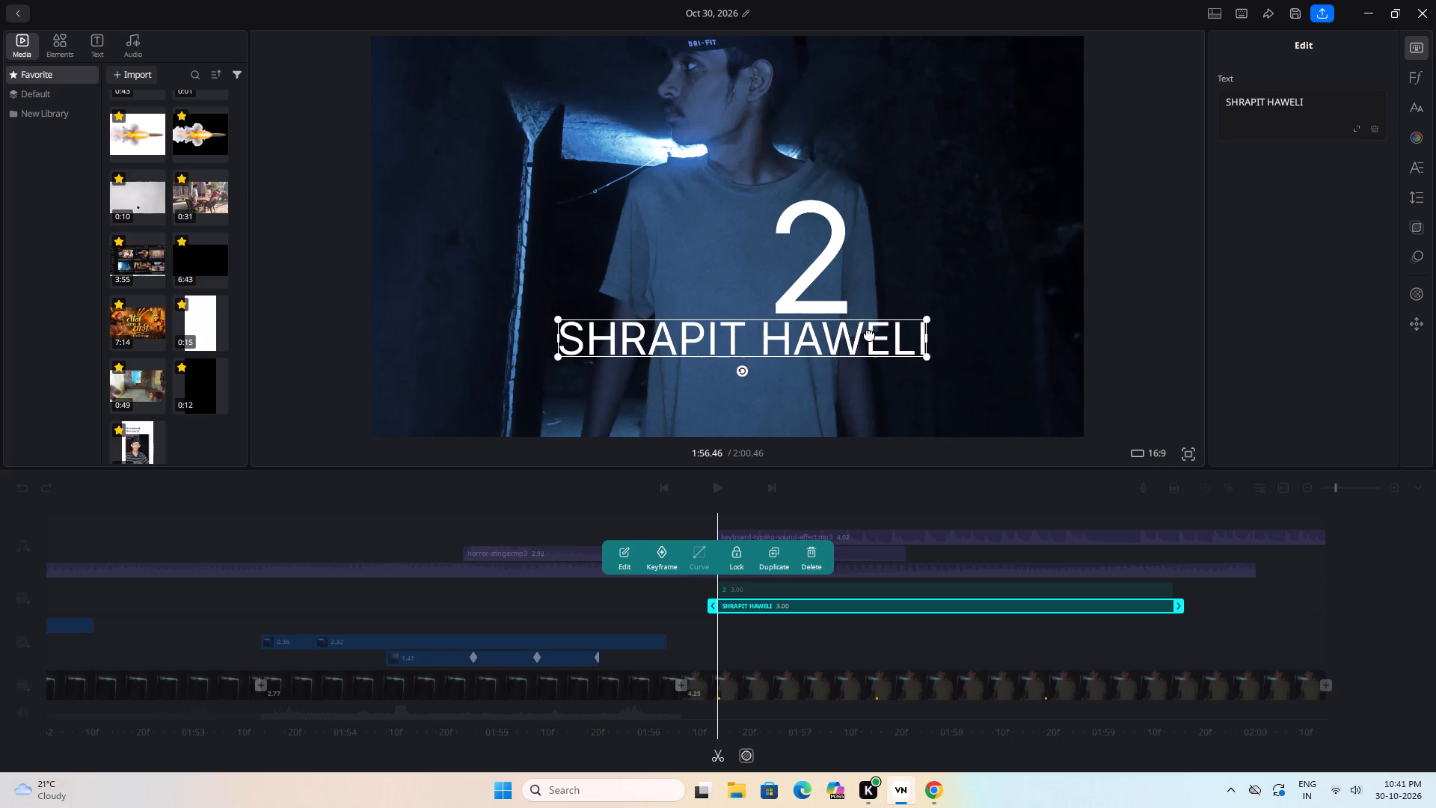
pyautogui.moveTo(869, 334); pyautogui.dragTo(869, 328)
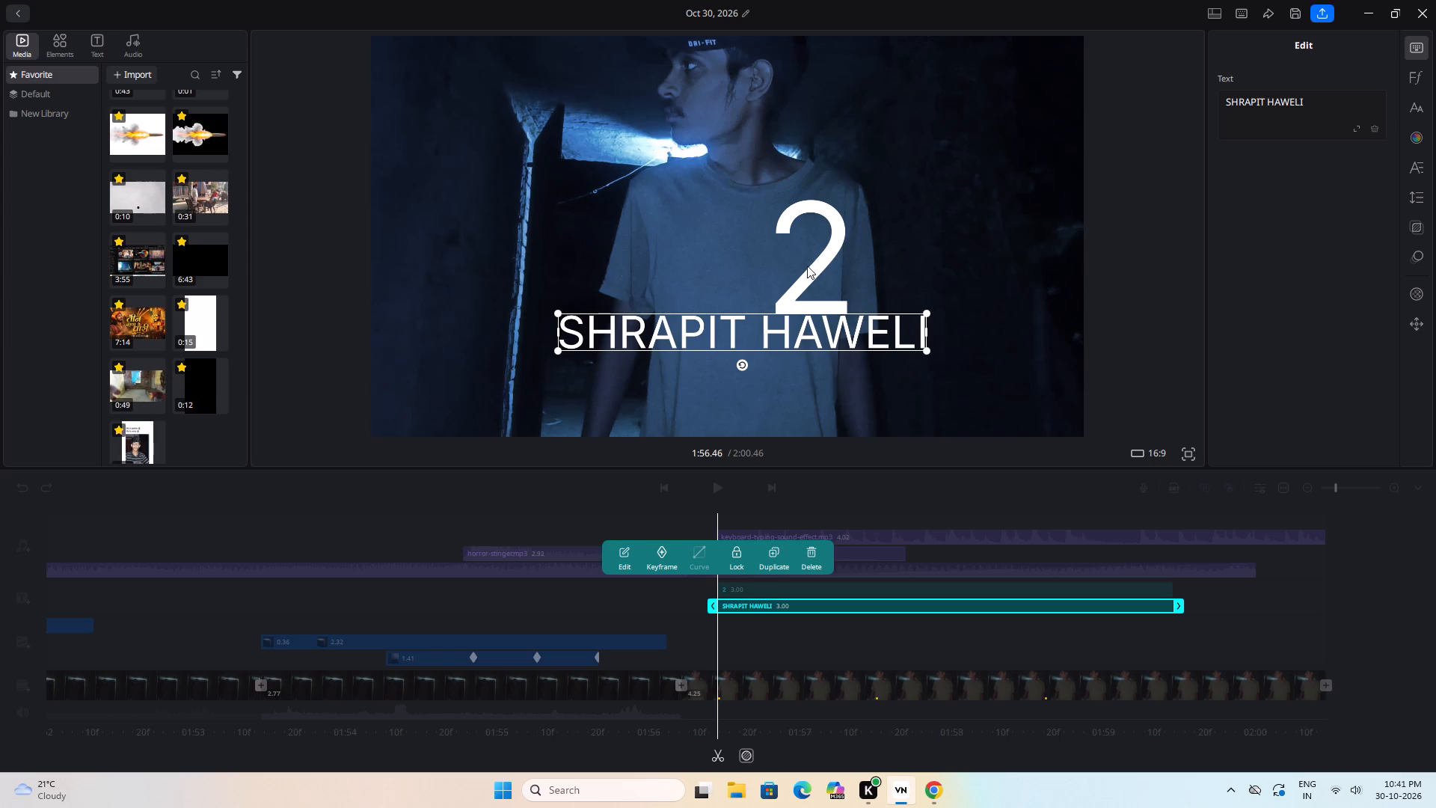
# Move the "2" to the end of "SHRAPIT HAWELI" so it overlaps the last letter and extends below the line.
pyautogui.moveTo(803, 264); pyautogui.dragTo(814, 269)
pyautogui.click(814, 269)
pyautogui.moveTo(814, 269); pyautogui.dragTo(878, 299)
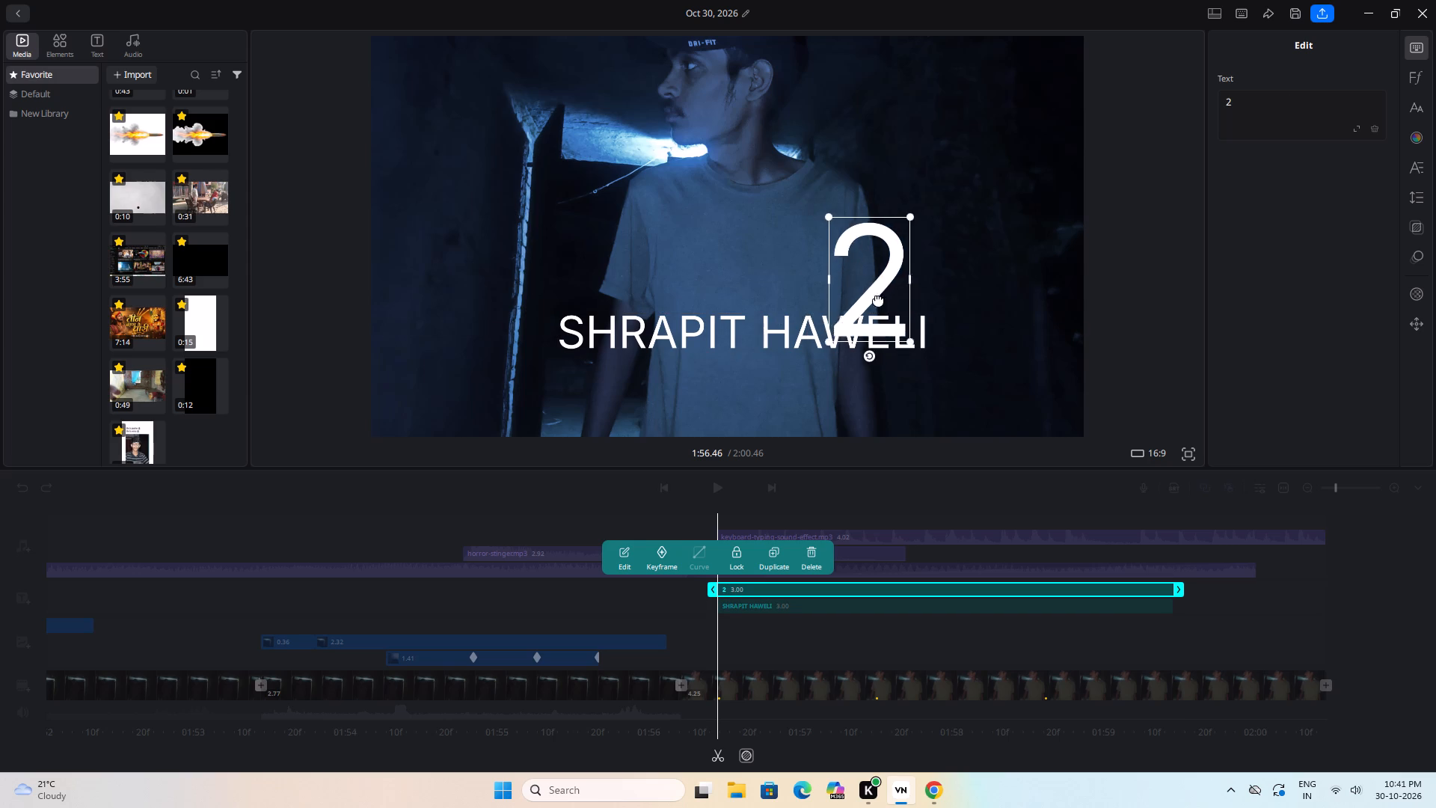
pyautogui.moveTo(878, 299); pyautogui.dragTo(933, 350)
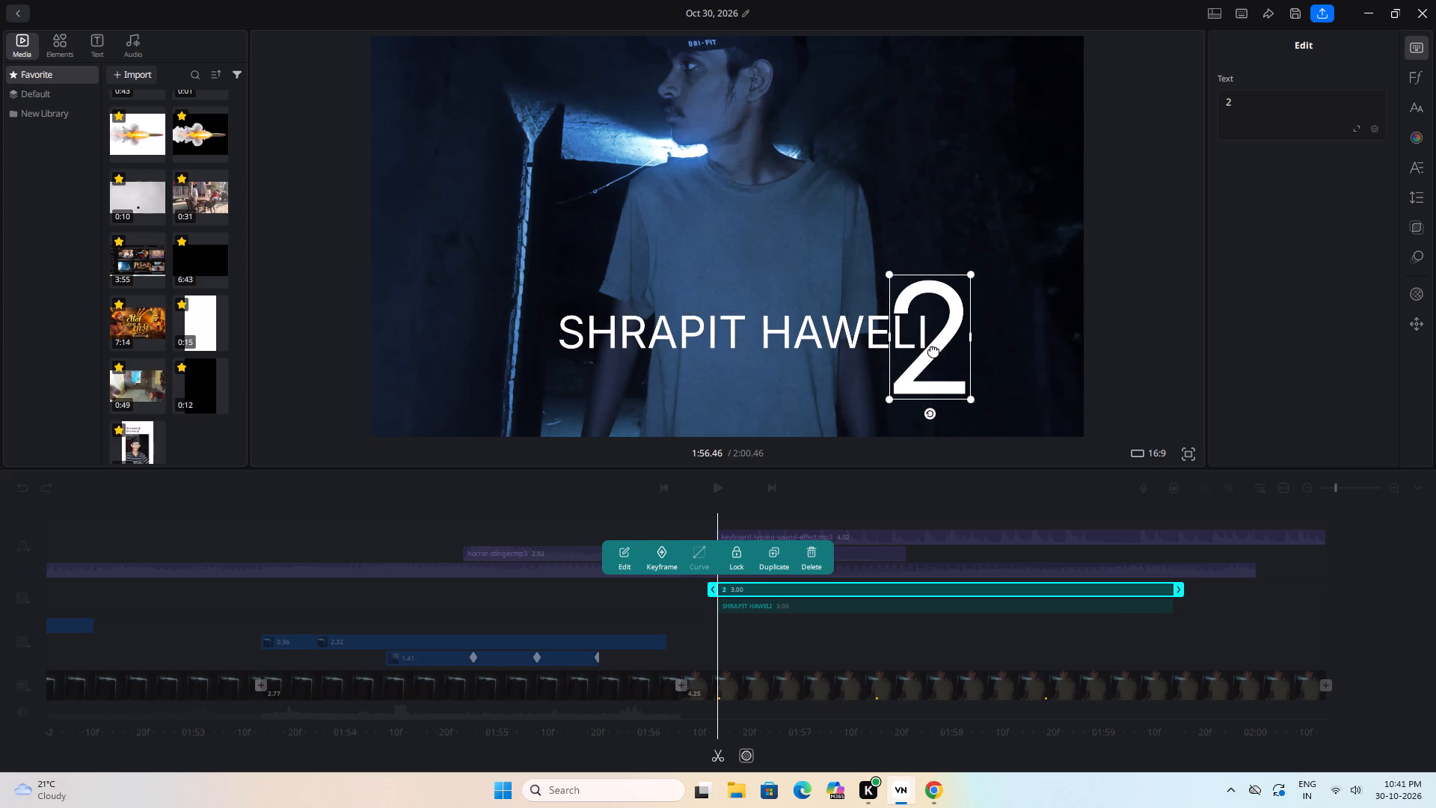
pyautogui.moveTo(933, 350); pyautogui.dragTo(933, 349)
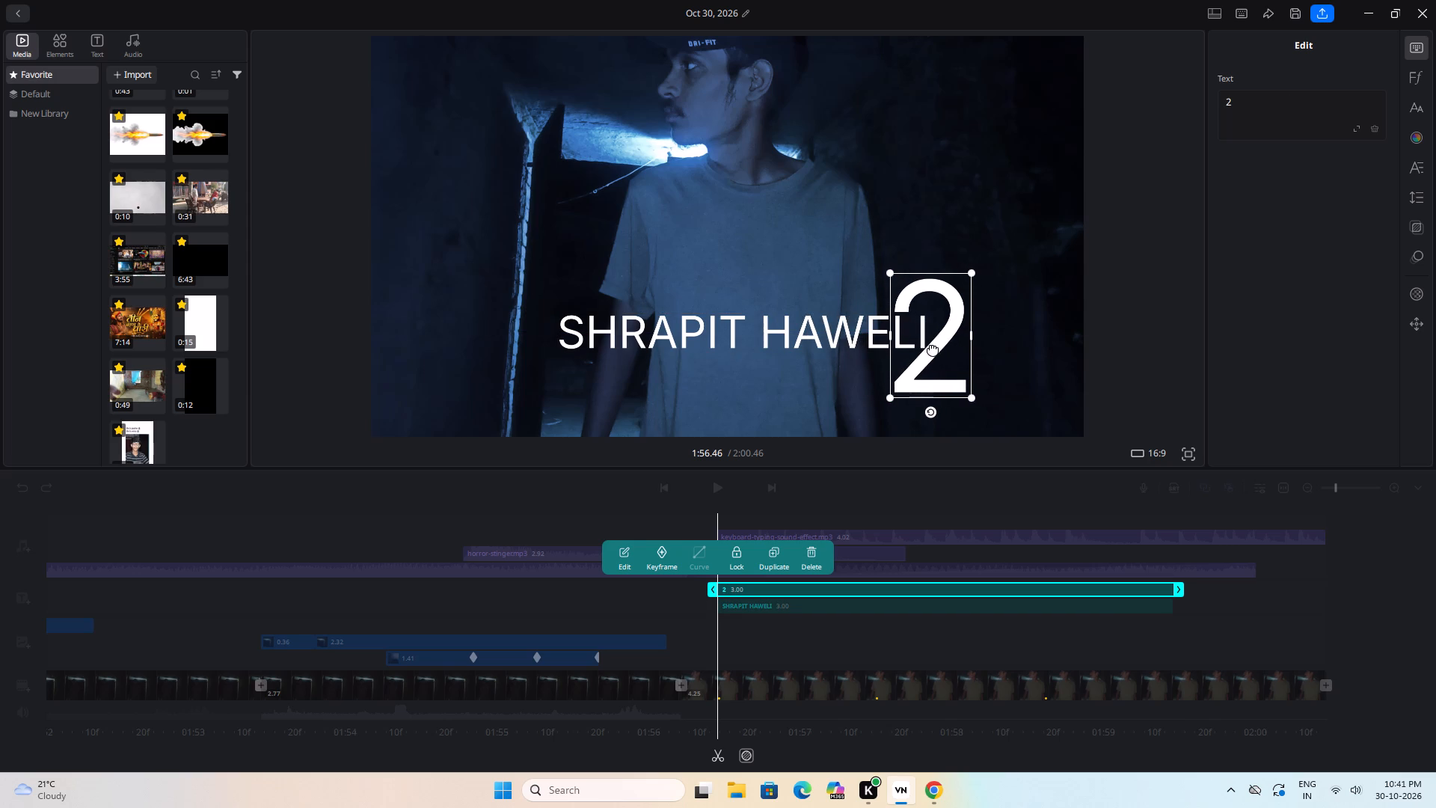
pyautogui.moveTo(933, 349); pyautogui.dragTo(933, 349)
pyautogui.moveTo(933, 349); pyautogui.dragTo(933, 354)
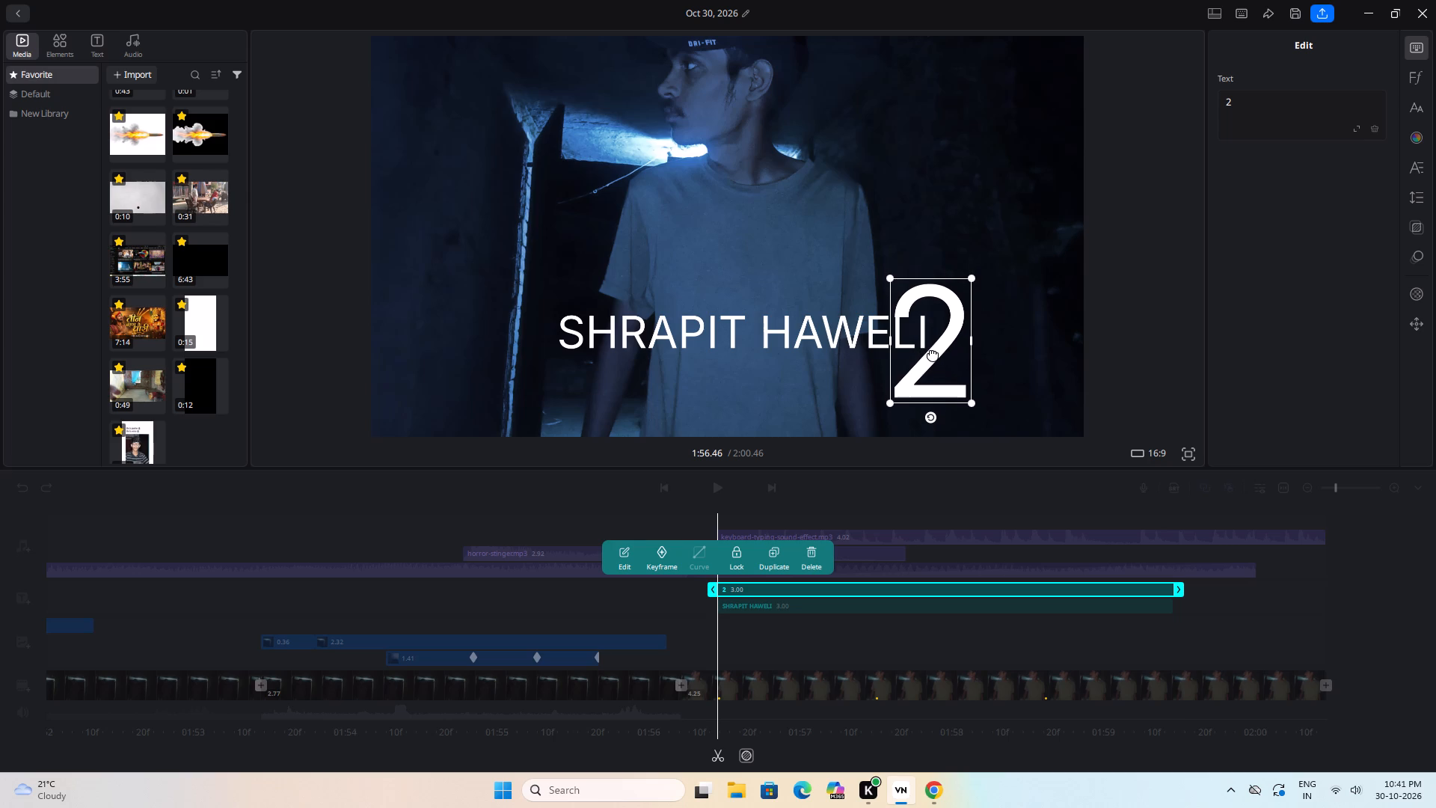
pyautogui.moveTo(933, 354); pyautogui.dragTo(927, 346)
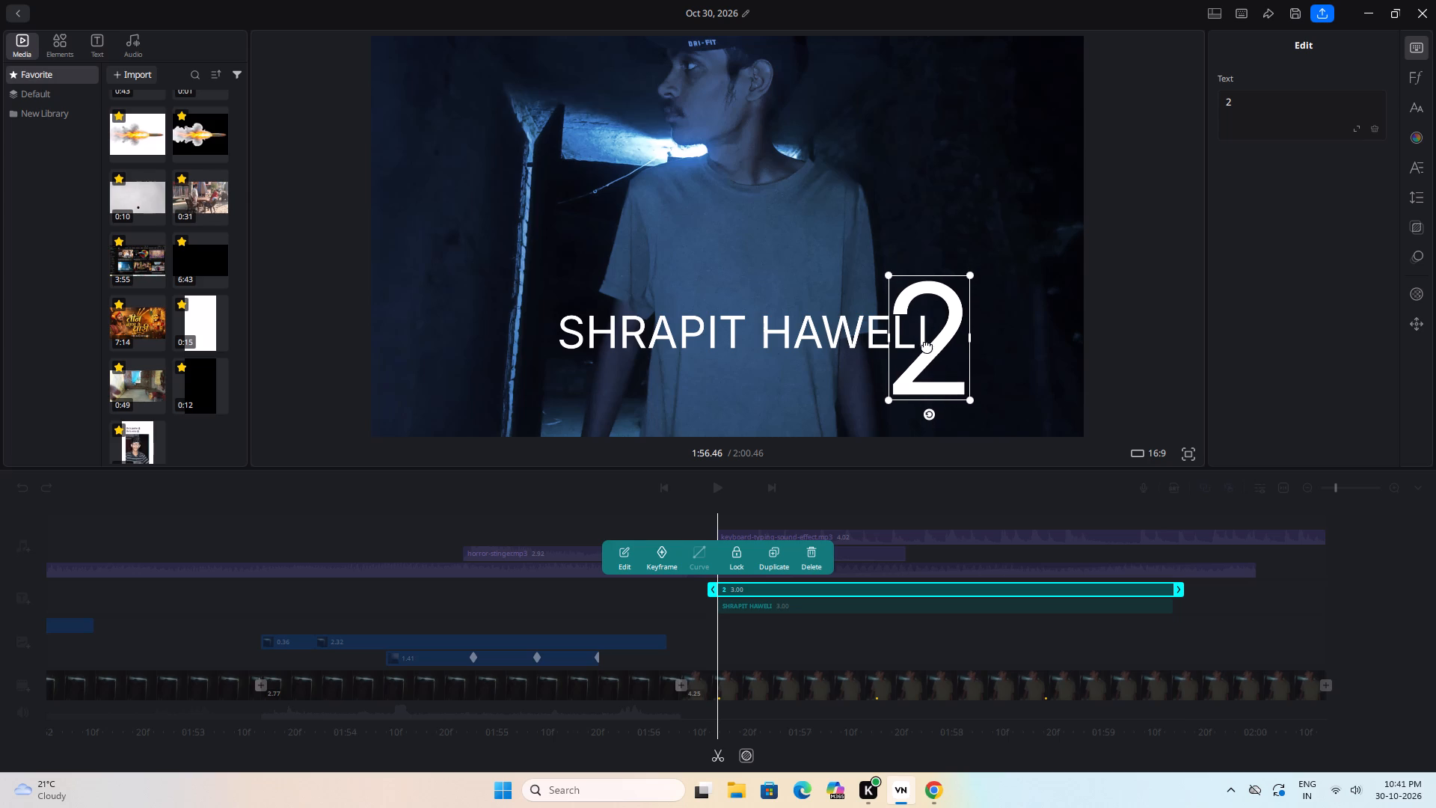
pyautogui.moveTo(927, 346); pyautogui.dragTo(930, 350)
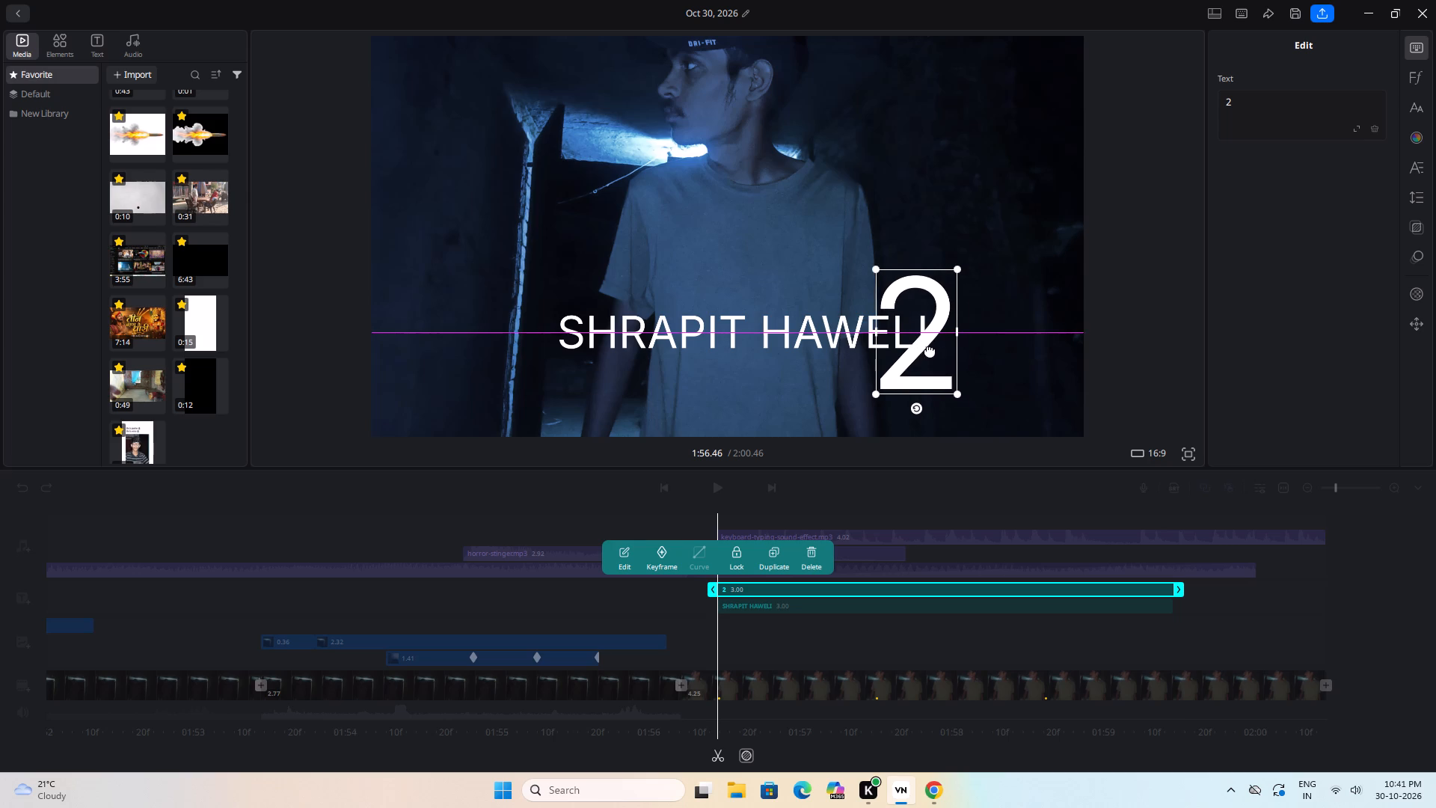
pyautogui.moveTo(930, 350); pyautogui.dragTo(930, 352)
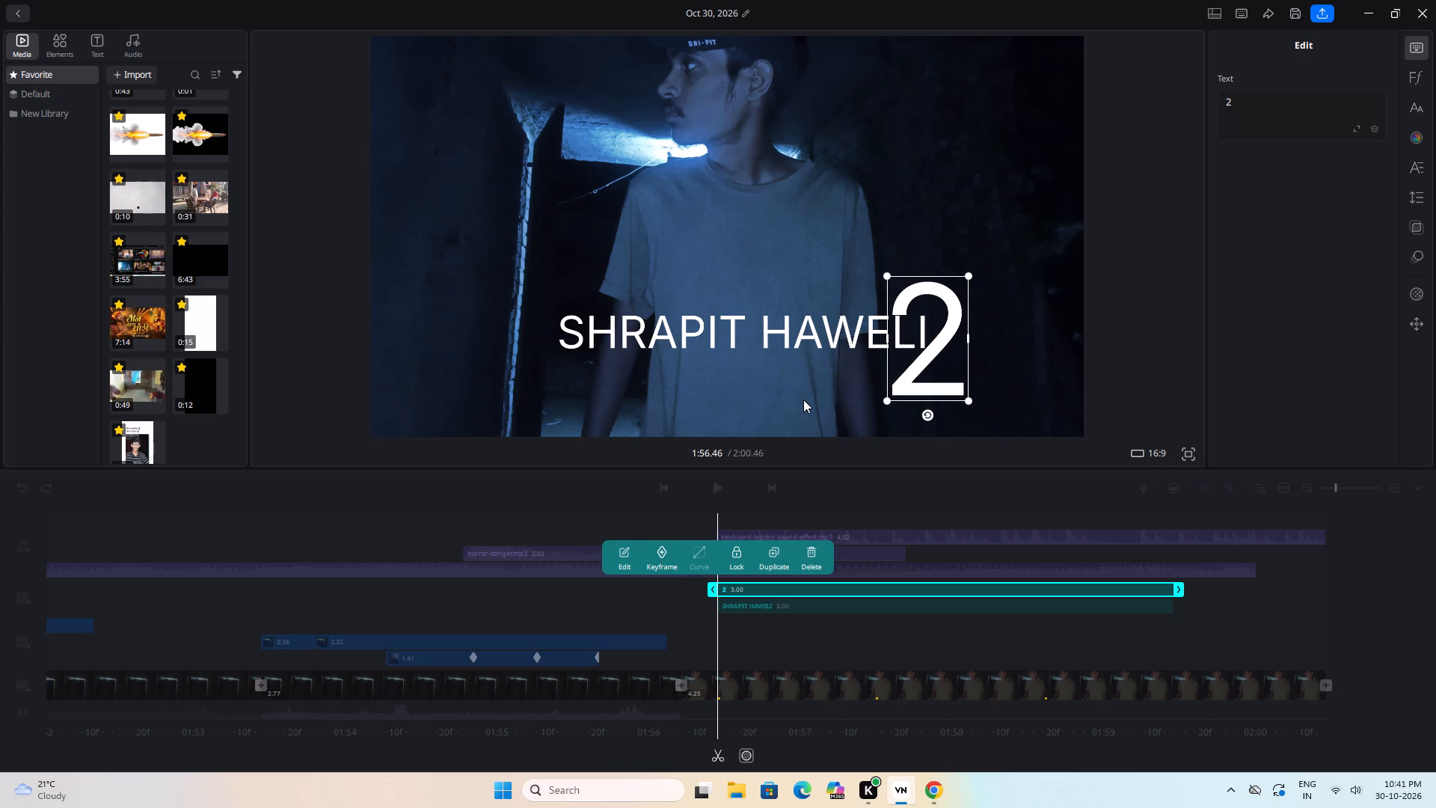
pyautogui.click(842, 351)
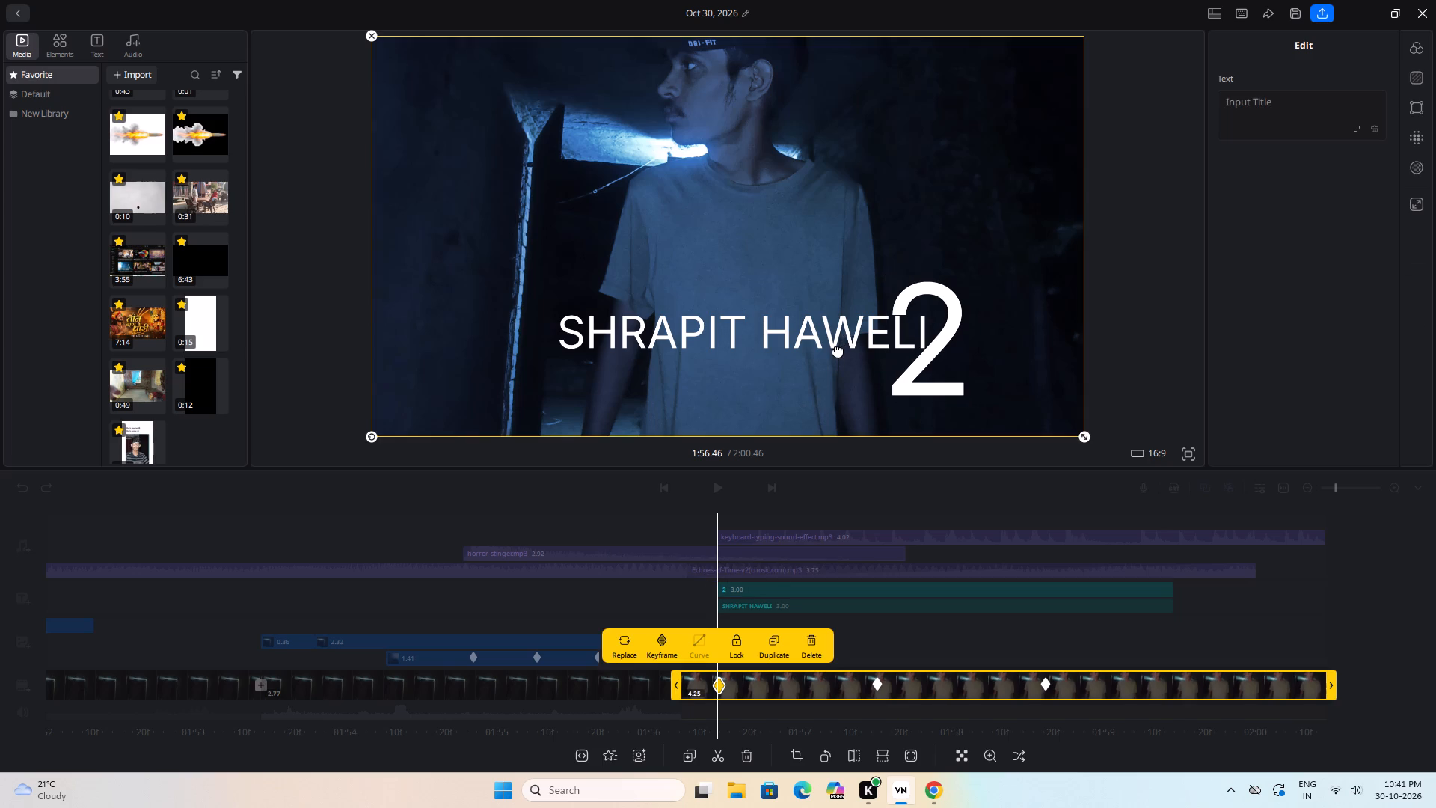
pyautogui.click(1170, 329)
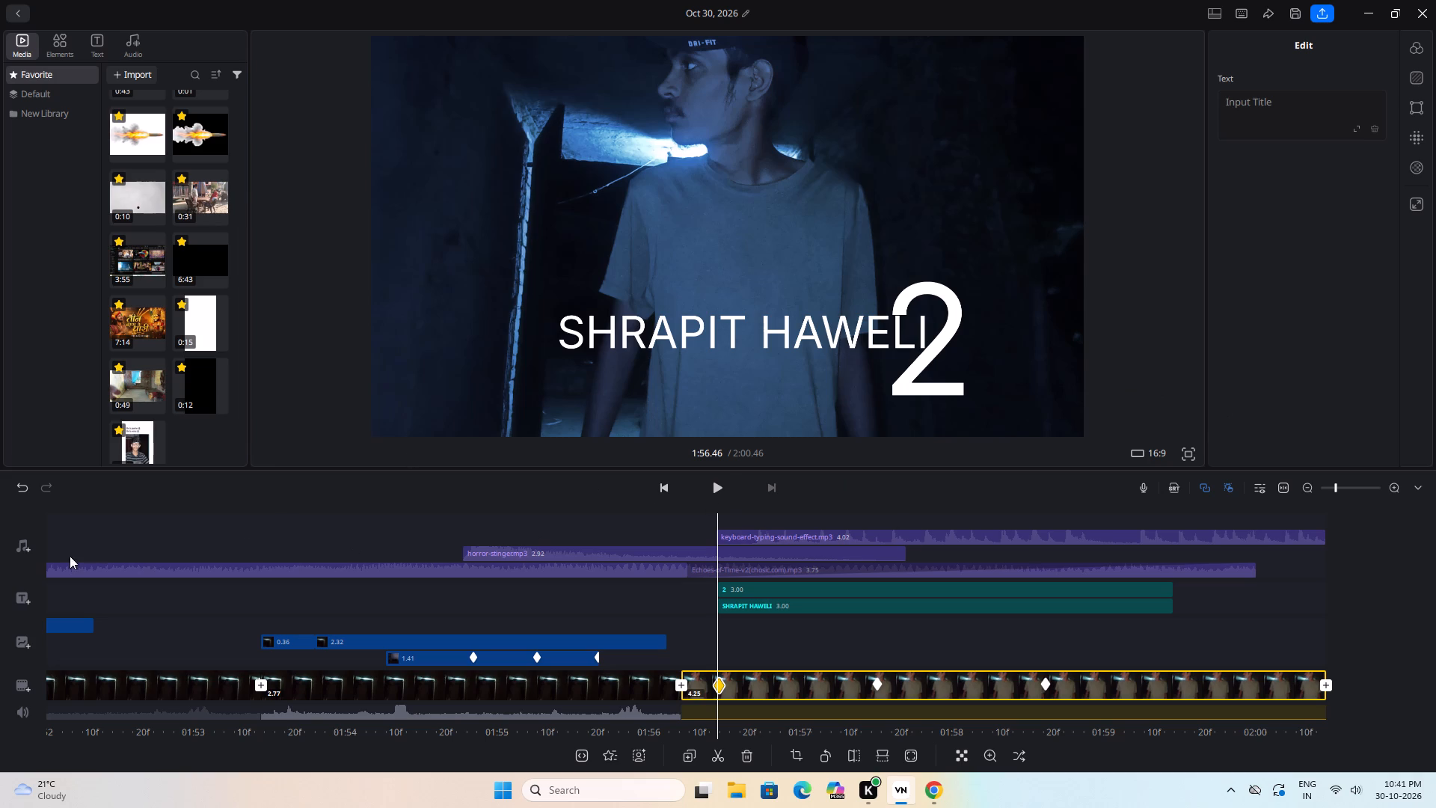
# Add a third text title reading "WO JAAG CHUKA HAI" at 1:56.46.
pyautogui.click(16, 591)
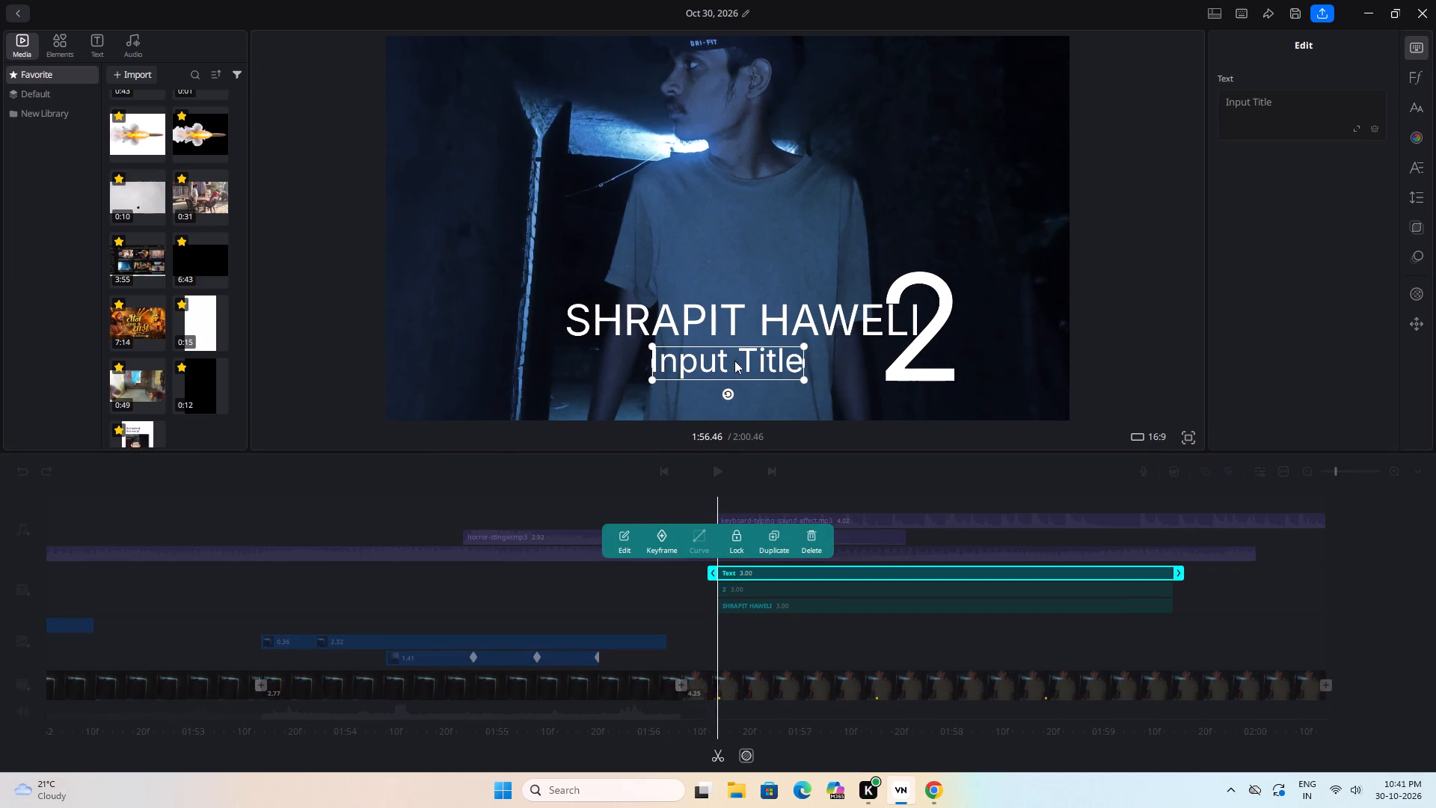
pyautogui.doubleClick(736, 358)
pyautogui.click(1289, 102)
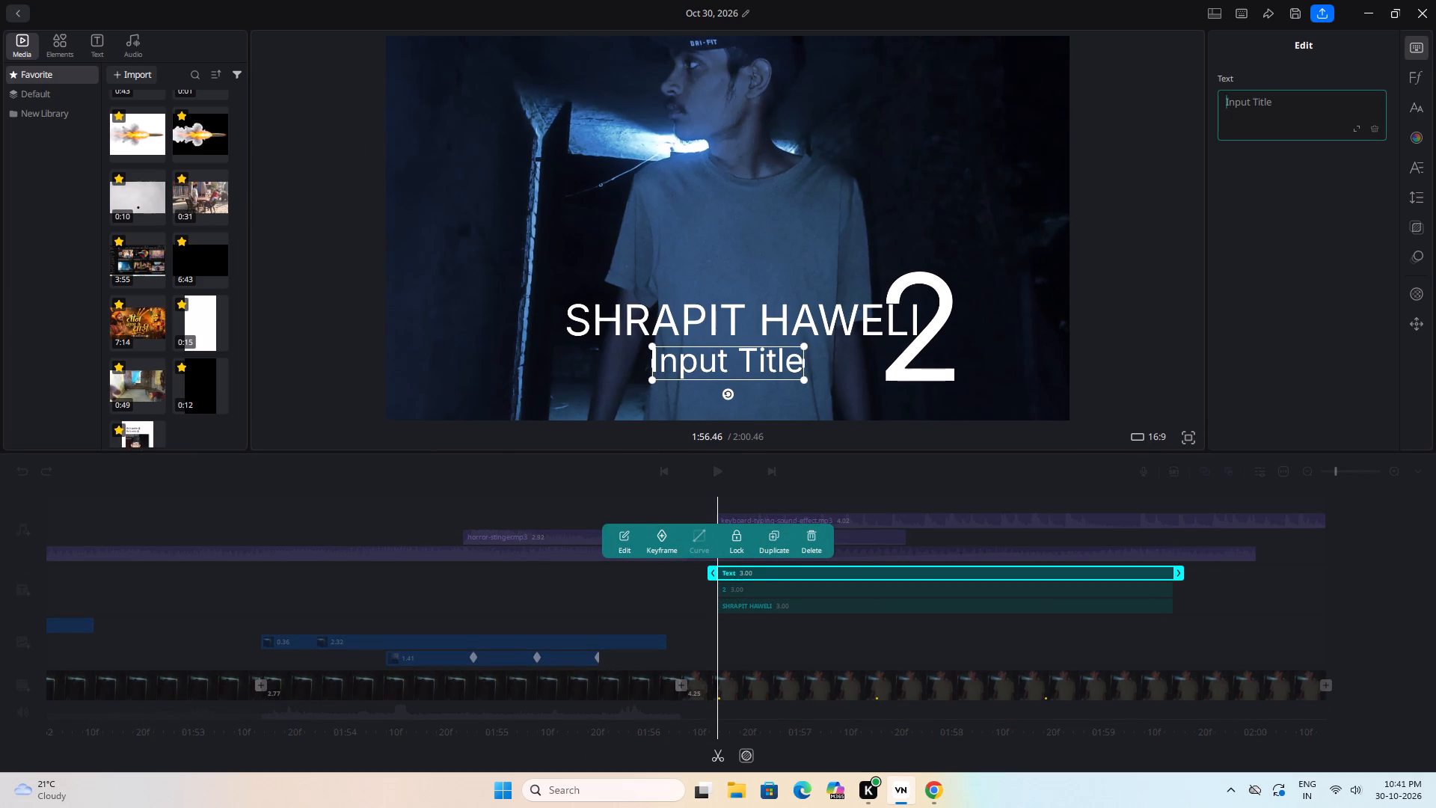
pyautogui.write('WO JAAG CHUKA HAI')
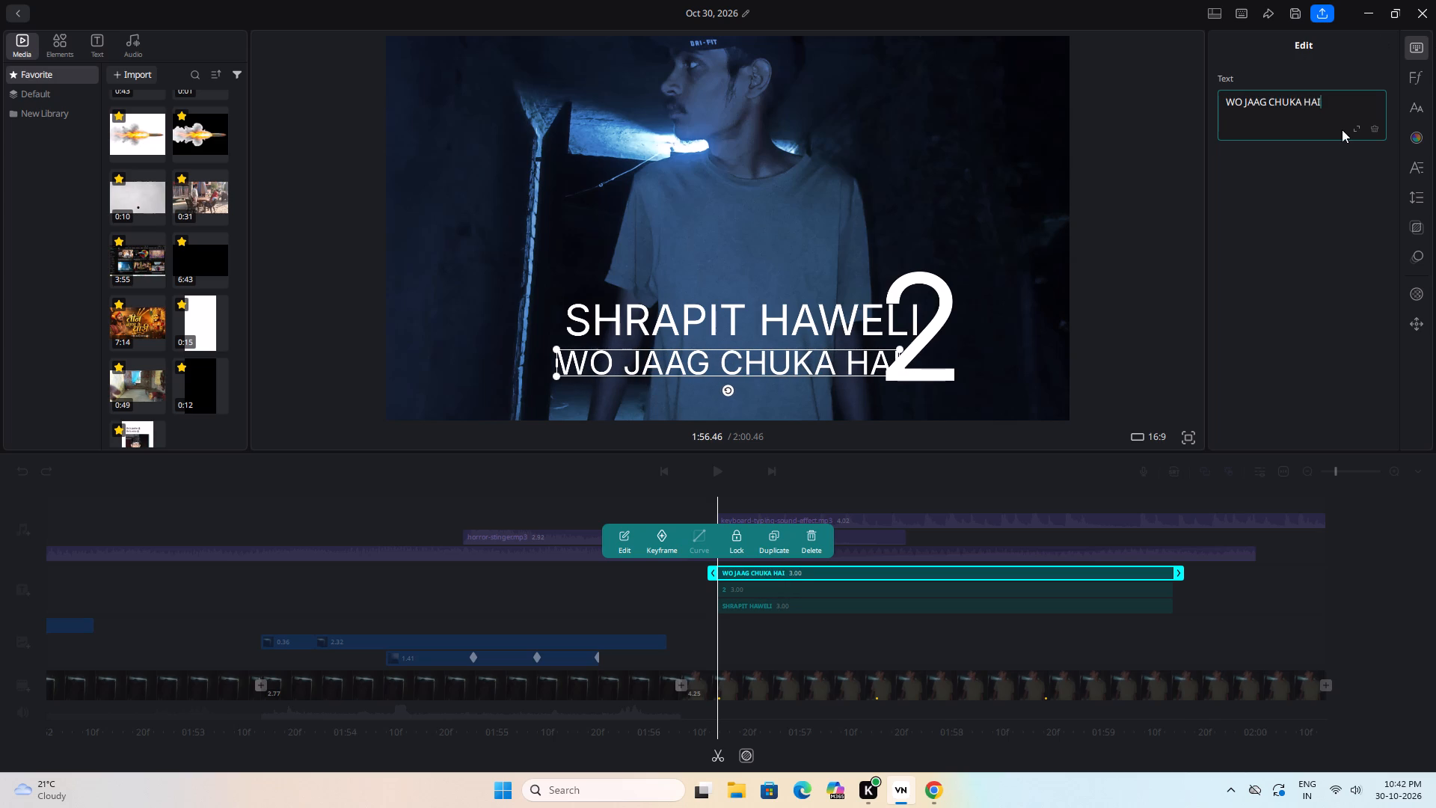
pyautogui.press('space')
pyautogui.press('Return')
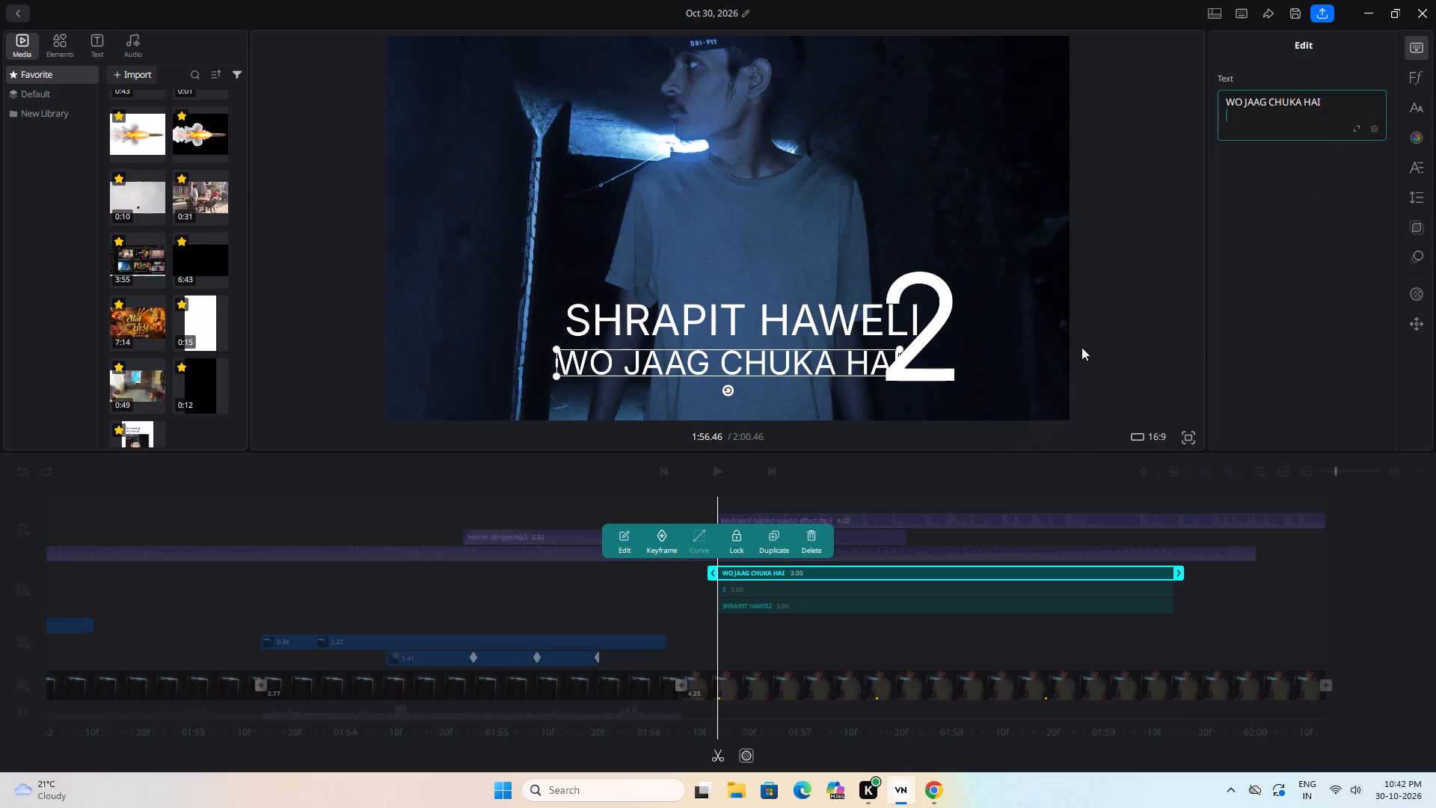
pyautogui.click(1081, 347)
# Shrink "WO JAAG CHUKA HAI" to about a quarter of the frame width and place it below the start of "SHRAPIT HAWELI".
pyautogui.click(821, 358)
pyautogui.moveTo(821, 358); pyautogui.dragTo(764, 358)
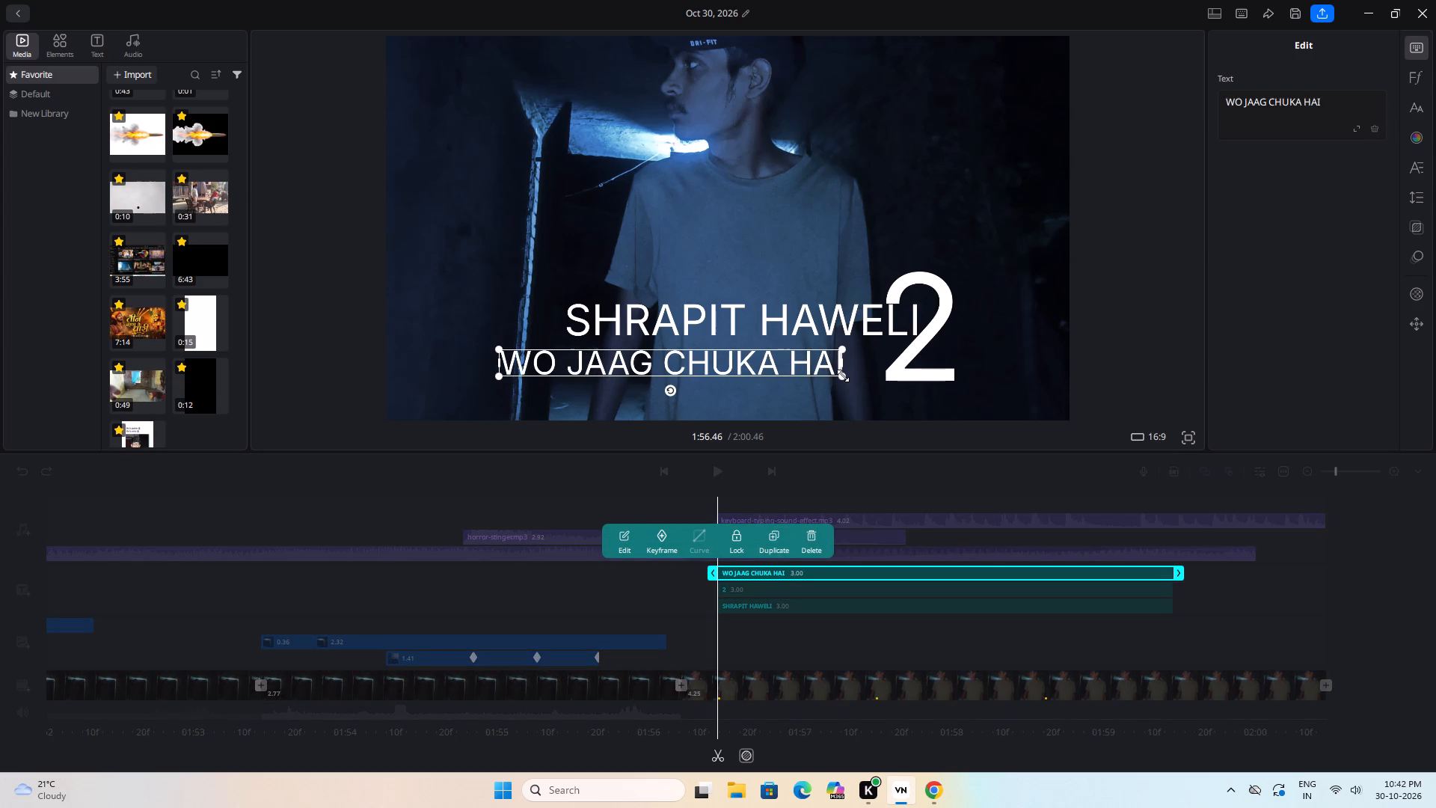
pyautogui.moveTo(843, 376); pyautogui.dragTo(681, 341)
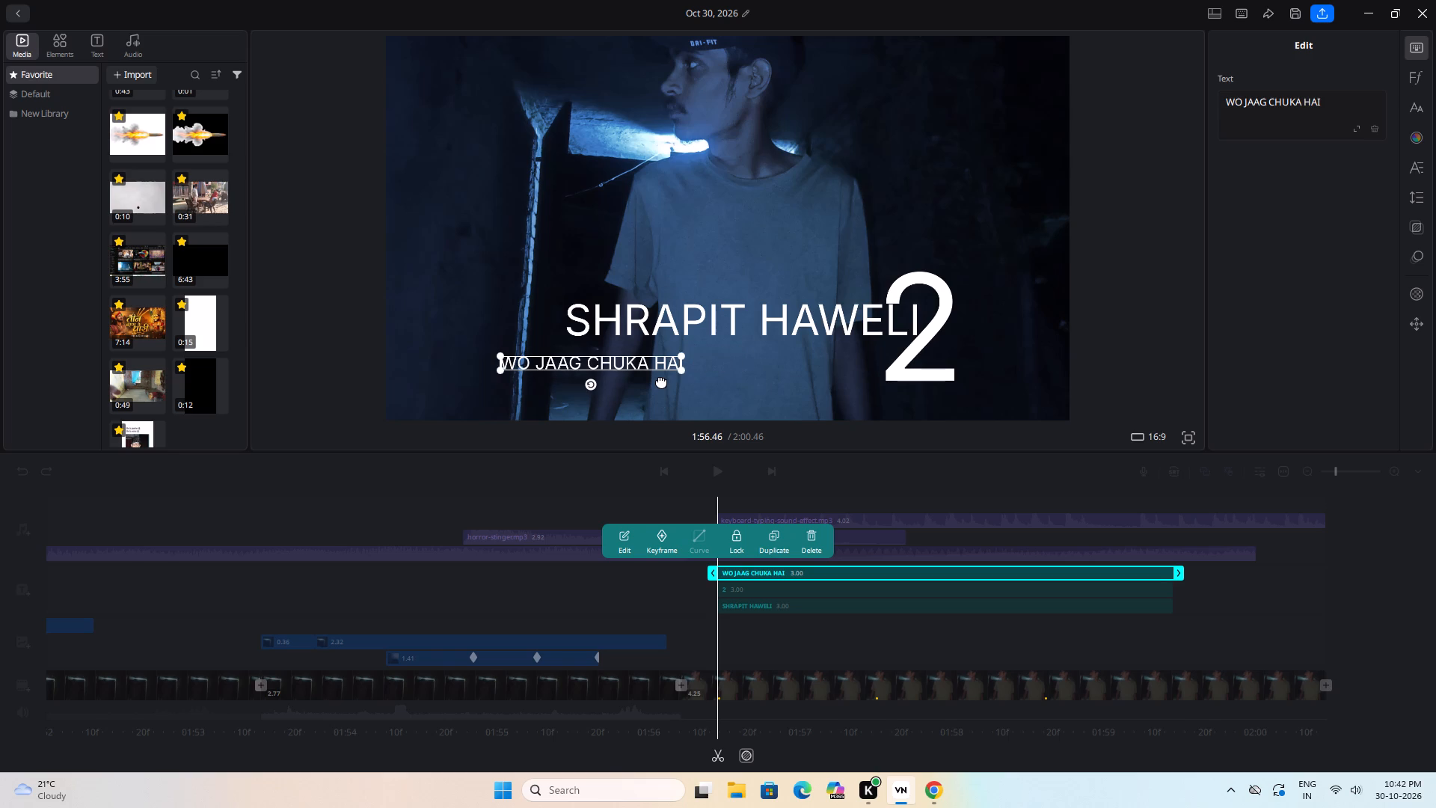
pyautogui.press('F7')
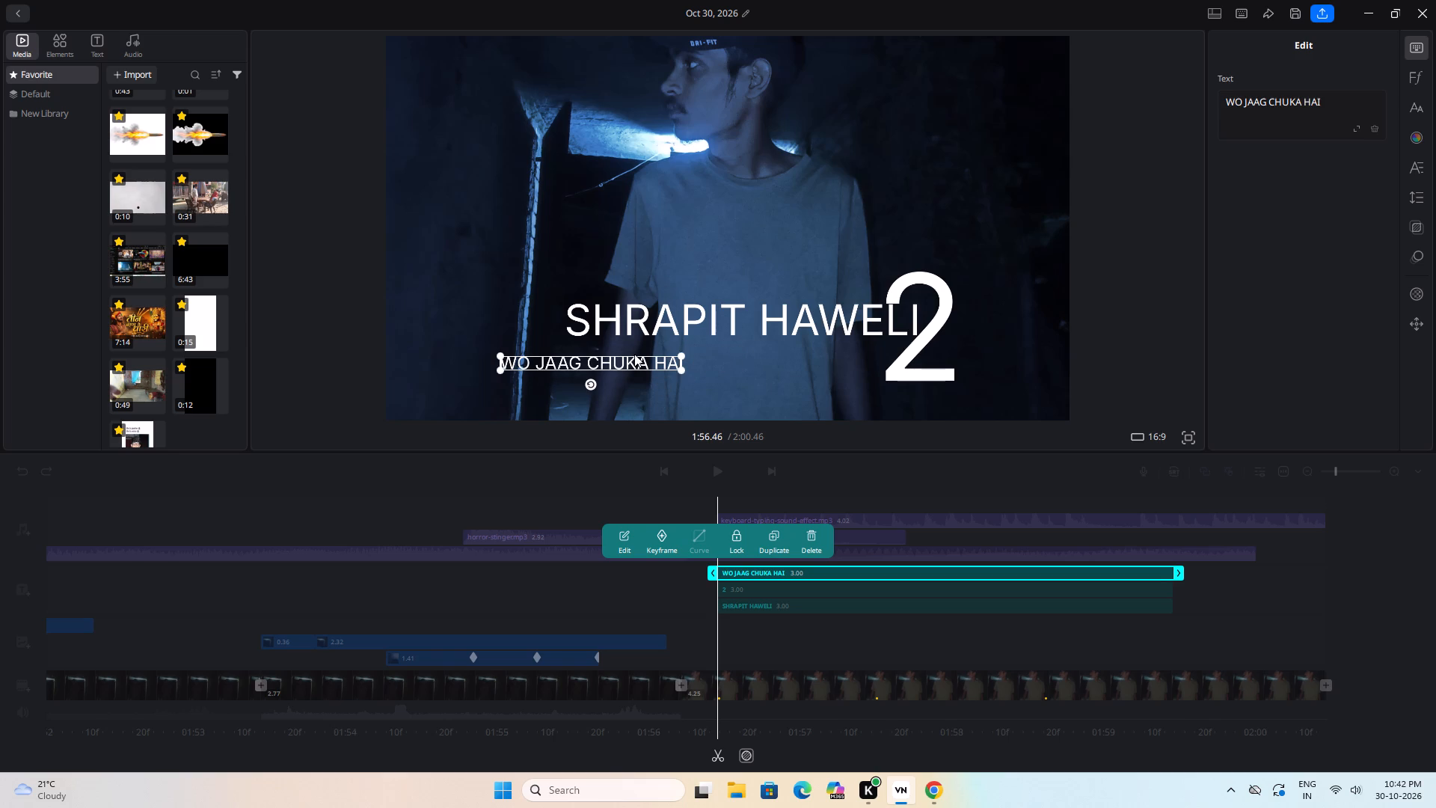
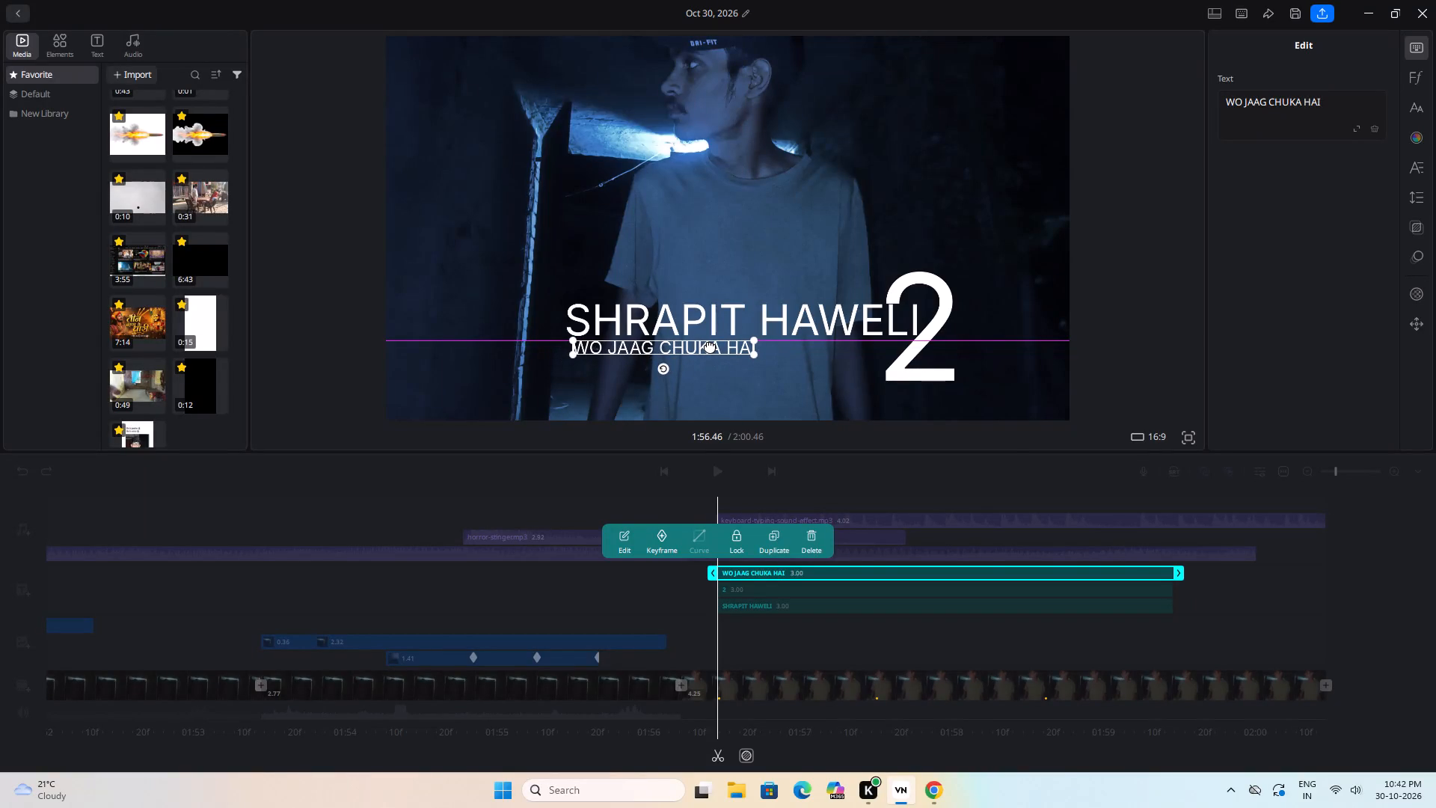
# Change the text color of the "SHRAPIT HAWELI" title to the preset red (RGB 232, 55, 55).
pyautogui.click(739, 381)
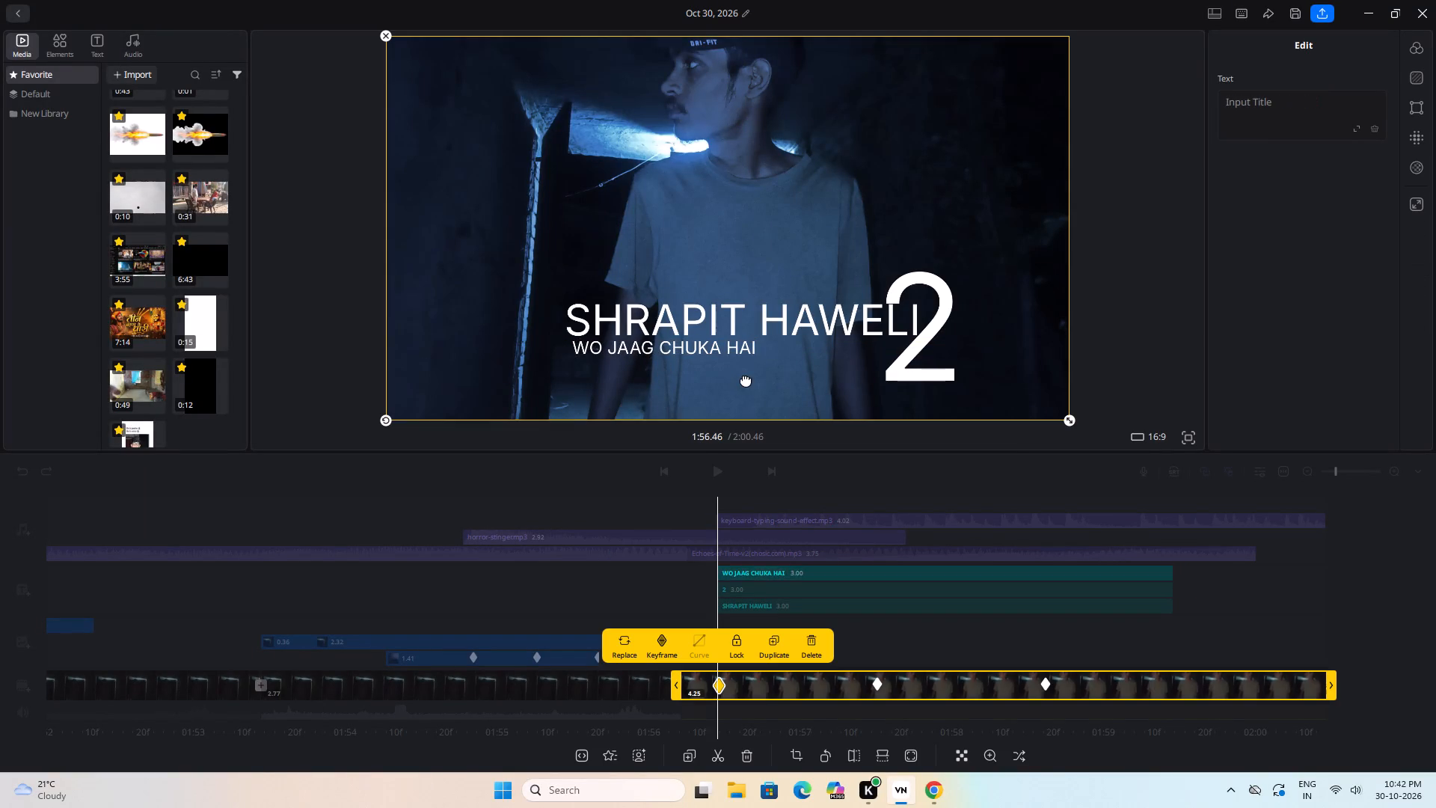
pyautogui.click(731, 318)
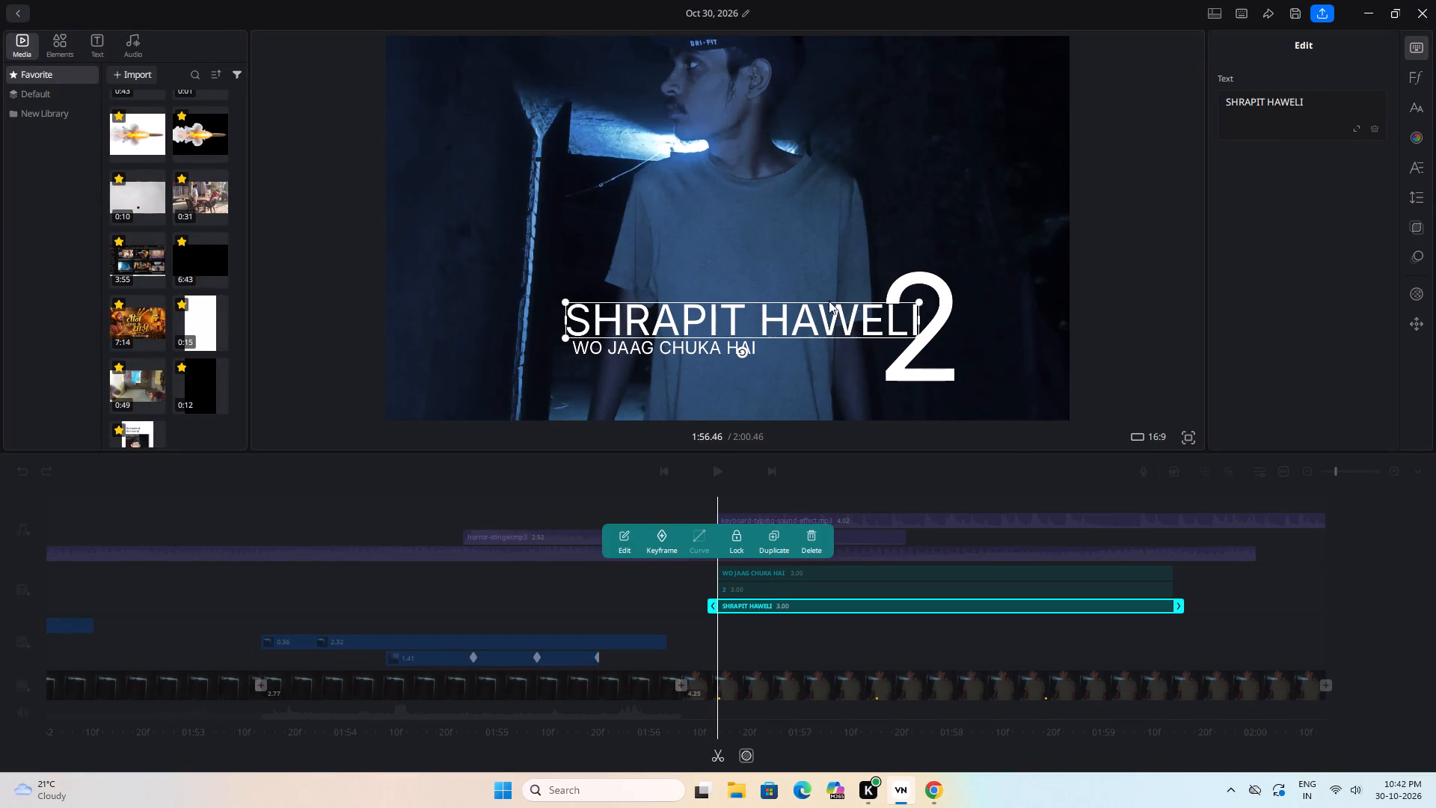
pyautogui.click(1420, 143)
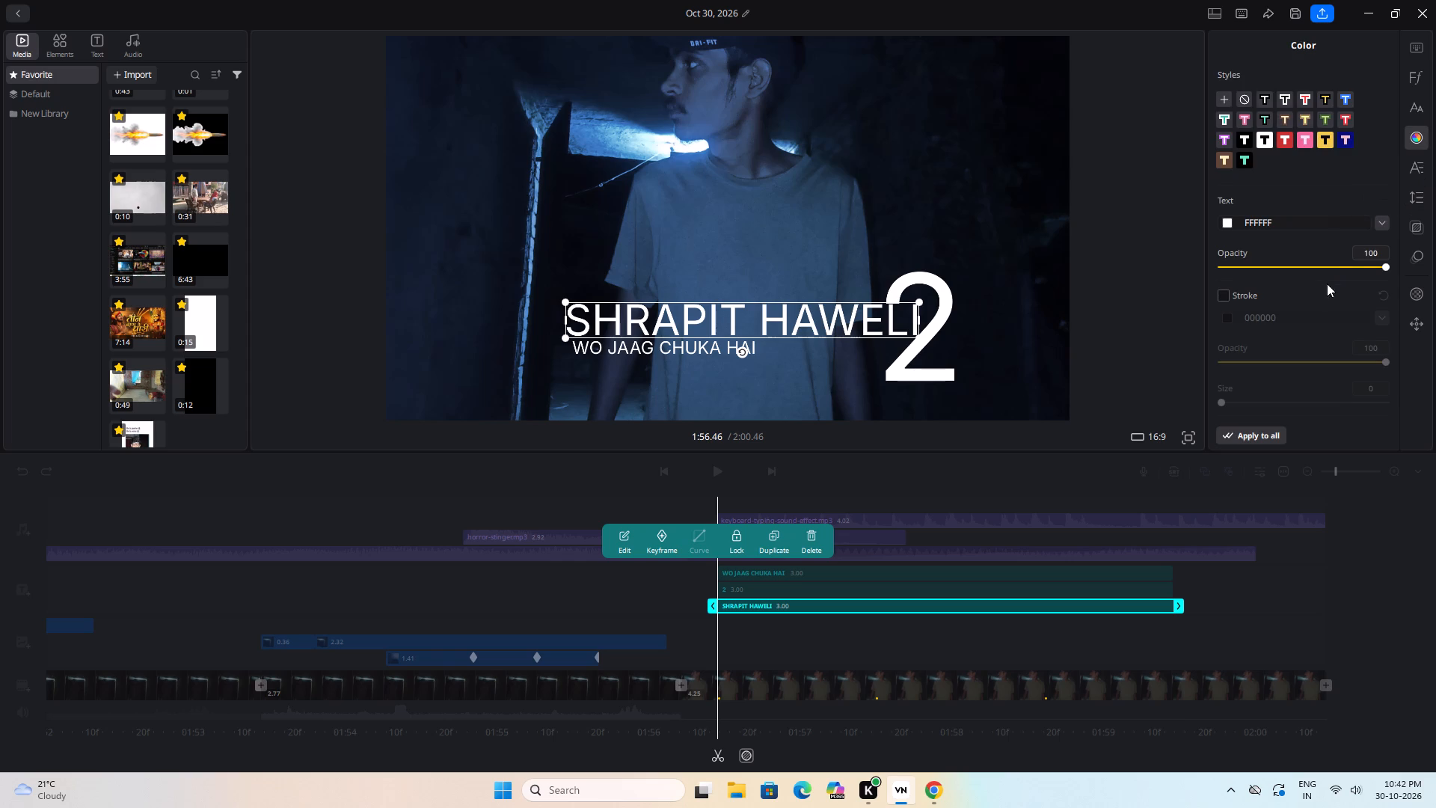
pyautogui.click(1382, 223)
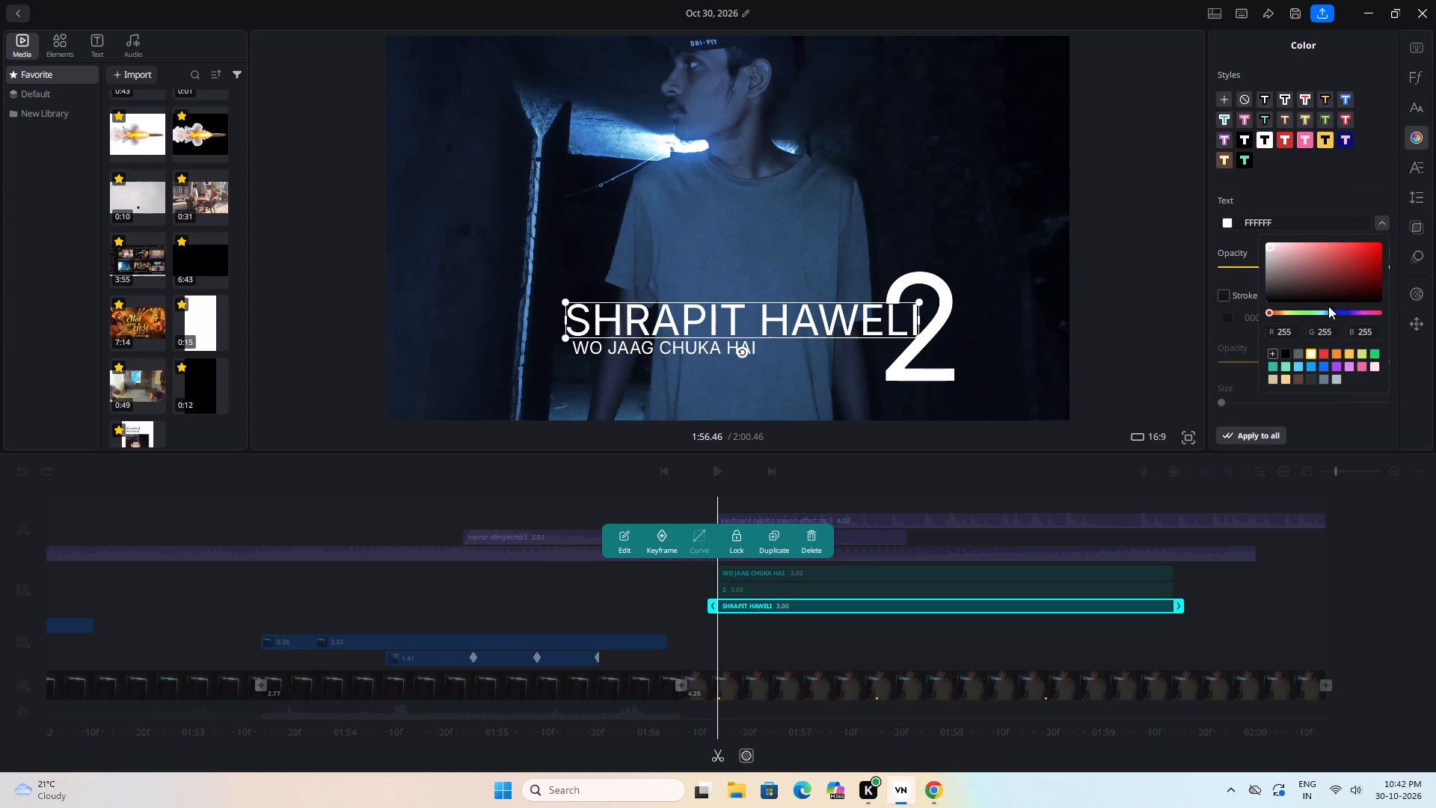
pyautogui.click(1325, 351)
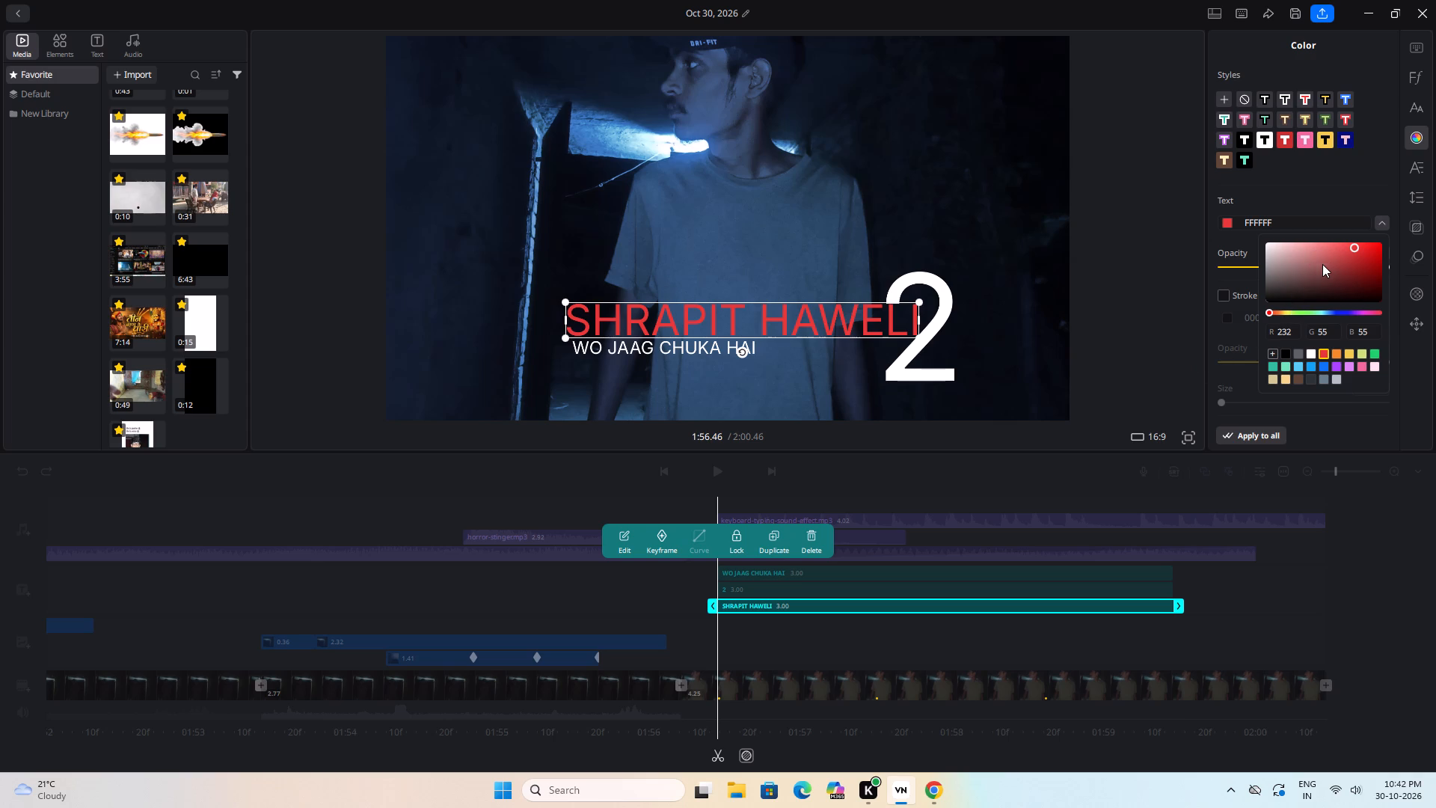
# Give "SHRAPIT HAWELI" the Expand caption animation with a duration of 1.0.
pyautogui.click(1423, 260)
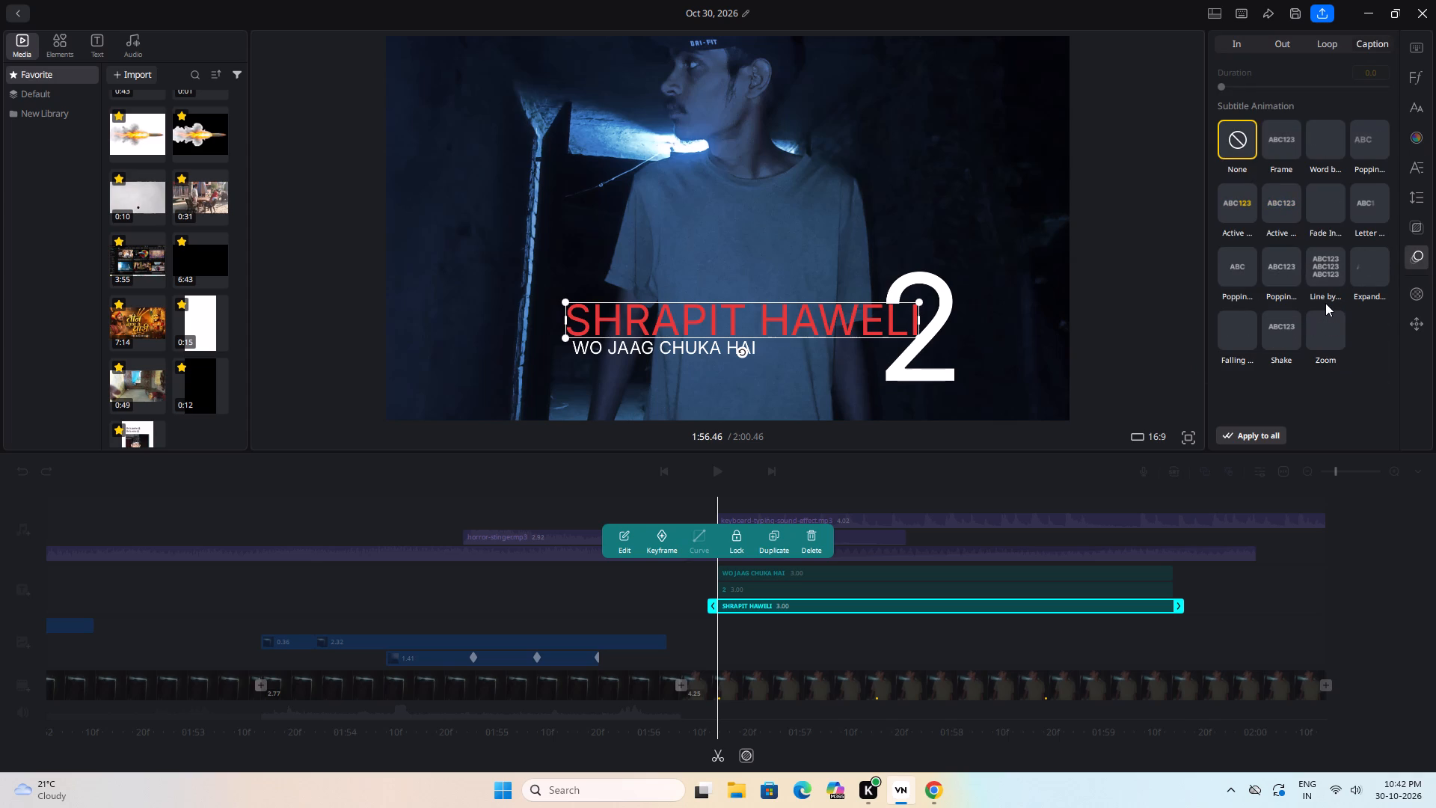
pyautogui.click(1324, 141)
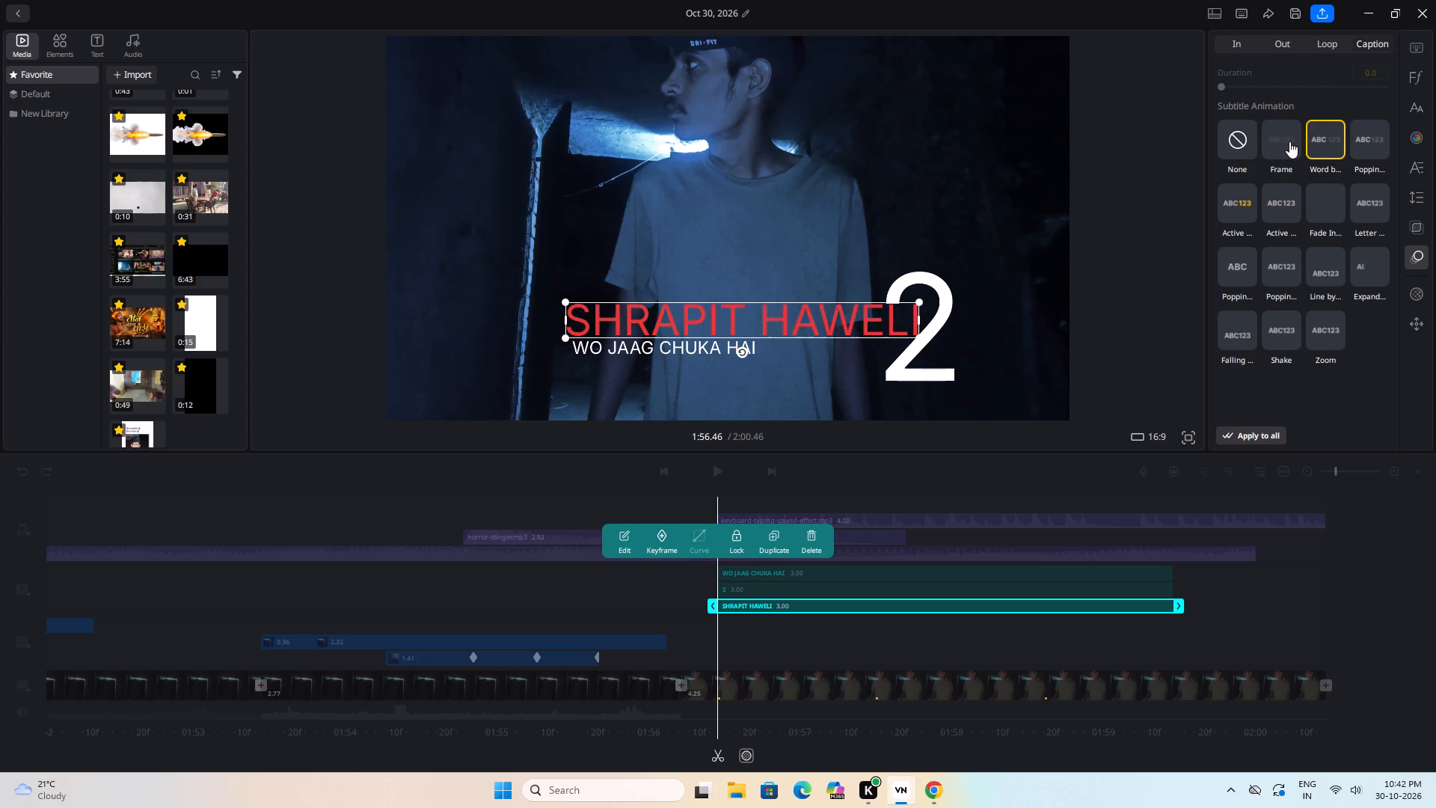
pyautogui.click(1289, 141)
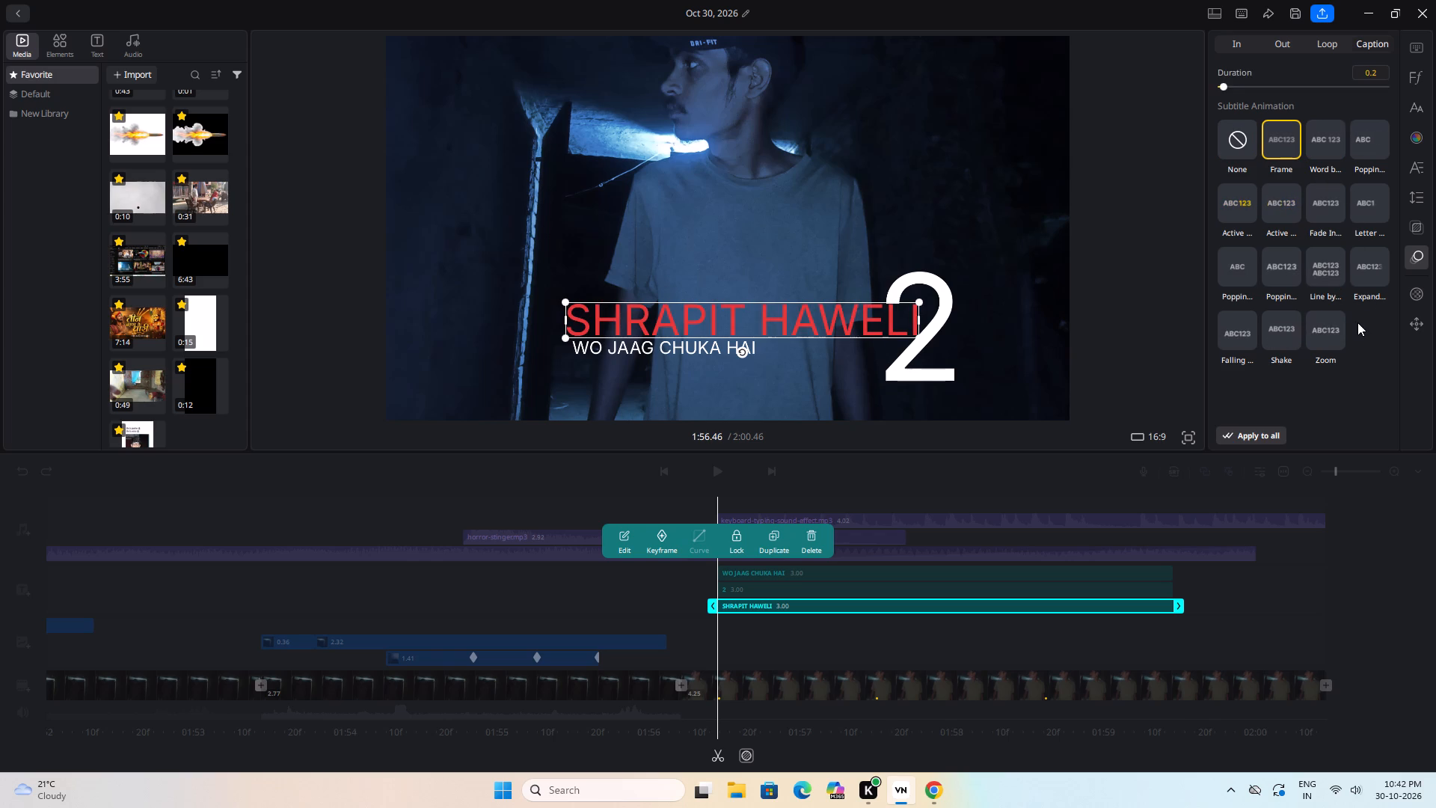
pyautogui.click(1368, 277)
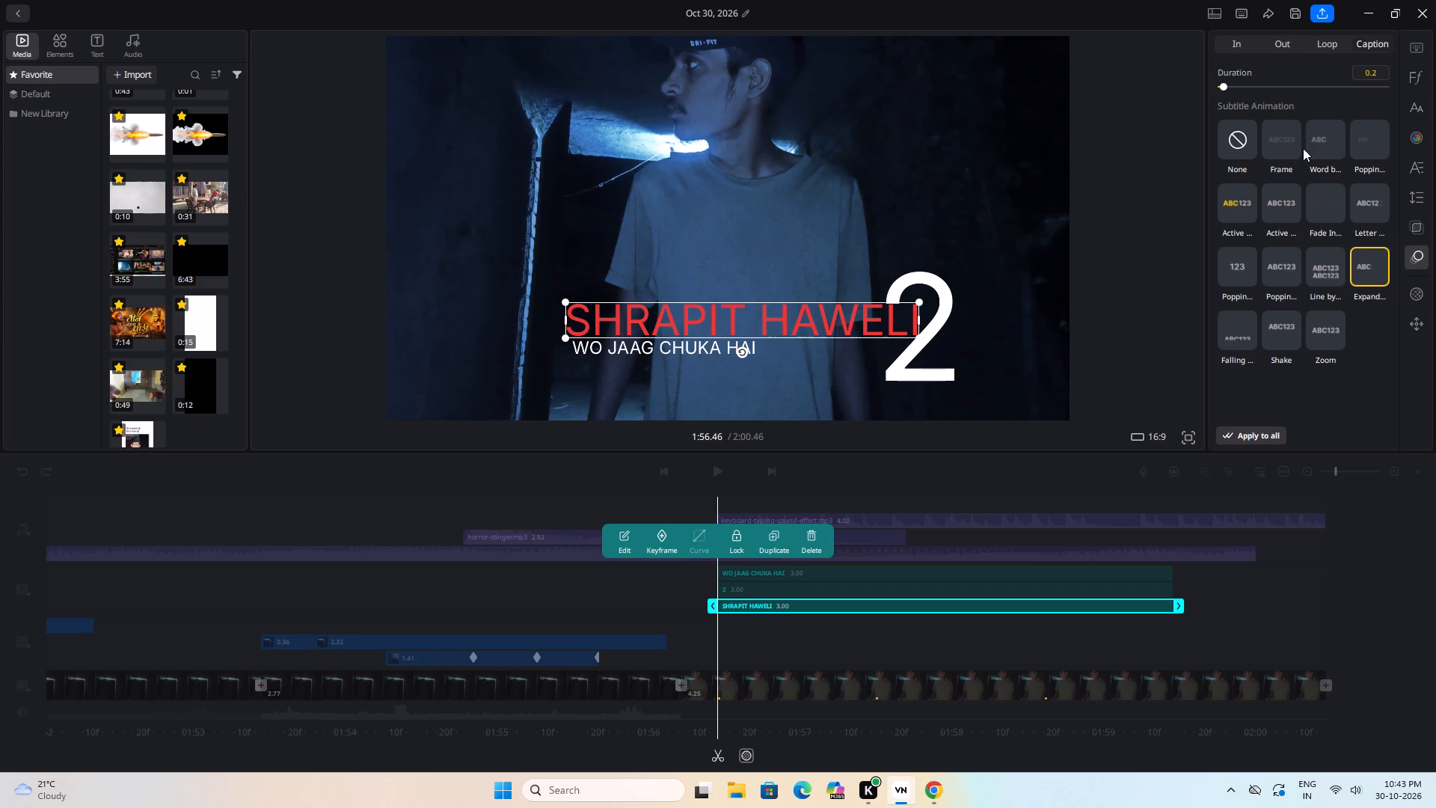
pyautogui.click(1248, 87)
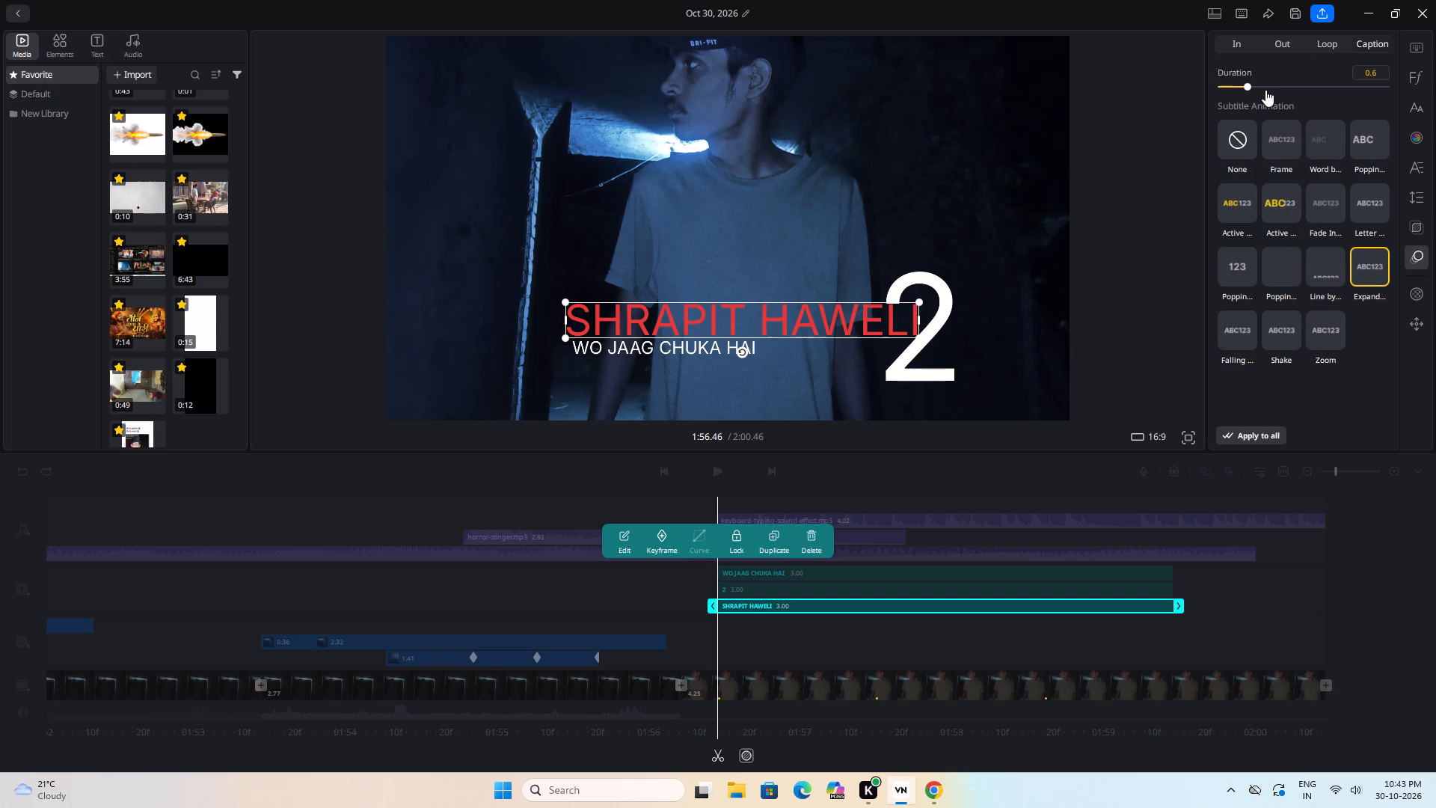
pyautogui.click(1260, 90)
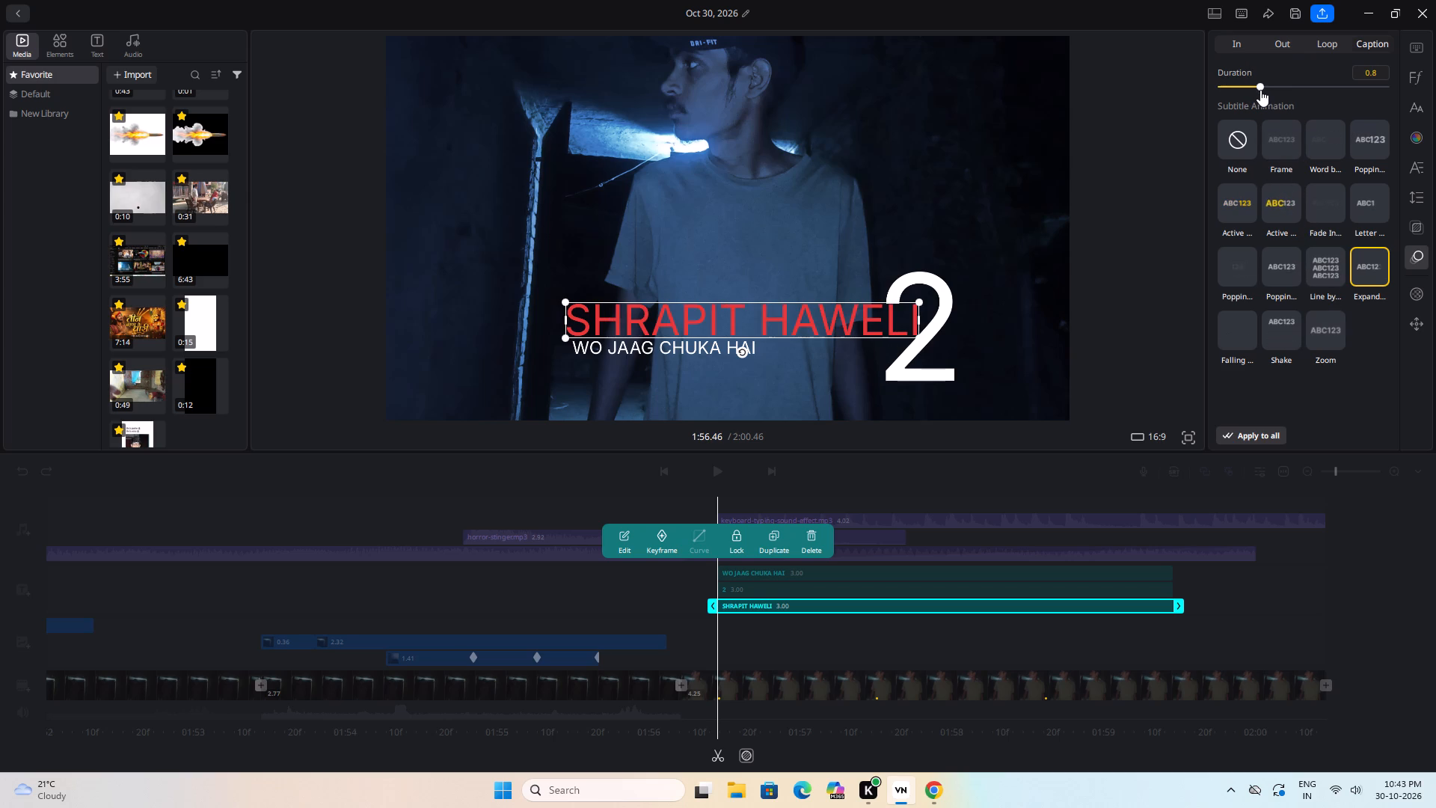
pyautogui.click(1268, 87)
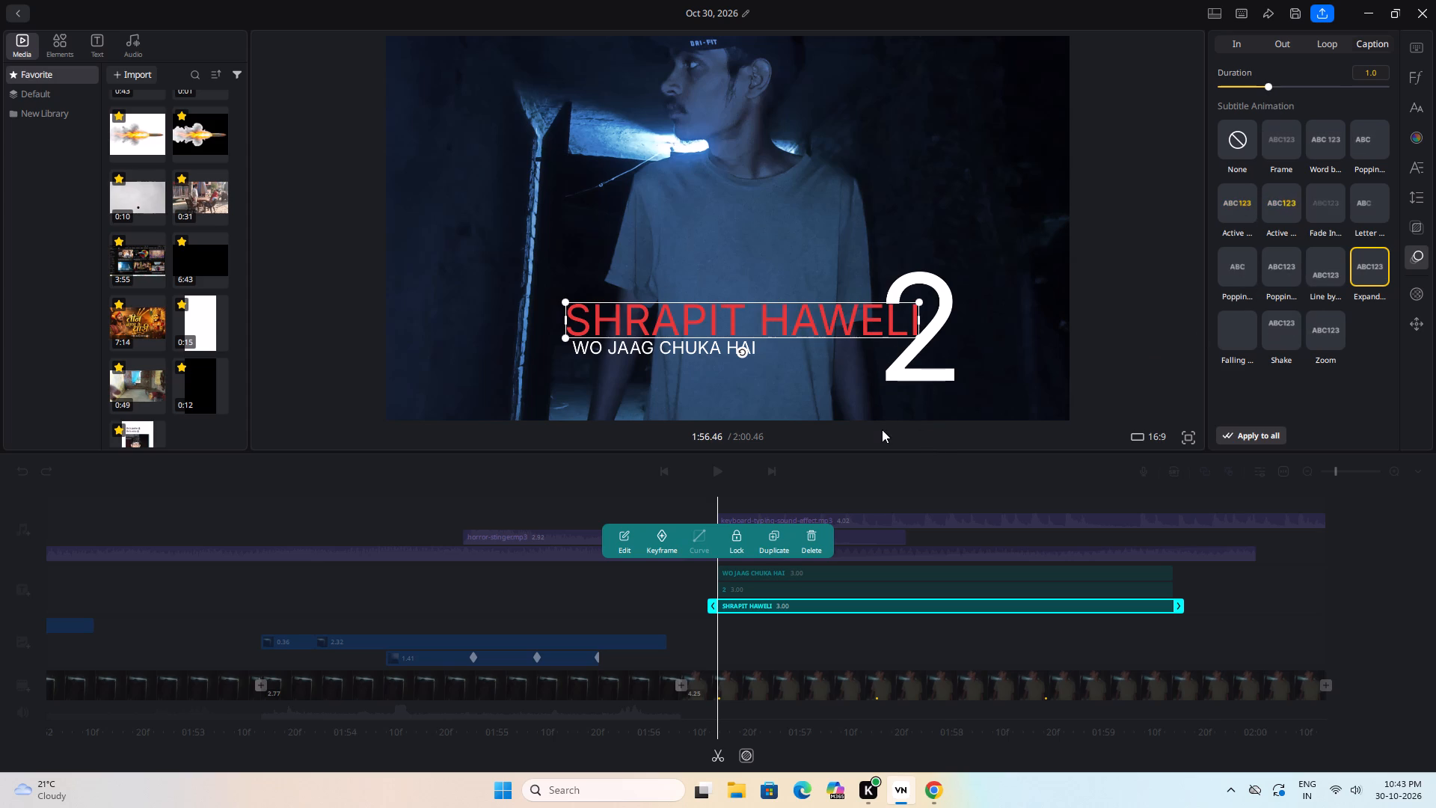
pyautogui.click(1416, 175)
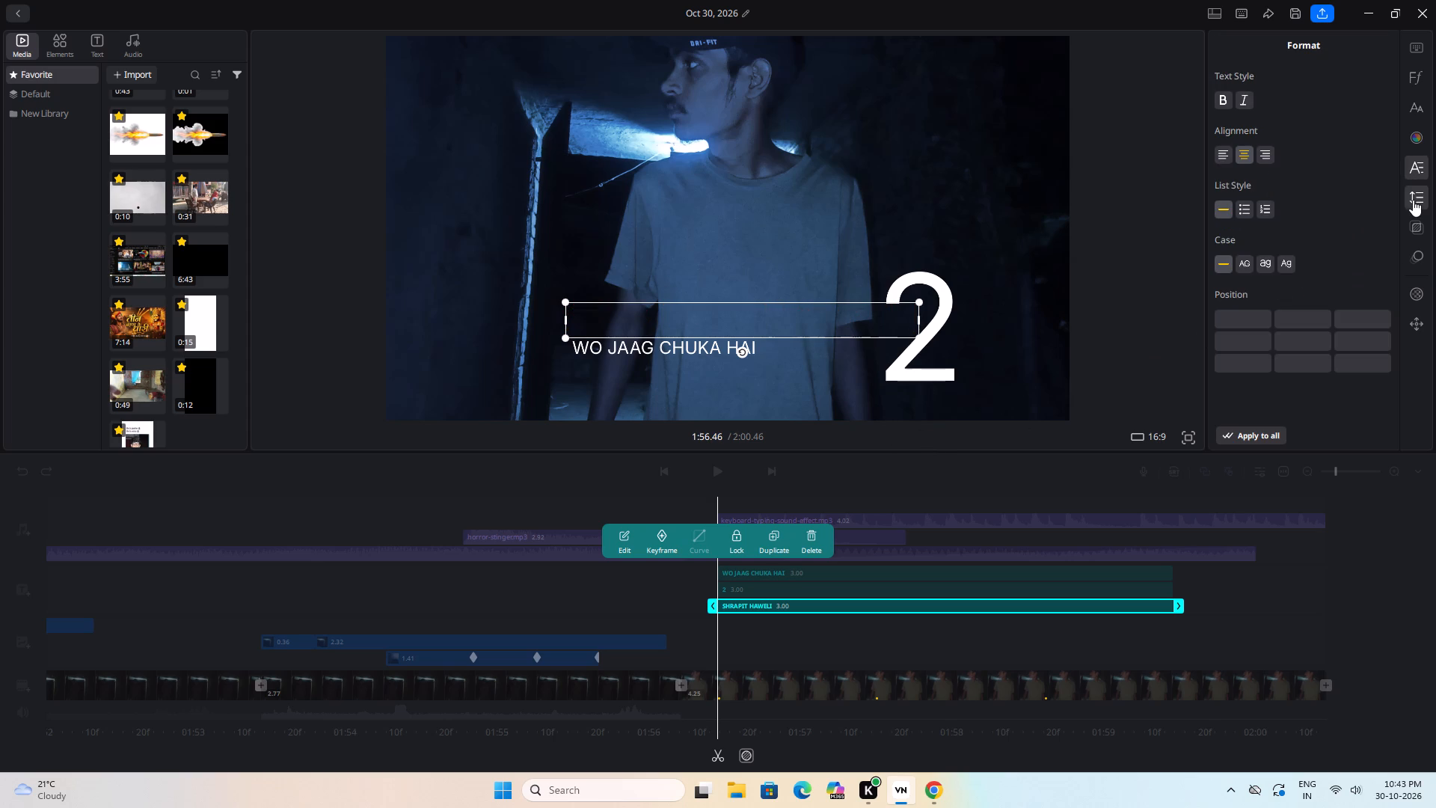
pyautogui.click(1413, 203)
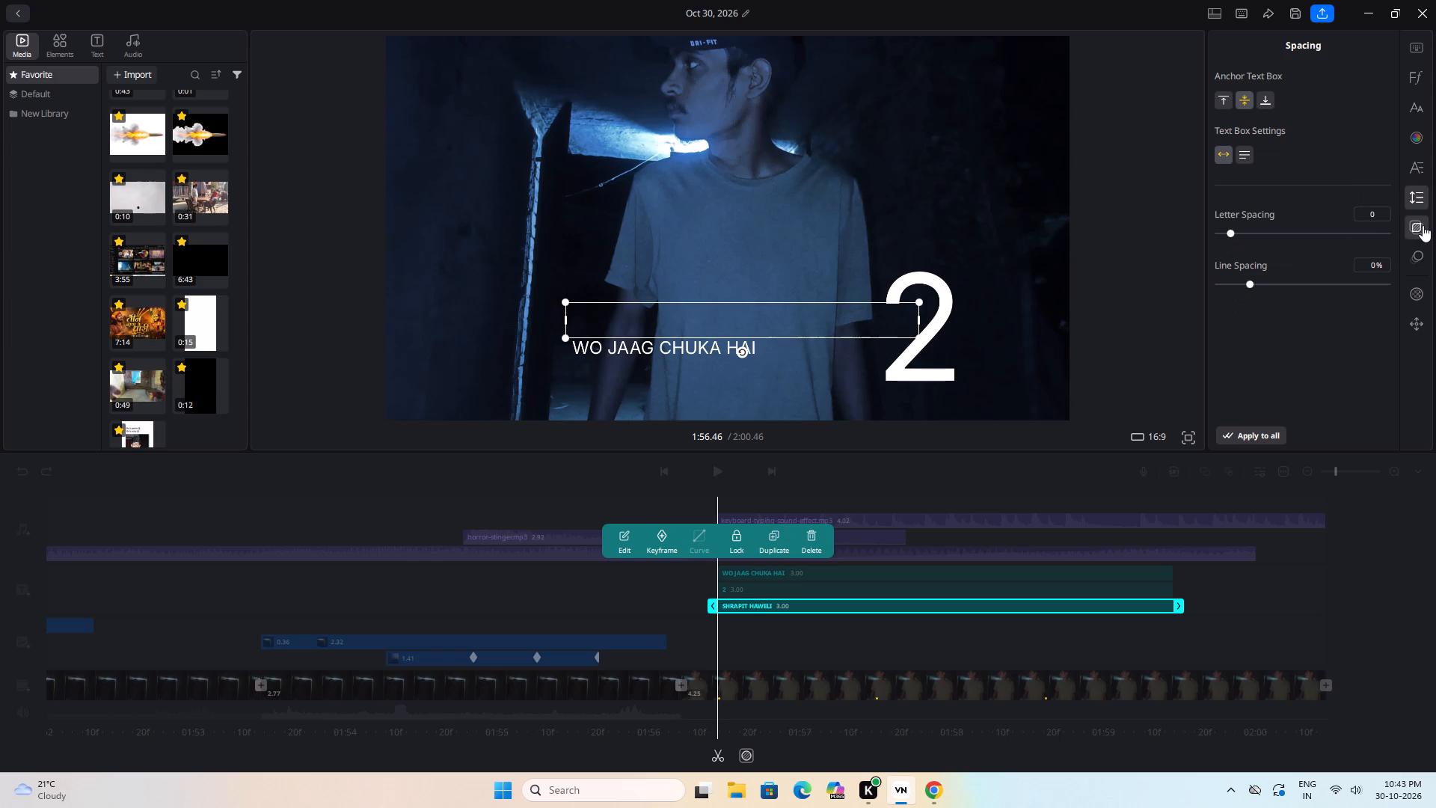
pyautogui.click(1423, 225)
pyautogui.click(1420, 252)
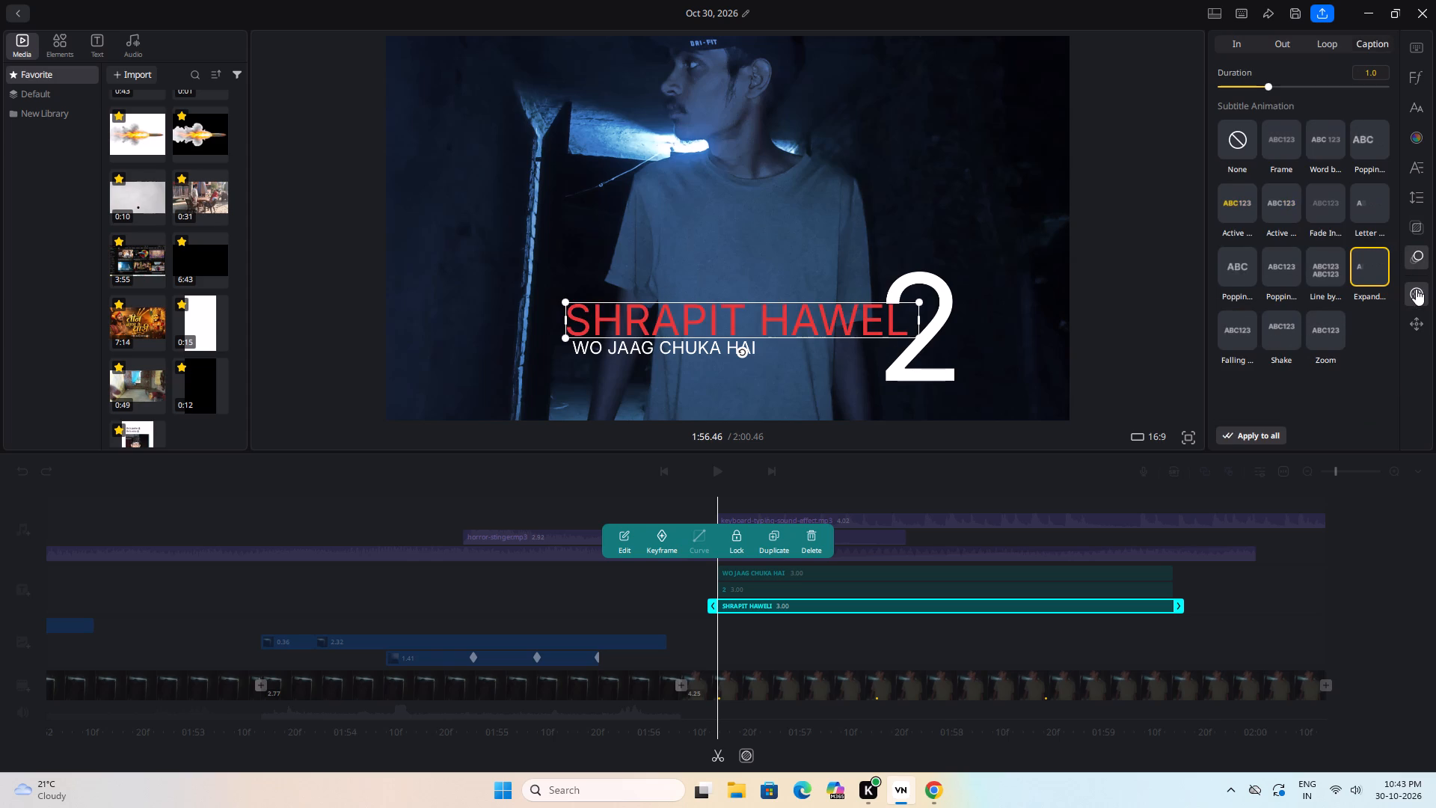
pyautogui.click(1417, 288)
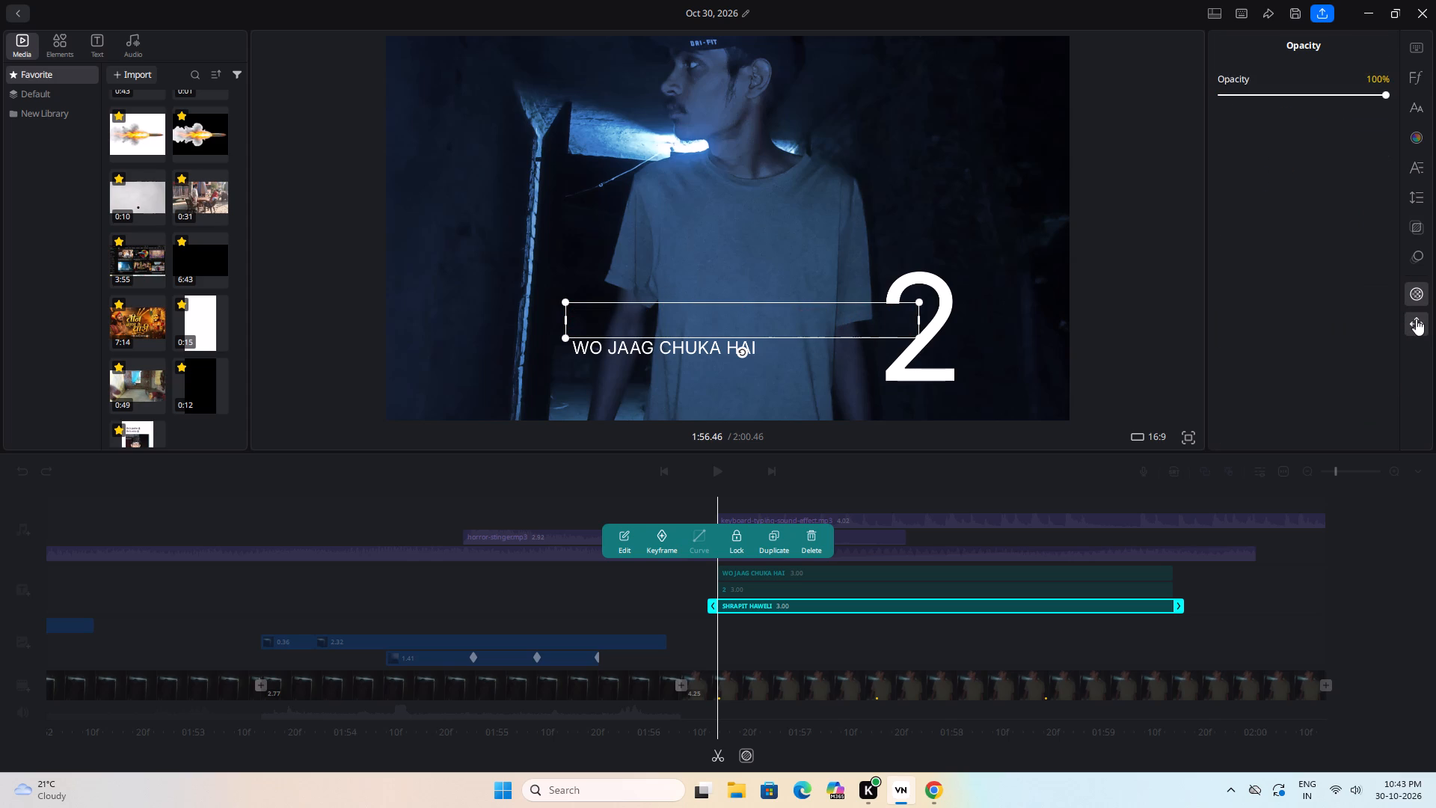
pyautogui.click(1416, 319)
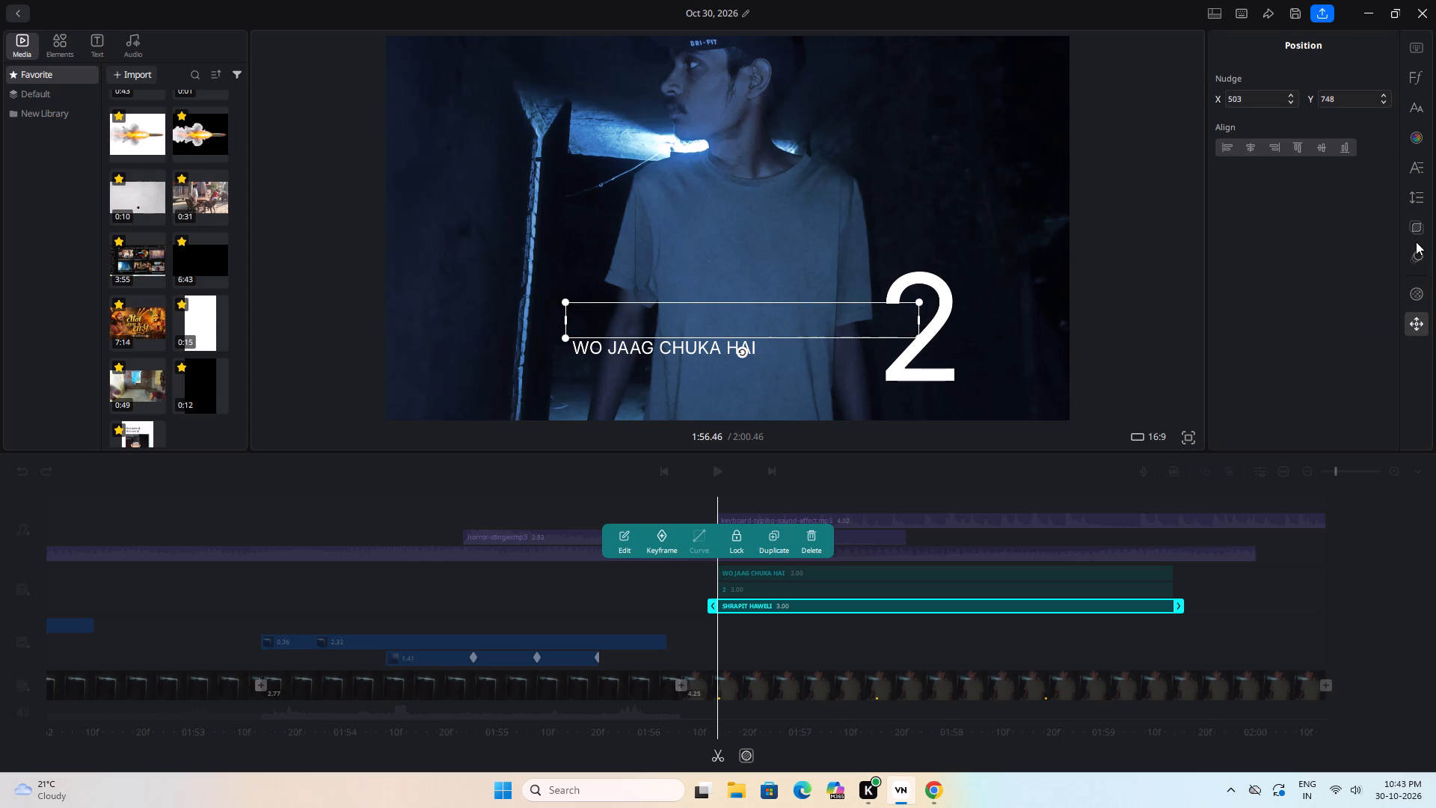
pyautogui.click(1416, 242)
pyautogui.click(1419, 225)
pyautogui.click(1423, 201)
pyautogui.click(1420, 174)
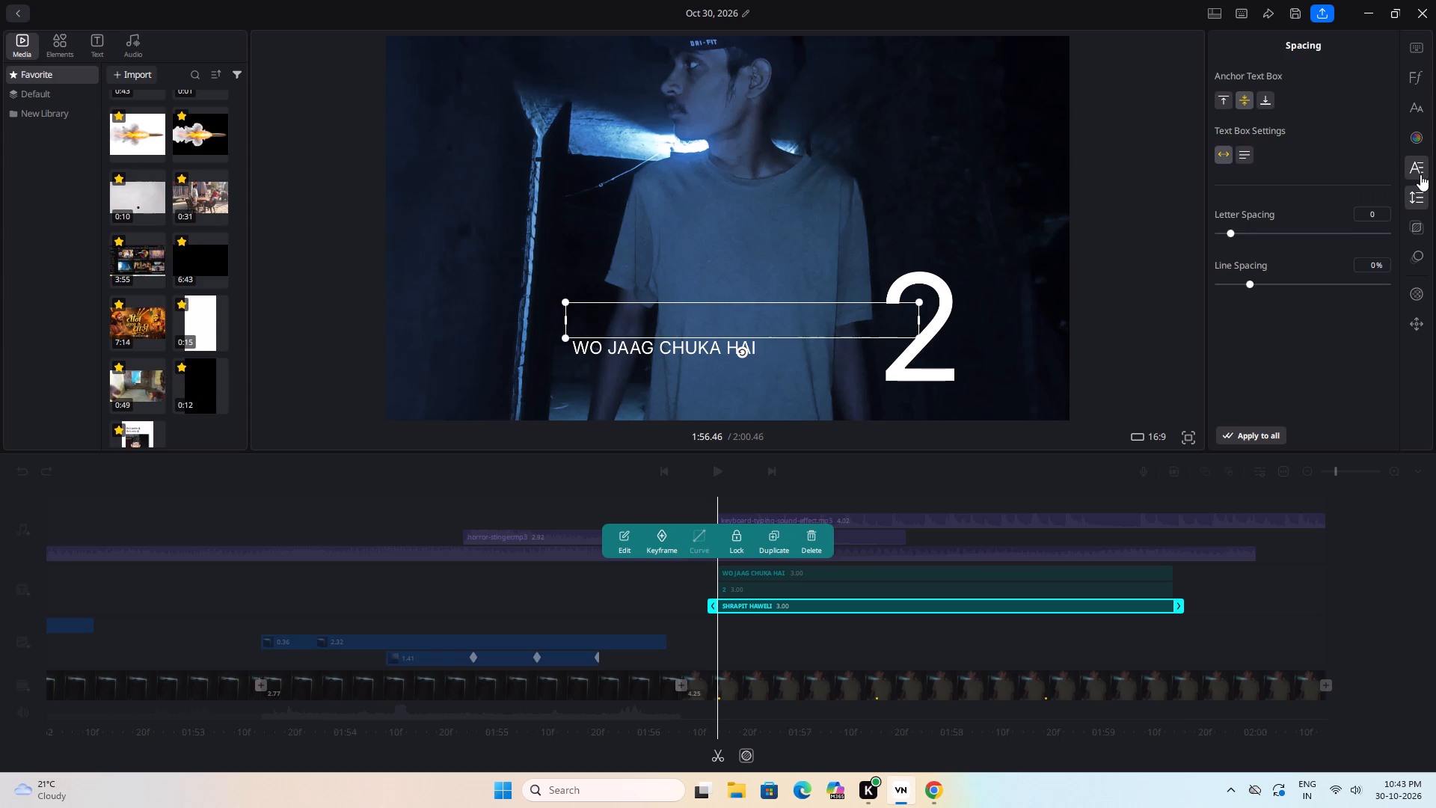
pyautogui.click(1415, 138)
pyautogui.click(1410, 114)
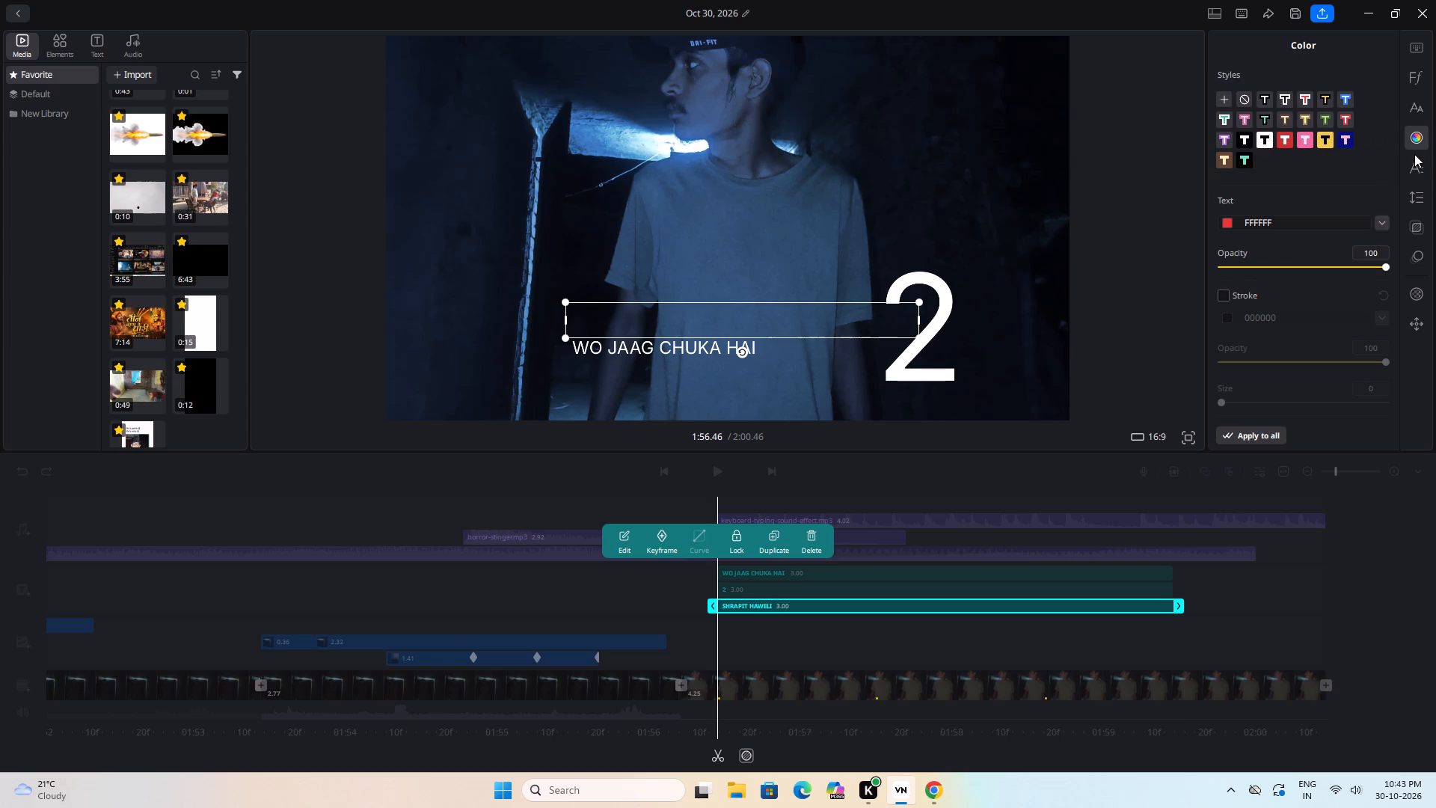
# Change the "SHRAPIT HAWELI" font to NotoSansDevanagariUI Regular and play the title's opening from 1:56.46 to about 1:57.64.
pyautogui.click(1422, 84)
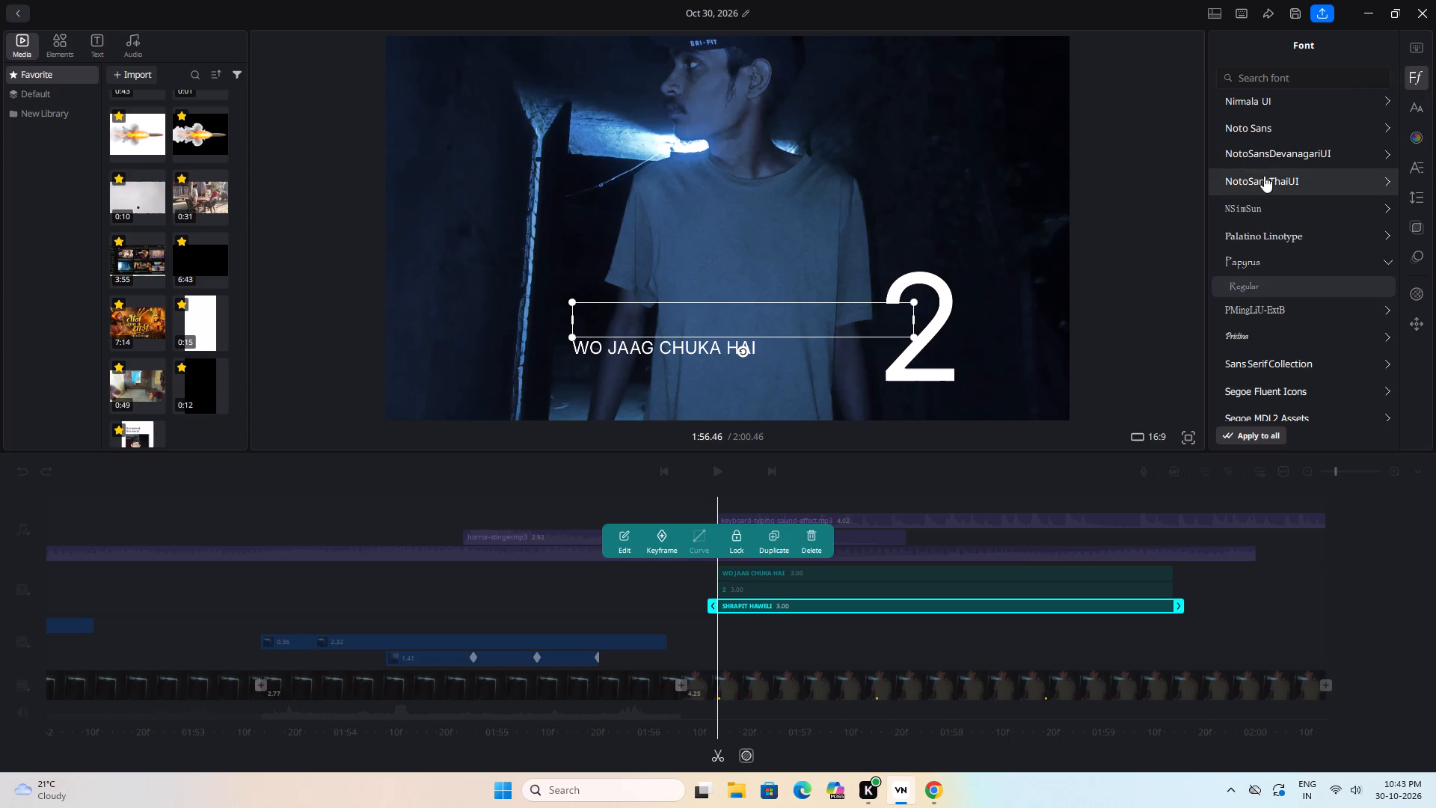
pyautogui.click(1268, 159)
pyautogui.press('space')
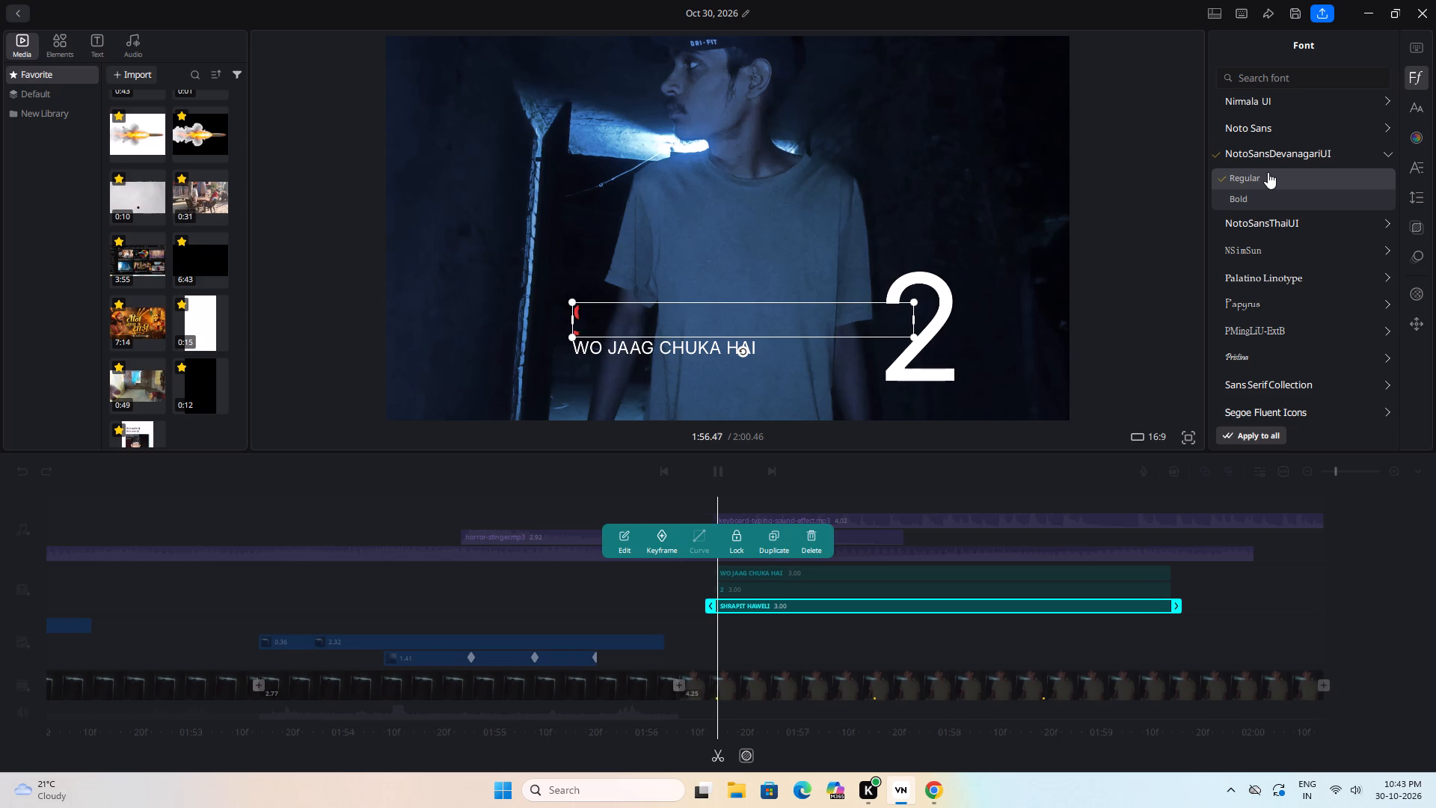
pyautogui.press('space')
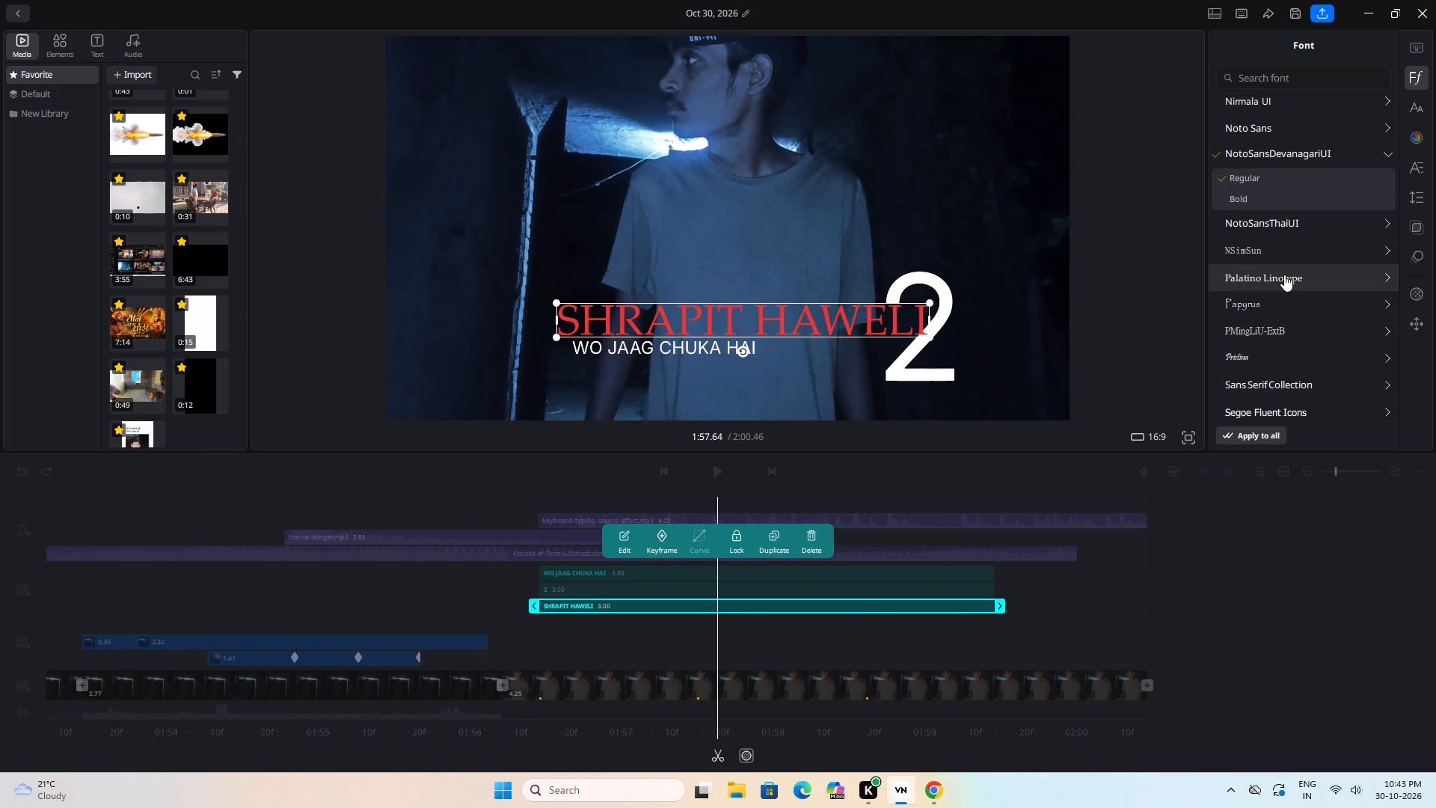
# Look through the font list for another typeface for the "SHRAPIT HAWELI" title.
pyautogui.scroll(-1, 1284, 275)
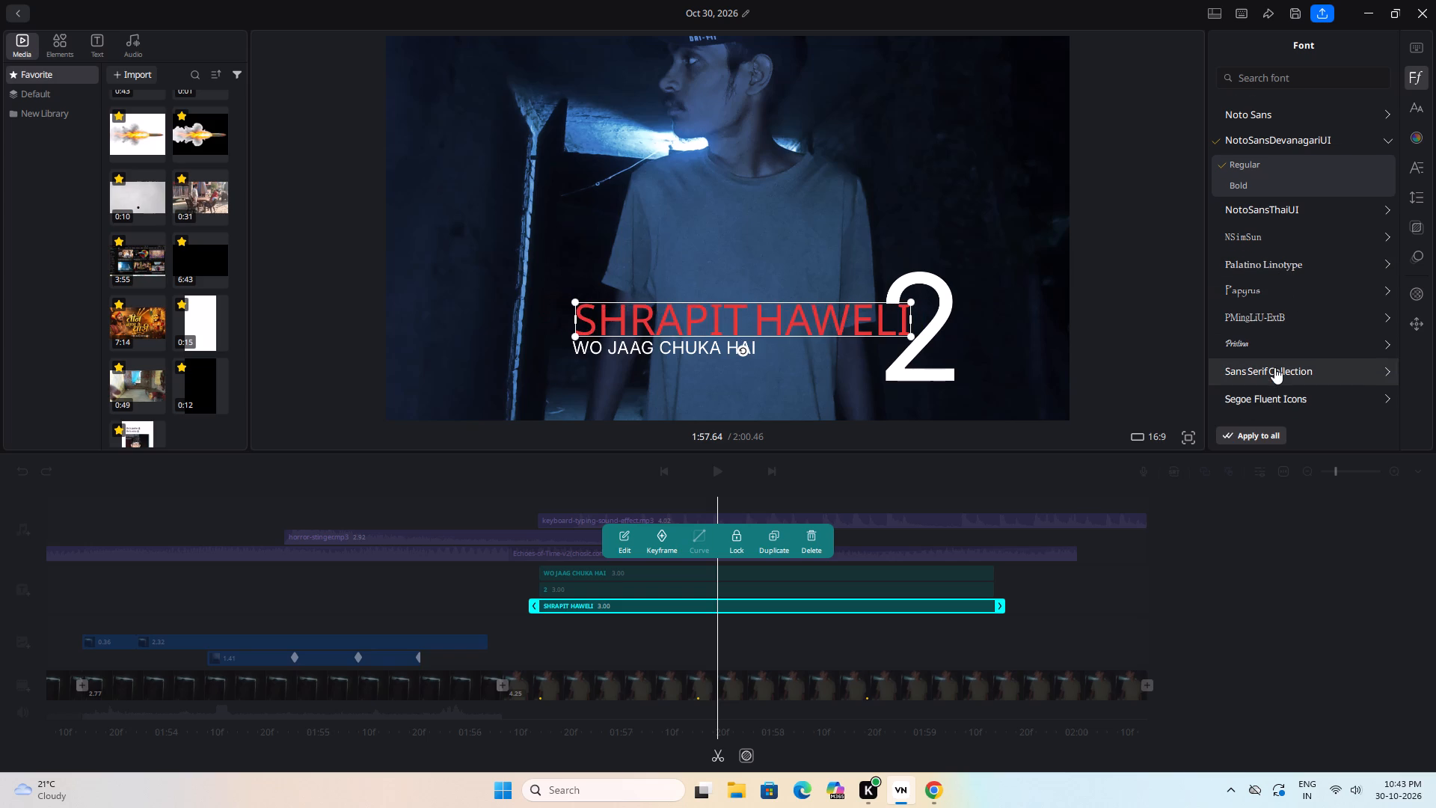
pyautogui.scroll(-2, 1274, 367)
pyautogui.scroll(1, 1277, 362)
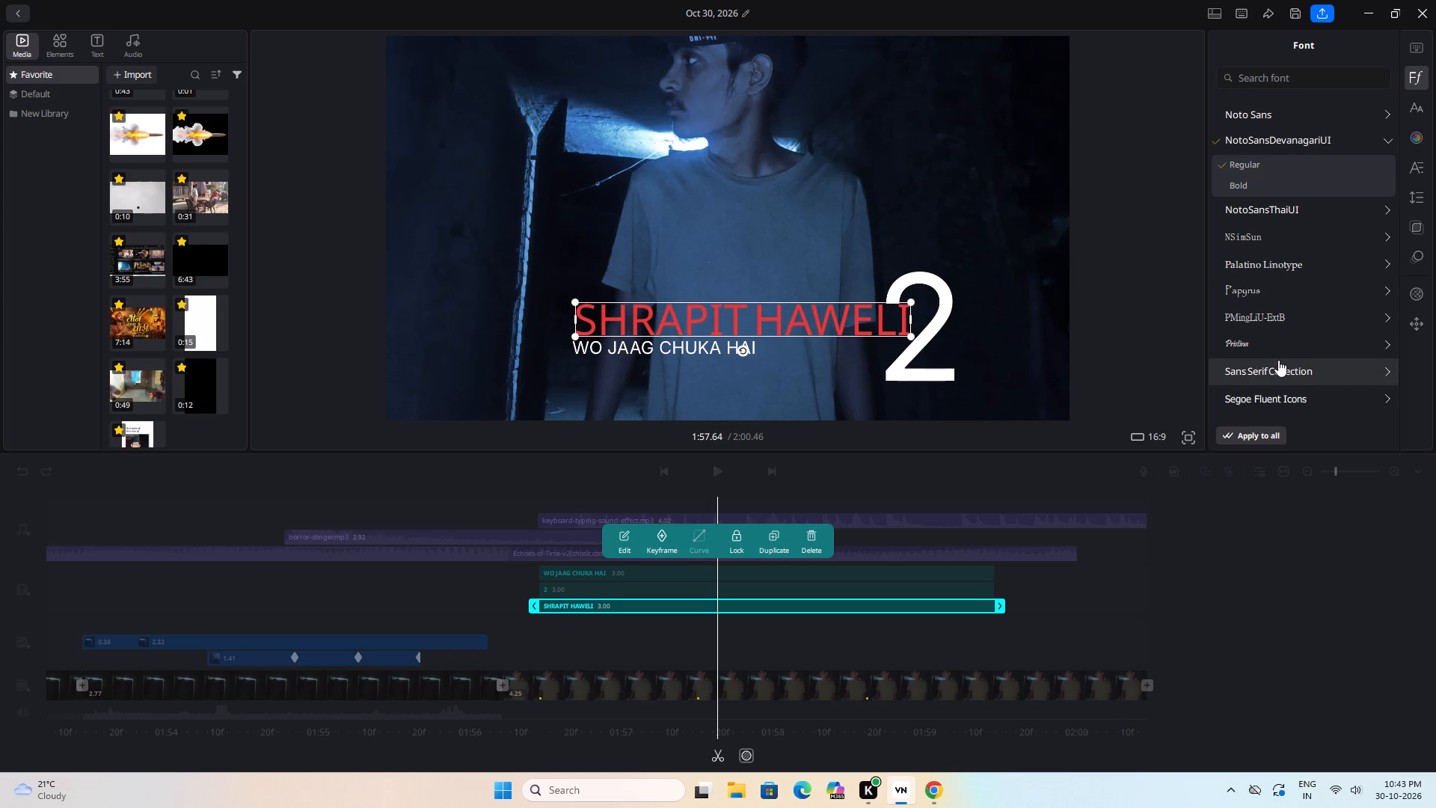
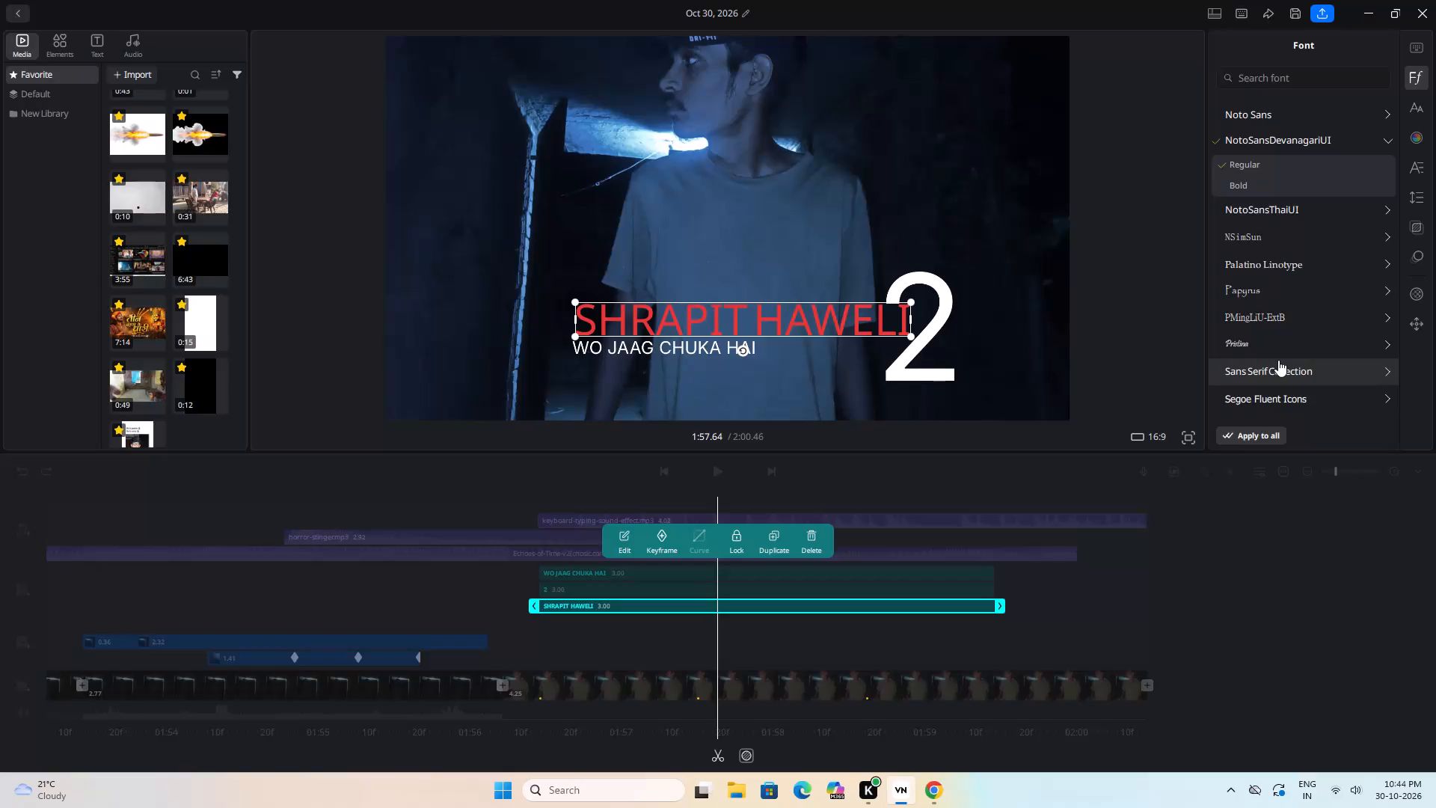
# Search the fonts for "ITC" and "TRA", and set the "SHRAPIT HAWELI" title in Mistral Regular.
pyautogui.write('ITC')
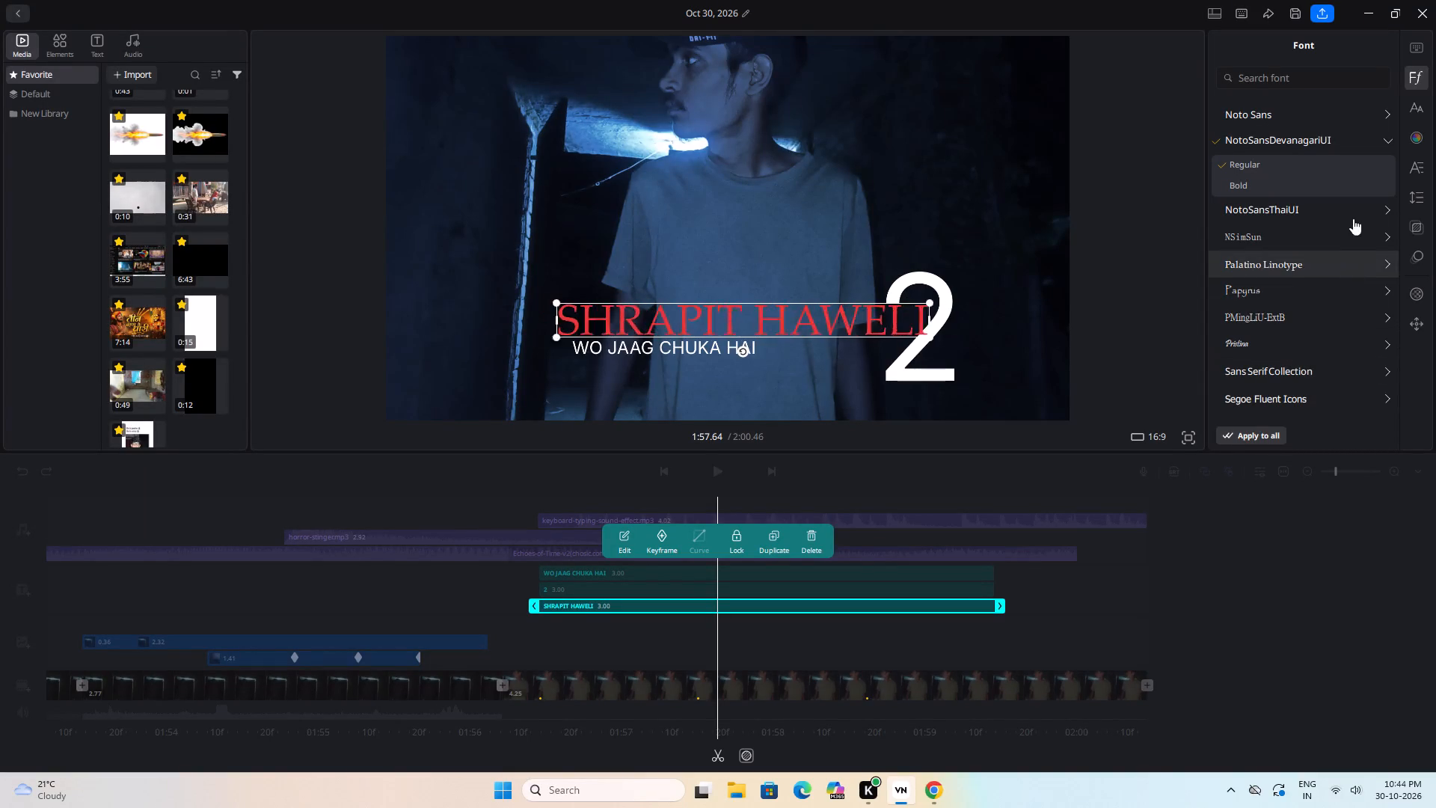
pyautogui.click(1317, 78)
pyautogui.click(1317, 78)
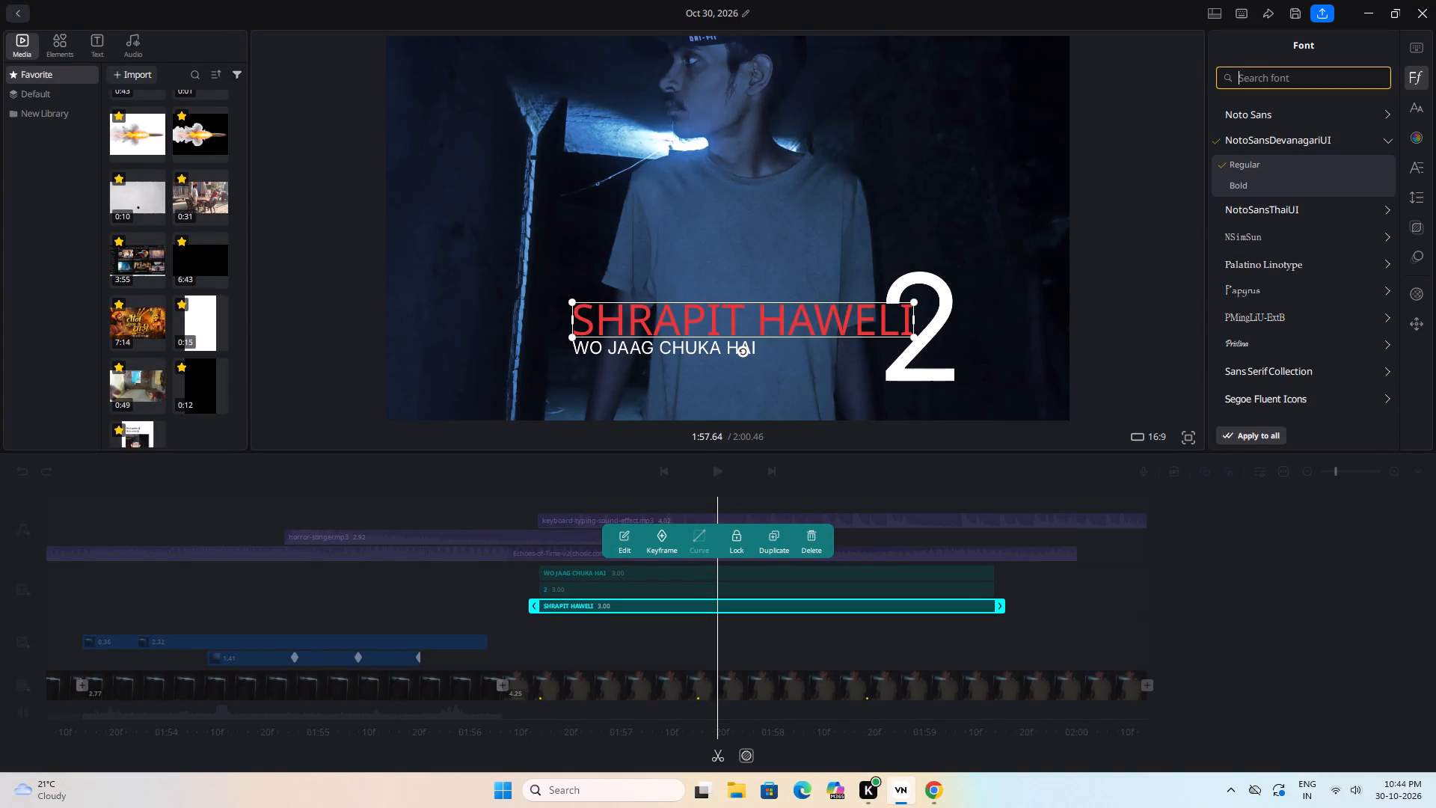
pyautogui.write('ITC')
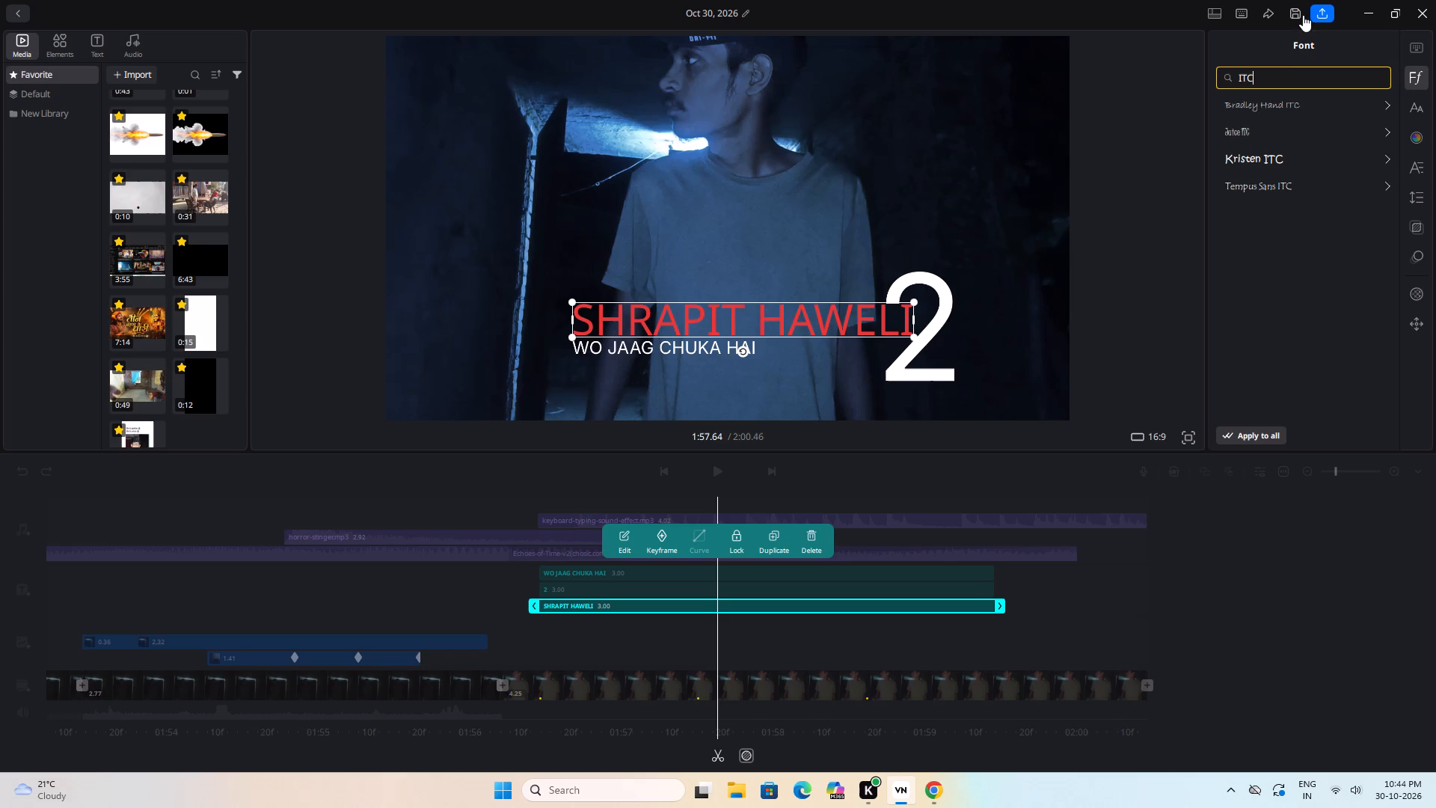
pyautogui.press('BackSpace')
pyautogui.press('BackSpace')
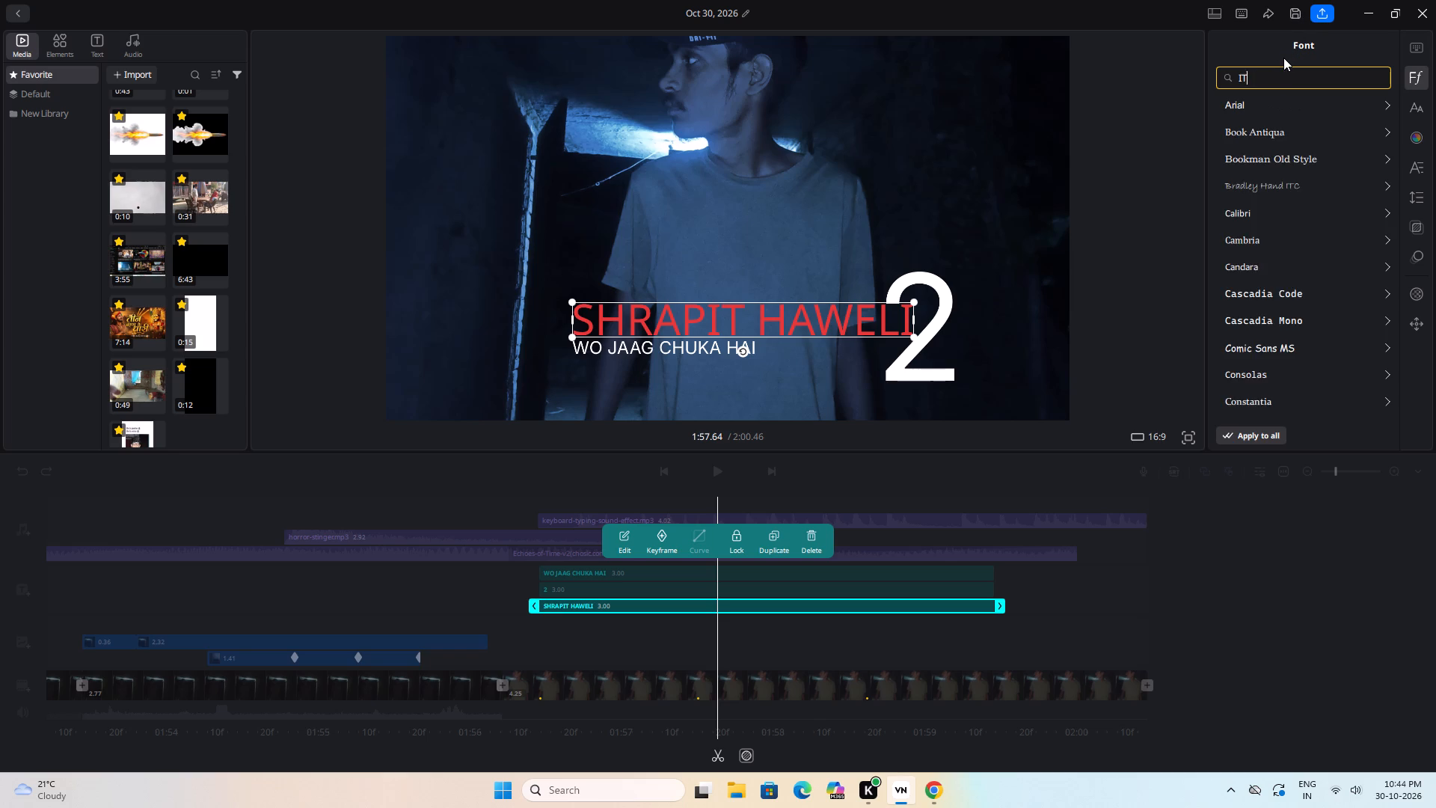
pyautogui.press('BackSpace')
pyautogui.write('TRA')
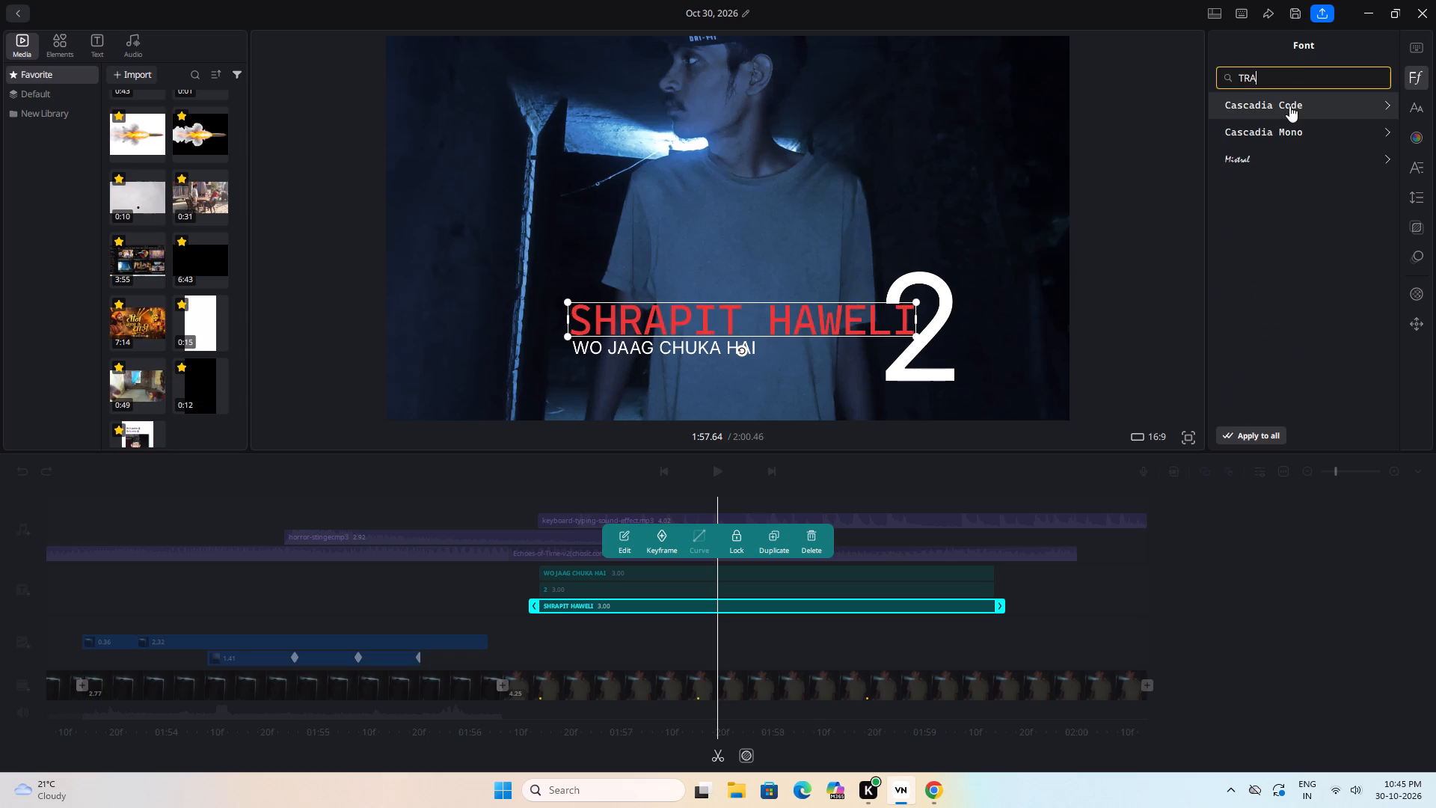
pyautogui.click(1289, 156)
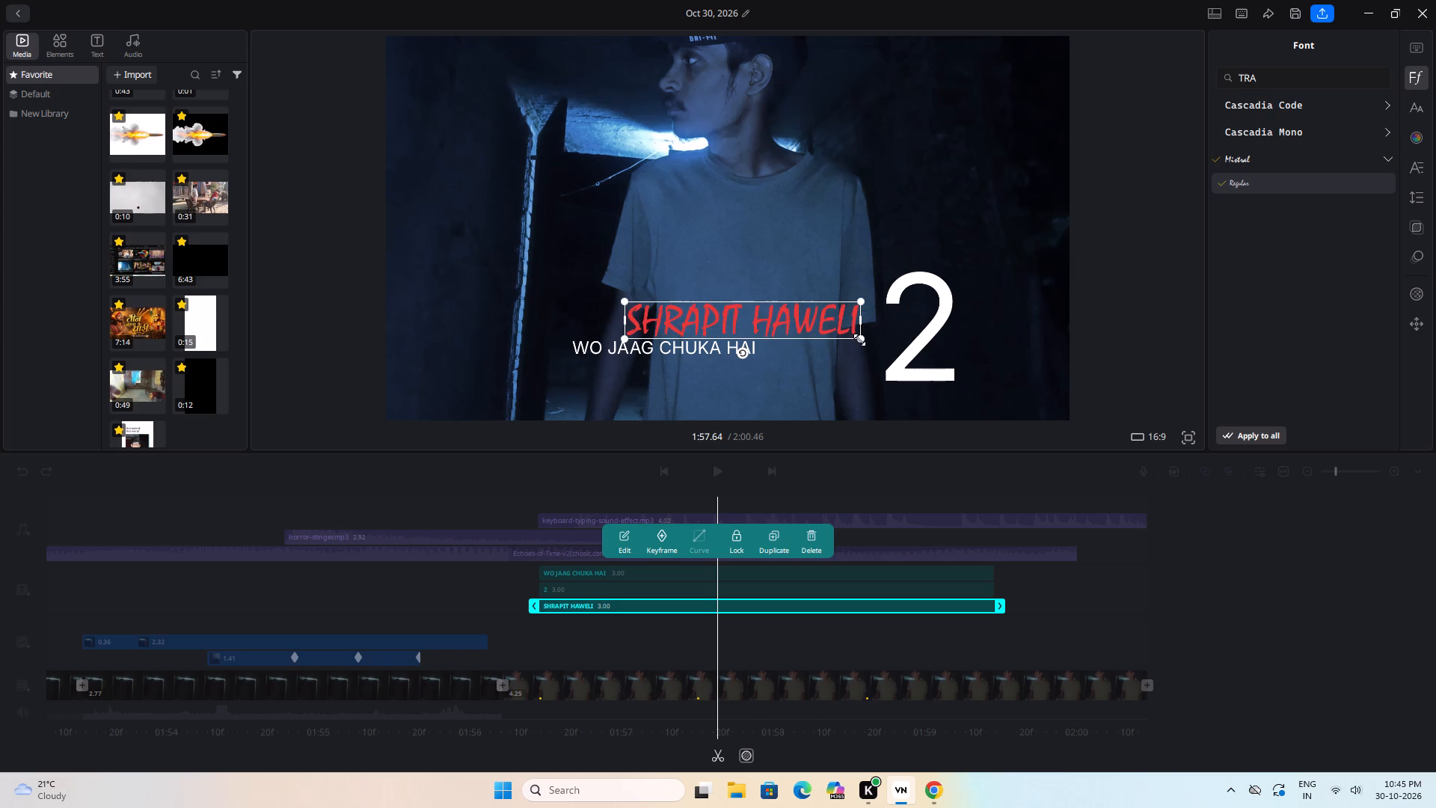
# Enlarge the "SHRAPIT HAWELI" title and shift it so its right end overlaps the "2".
pyautogui.moveTo(859, 340); pyautogui.dragTo(927, 381)
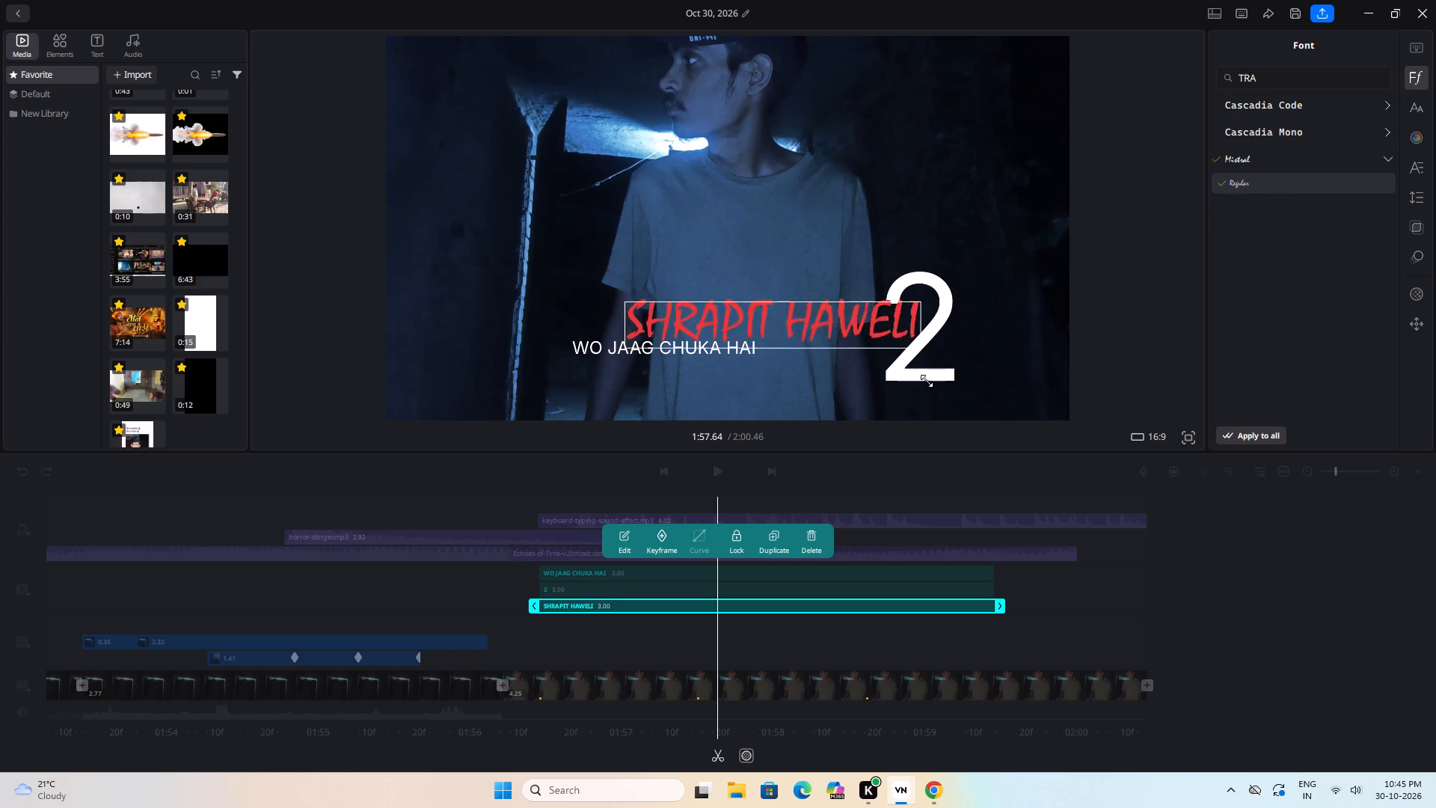
pyautogui.moveTo(927, 381); pyautogui.dragTo(975, 397)
pyautogui.moveTo(861, 328); pyautogui.dragTo(818, 327)
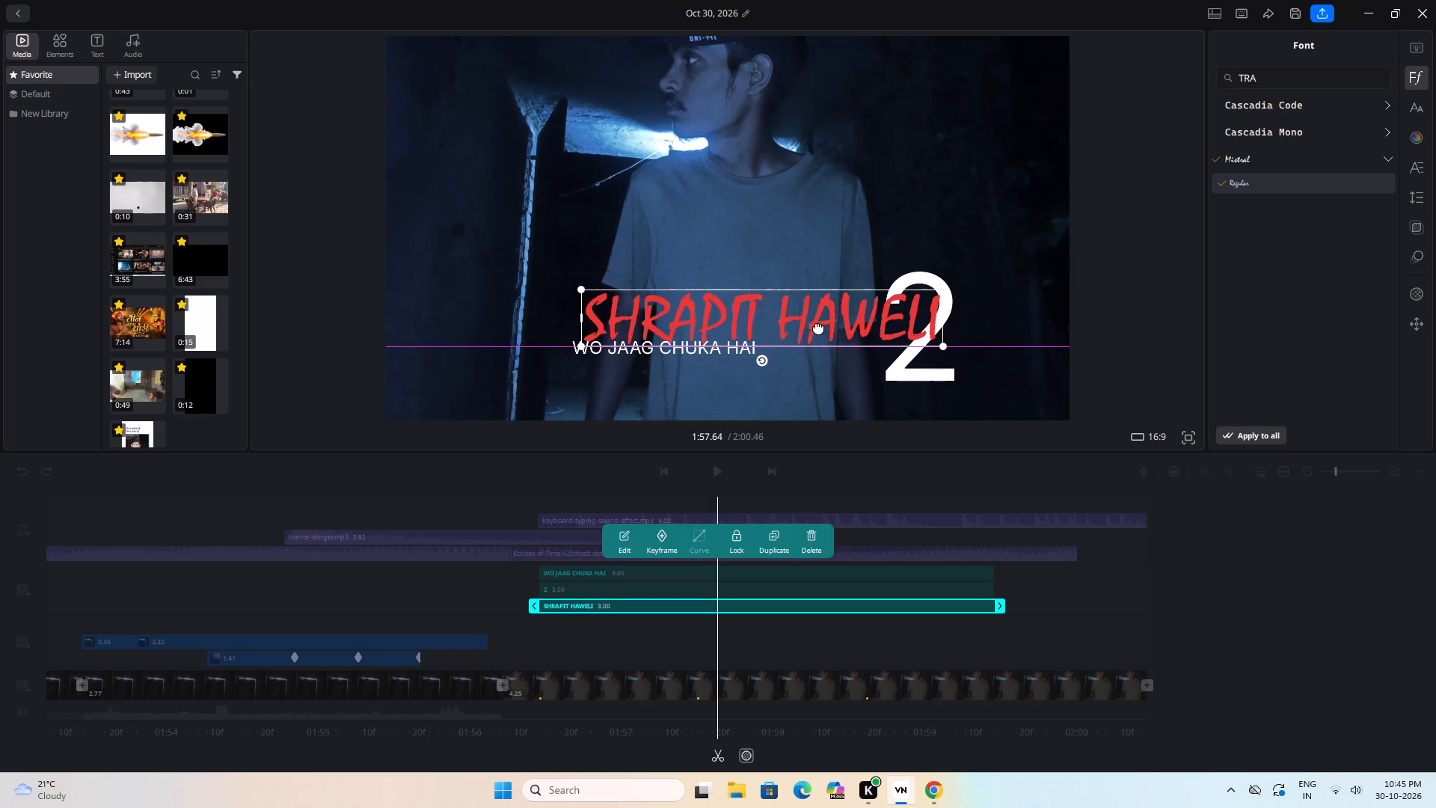
pyautogui.moveTo(818, 327); pyautogui.dragTo(800, 325)
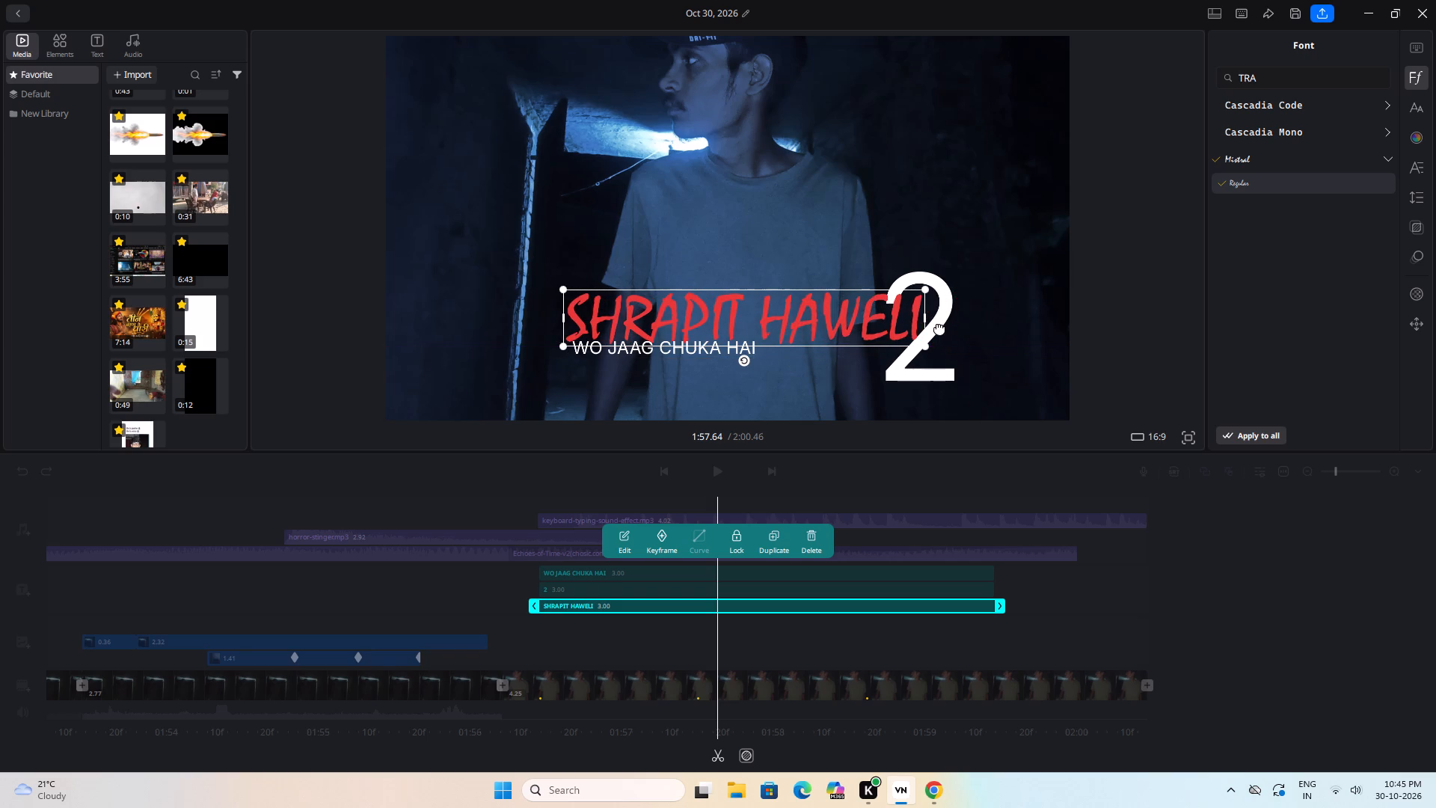
# Reposition the white "2" behind the middle of "SHRAPIT HAWELI" and enlarge it to extend above and below the red title.
pyautogui.click(910, 366)
pyautogui.moveTo(927, 370); pyautogui.dragTo(922, 373)
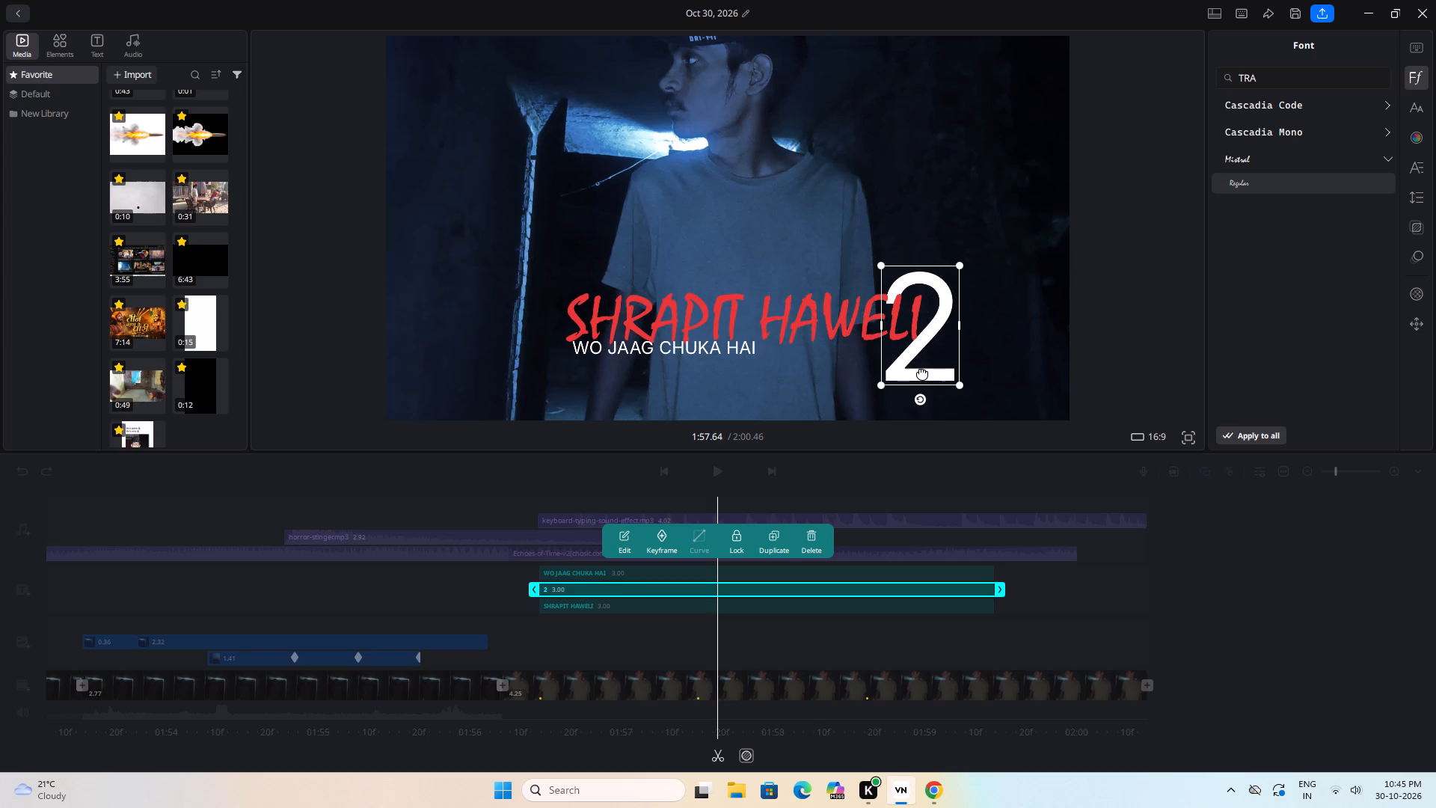
pyautogui.moveTo(922, 373); pyautogui.dragTo(941, 364)
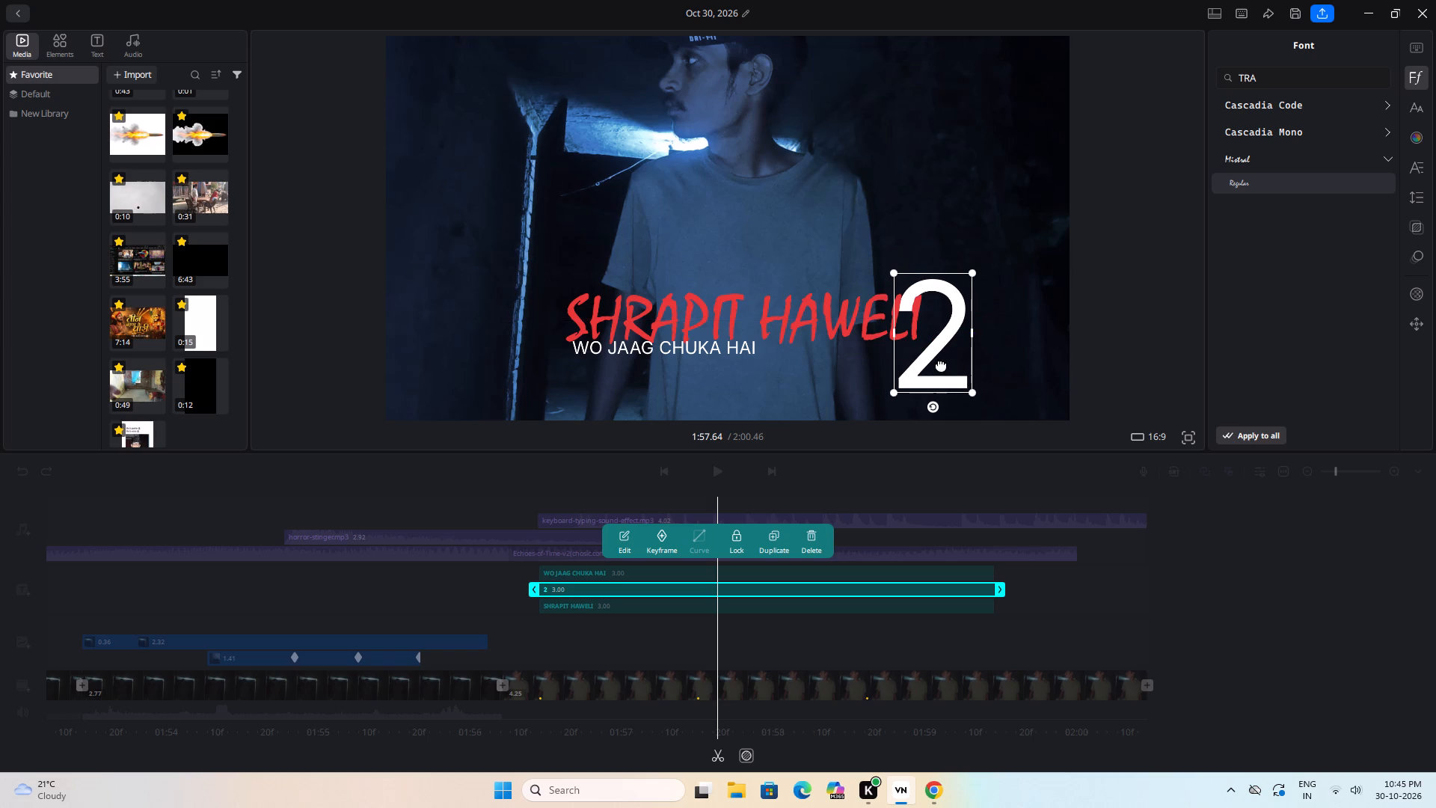
pyautogui.moveTo(941, 364); pyautogui.dragTo(942, 353)
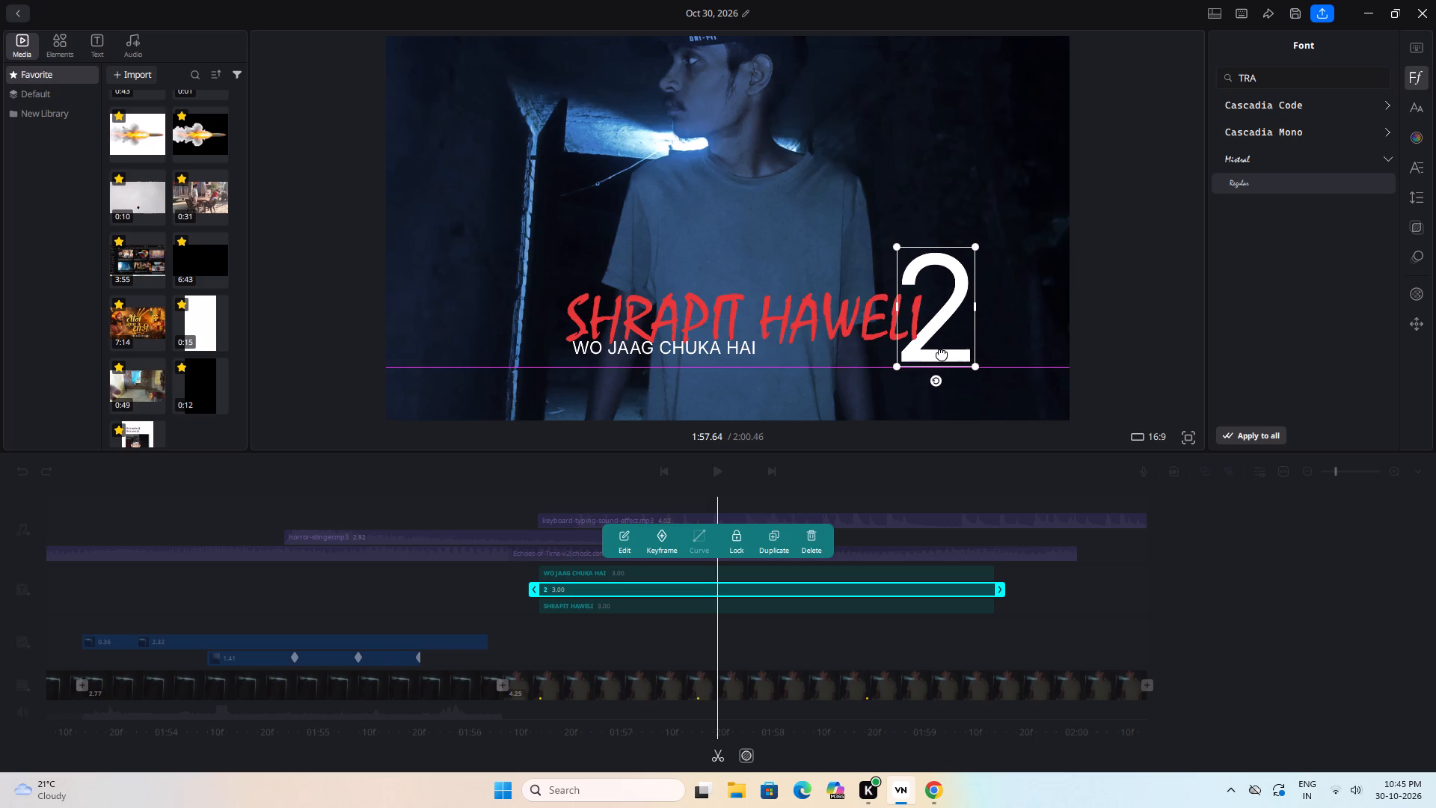
pyautogui.moveTo(942, 353); pyautogui.dragTo(832, 349)
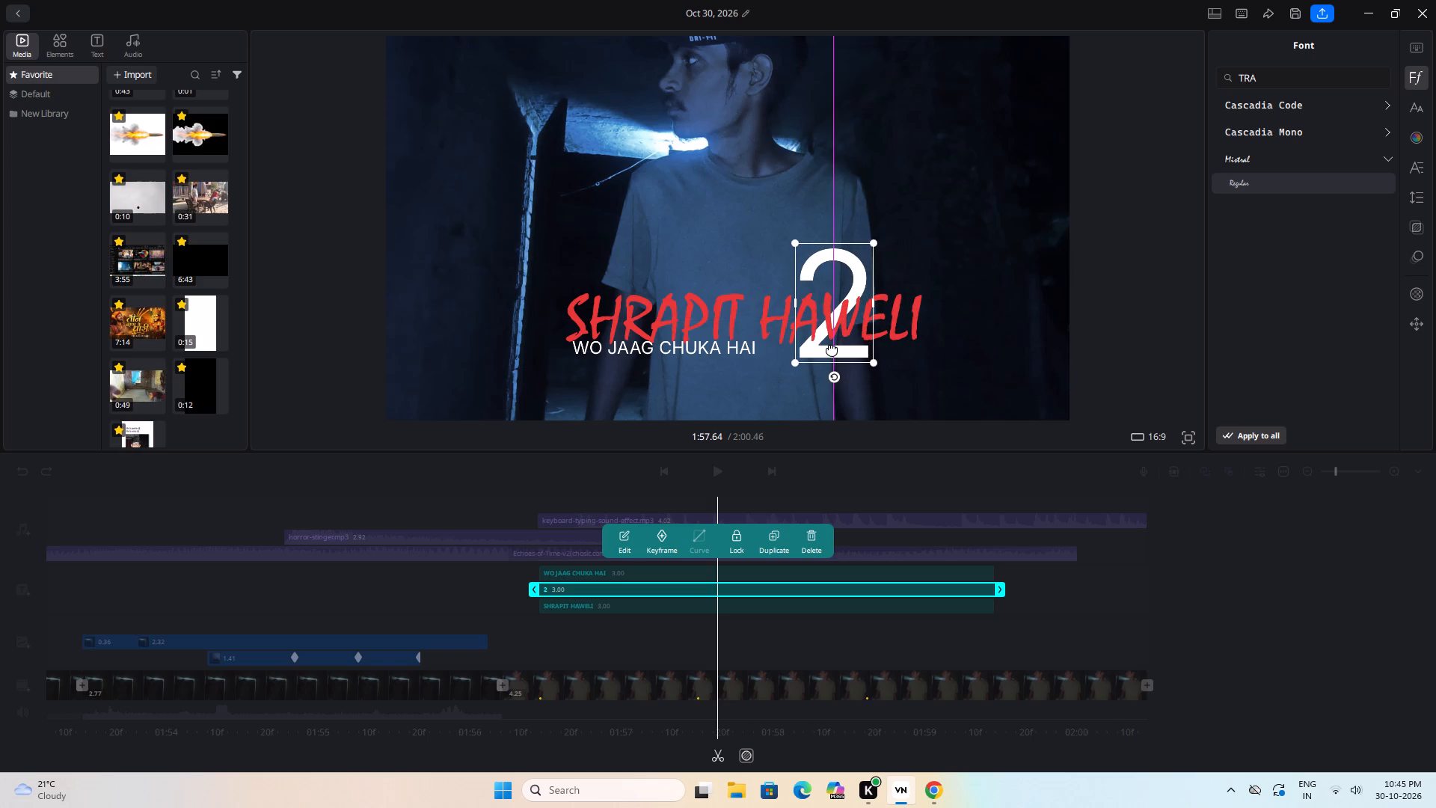
pyautogui.moveTo(832, 349); pyautogui.dragTo(808, 346)
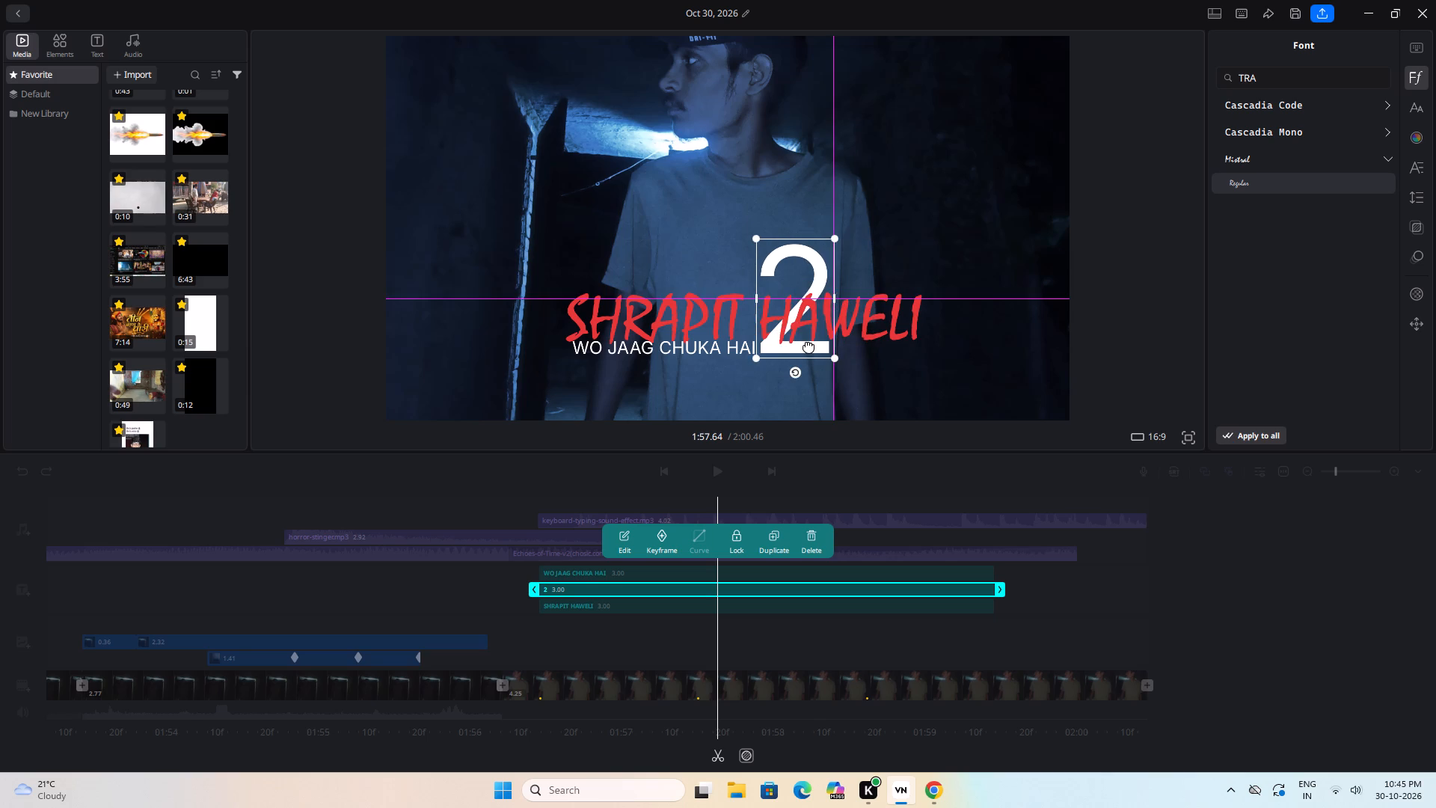
pyautogui.moveTo(808, 346); pyautogui.dragTo(810, 346)
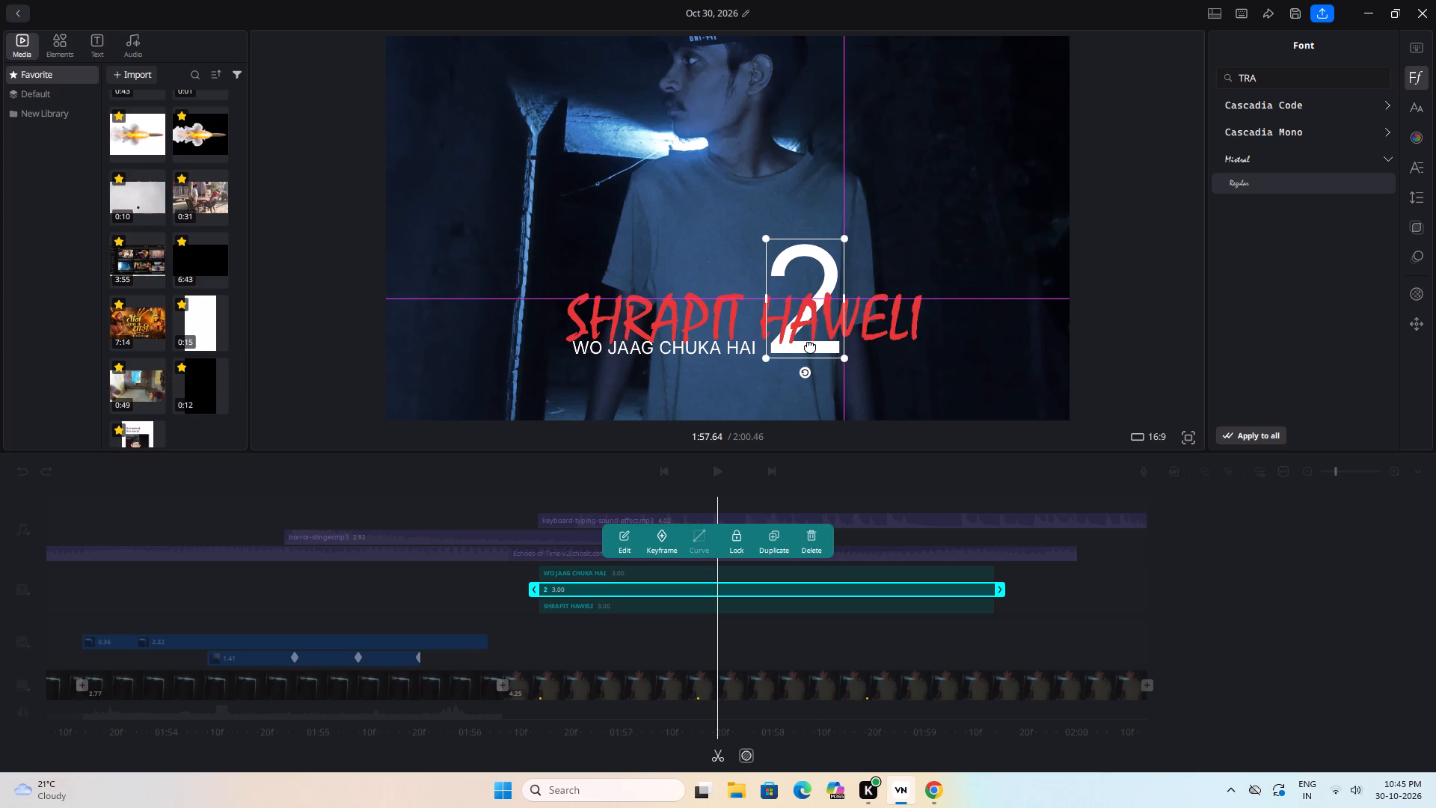
pyautogui.moveTo(810, 346); pyautogui.dragTo(744, 357)
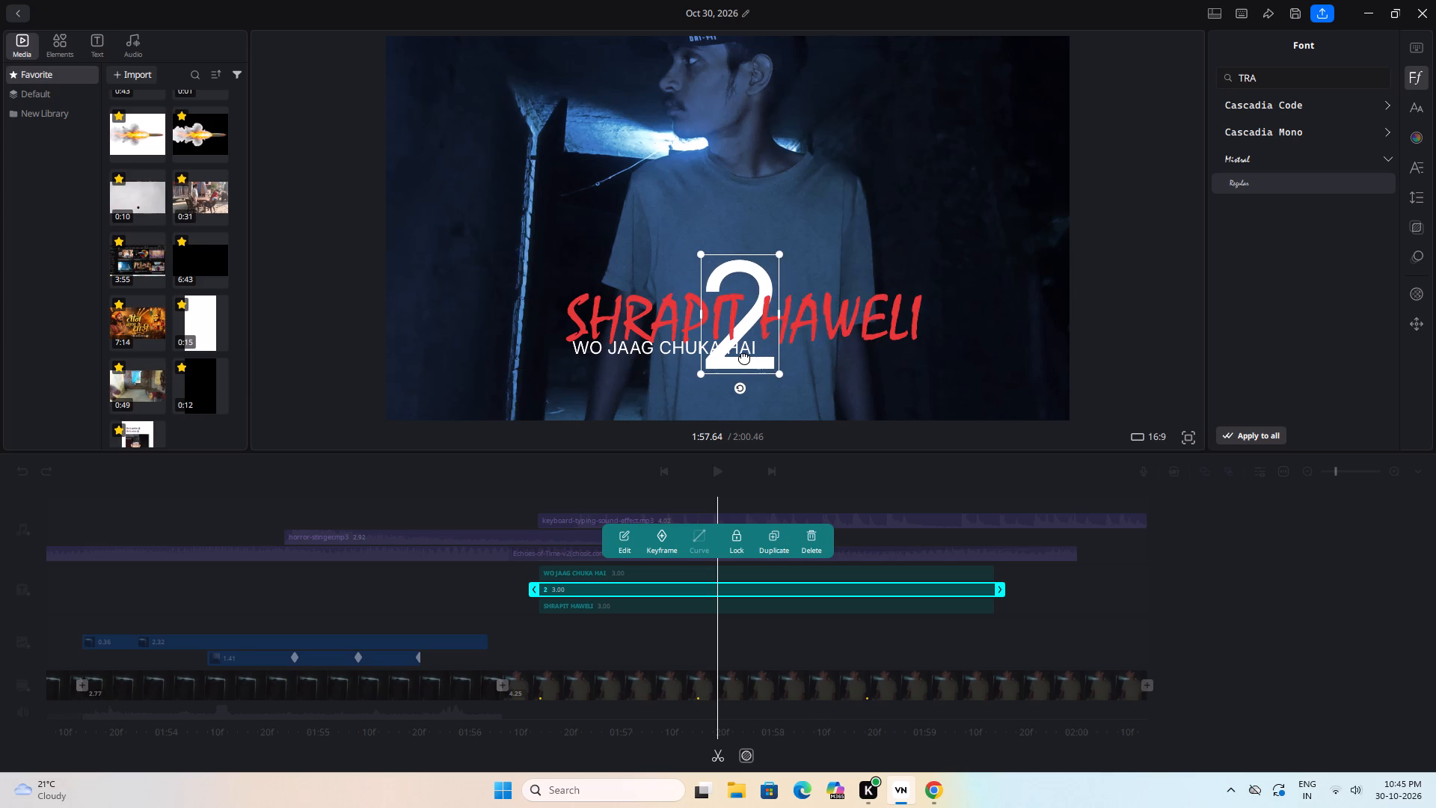
pyautogui.moveTo(744, 357); pyautogui.dragTo(743, 357)
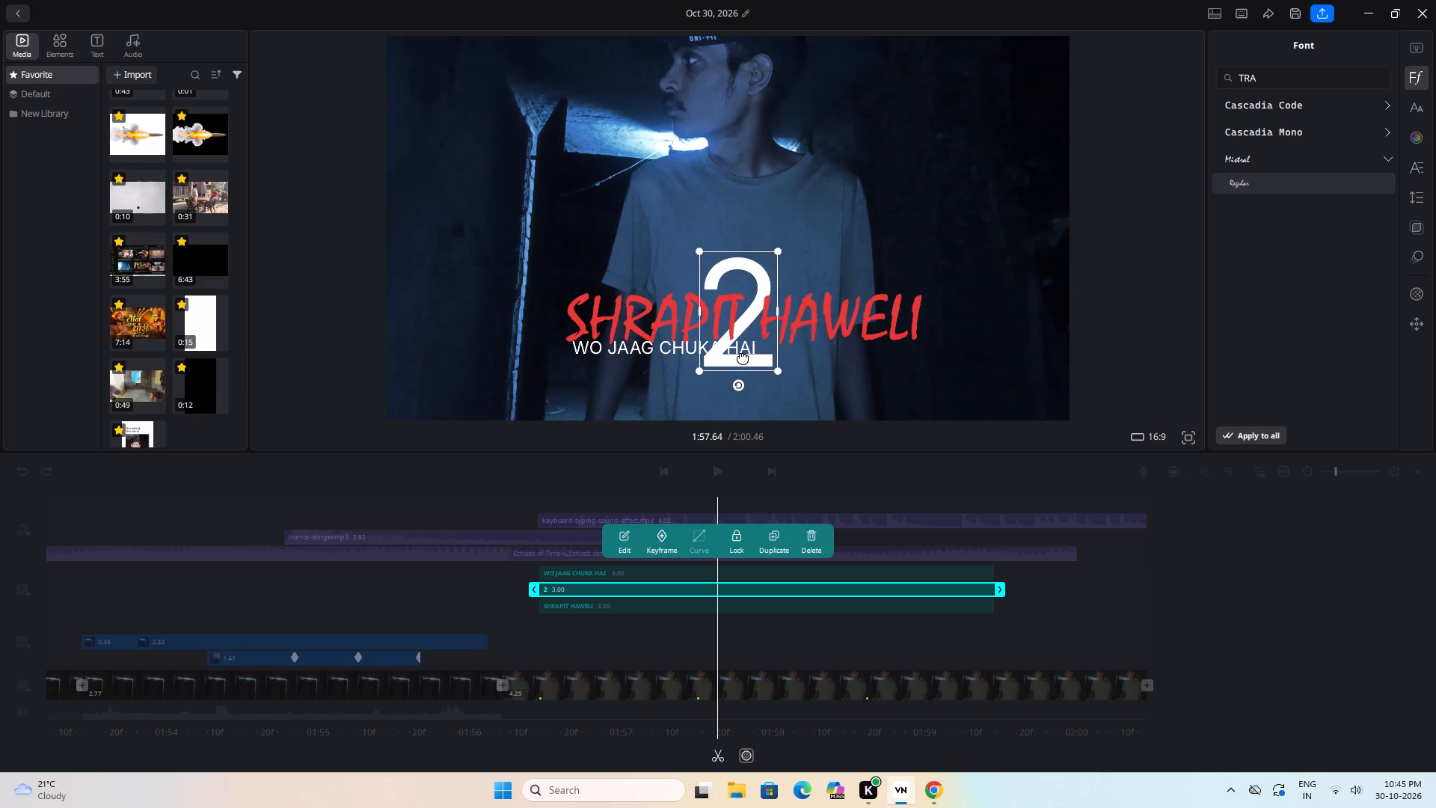
pyautogui.moveTo(743, 357); pyautogui.dragTo(742, 357)
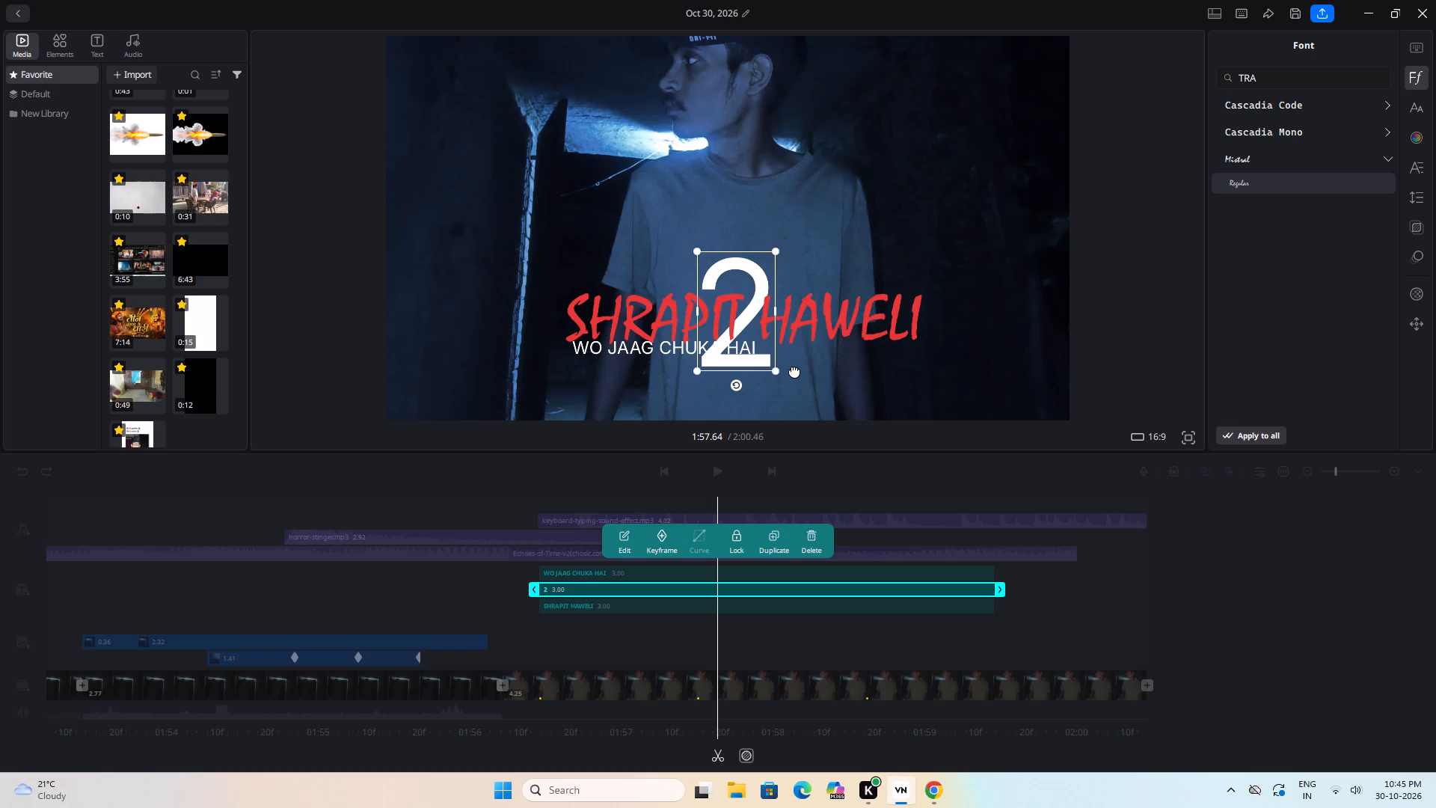
pyautogui.moveTo(779, 370); pyautogui.dragTo(803, 397)
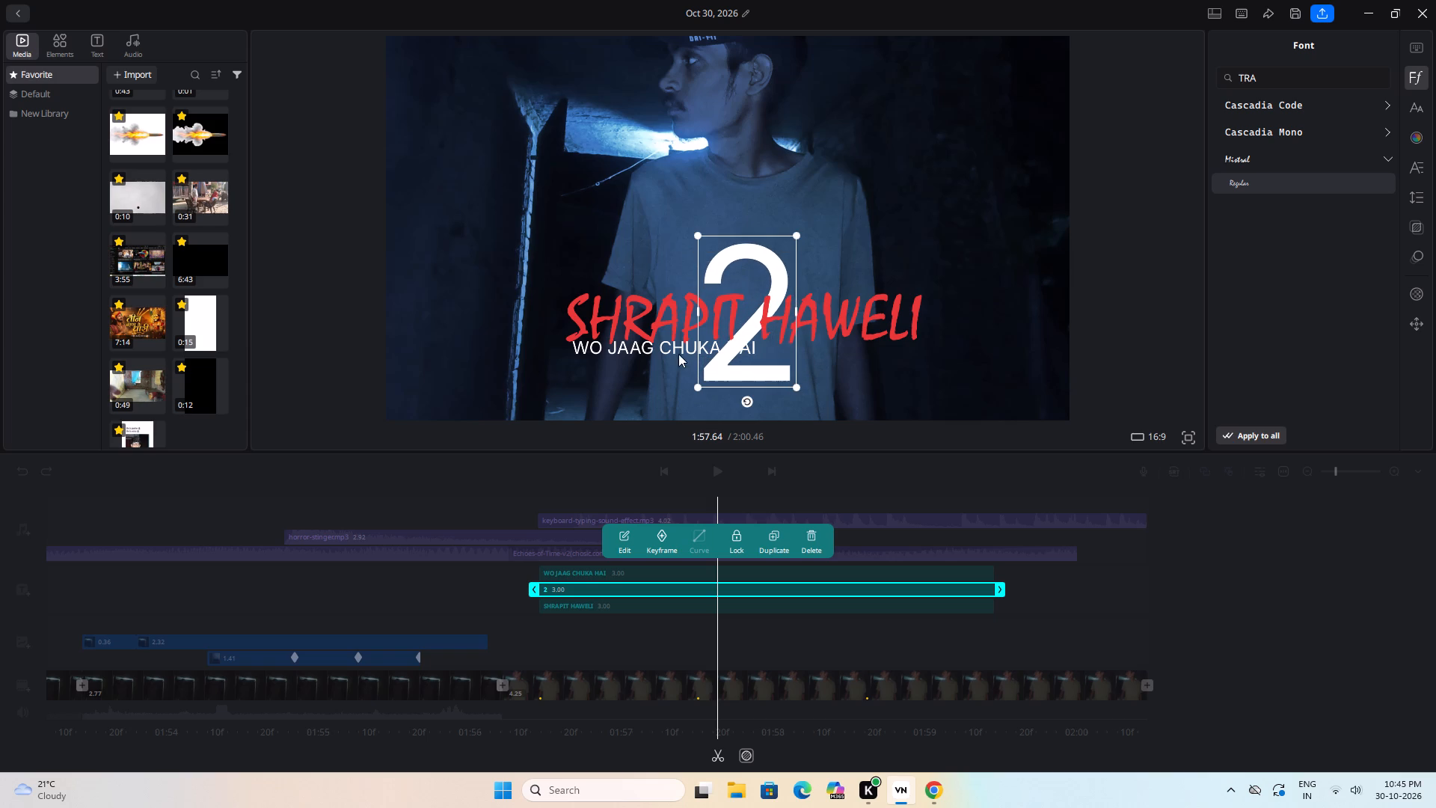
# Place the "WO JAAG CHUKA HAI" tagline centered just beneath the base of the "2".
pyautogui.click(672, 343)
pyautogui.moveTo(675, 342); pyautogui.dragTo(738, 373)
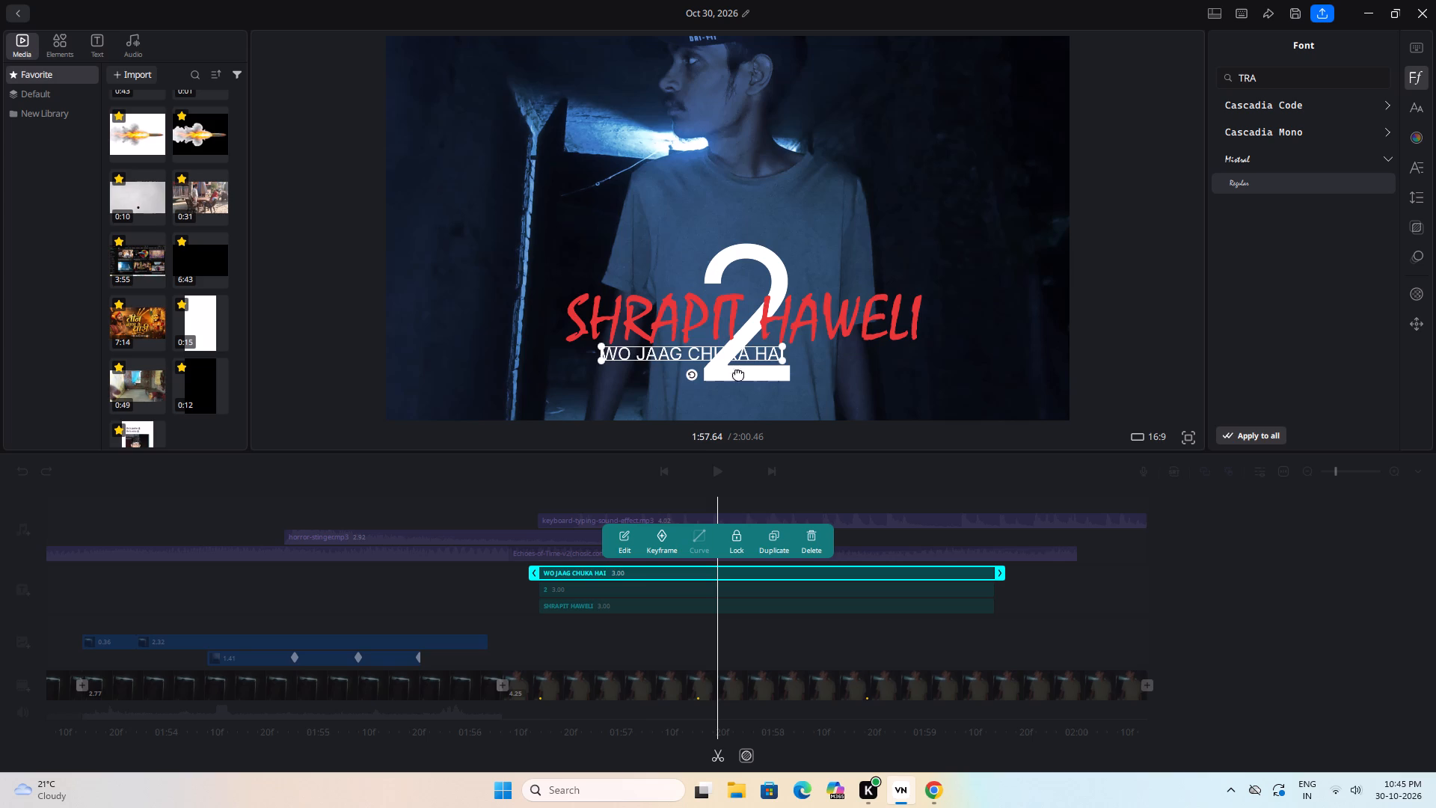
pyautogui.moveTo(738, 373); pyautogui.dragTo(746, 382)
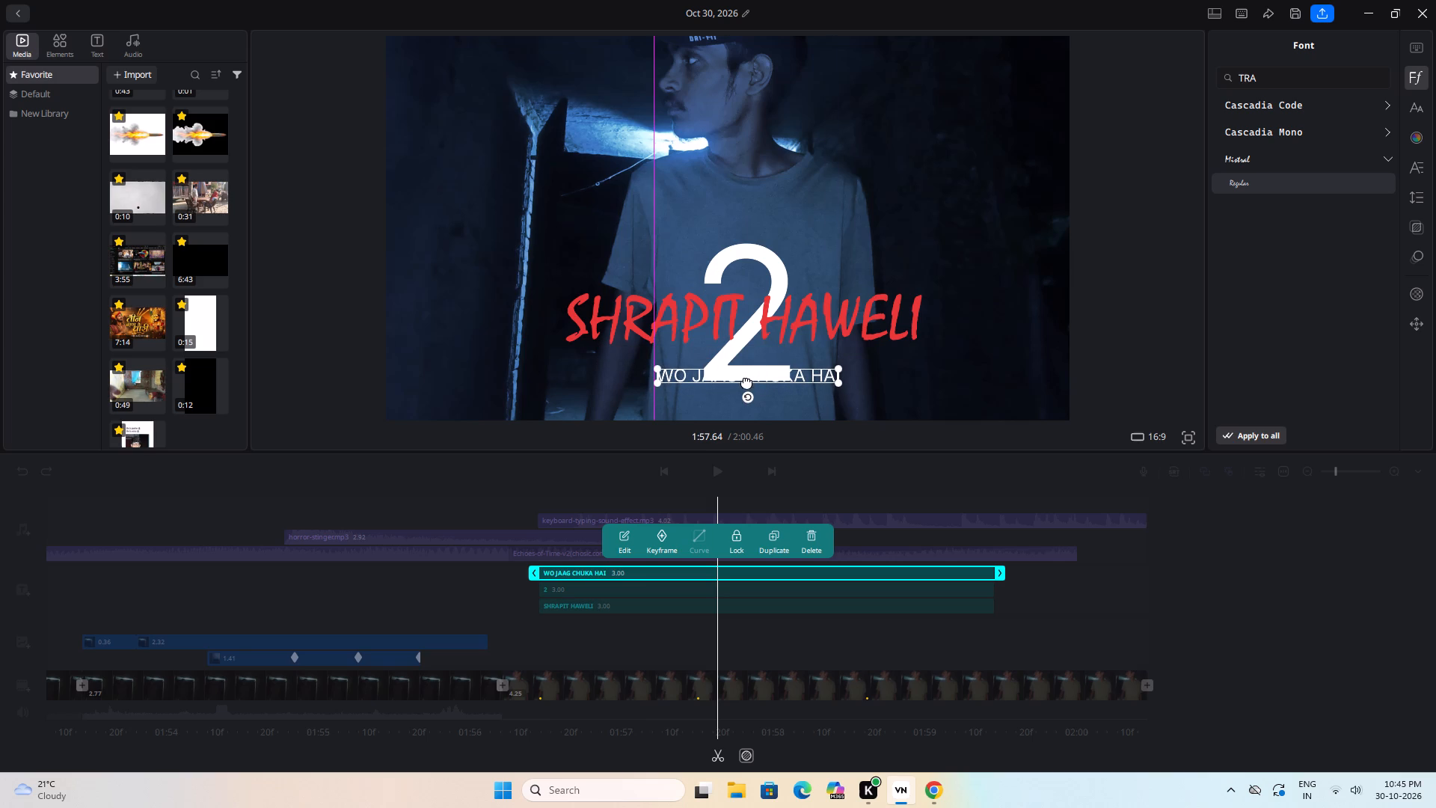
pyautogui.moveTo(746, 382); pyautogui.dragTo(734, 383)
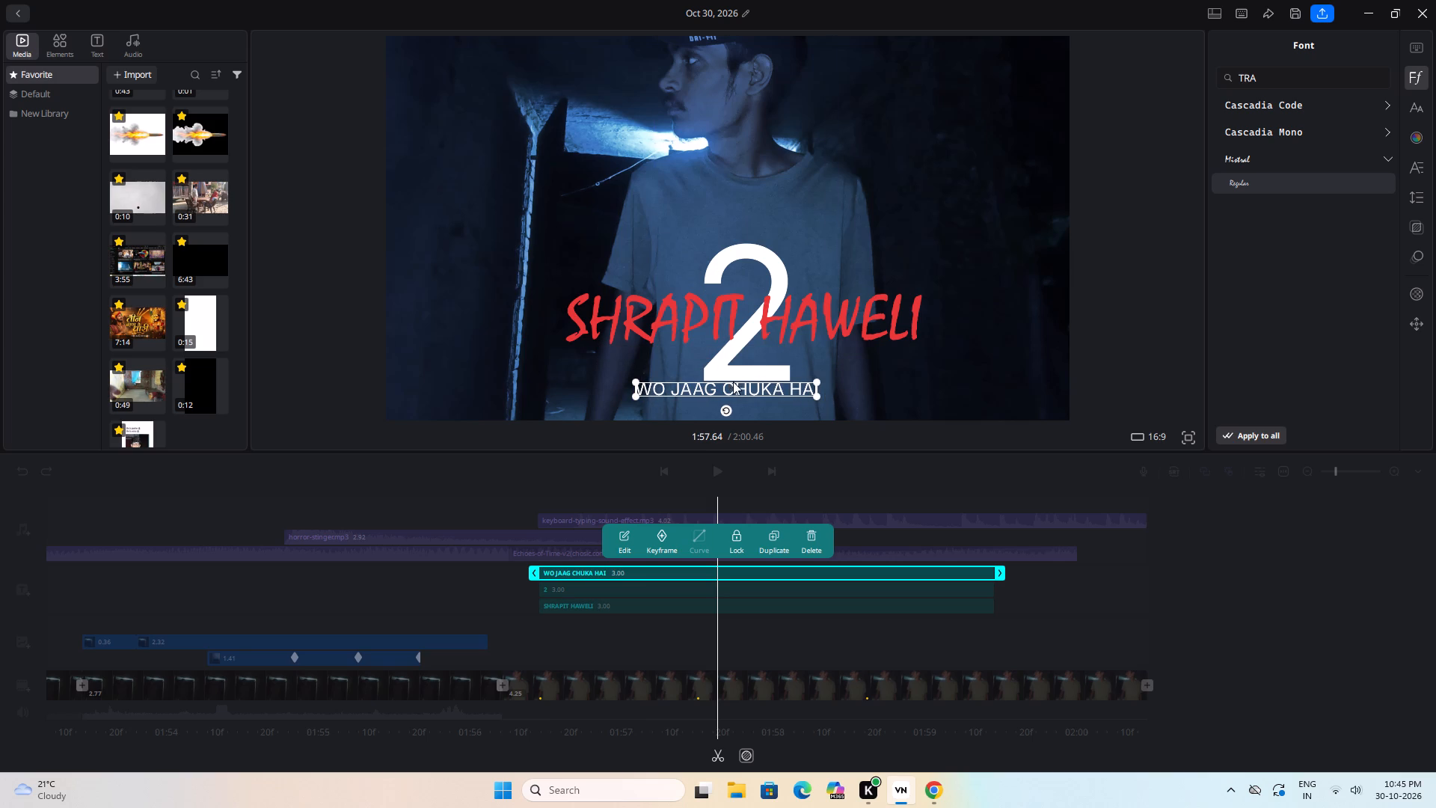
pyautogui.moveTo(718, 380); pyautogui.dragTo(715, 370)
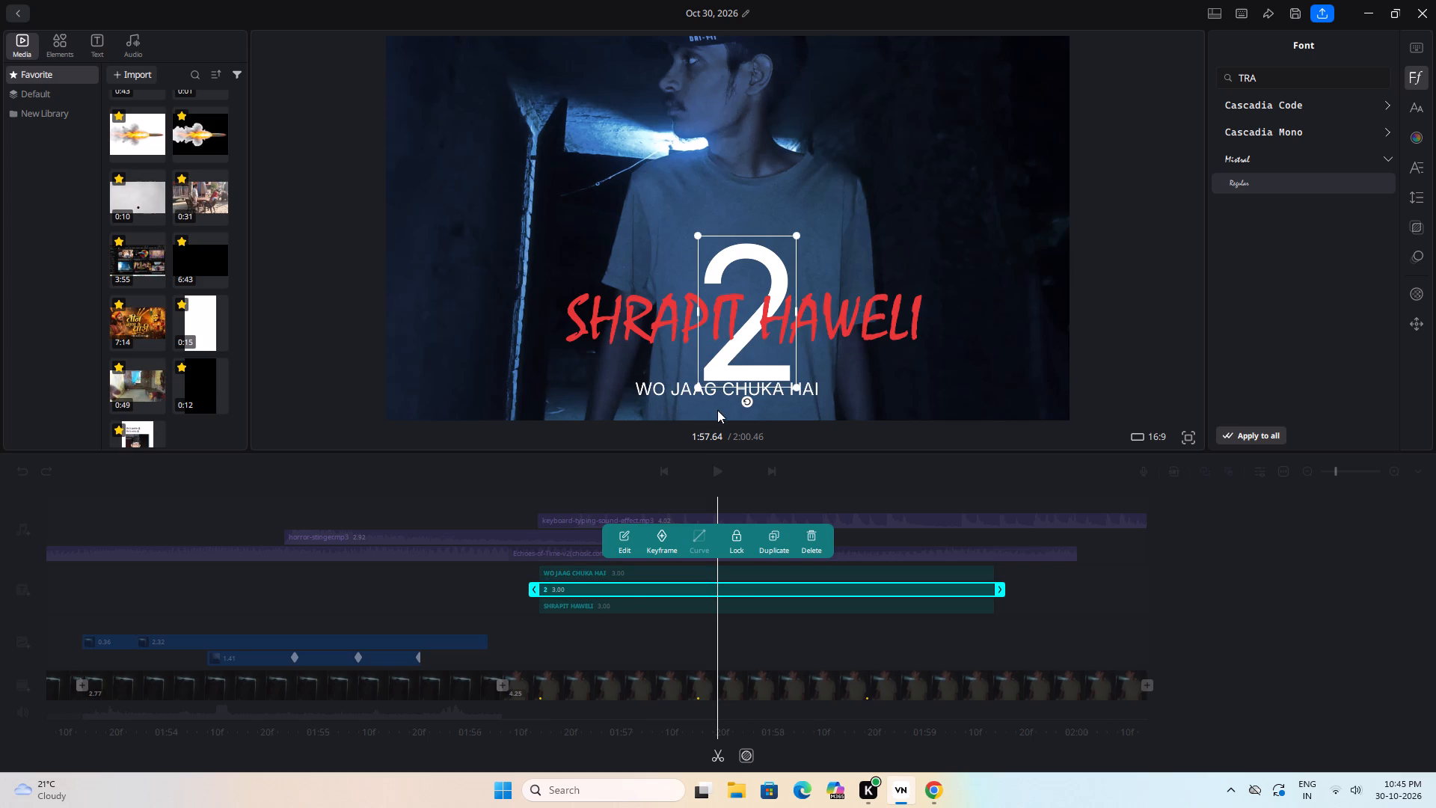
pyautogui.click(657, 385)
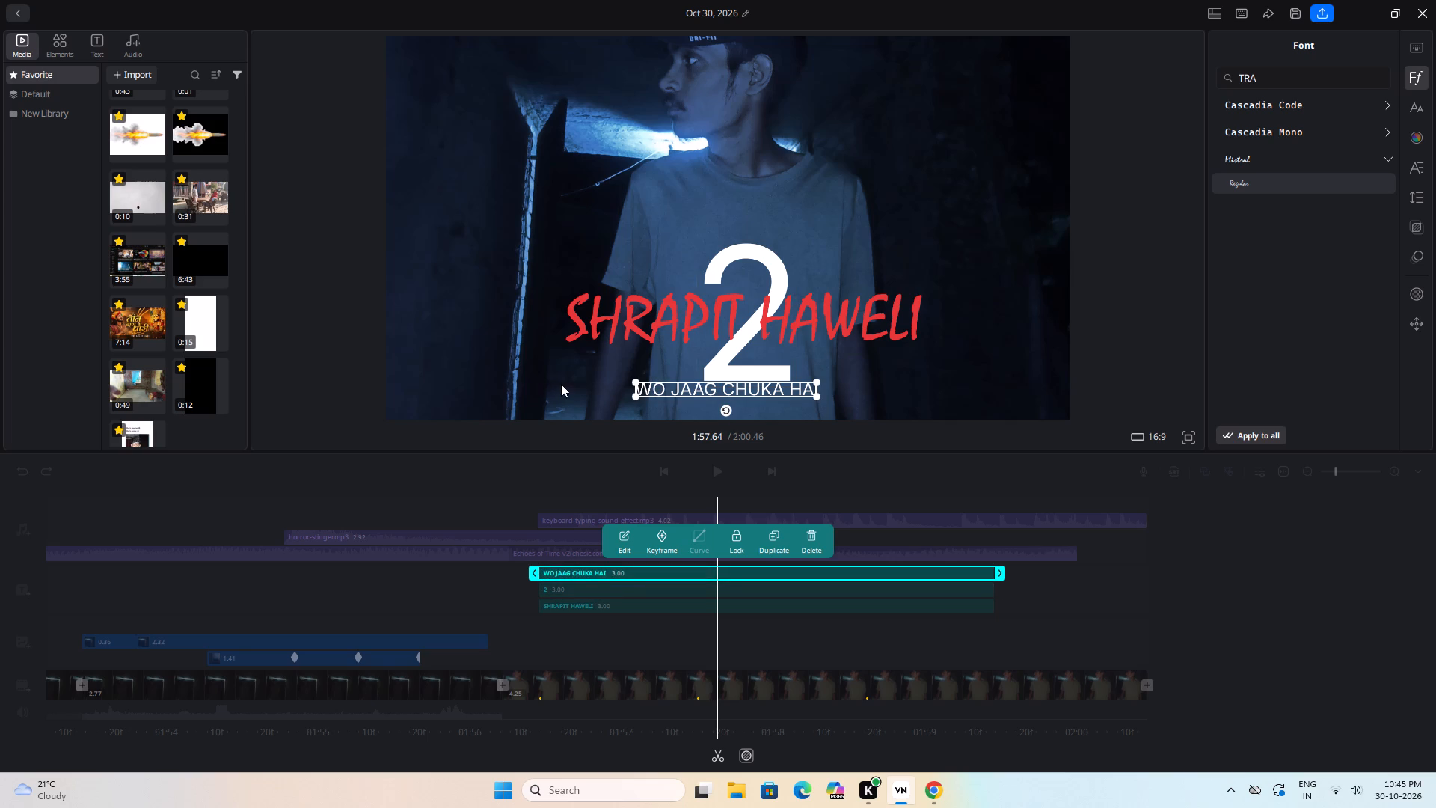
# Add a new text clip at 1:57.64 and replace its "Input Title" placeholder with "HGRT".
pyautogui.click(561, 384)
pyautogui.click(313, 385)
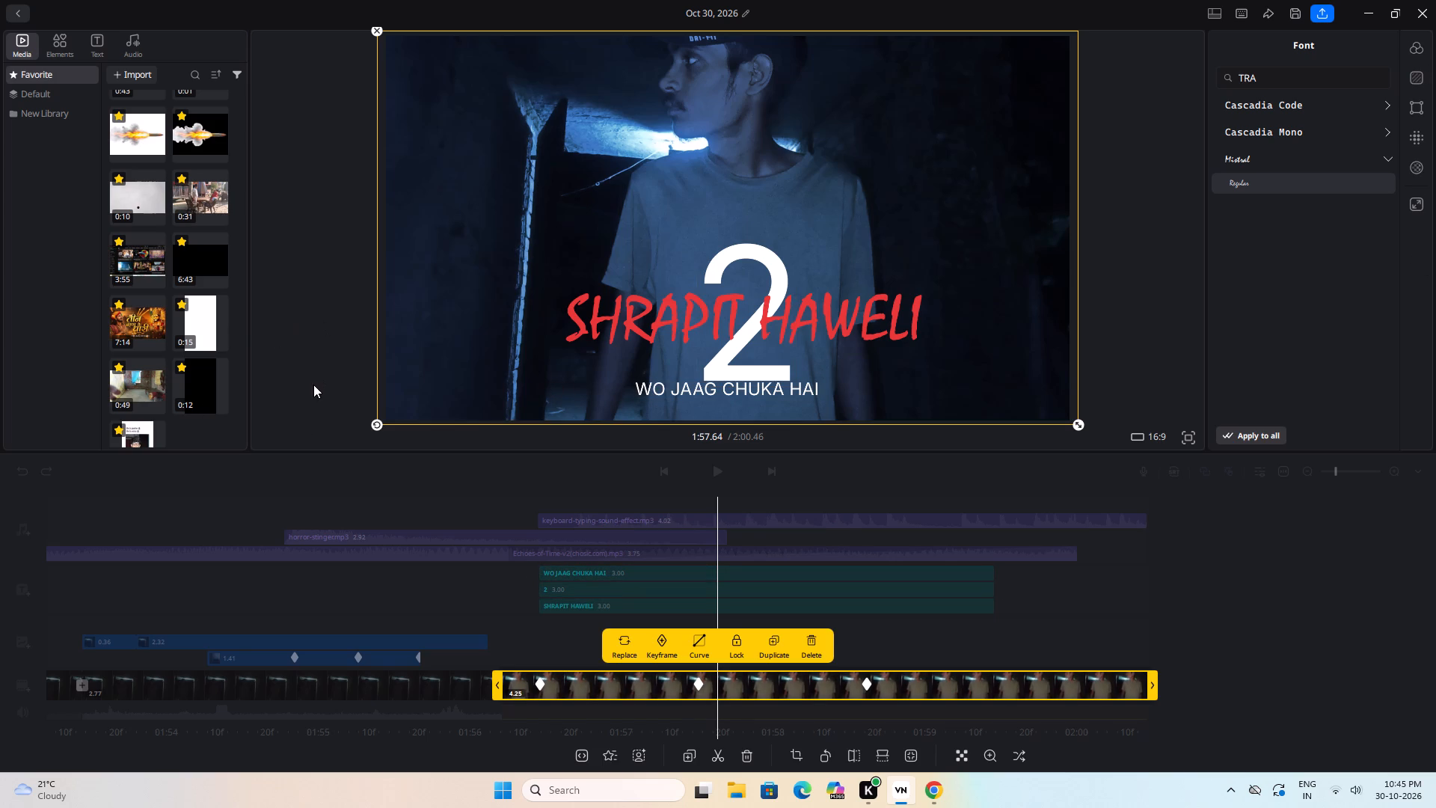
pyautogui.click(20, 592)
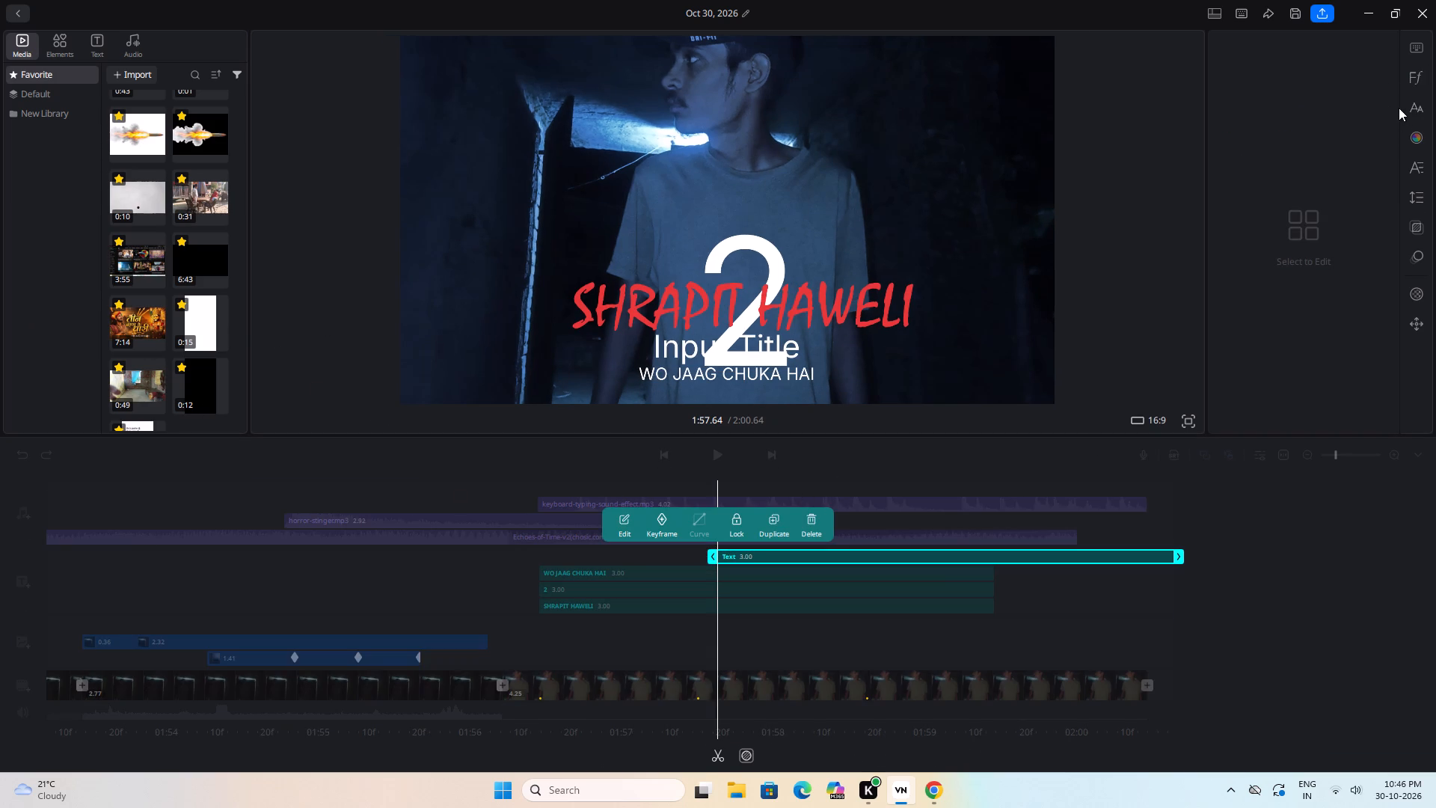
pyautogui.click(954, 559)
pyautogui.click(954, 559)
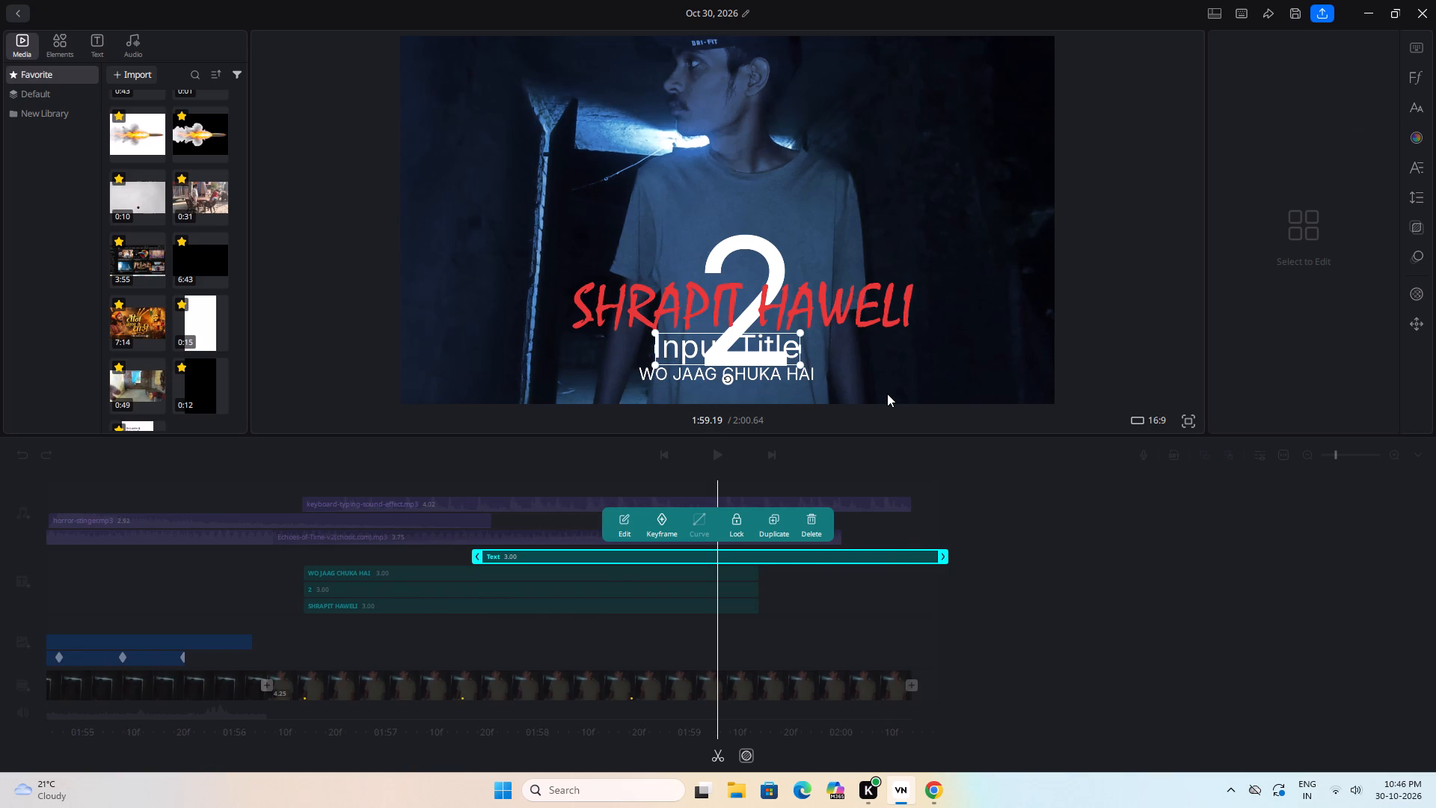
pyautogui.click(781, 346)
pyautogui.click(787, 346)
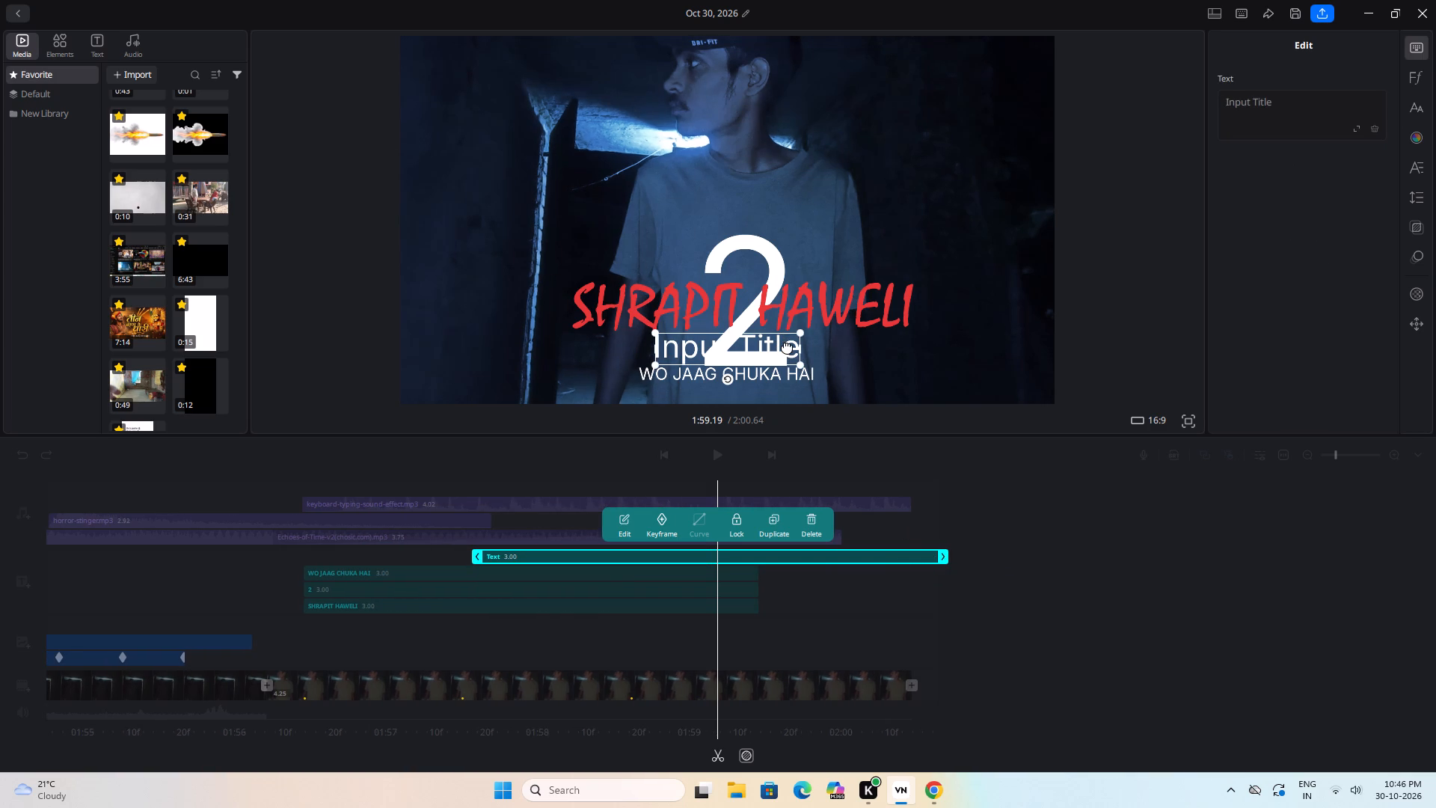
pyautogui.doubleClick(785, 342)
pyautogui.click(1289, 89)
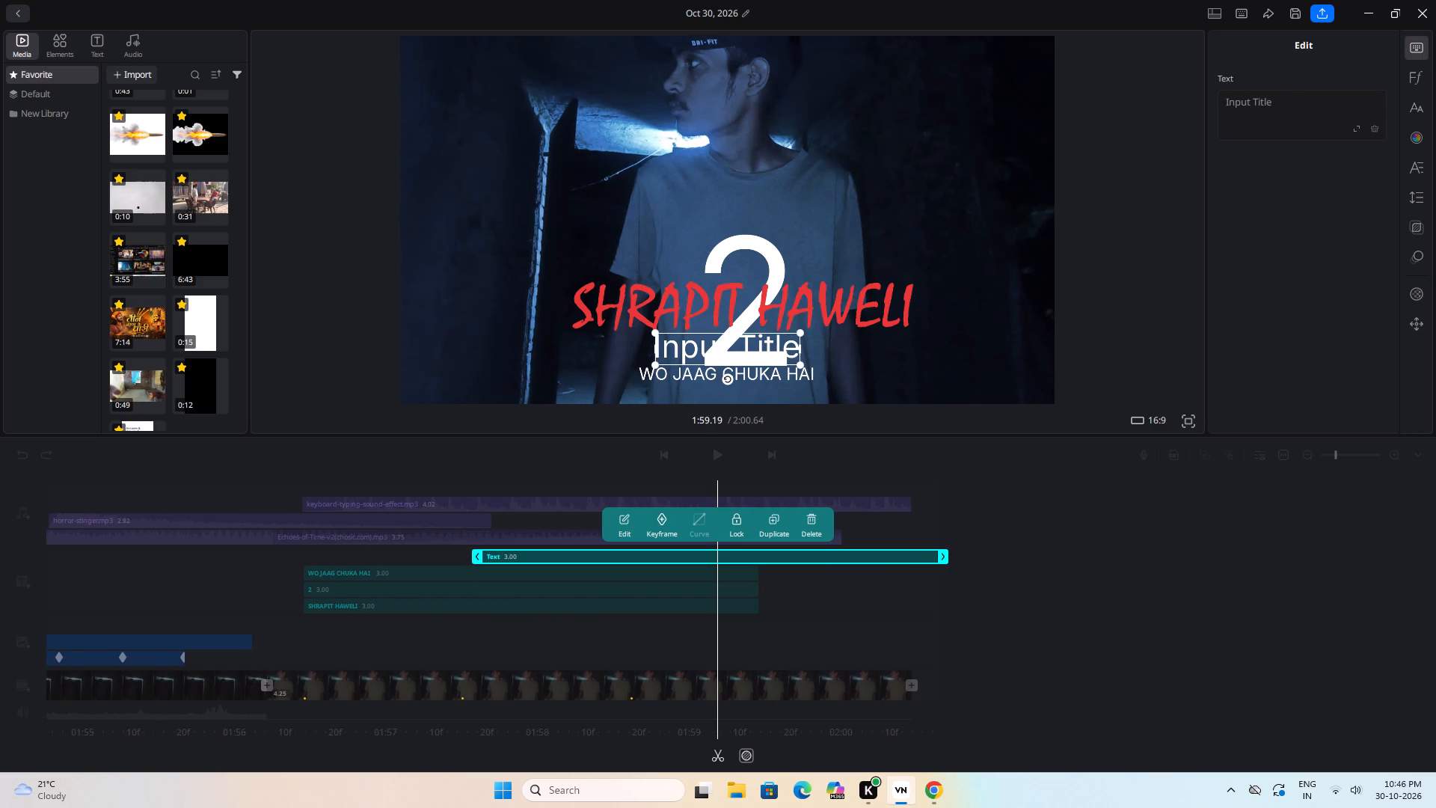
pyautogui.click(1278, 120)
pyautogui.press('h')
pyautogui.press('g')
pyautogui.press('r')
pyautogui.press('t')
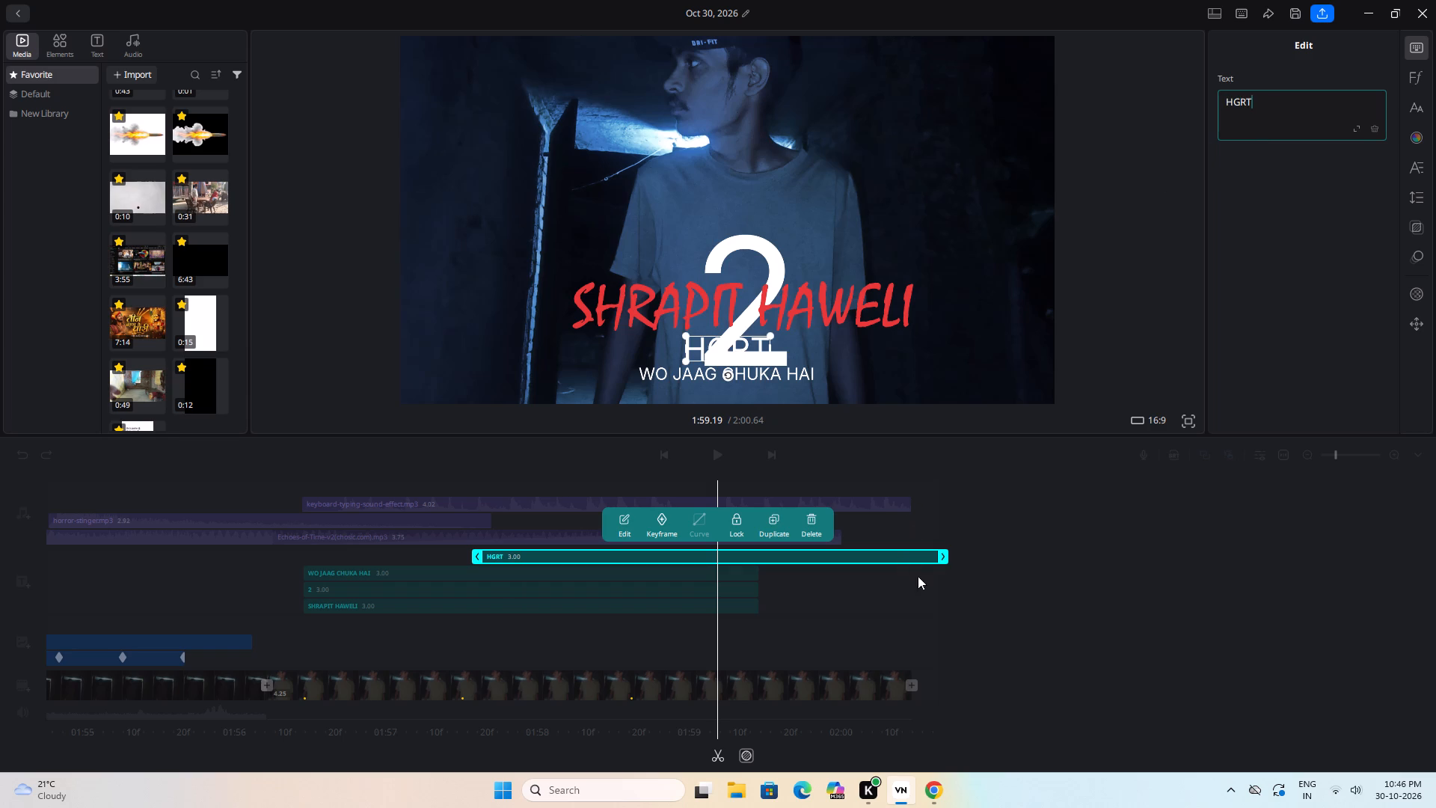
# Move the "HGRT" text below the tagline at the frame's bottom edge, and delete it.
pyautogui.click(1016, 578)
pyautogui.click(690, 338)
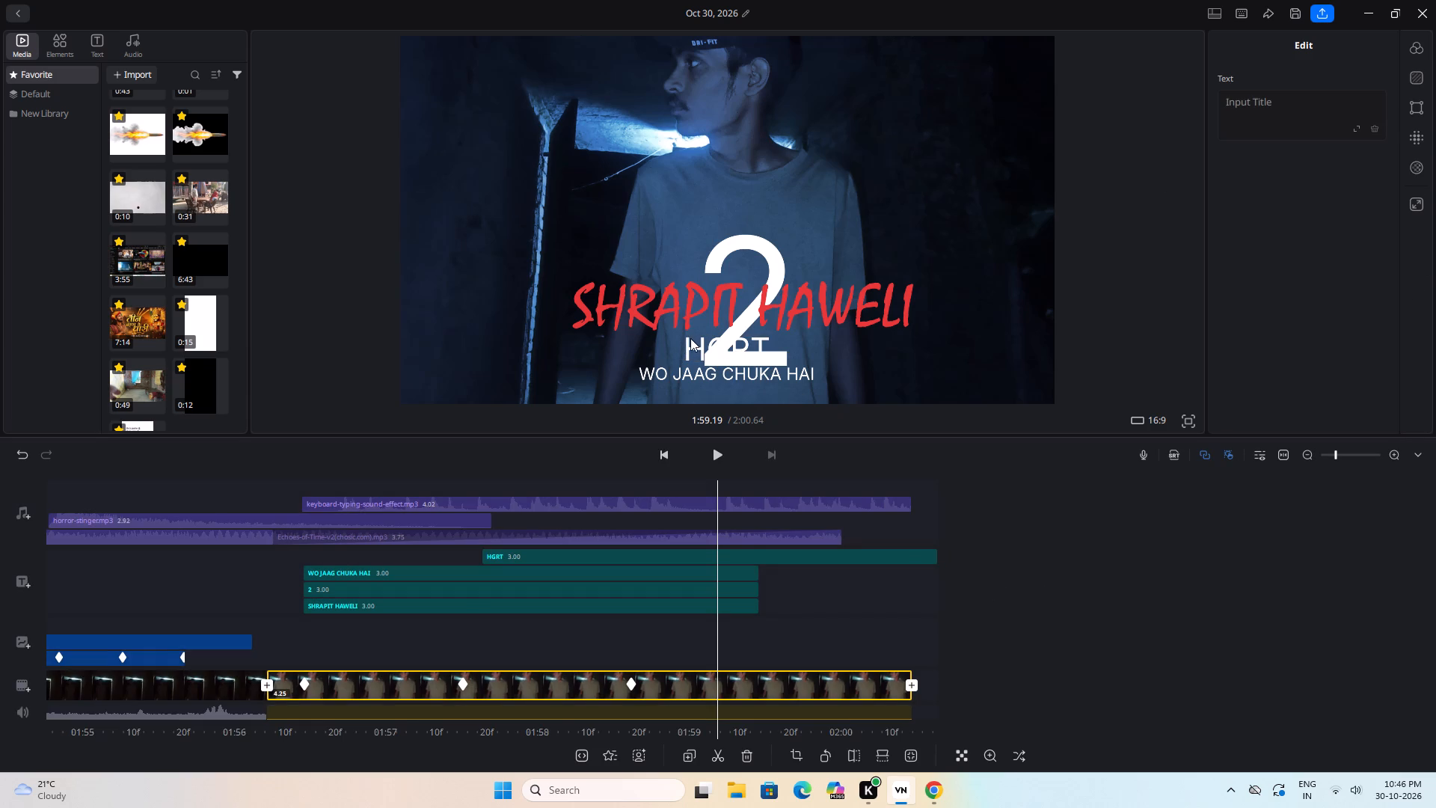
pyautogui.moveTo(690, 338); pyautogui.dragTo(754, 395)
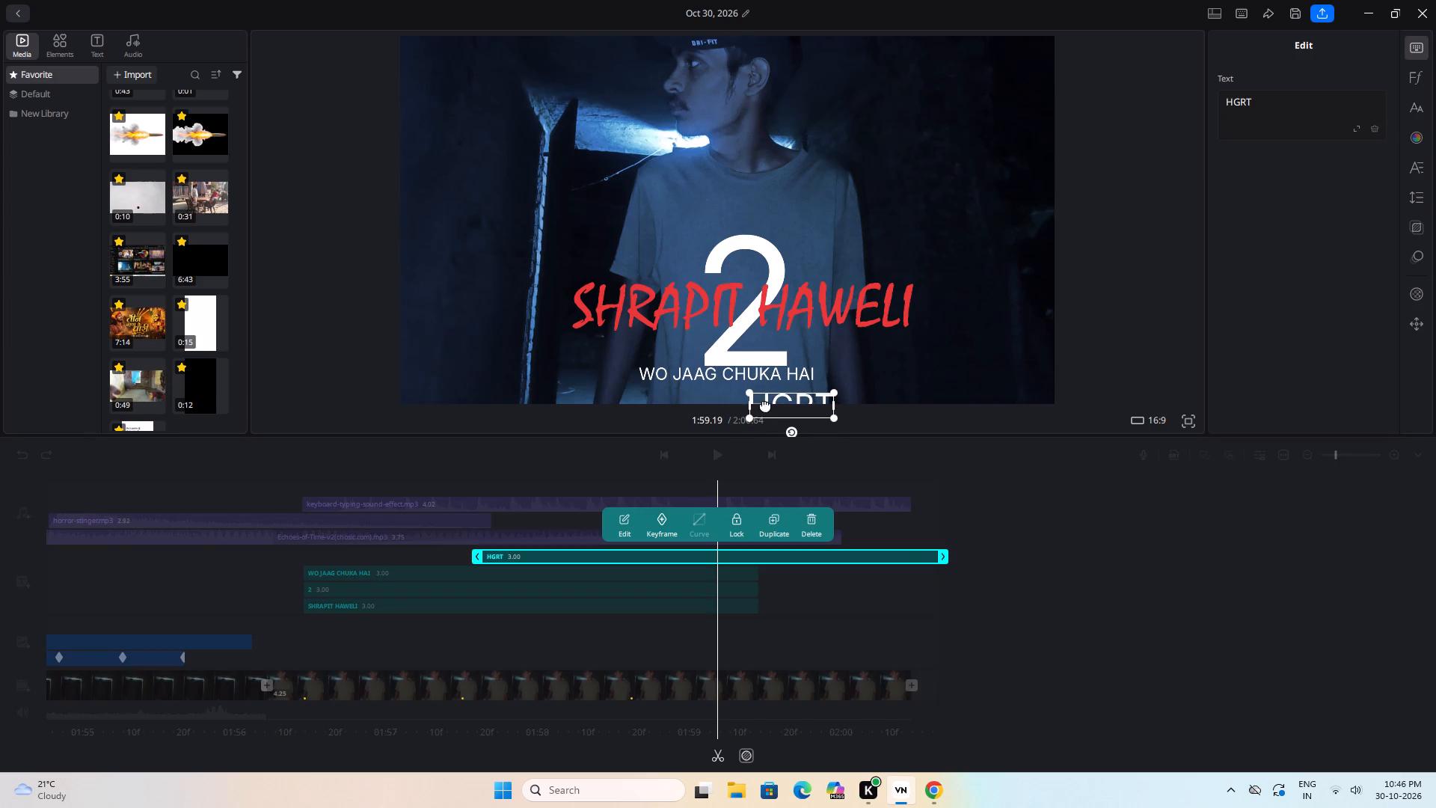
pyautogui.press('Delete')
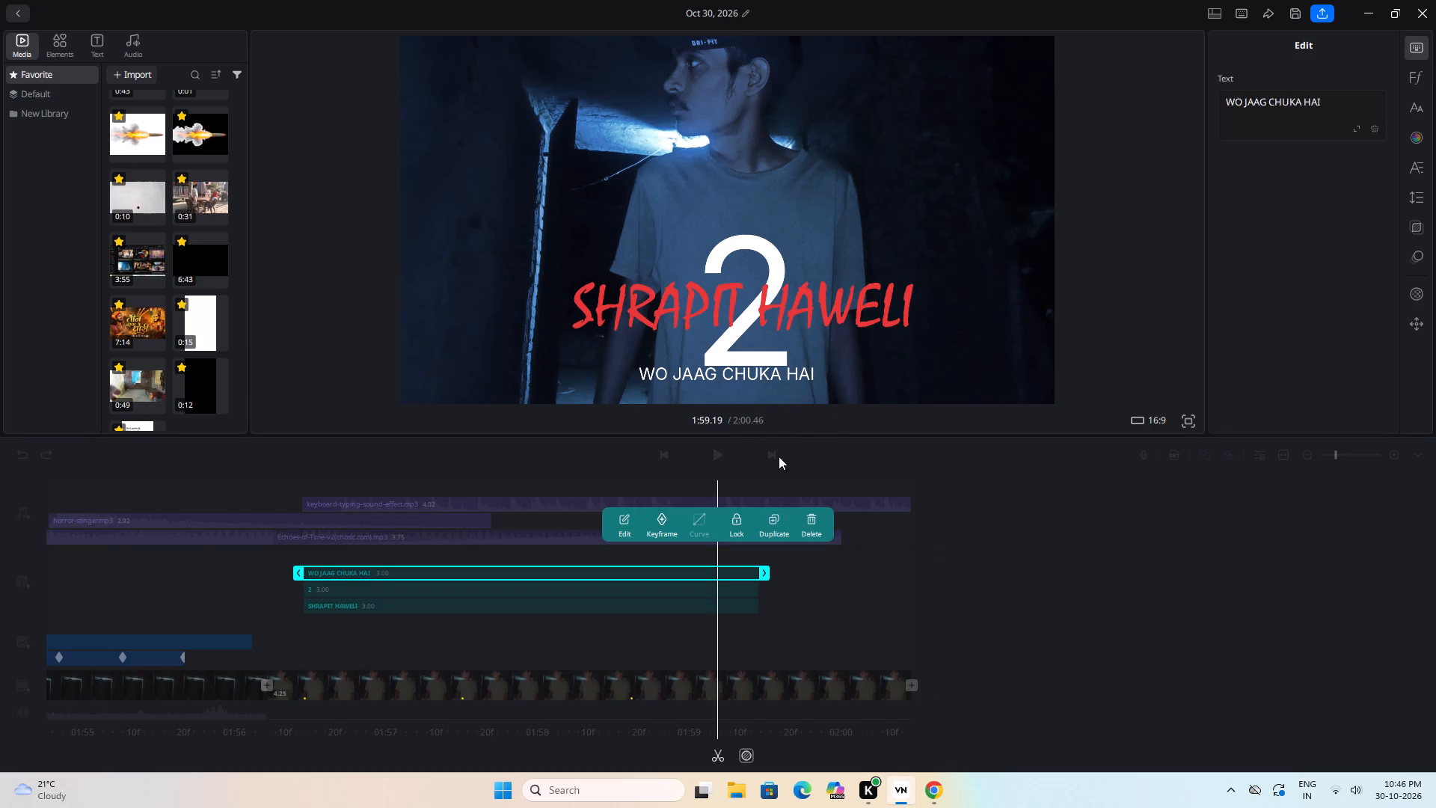
# Shrink the "WO JAAG CHUKA HAI" tagline and place it directly under "SHRAPIT", ending at the left edge of the "2".
pyautogui.moveTo(1001, 528); pyautogui.dragTo(1073, 540)
pyautogui.moveTo(966, 574); pyautogui.dragTo(1068, 585)
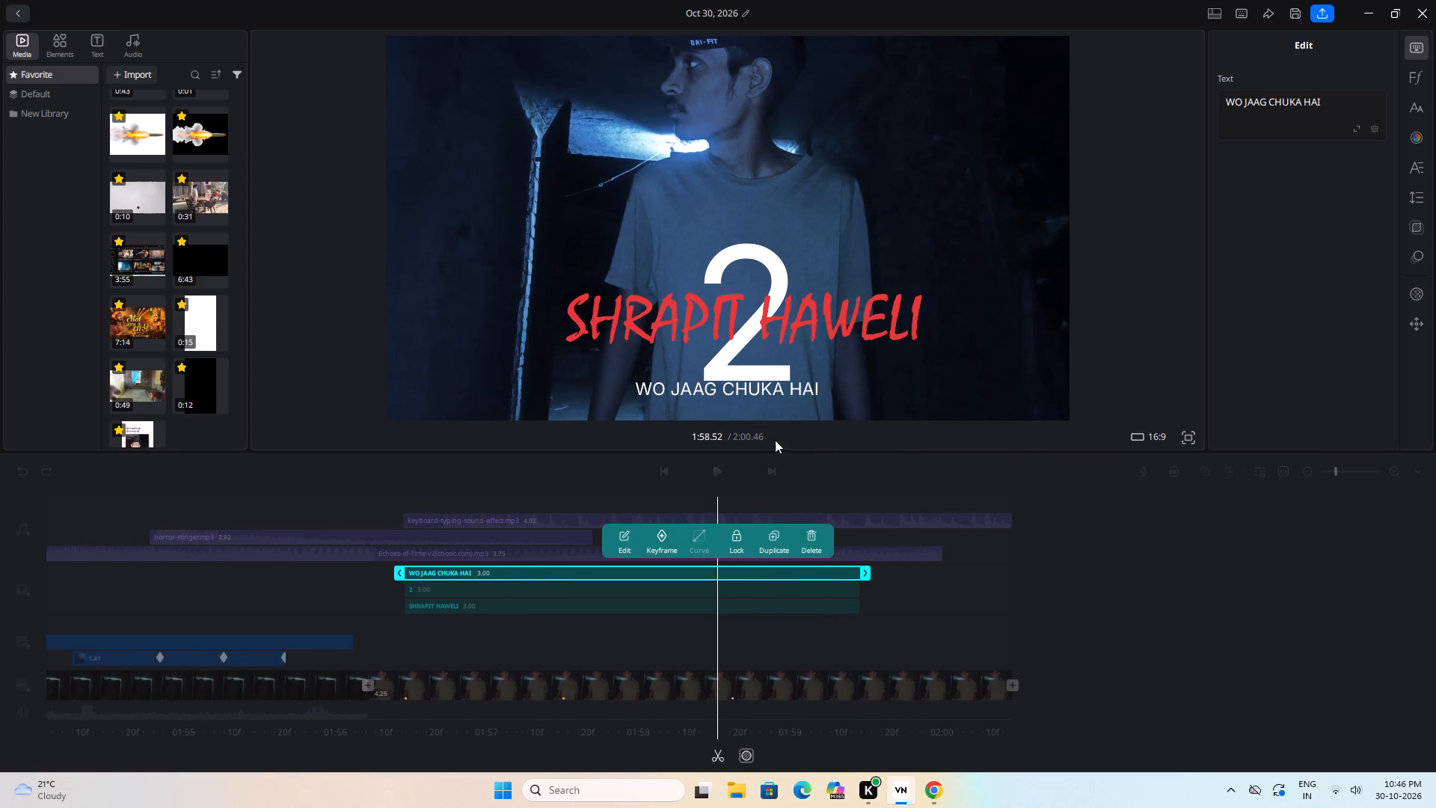
pyautogui.click(719, 388)
pyautogui.moveTo(720, 388); pyautogui.dragTo(618, 368)
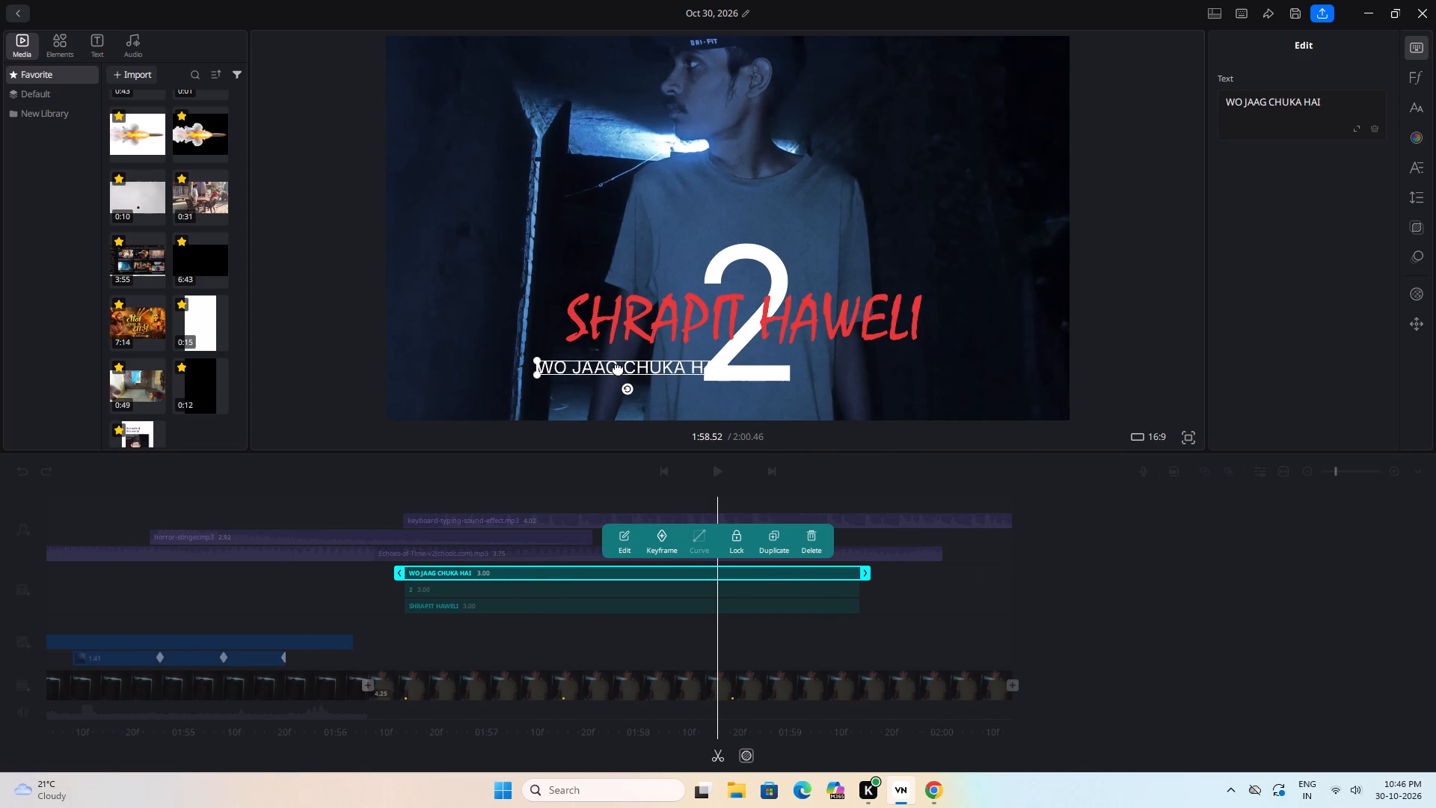
pyautogui.moveTo(618, 368); pyautogui.dragTo(591, 358)
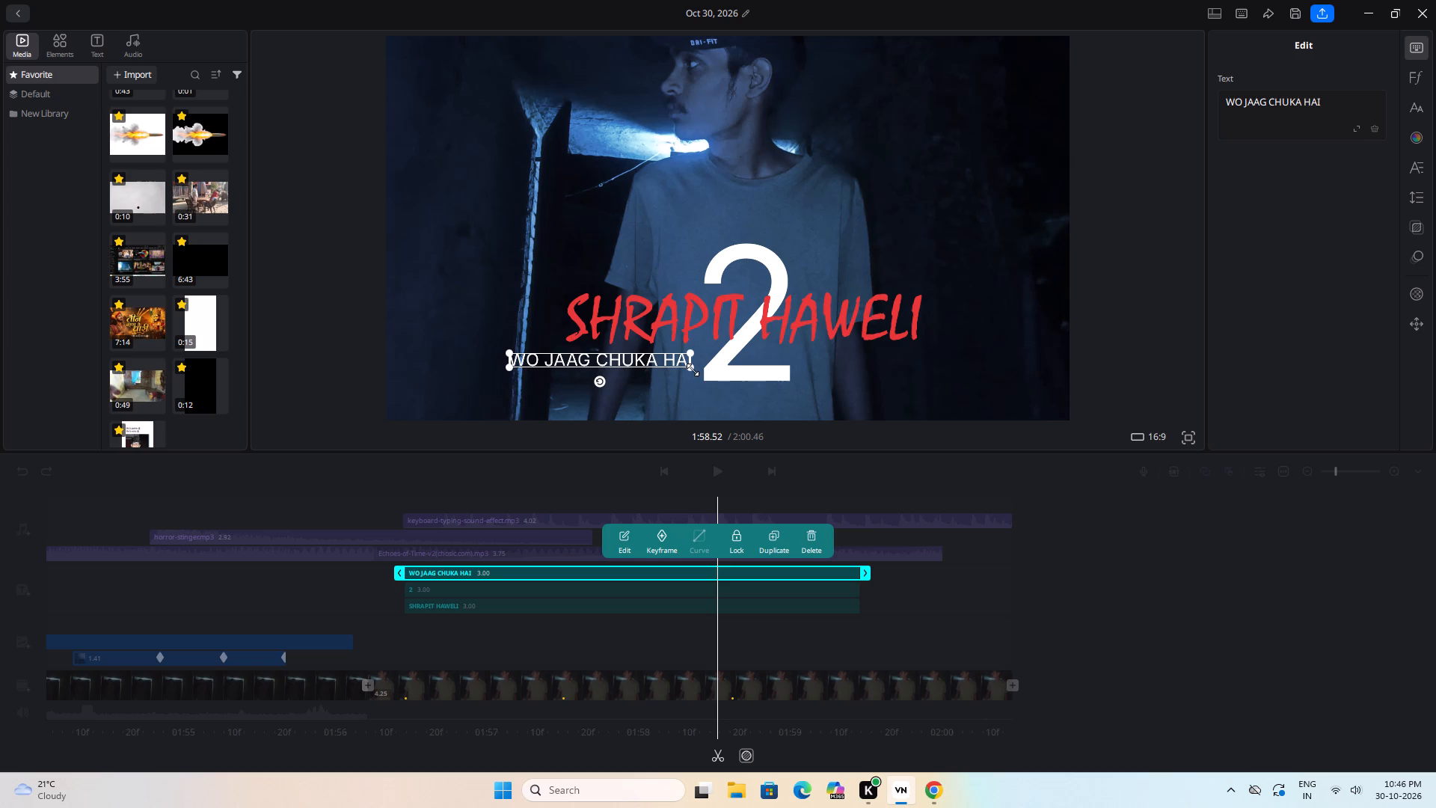
pyautogui.moveTo(693, 367); pyautogui.dragTo(640, 361)
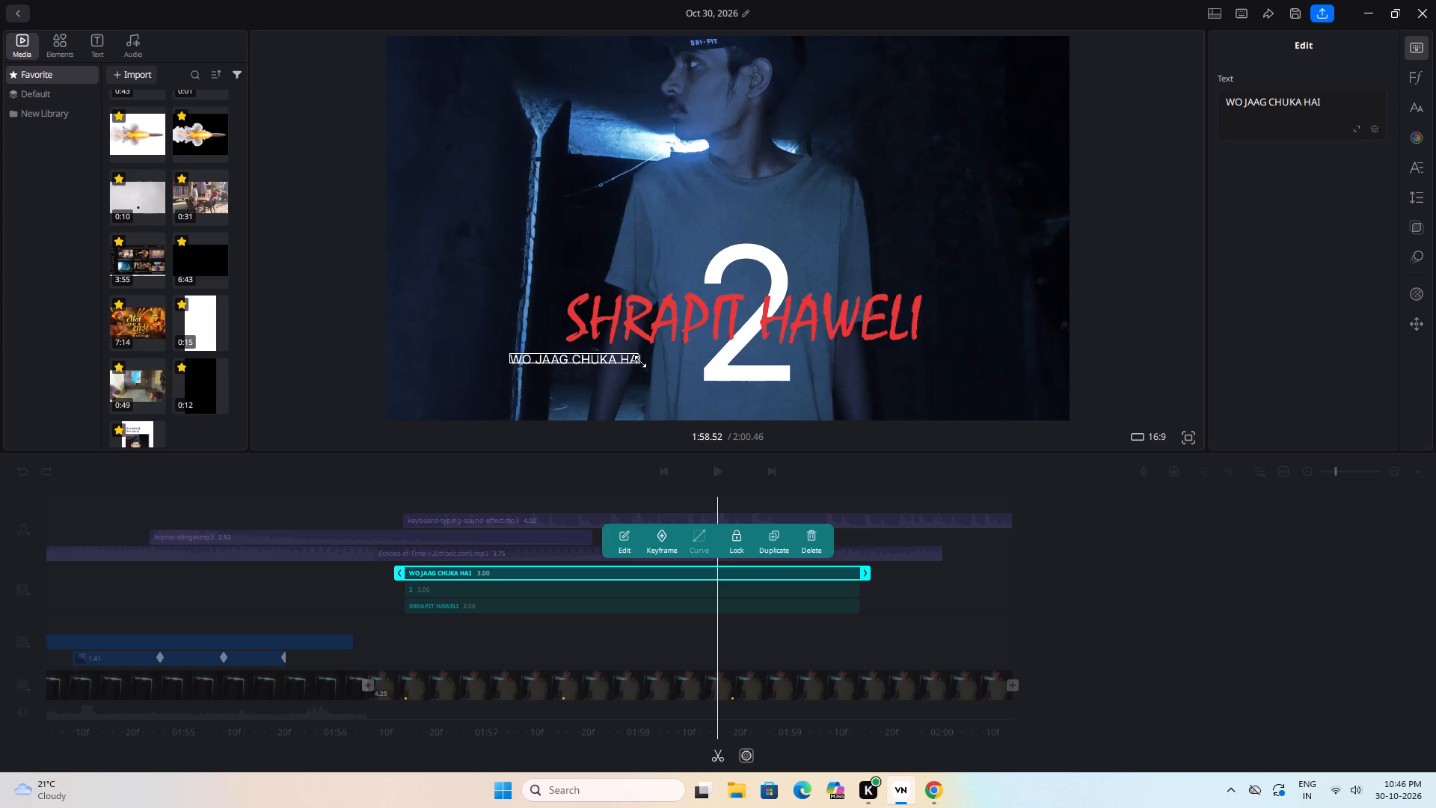
pyautogui.moveTo(640, 361); pyautogui.dragTo(639, 361)
pyautogui.moveTo(590, 358); pyautogui.dragTo(624, 357)
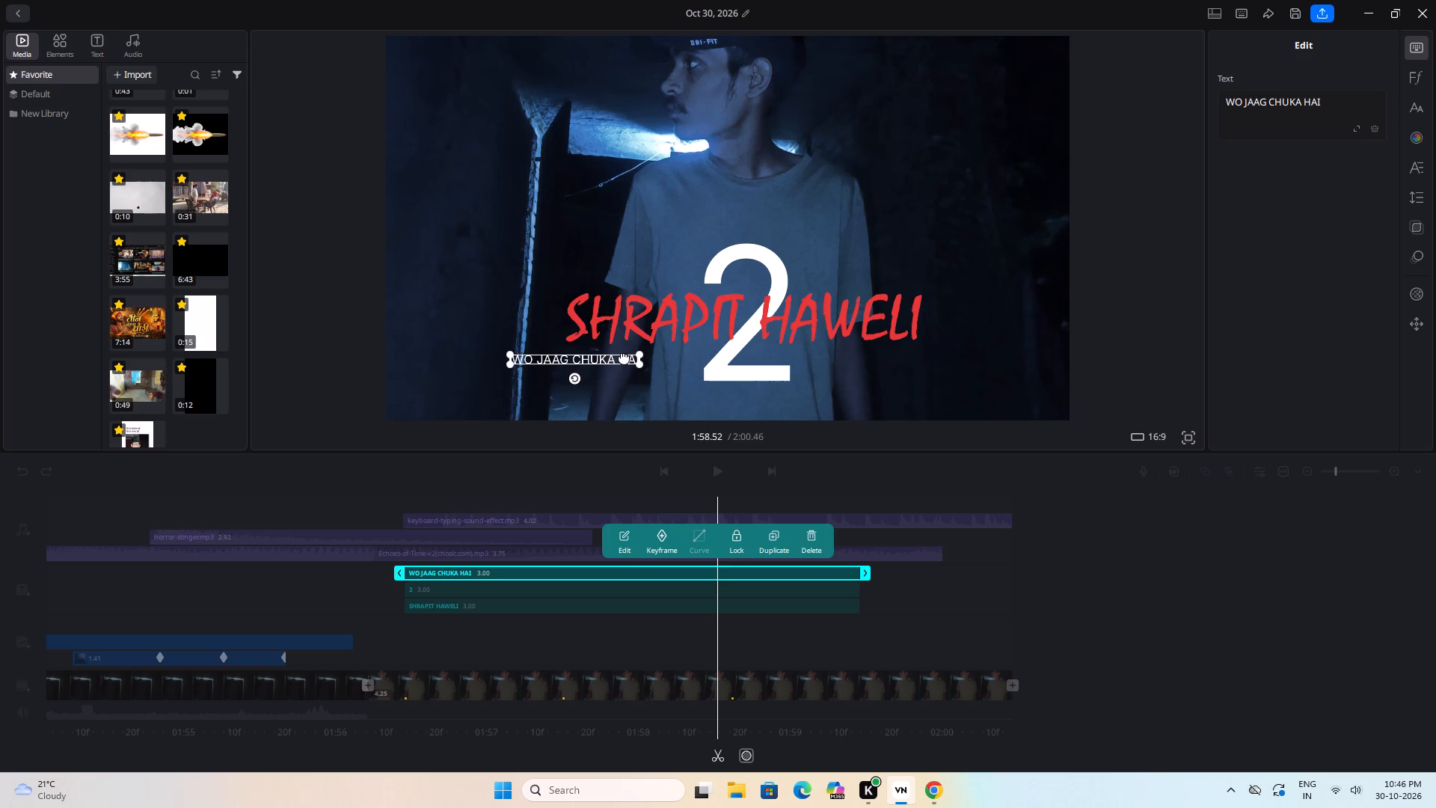
pyautogui.moveTo(624, 357); pyautogui.dragTo(628, 357)
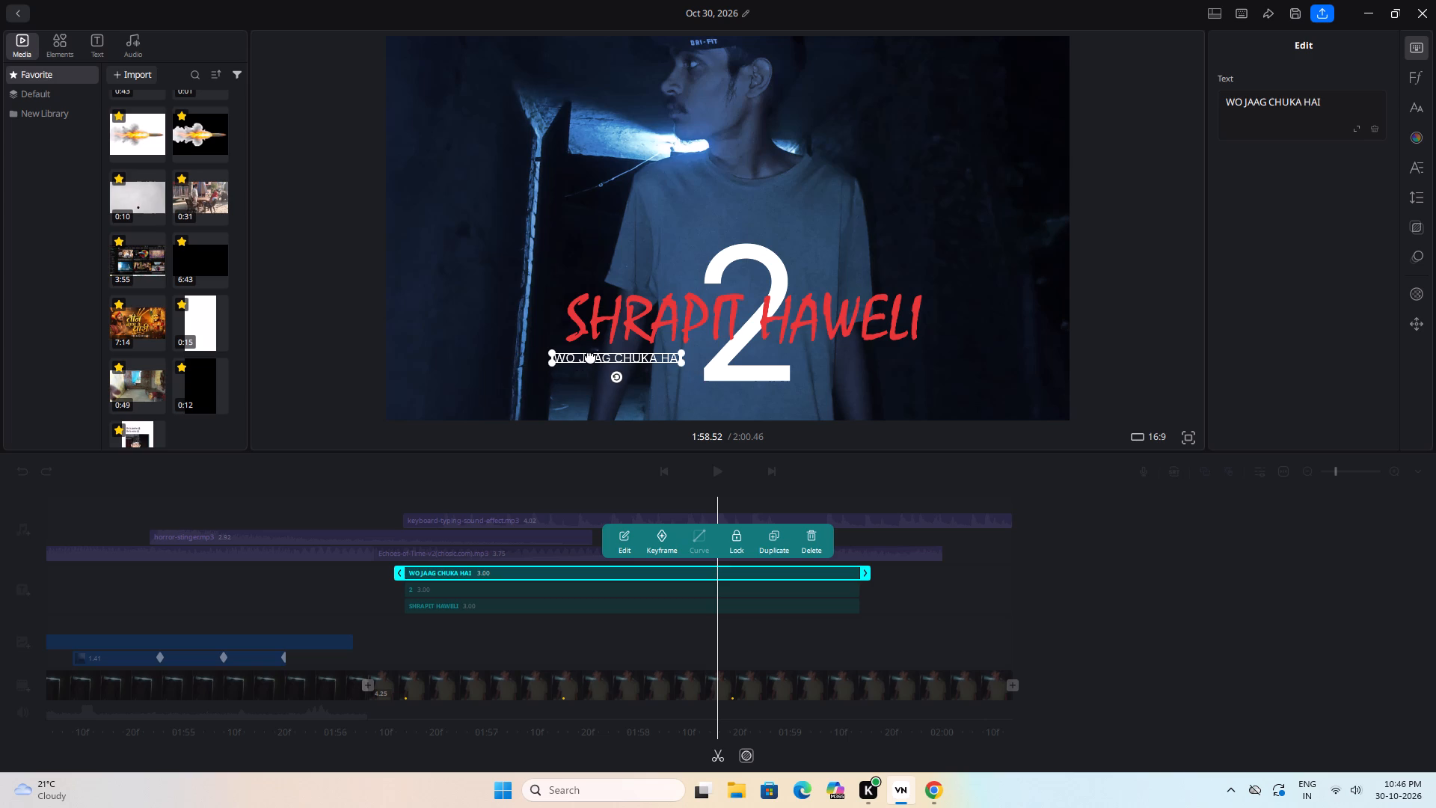
pyautogui.moveTo(590, 356); pyautogui.dragTo(604, 350)
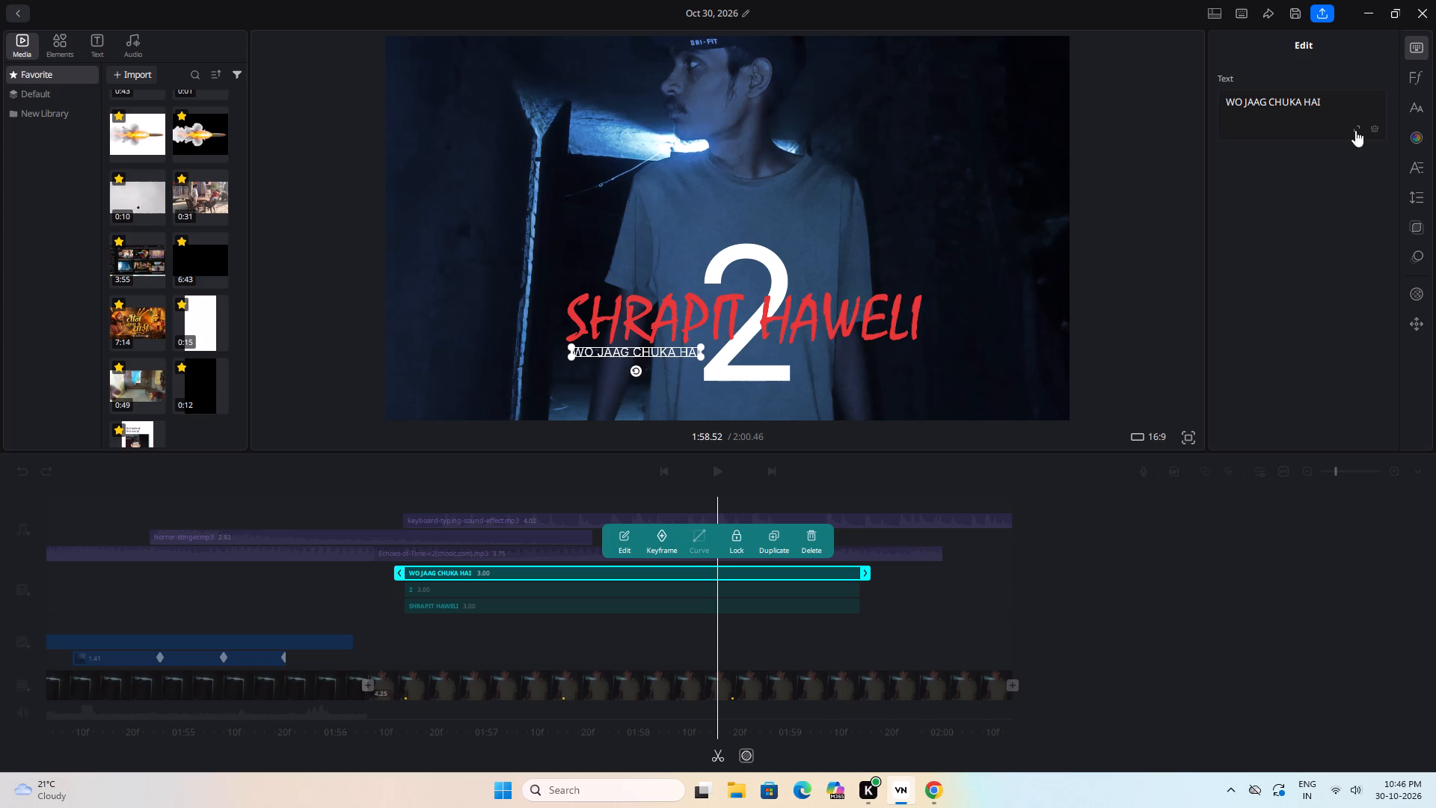
# Clear the "TRA" font search and set the tagline's font to Georgia Regular.
pyautogui.click(1411, 81)
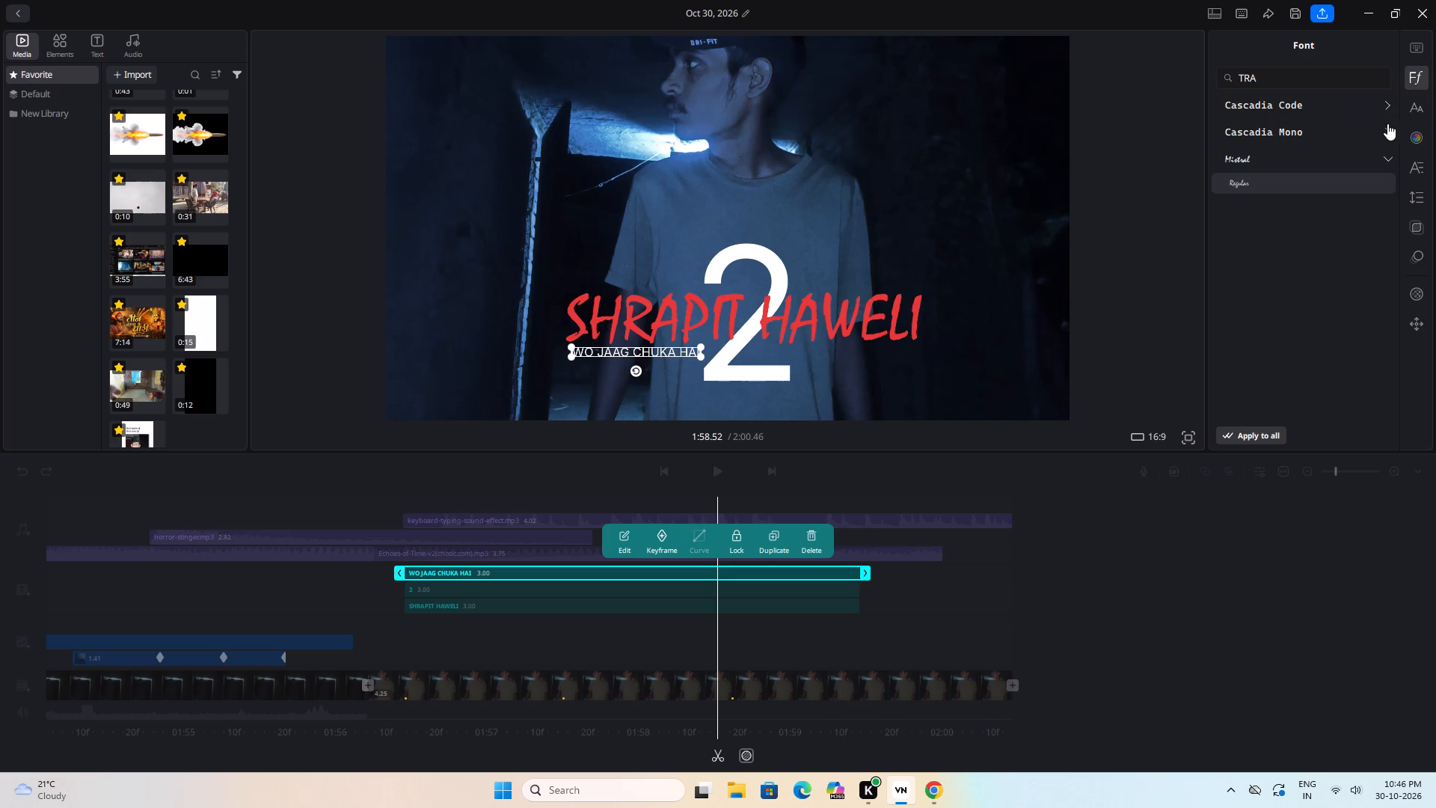
pyautogui.click(1348, 72)
pyautogui.press('BackSpace')
pyautogui.press('BackSpace')
pyautogui.press('BackSpace')
pyautogui.press('BackSpace')
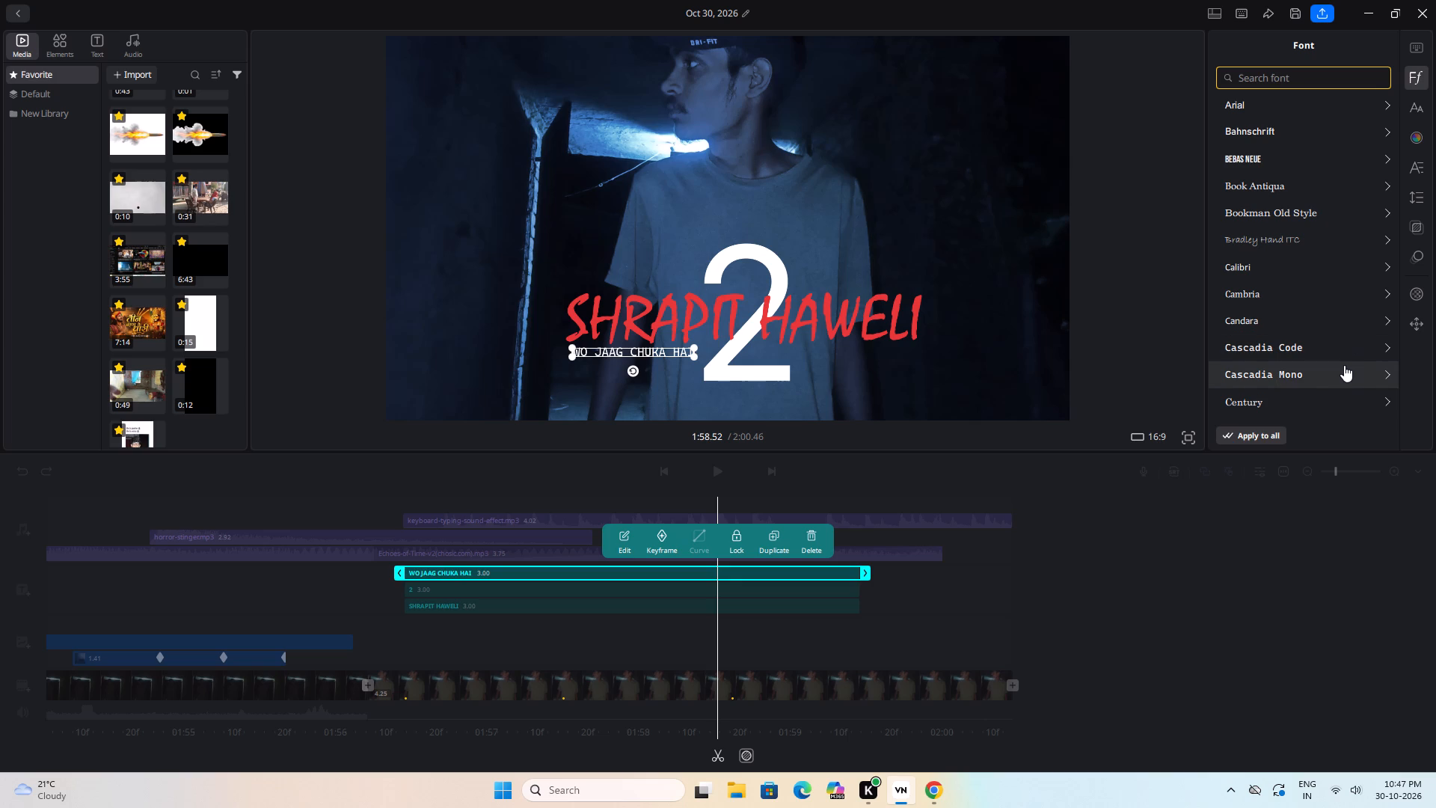
pyautogui.scroll(-2, 1344, 365)
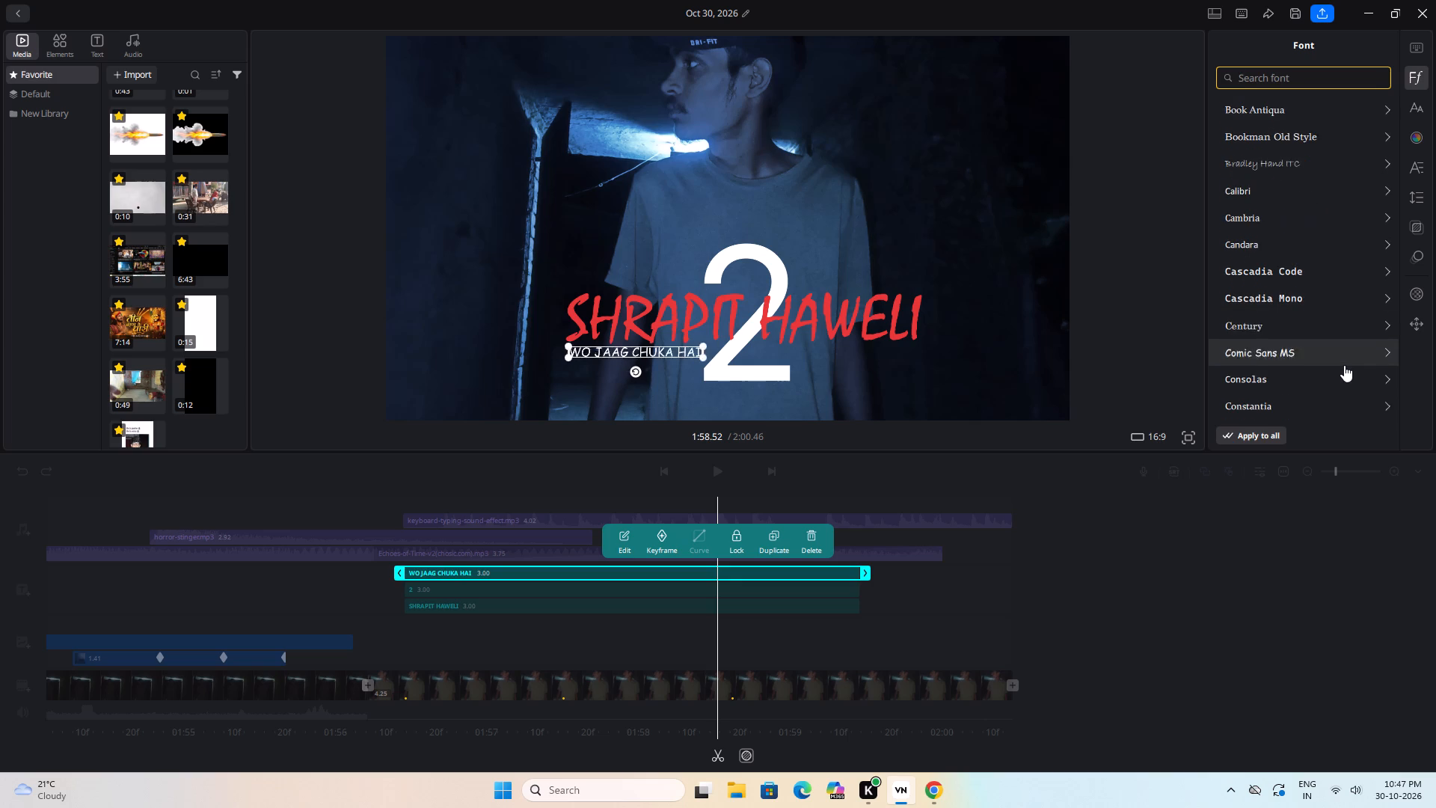
pyautogui.scroll(-1, 1347, 342)
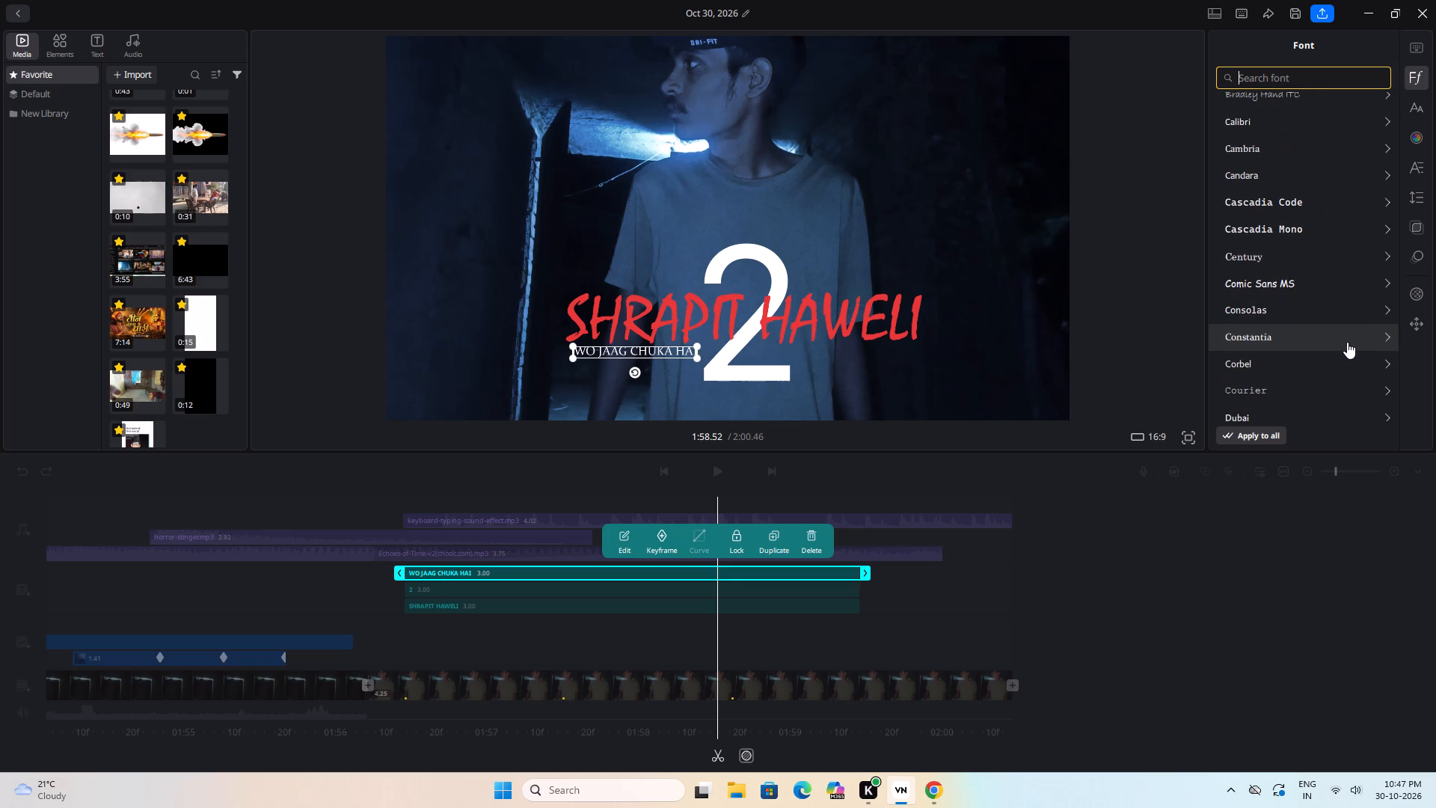
pyautogui.scroll(-3, 1347, 342)
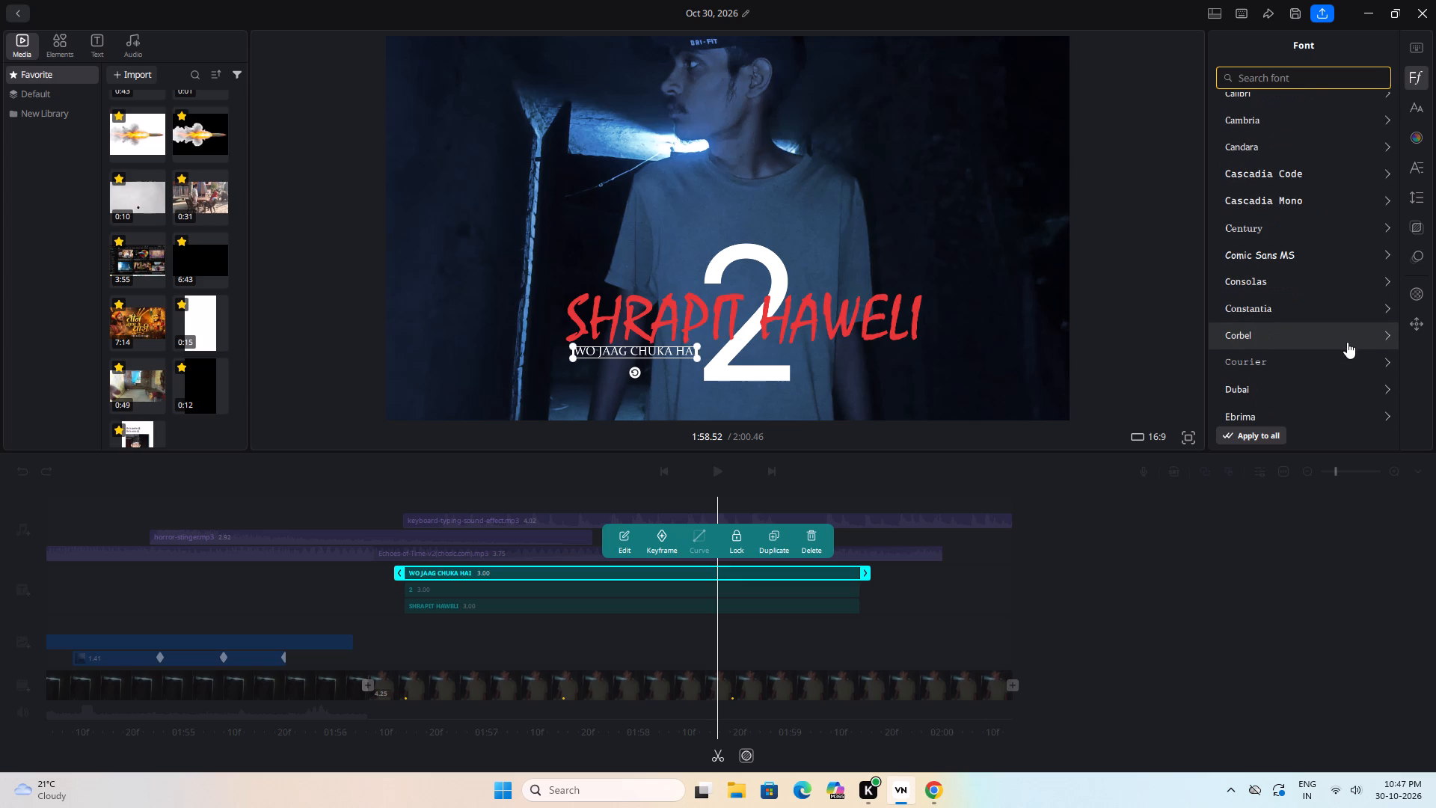
pyautogui.scroll(-2, 1347, 342)
pyautogui.scroll(1, 1347, 342)
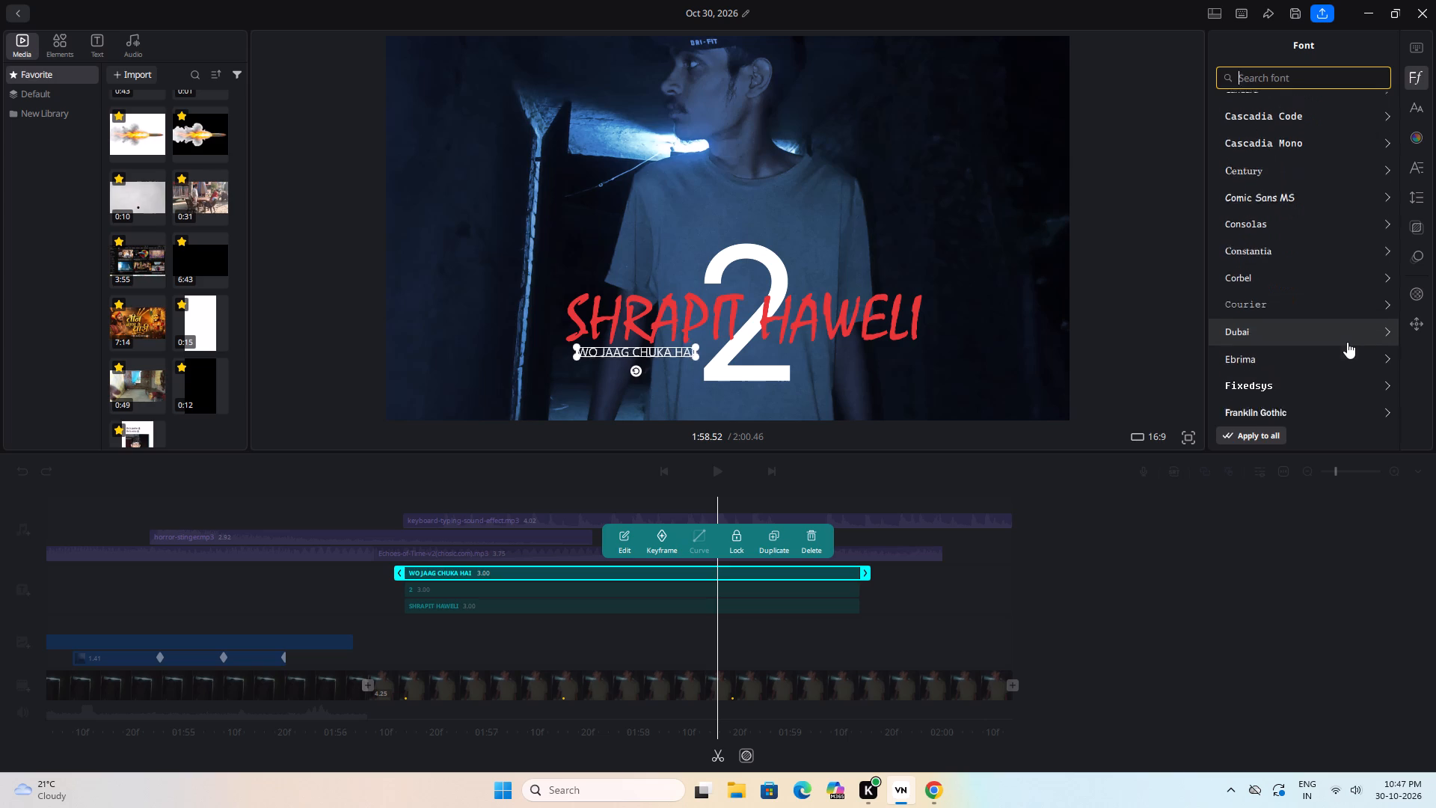
pyautogui.scroll(-1, 1347, 342)
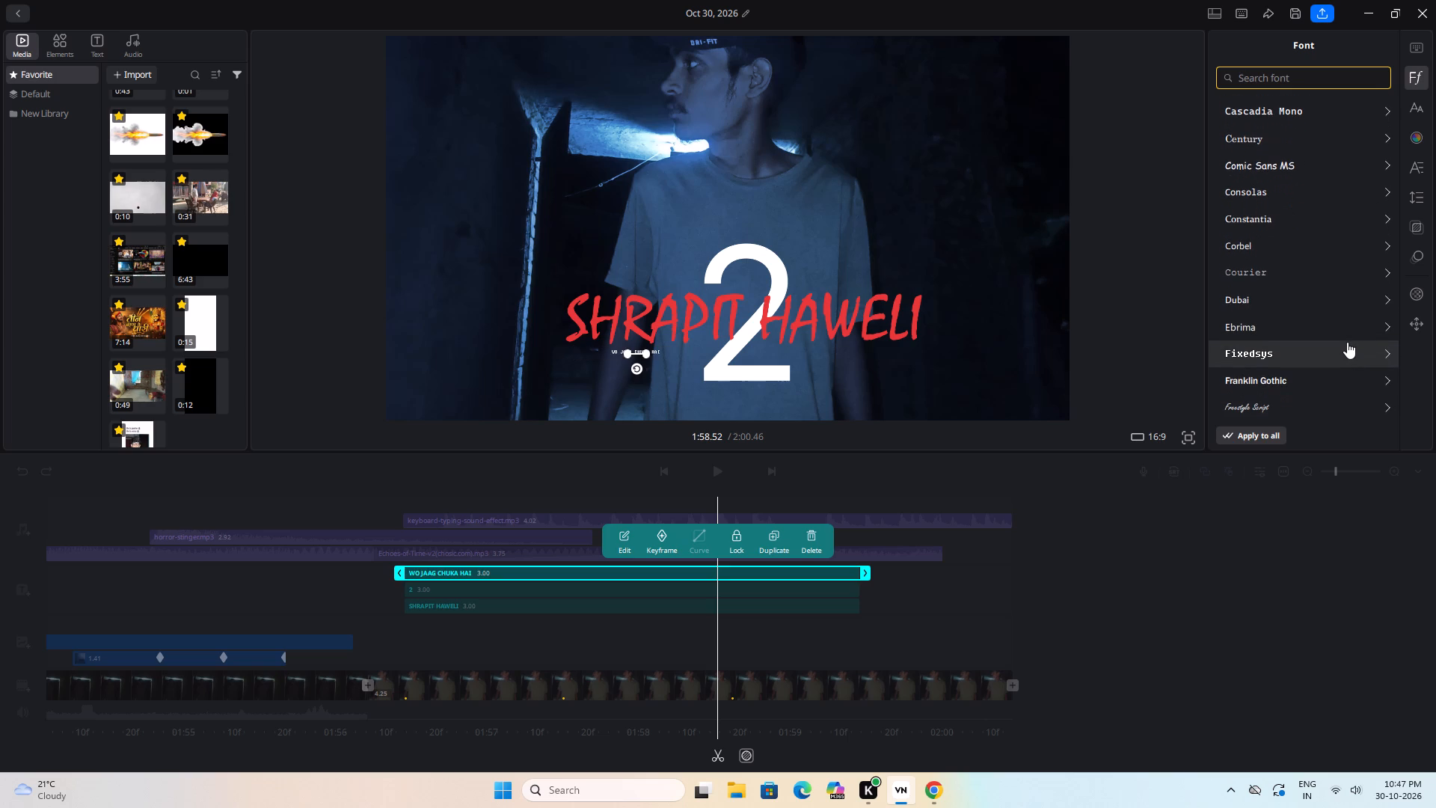
pyautogui.scroll(-3, 1347, 342)
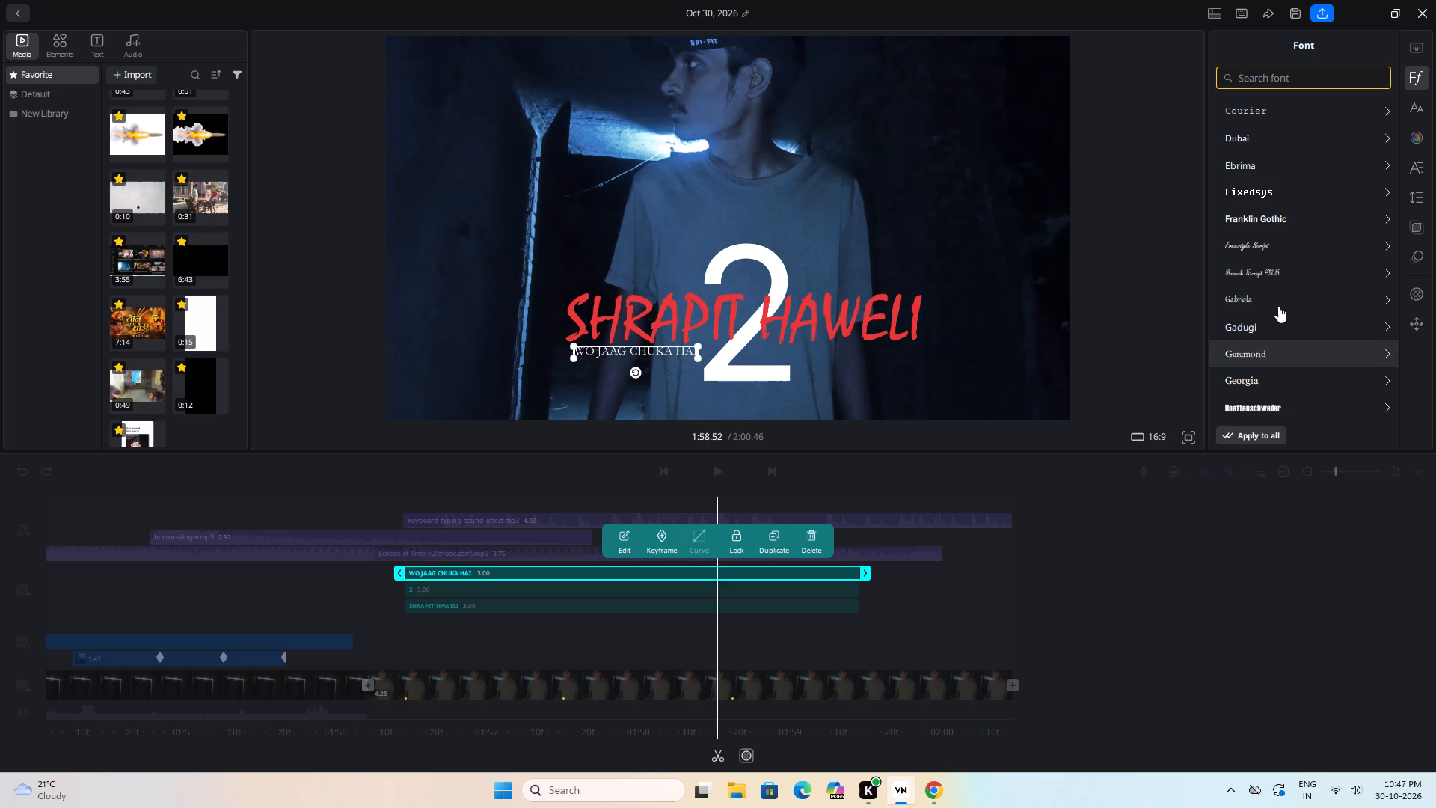
pyautogui.click(1279, 373)
pyautogui.click(995, 357)
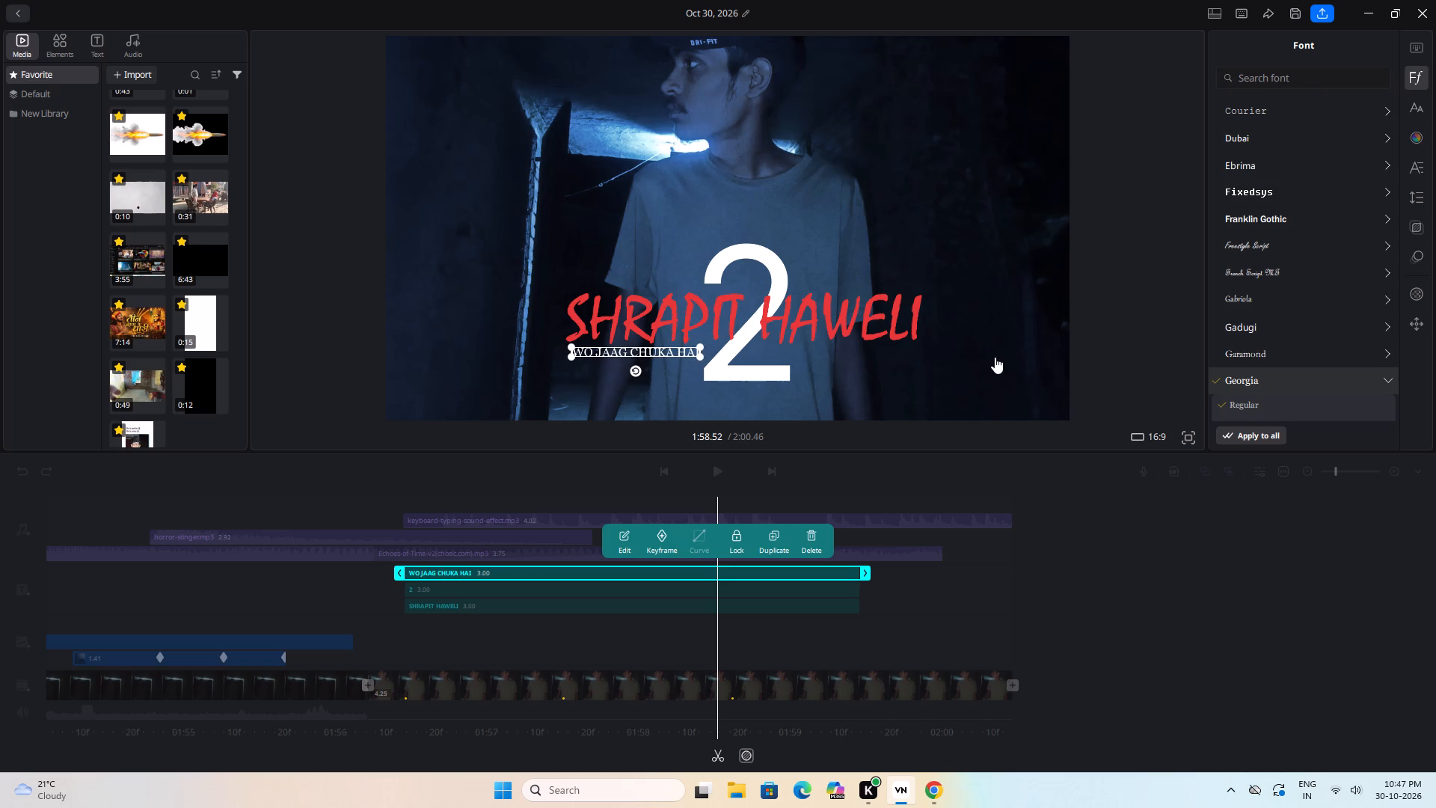
pyautogui.click(1157, 344)
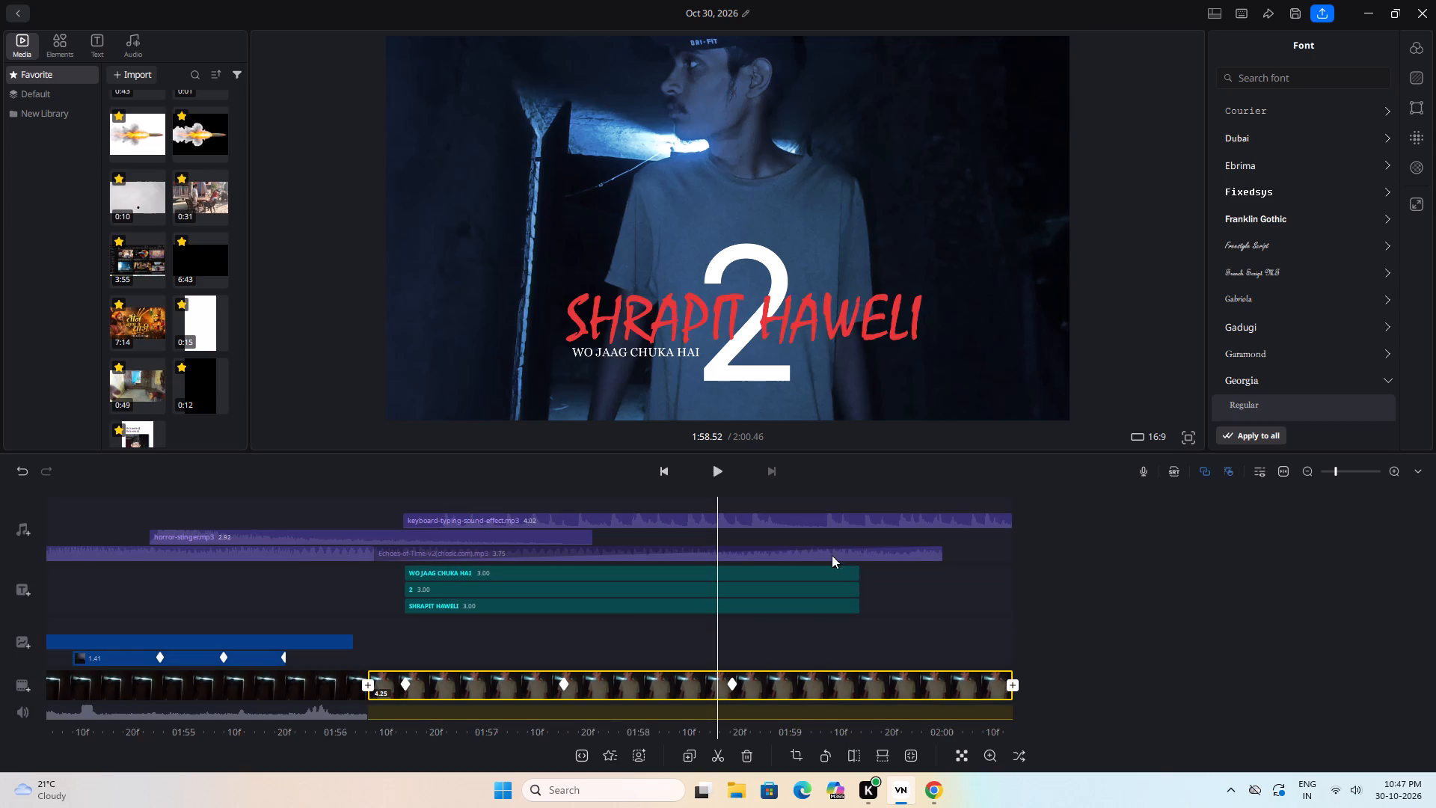
# Extend the "WO JAAG CHUKA HAI" text clip to 4.01 s so it ends with the final video clip.
pyautogui.click(815, 567)
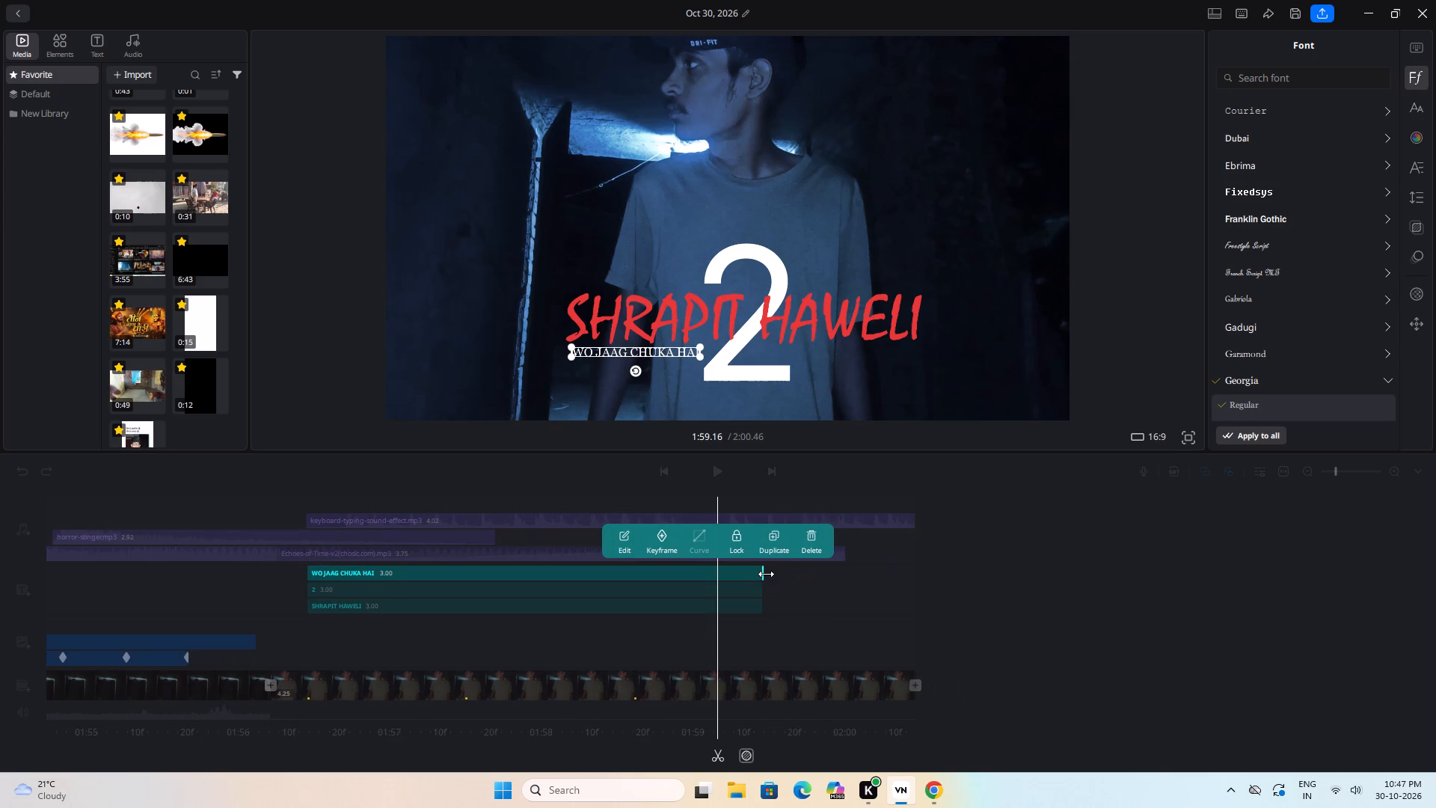
pyautogui.moveTo(766, 574); pyautogui.dragTo(918, 574)
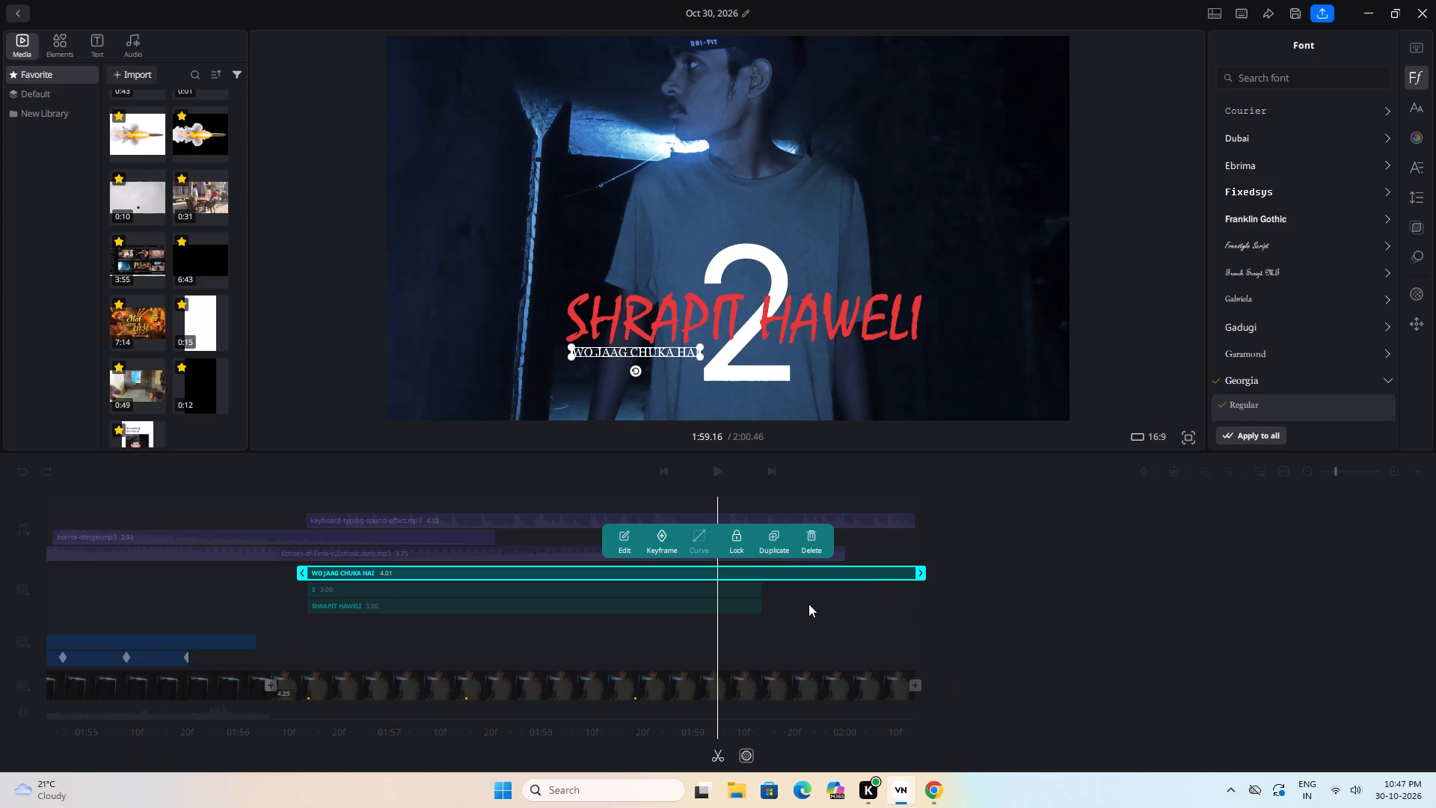
# Extend the "2" text clip to 4.01 s, matching the end of the tagline and the final video clip.
pyautogui.click(734, 591)
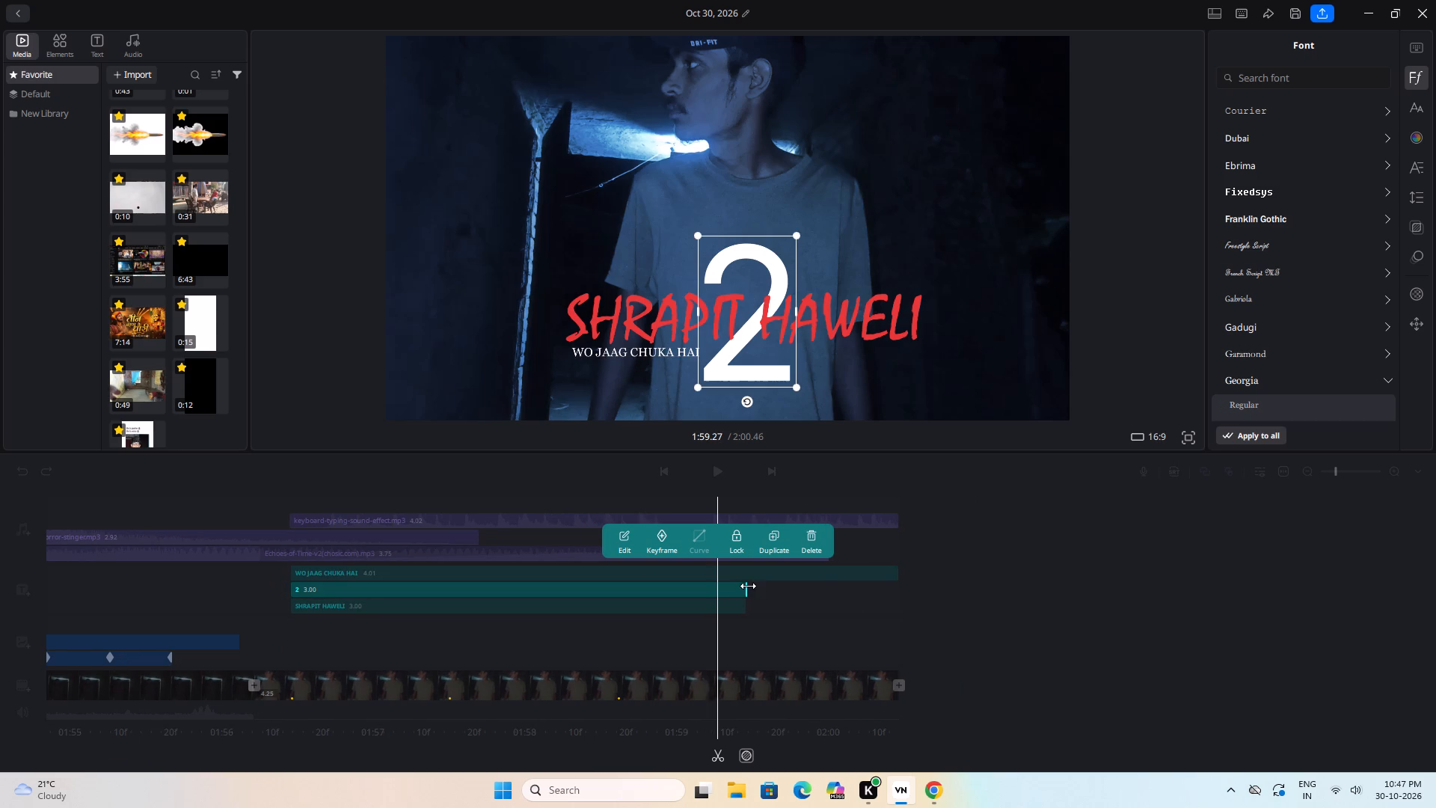
pyautogui.moveTo(748, 586); pyautogui.dragTo(915, 585)
pyautogui.click(732, 607)
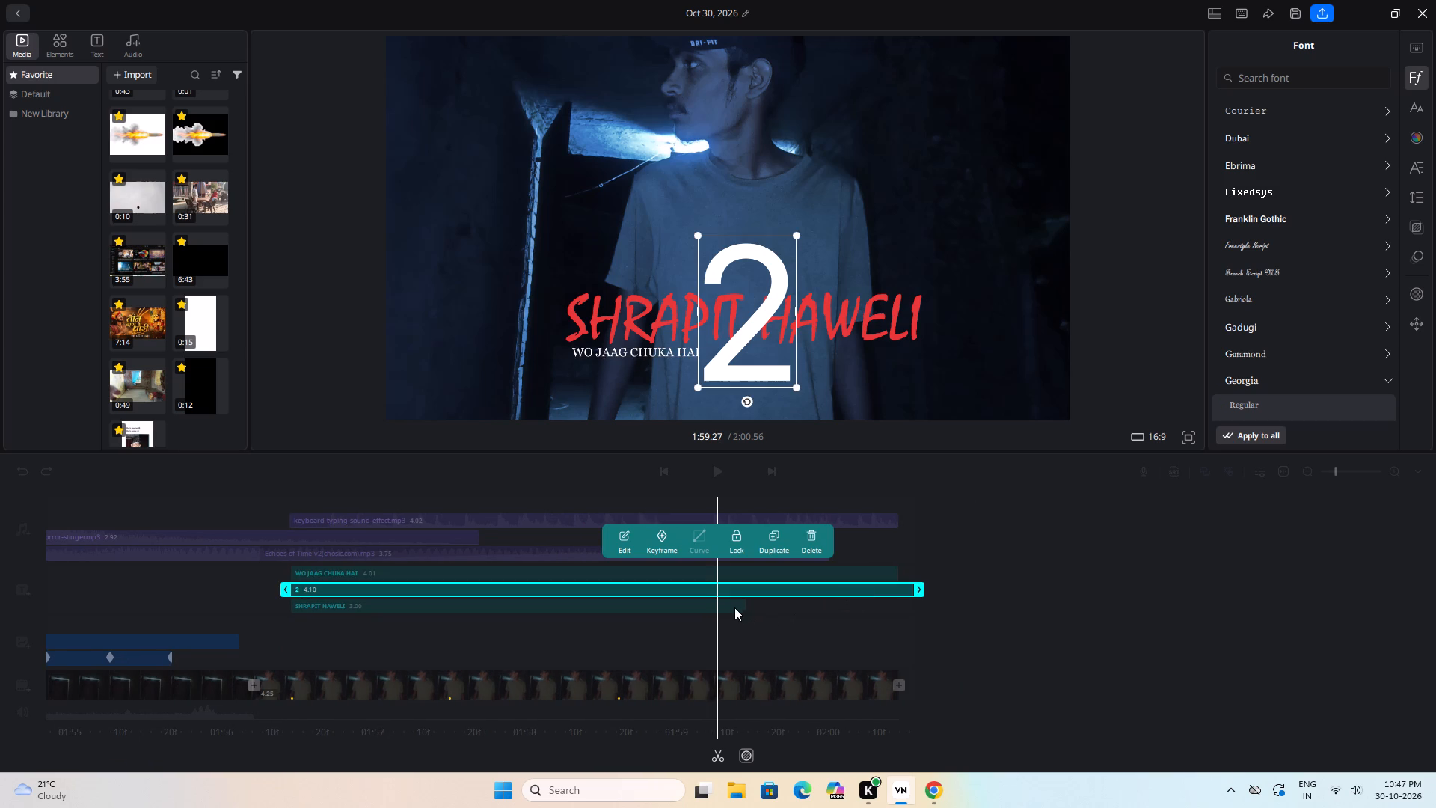
pyautogui.click(727, 610)
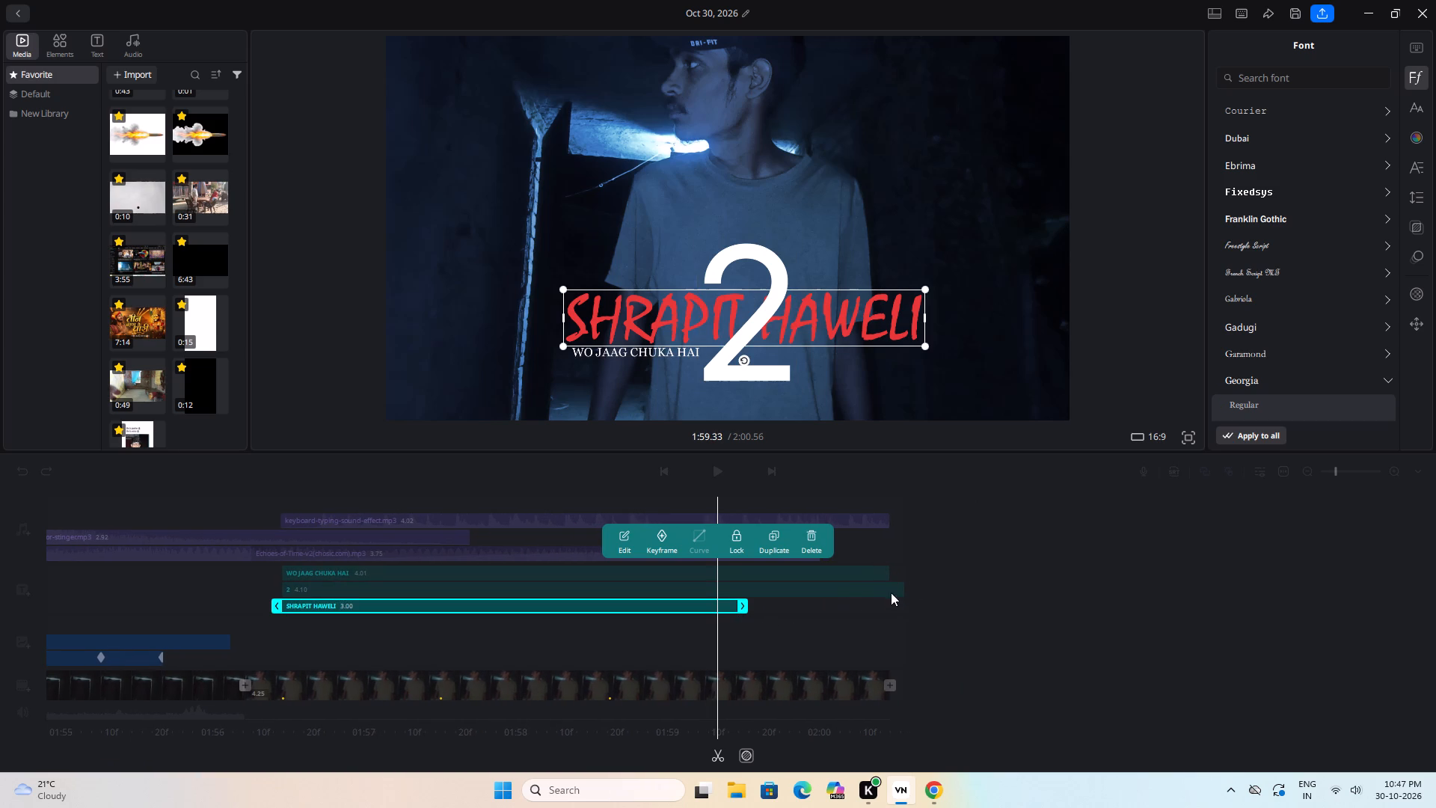
pyautogui.click(878, 572)
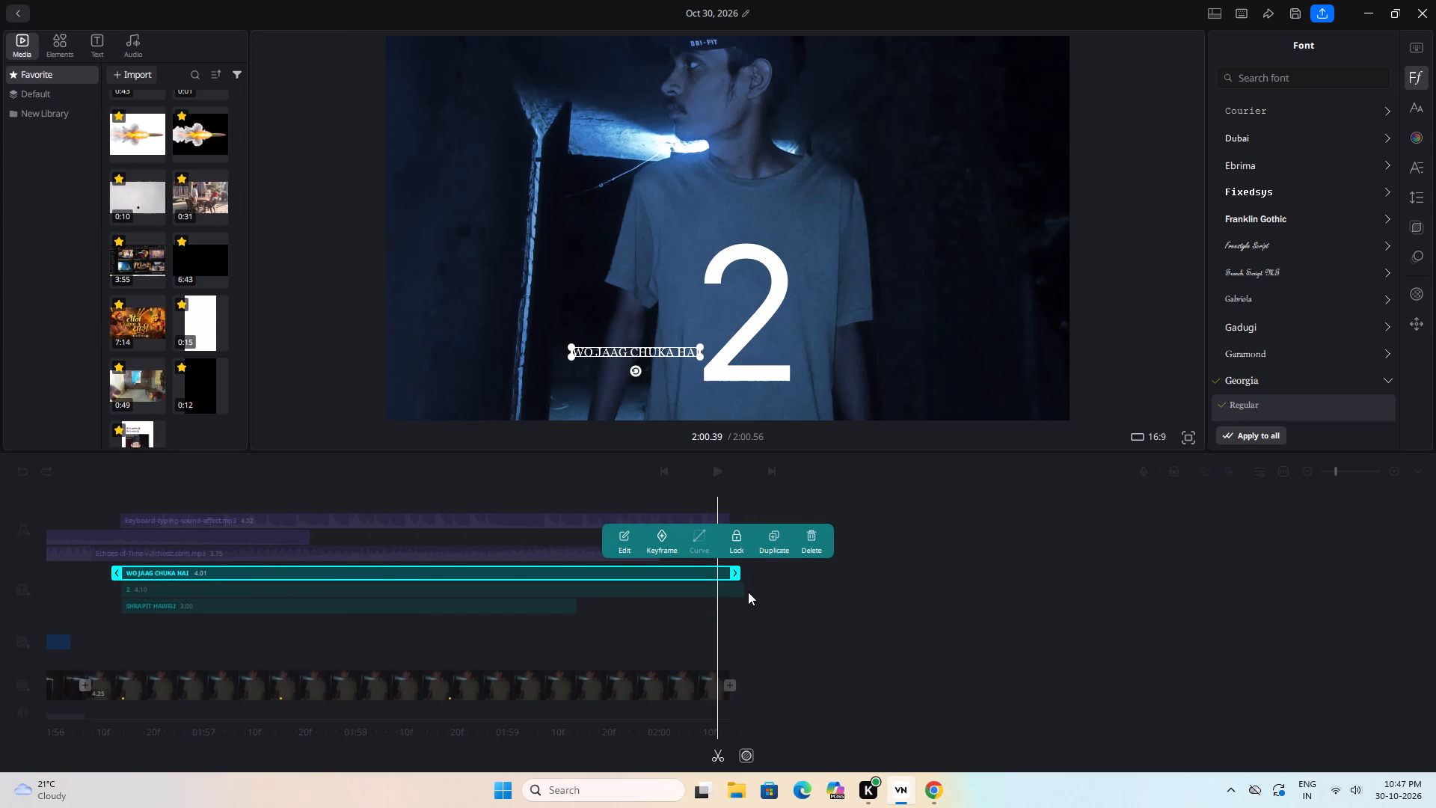
pyautogui.click(725, 588)
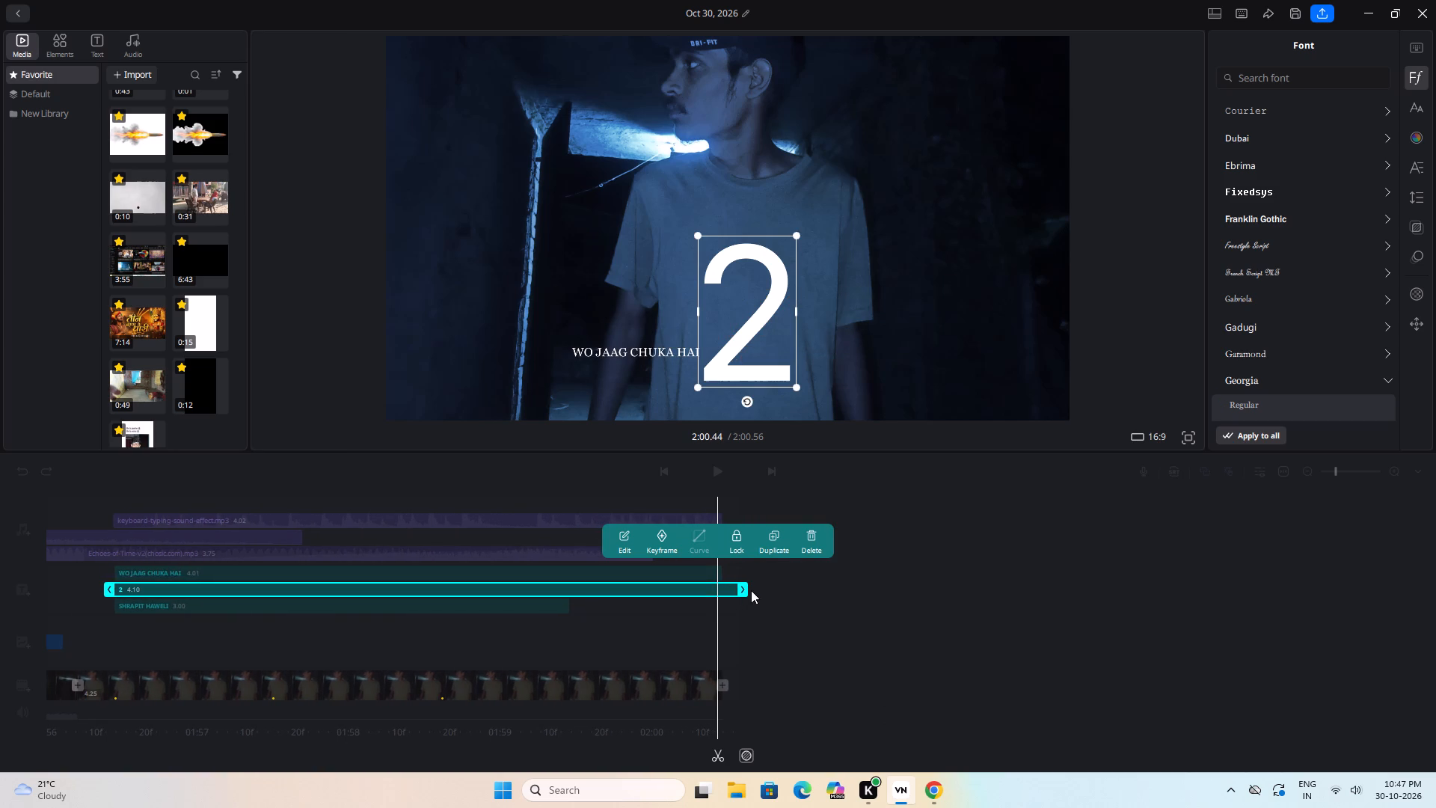
pyautogui.moveTo(746, 588); pyautogui.dragTo(736, 591)
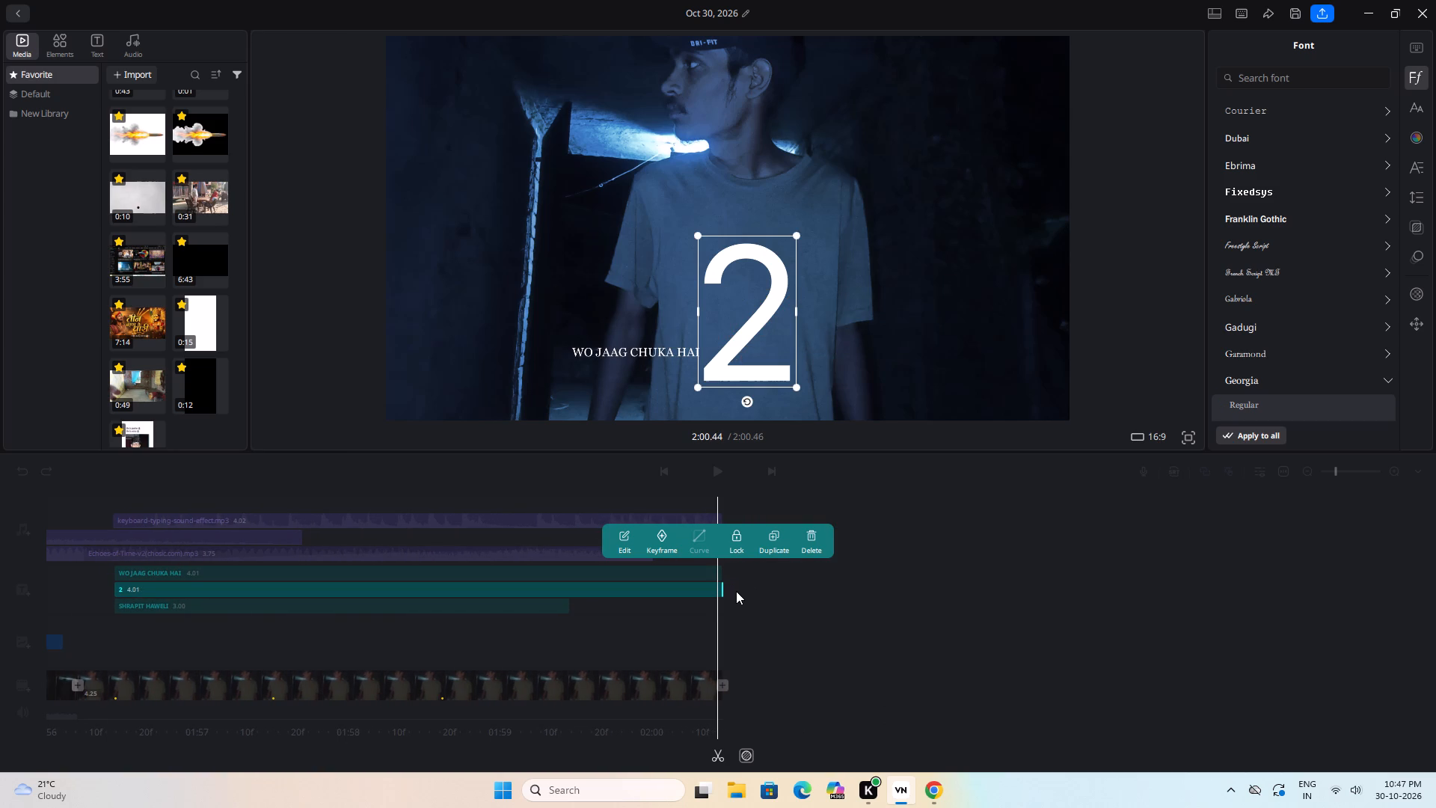
pyautogui.moveTo(736, 591); pyautogui.dragTo(734, 593)
pyautogui.click(786, 598)
pyautogui.moveTo(762, 622); pyautogui.dragTo(834, 621)
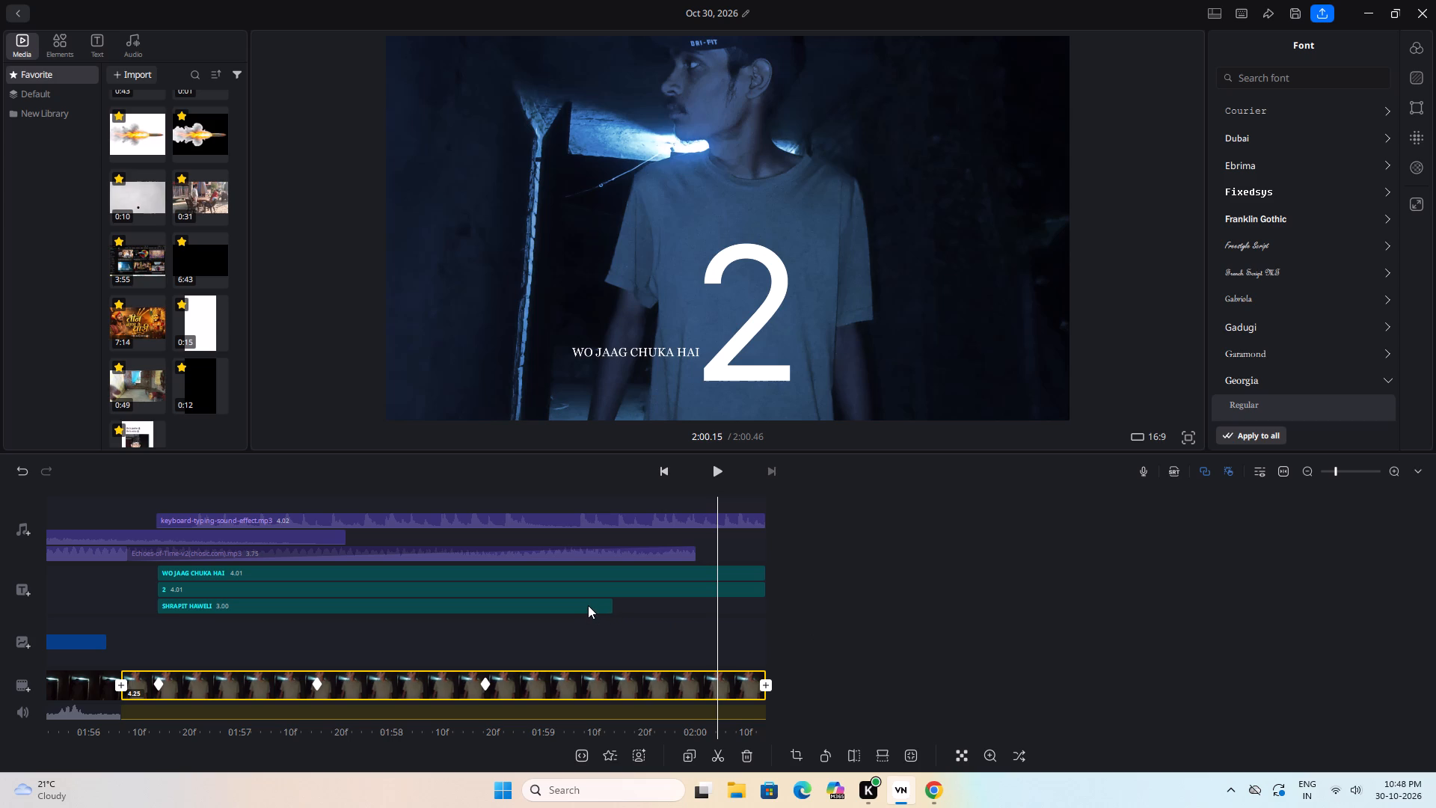
# Extend the "SHRAPIT HAWELI" text clip to about 3.98 s, close to the end of the final video clip.
pyautogui.click(588, 605)
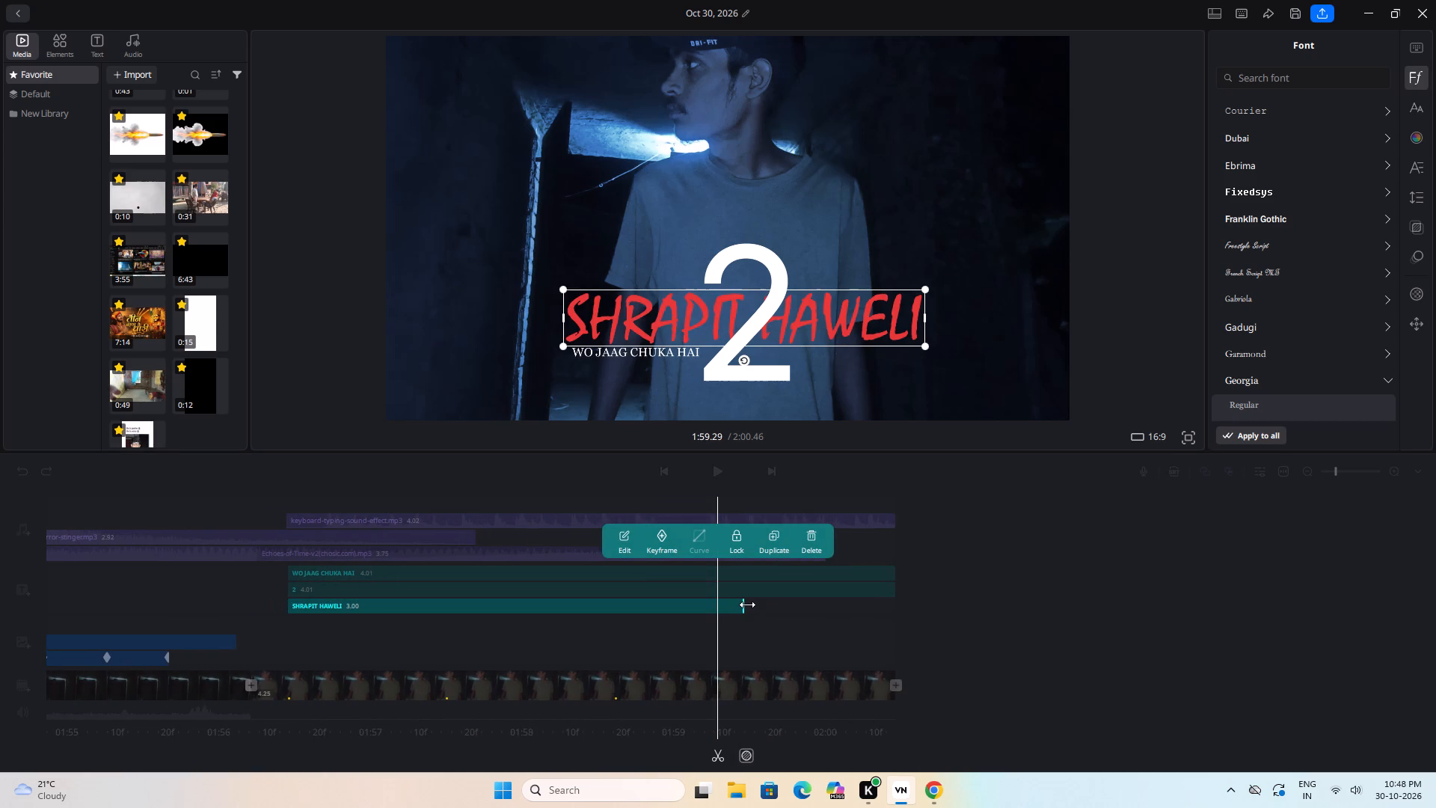
pyautogui.moveTo(747, 603); pyautogui.dragTo(904, 603)
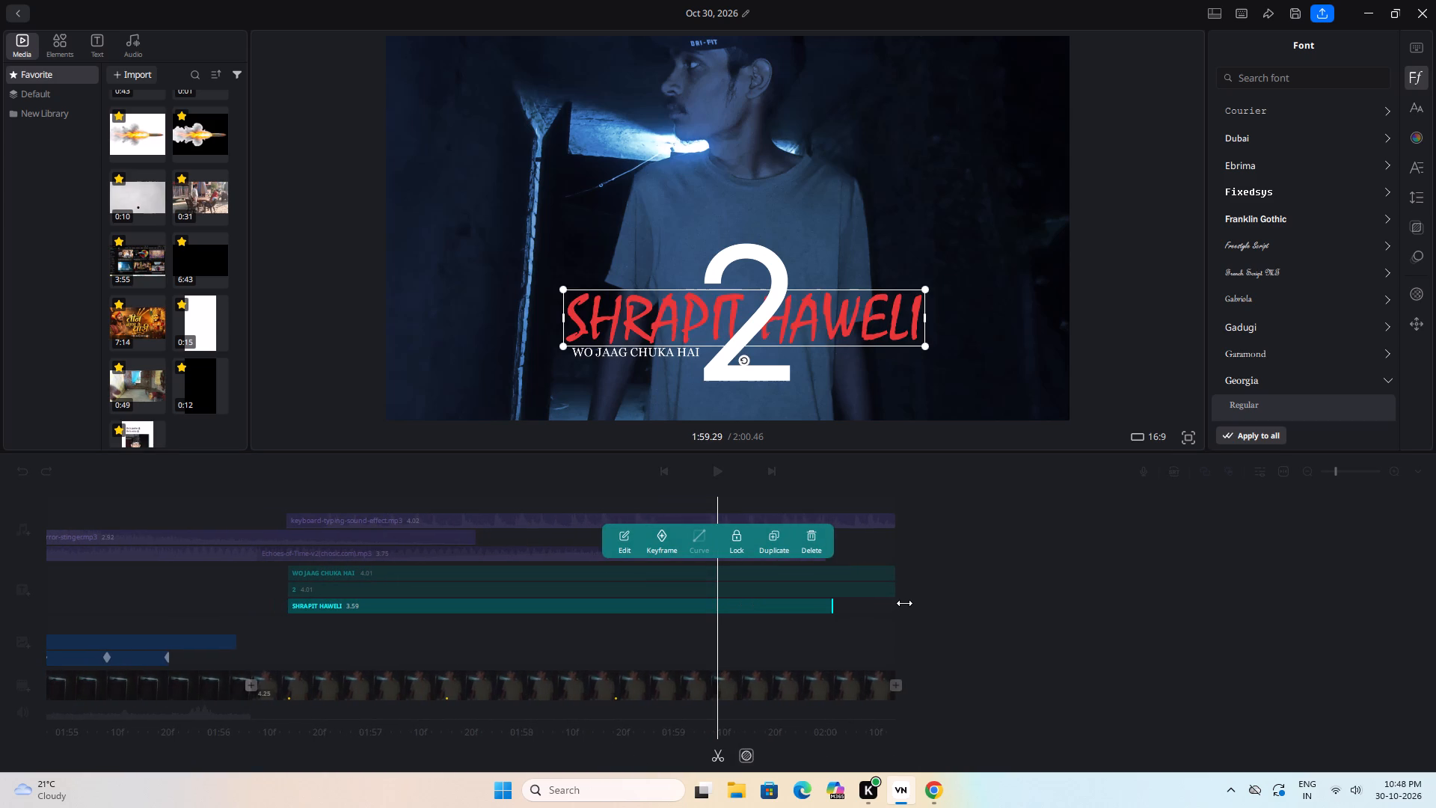
pyautogui.moveTo(904, 603); pyautogui.dragTo(840, 613)
pyautogui.moveTo(838, 605); pyautogui.dragTo(895, 602)
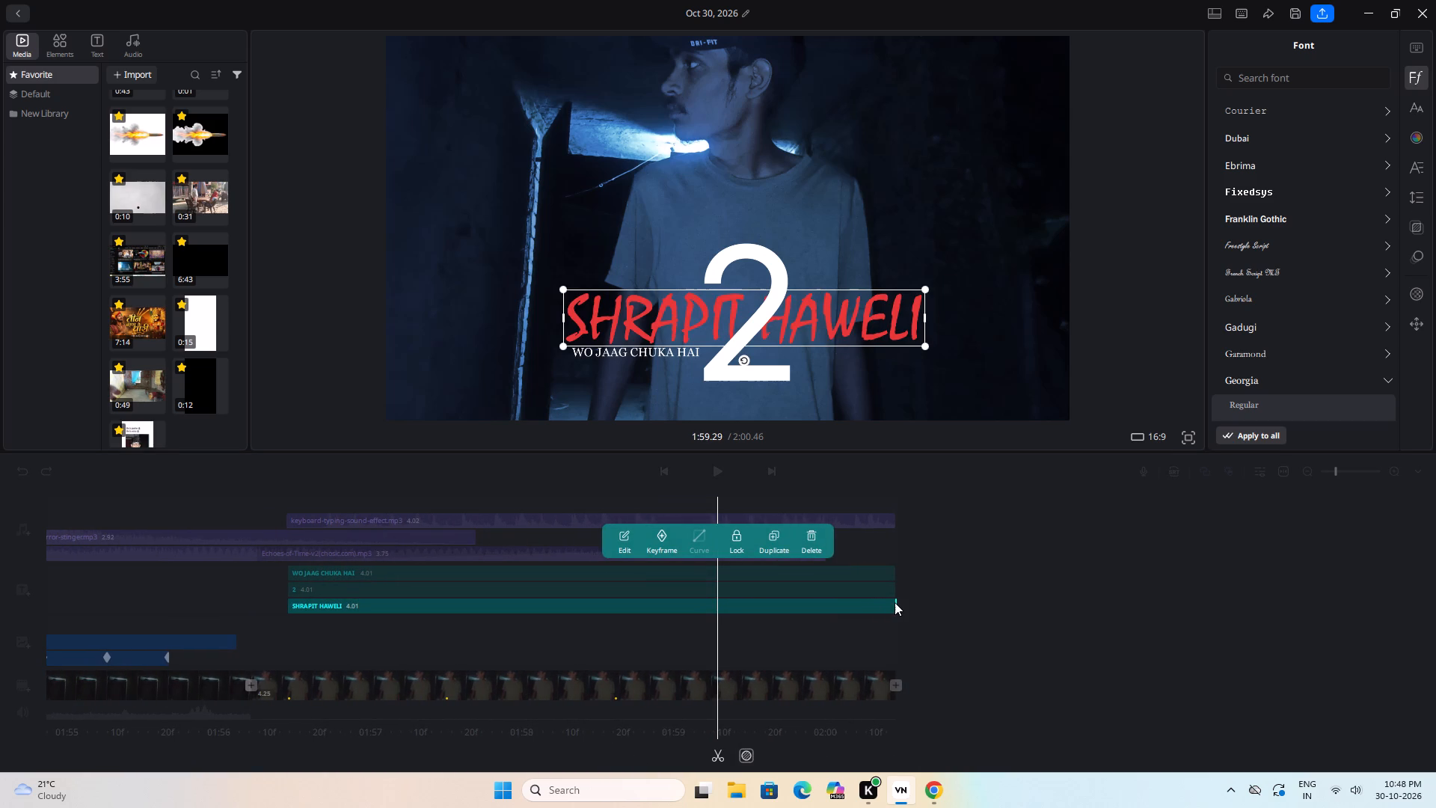
pyautogui.moveTo(895, 602); pyautogui.dragTo(894, 602)
pyautogui.click(997, 603)
pyautogui.moveTo(980, 596); pyautogui.dragTo(1049, 603)
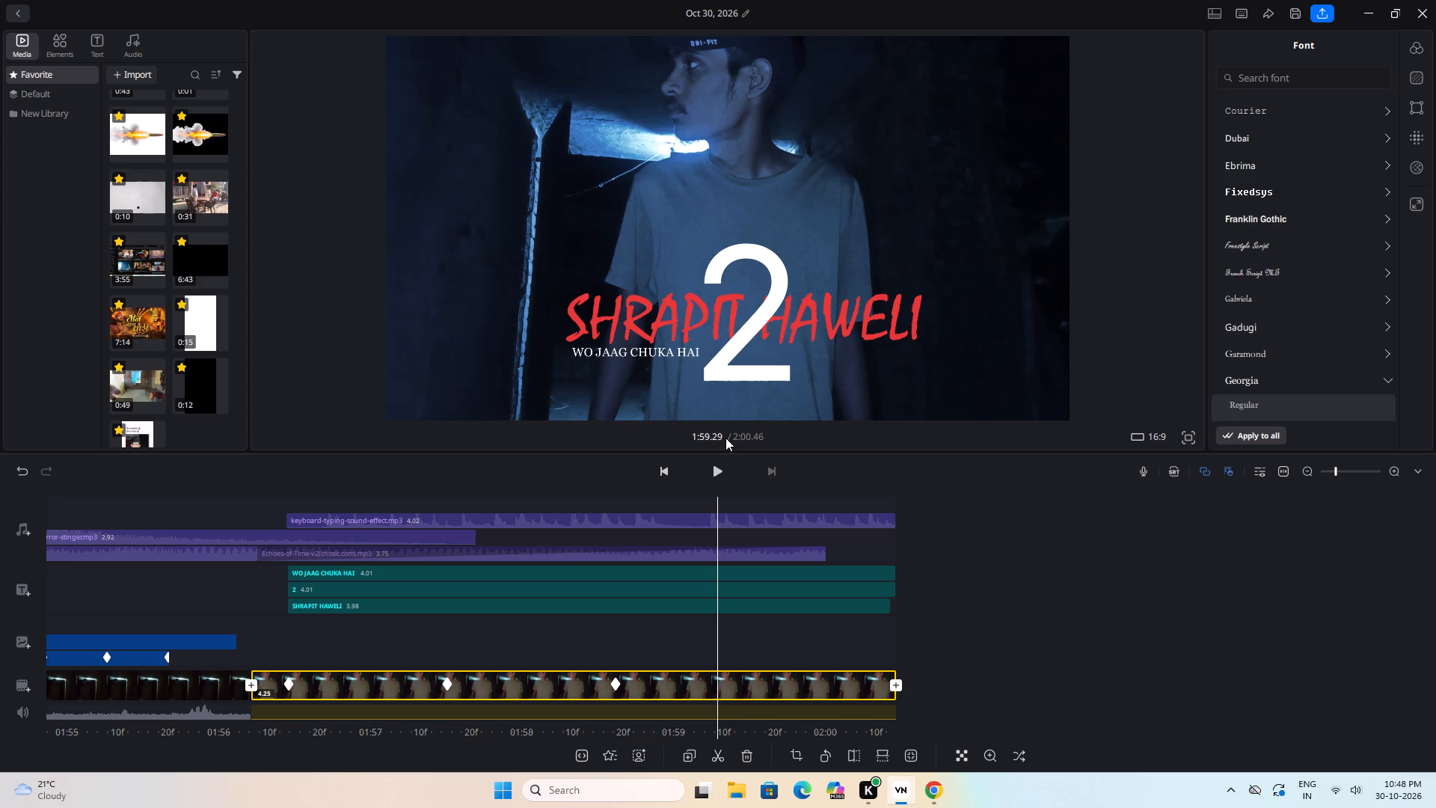
# Center the "2" horizontally on the frame and raise it slightly behind "SHRAPIT HAWELI".
pyautogui.click(752, 327)
pyautogui.moveTo(752, 327); pyautogui.dragTo(748, 322)
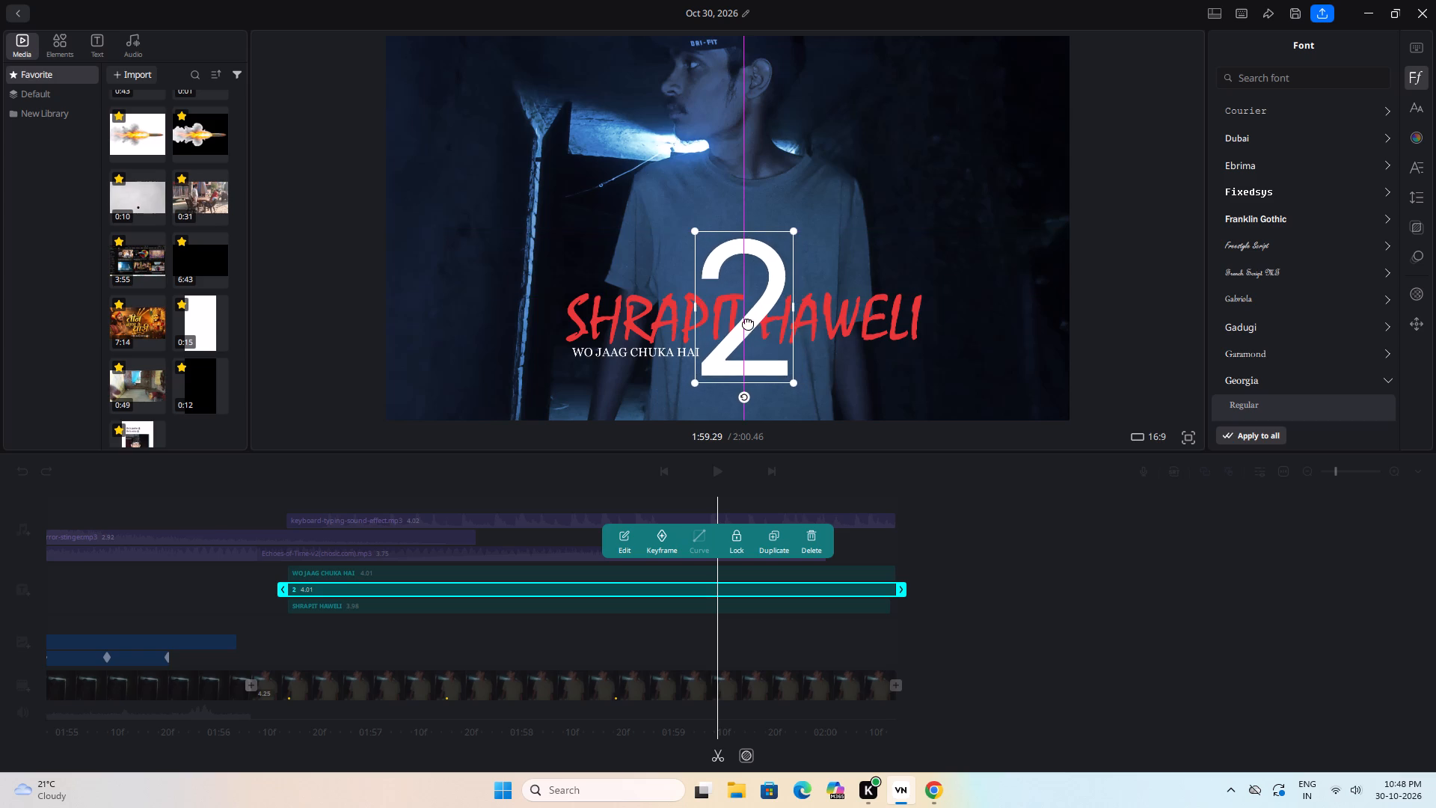
pyautogui.moveTo(748, 322); pyautogui.dragTo(751, 315)
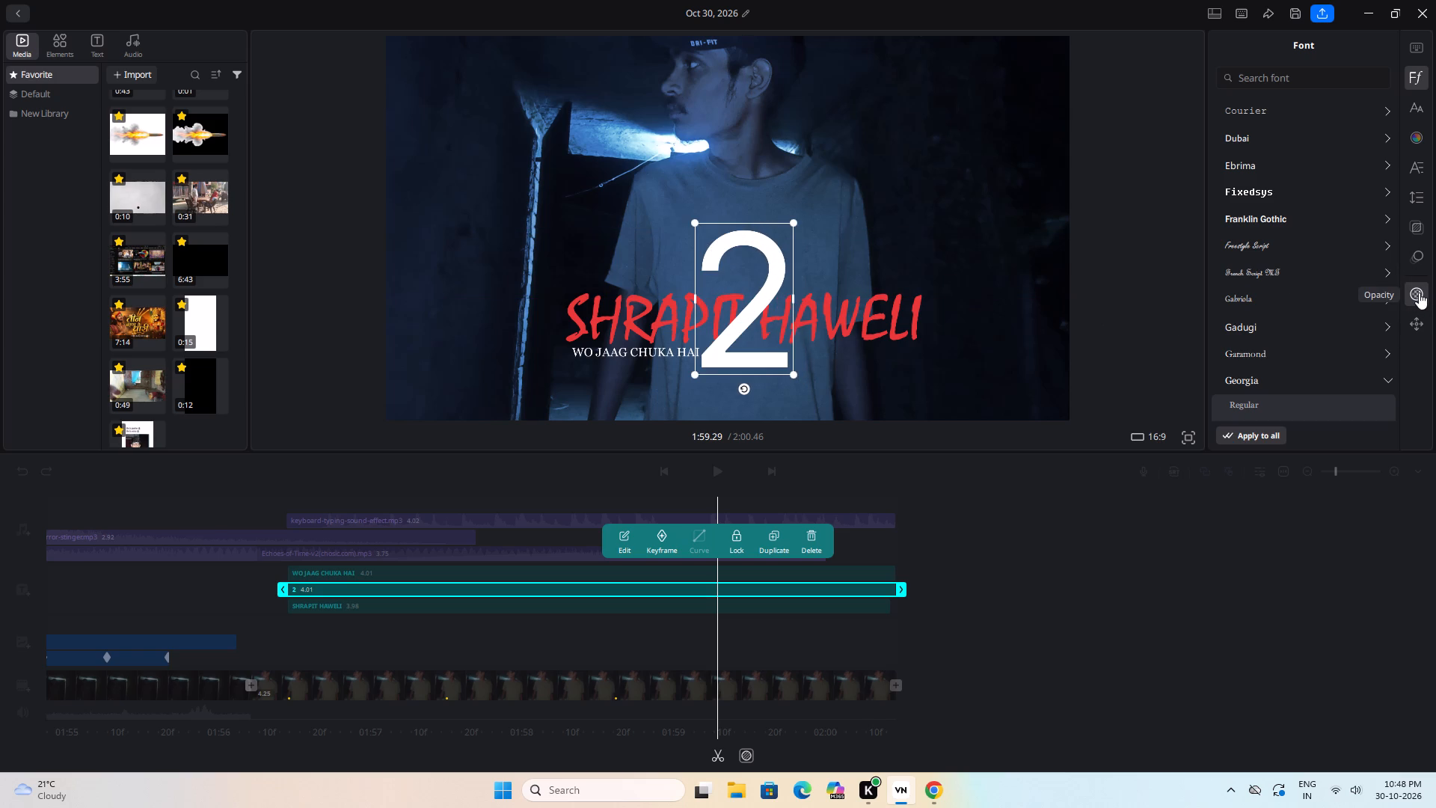
# Reduce the opacity of the "2" to 46%.
pyautogui.click(1419, 293)
pyautogui.moveTo(1386, 92); pyautogui.dragTo(1361, 94)
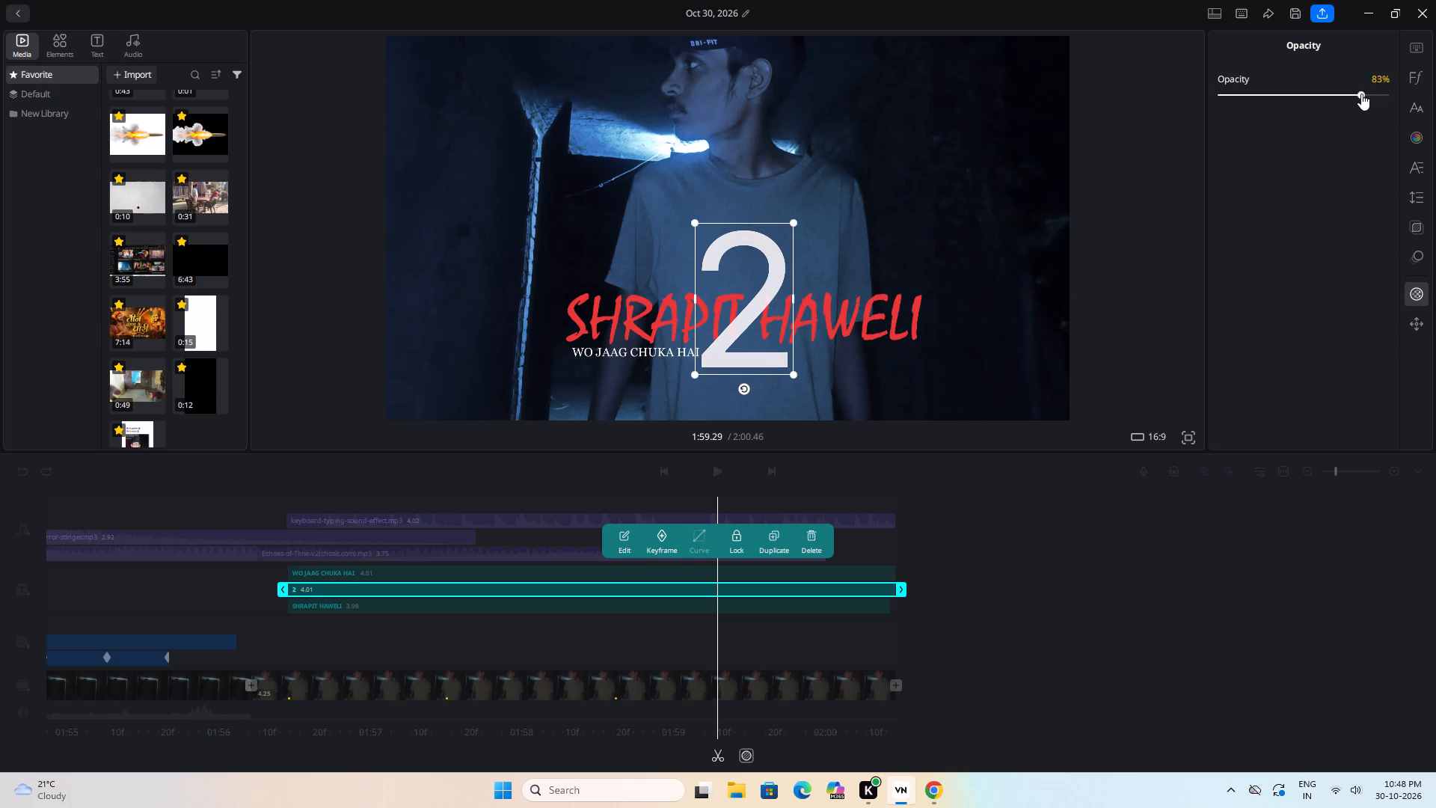
pyautogui.moveTo(1361, 94); pyautogui.dragTo(1295, 105)
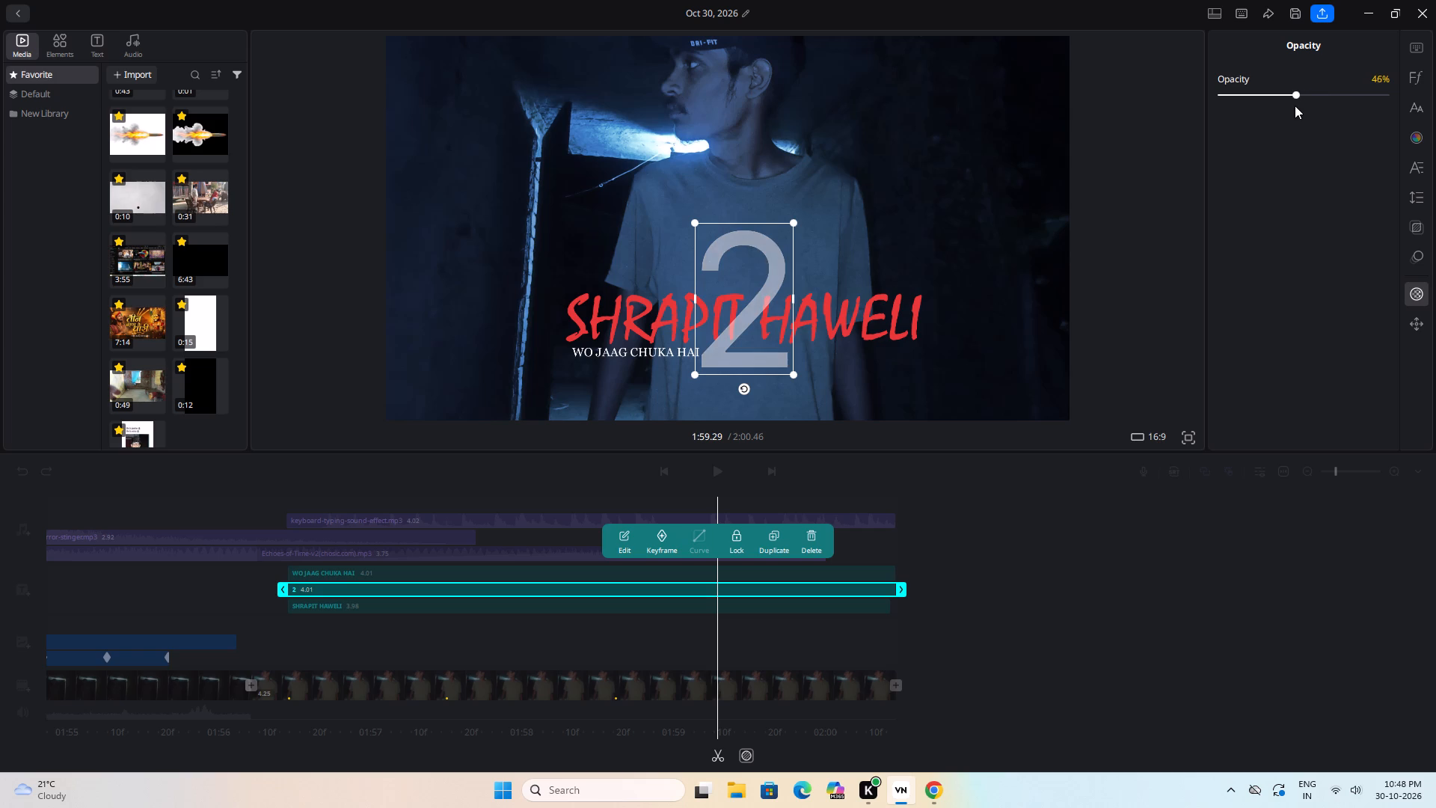
# Reduce the opacity of the "2" to 43%.
pyautogui.moveTo(1295, 105); pyautogui.dragTo(1292, 105)
# Shift the "2" slightly right on the frame so it sits over the gap between "SHRAPIT" and "HAWELI".
pyautogui.moveTo(785, 266); pyautogui.dragTo(792, 262)
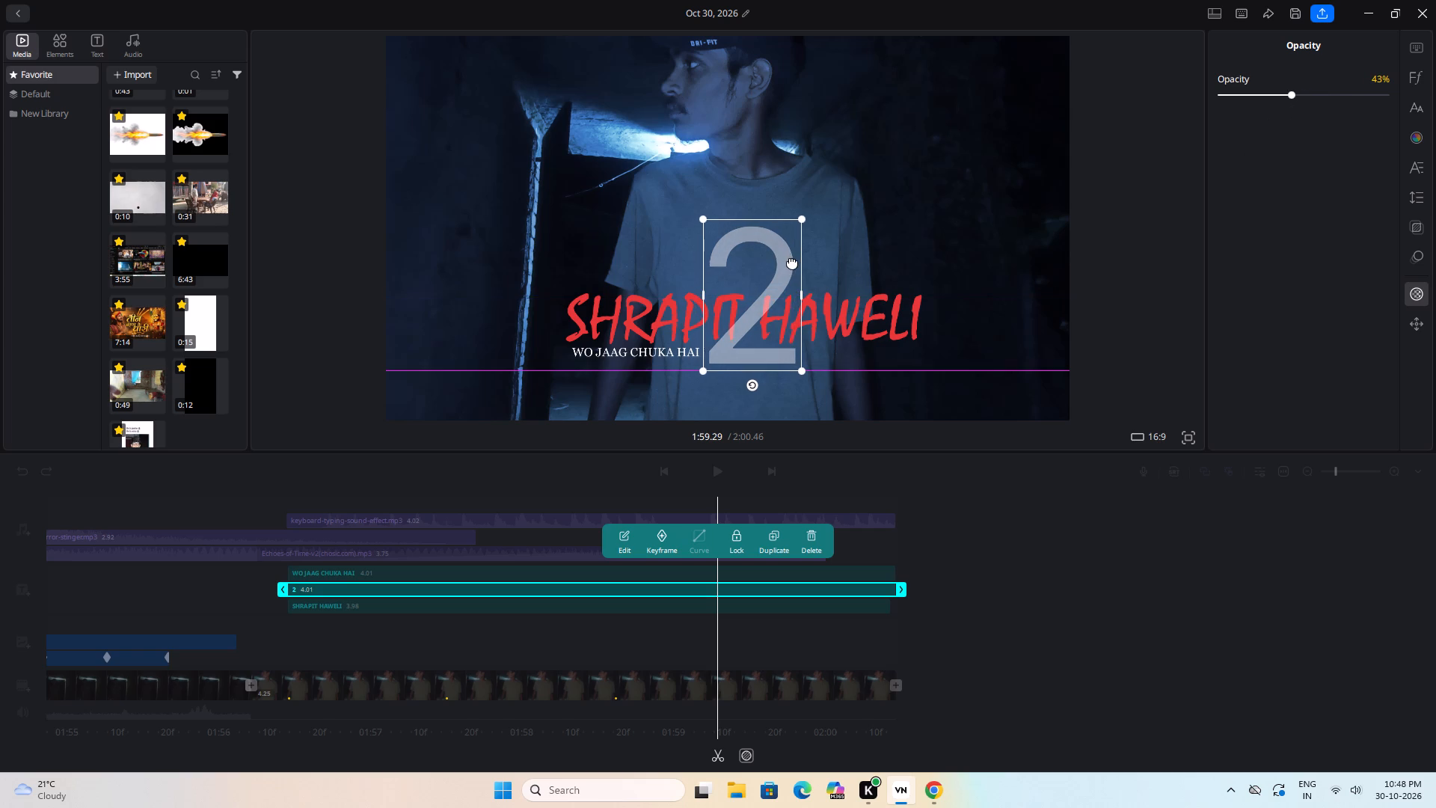
pyautogui.moveTo(792, 262); pyautogui.dragTo(803, 260)
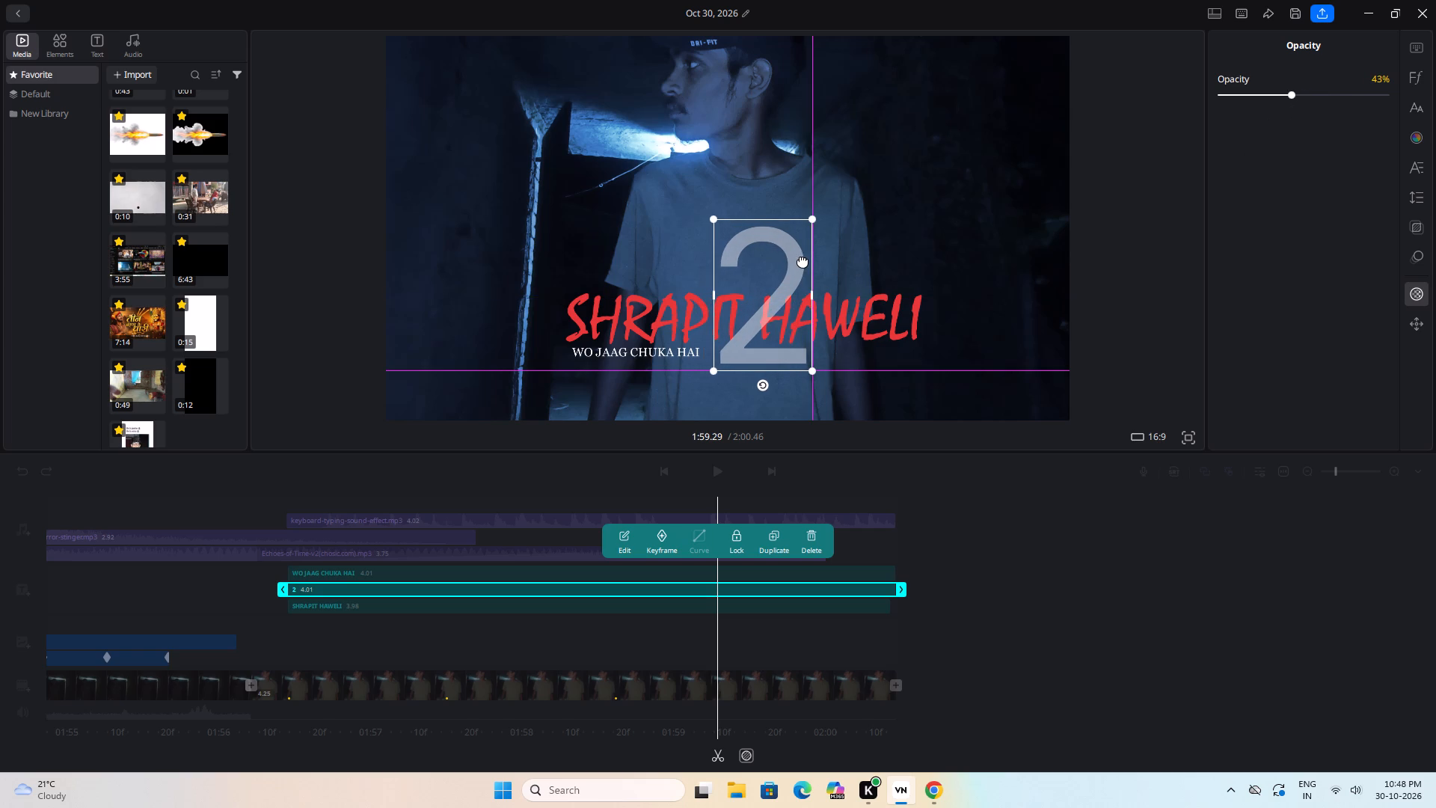
pyautogui.moveTo(803, 260); pyautogui.dragTo(800, 269)
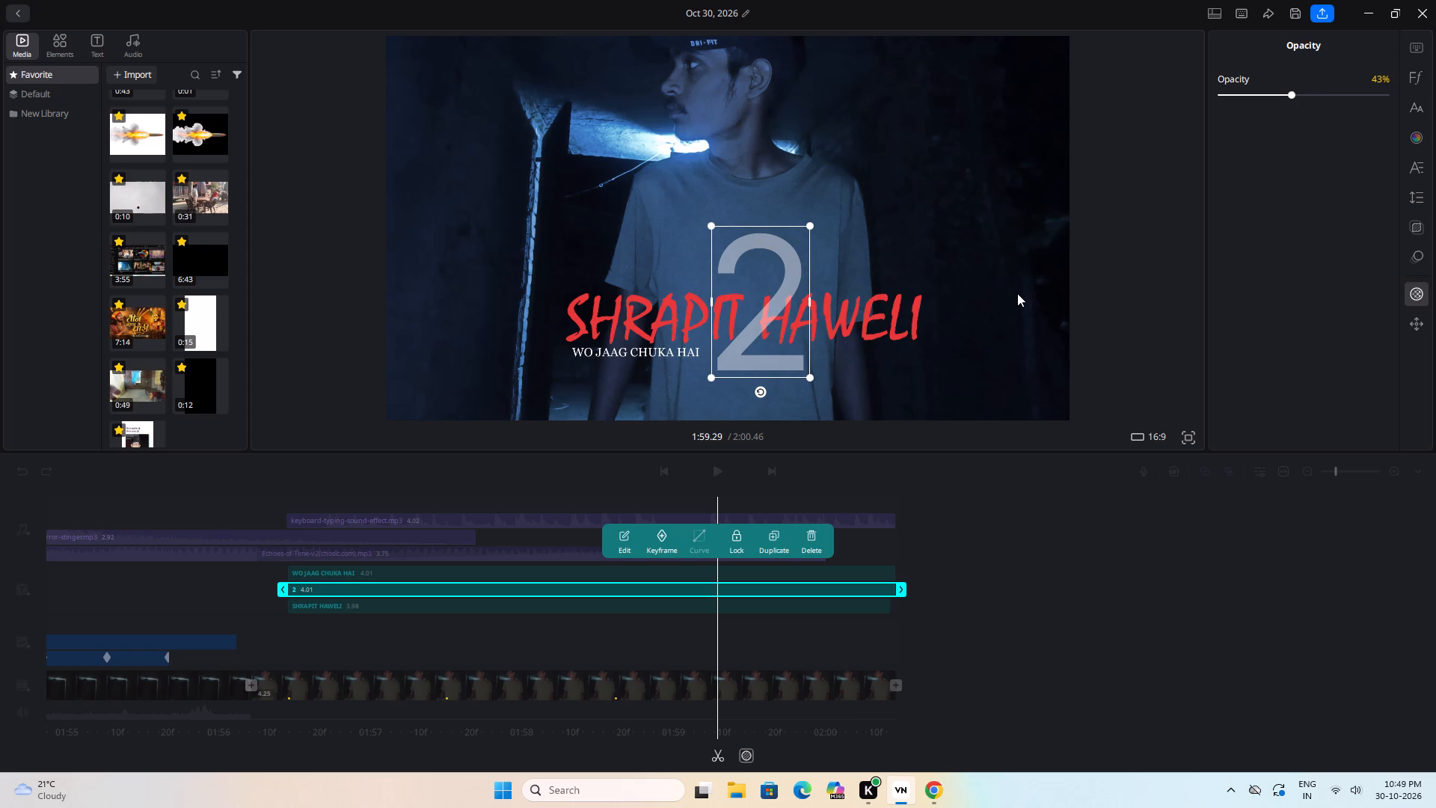
pyautogui.click(995, 329)
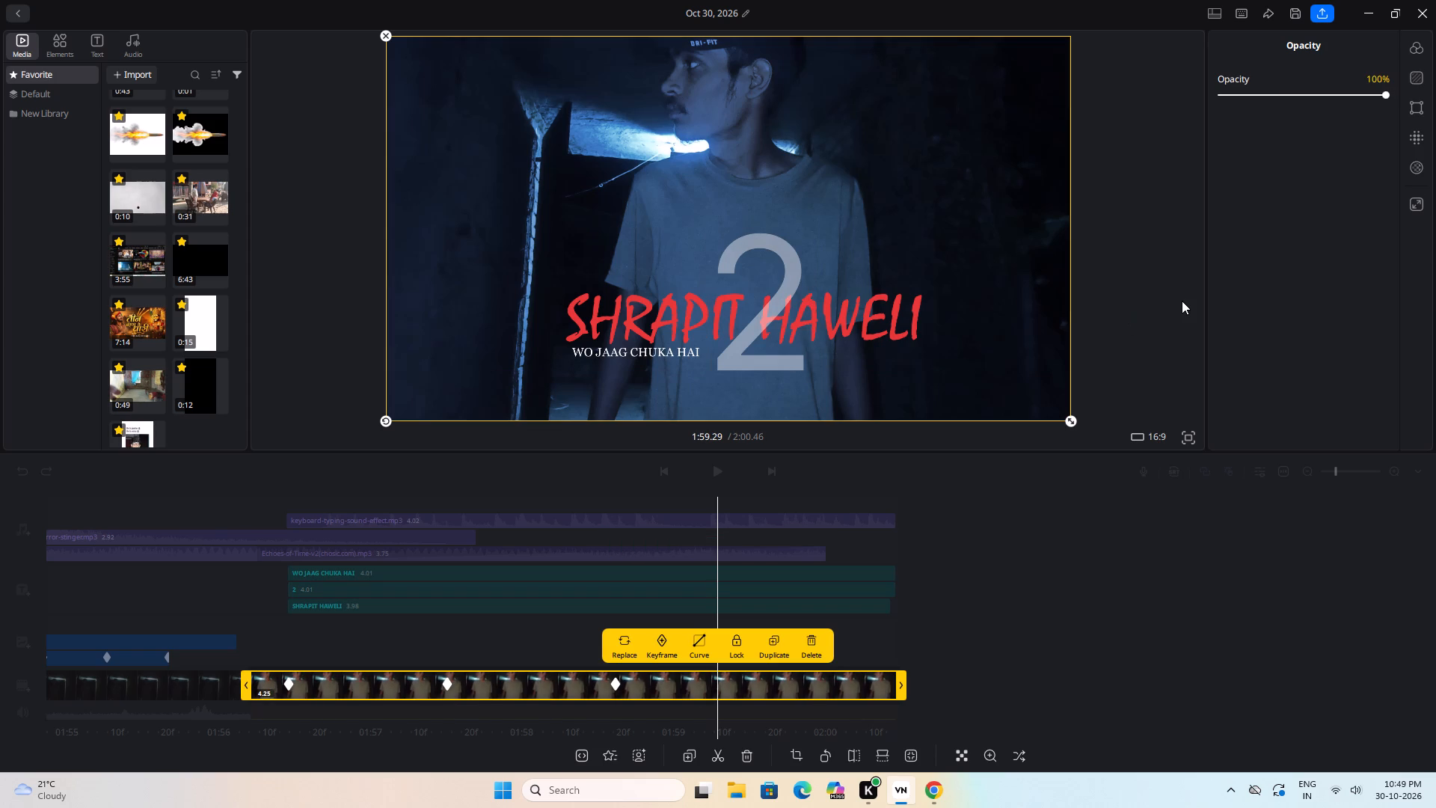
pyautogui.click(1182, 301)
# Apply the "Expand..." caption animation with a 1.2 duration to the "WO JAAG CHUKA HAI" tagline.
pyautogui.moveTo(382, 622); pyautogui.dragTo(747, 637)
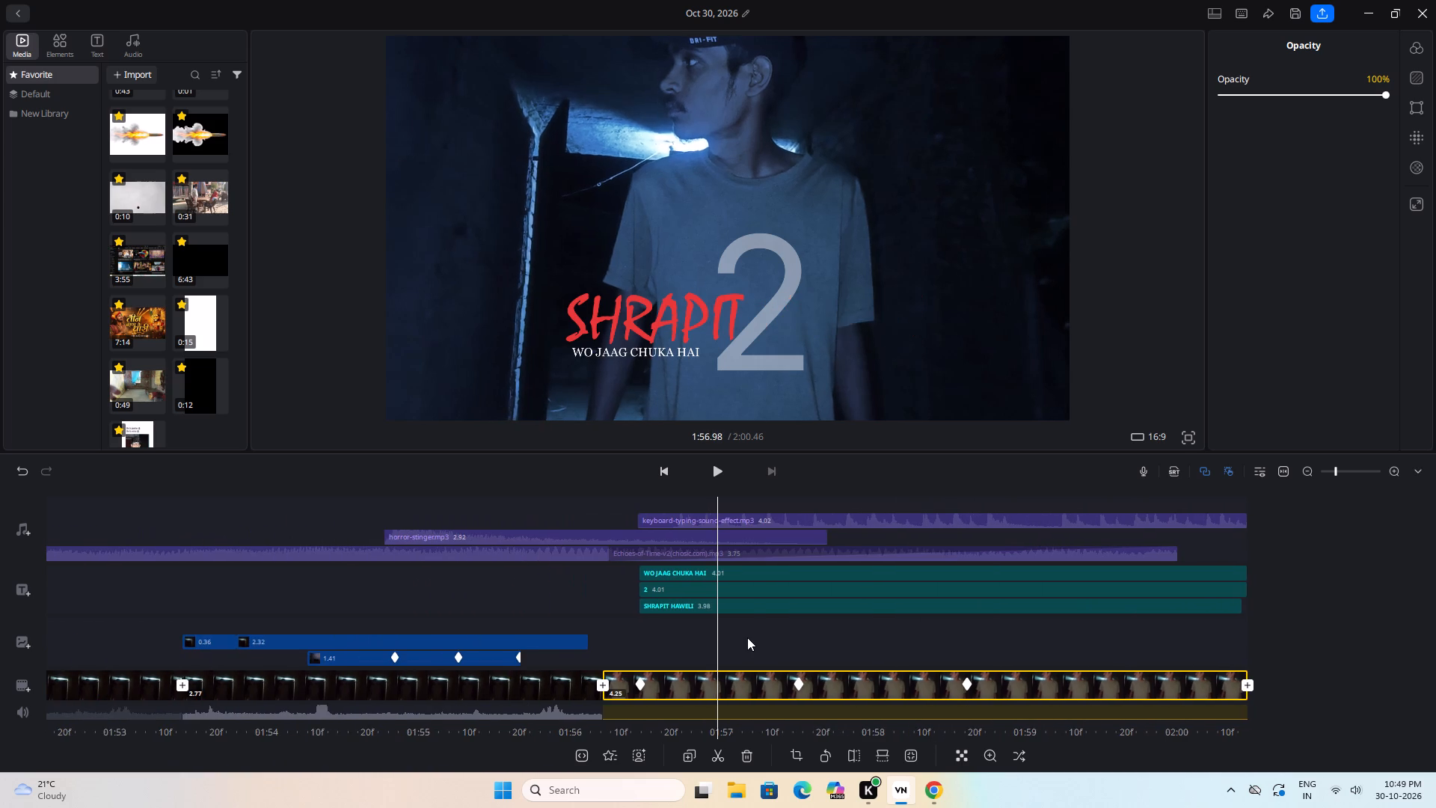
pyautogui.moveTo(747, 637); pyautogui.dragTo(835, 637)
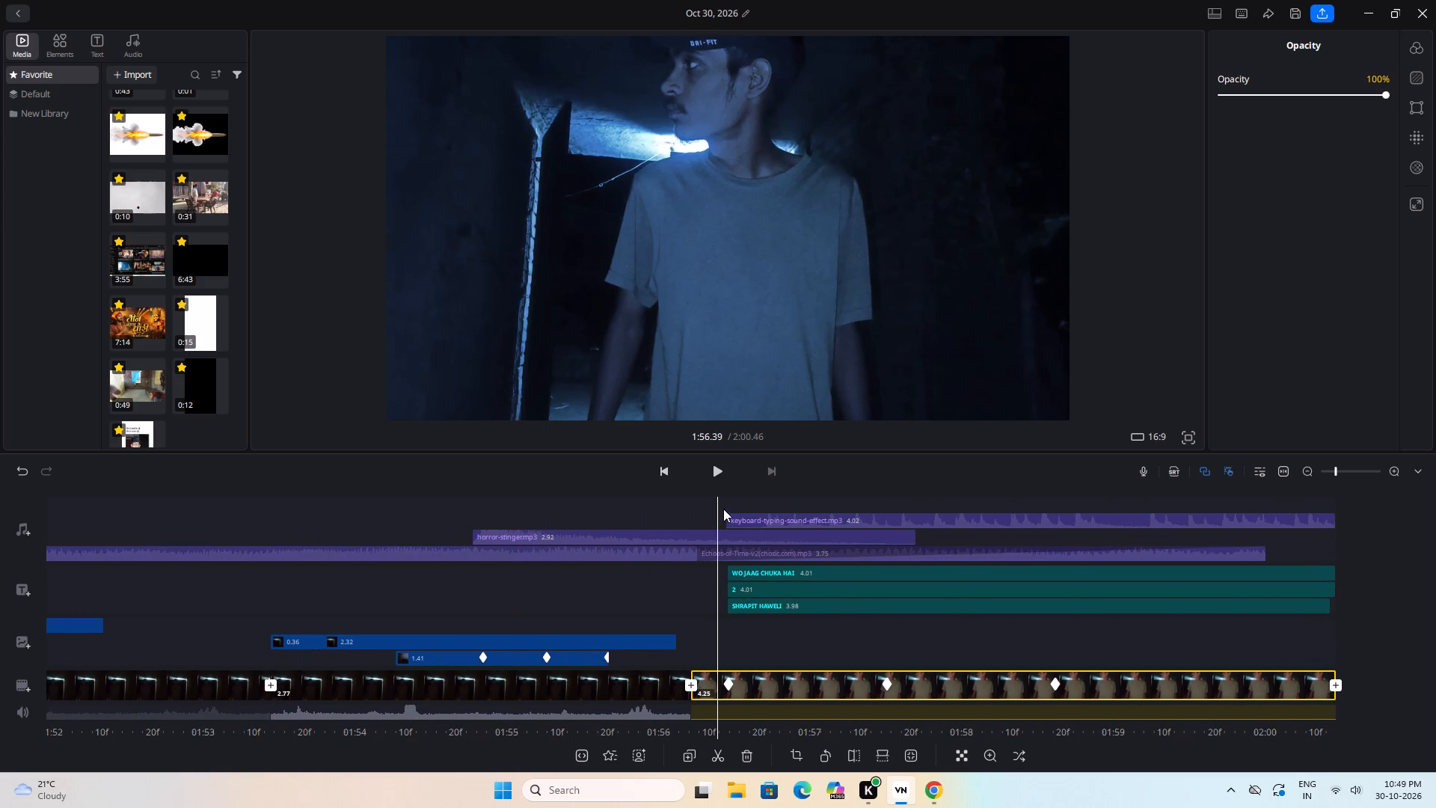
pyautogui.click(724, 461)
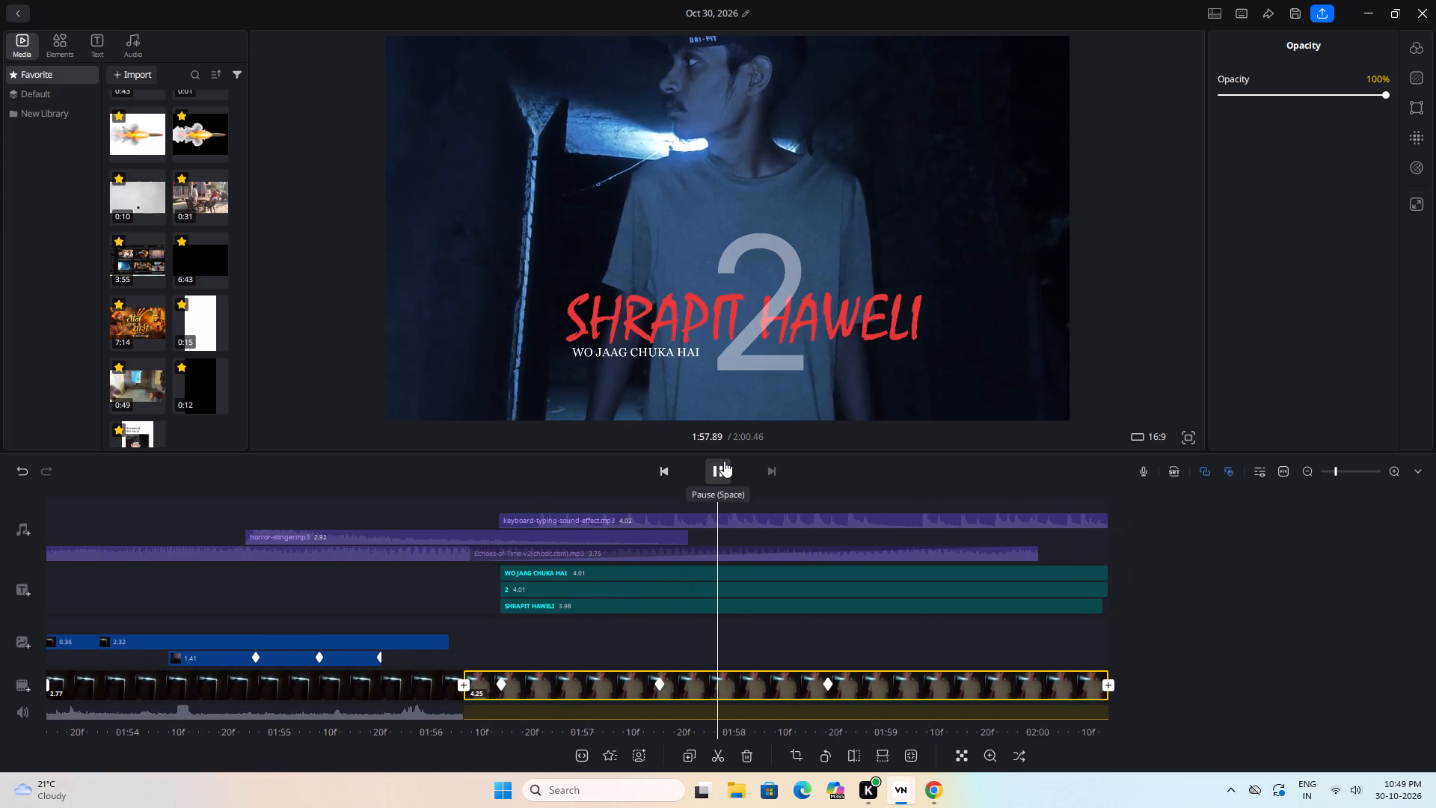
pyautogui.moveTo(588, 667); pyautogui.dragTo(623, 665)
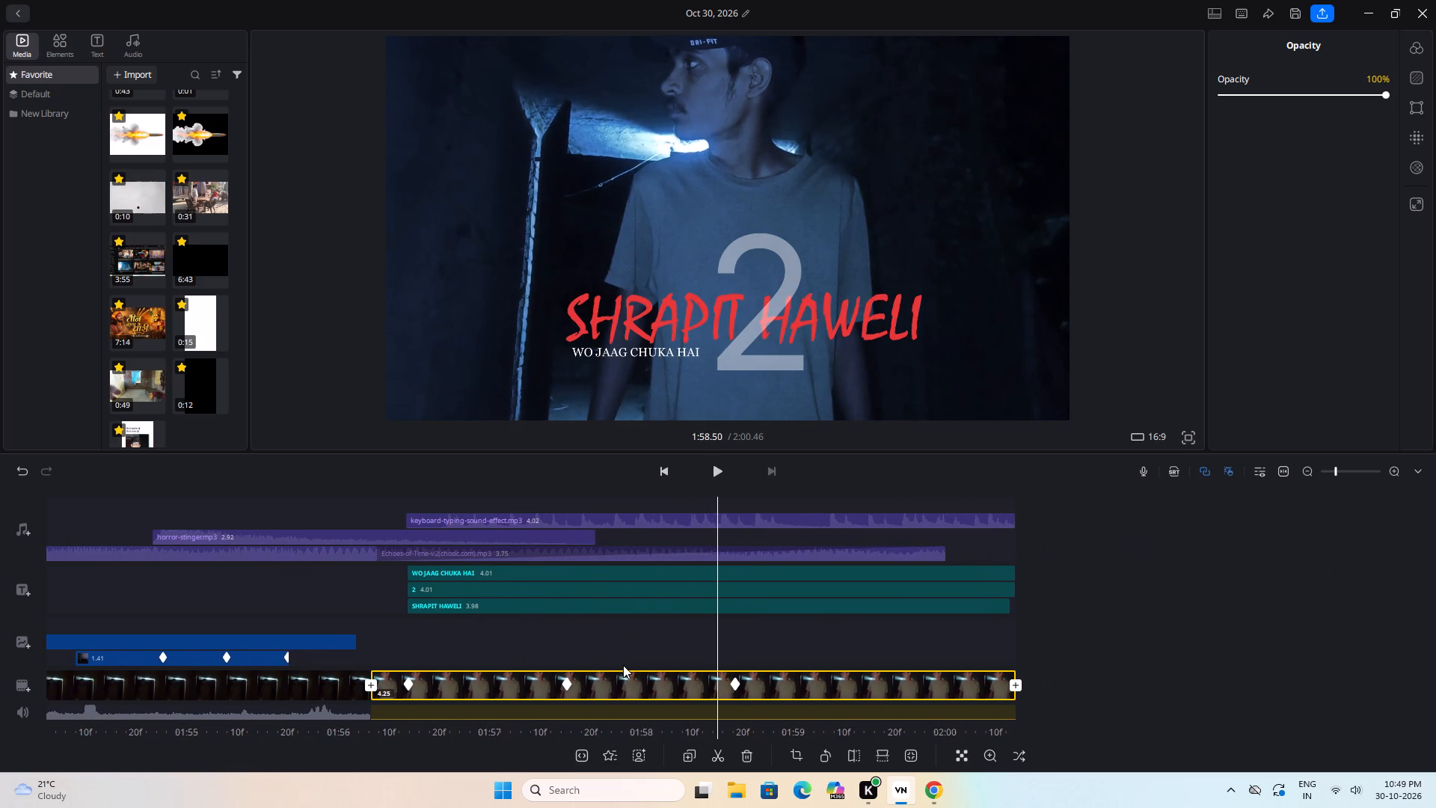
pyautogui.moveTo(623, 665); pyautogui.dragTo(819, 643)
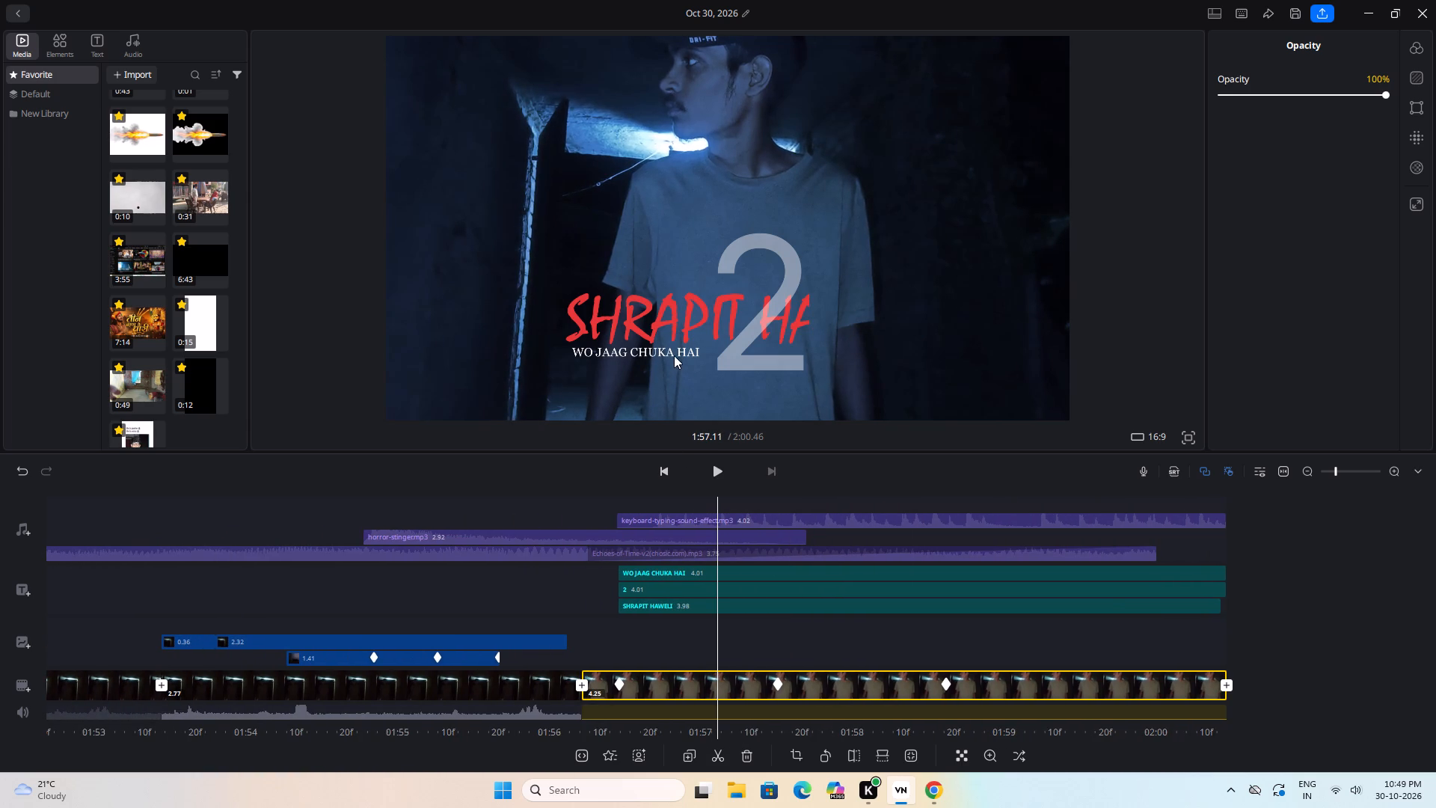
pyautogui.click(675, 350)
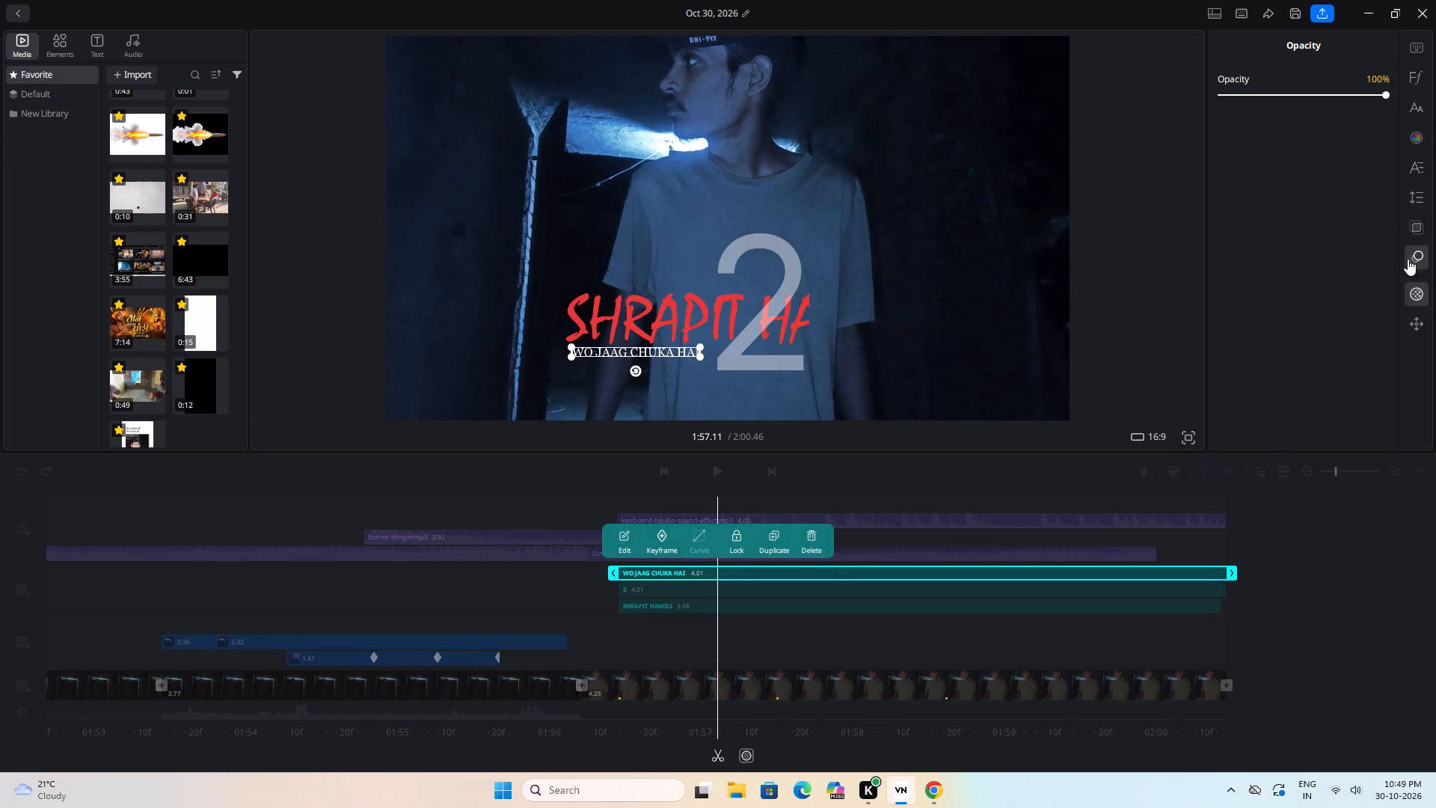
pyautogui.click(1408, 258)
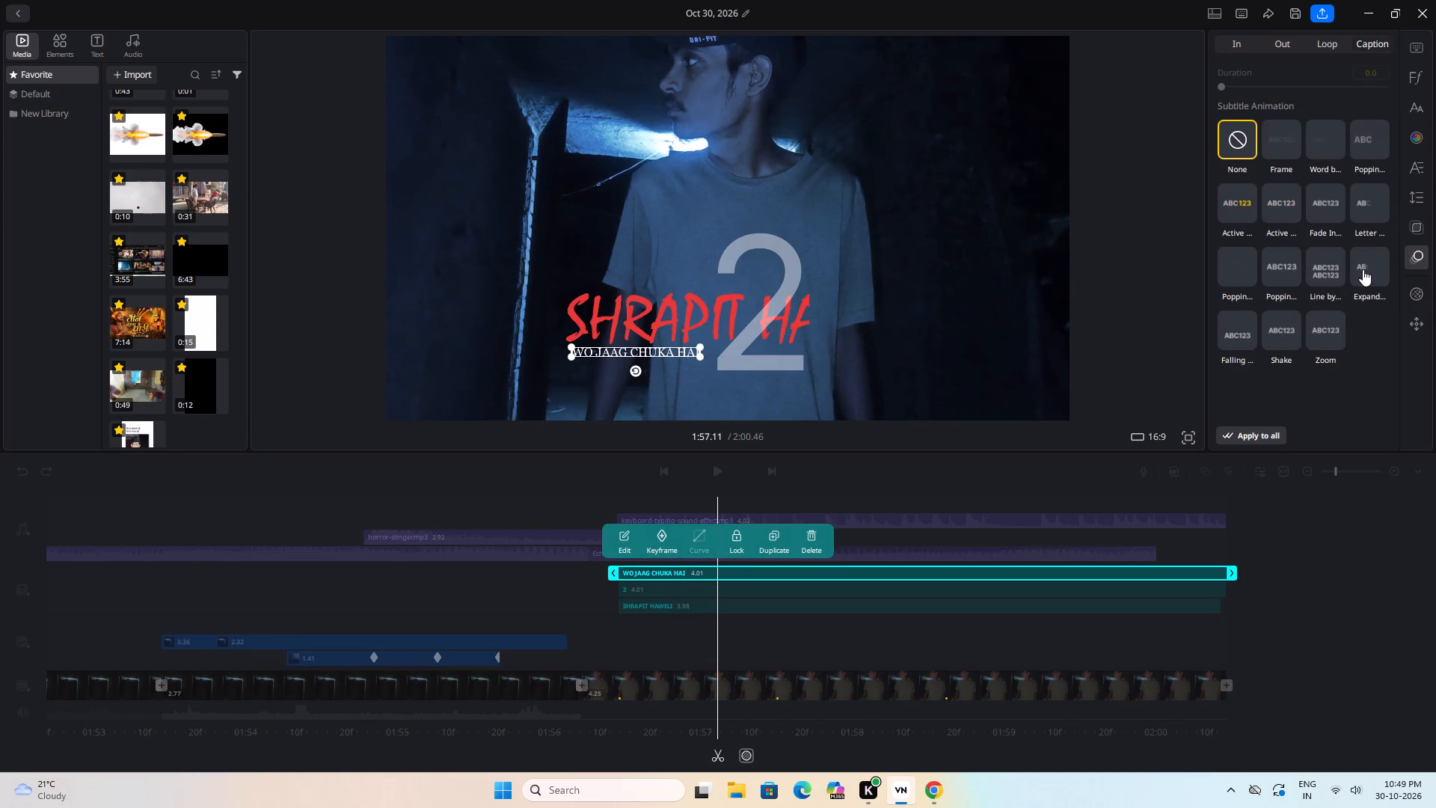
pyautogui.click(1363, 269)
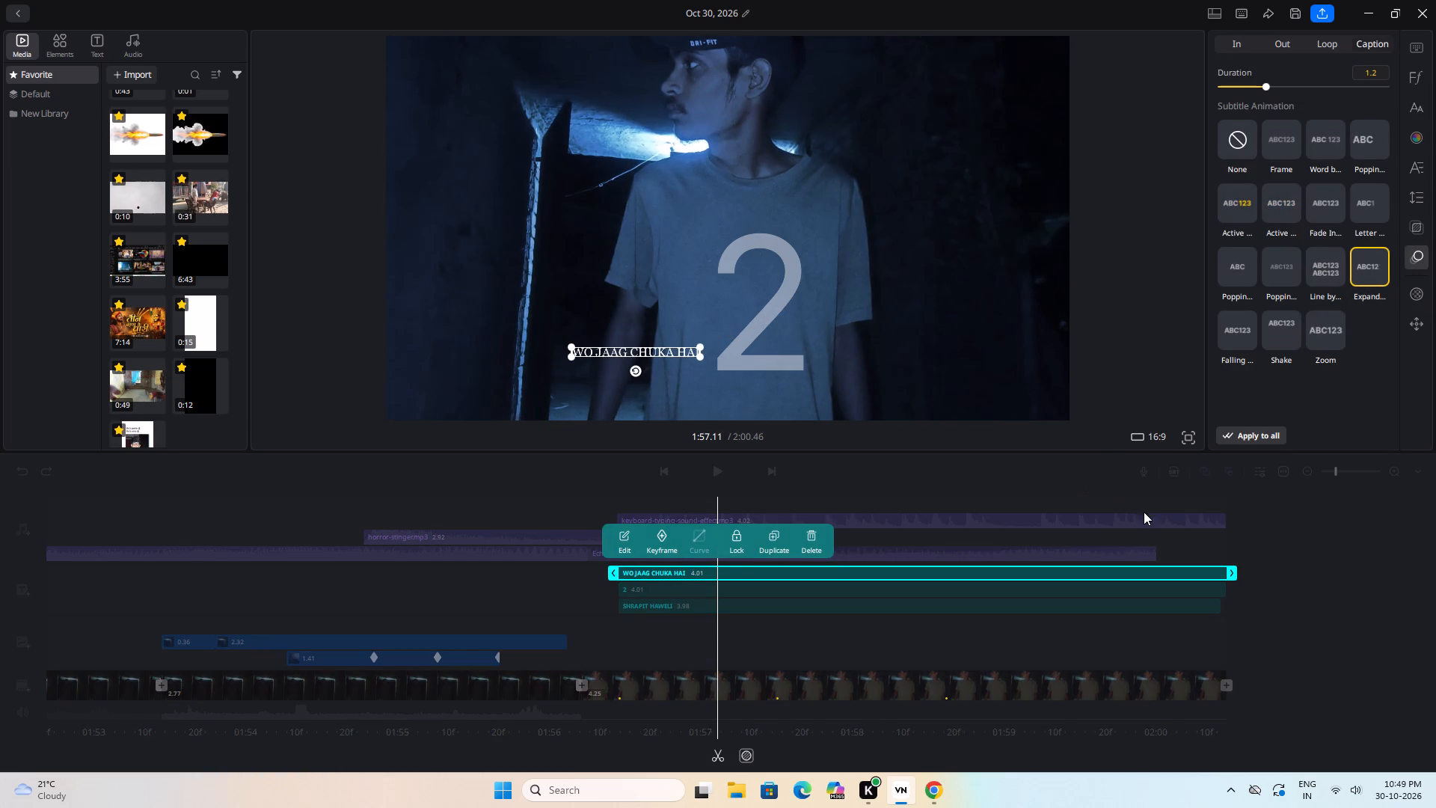
pyautogui.click(1040, 496)
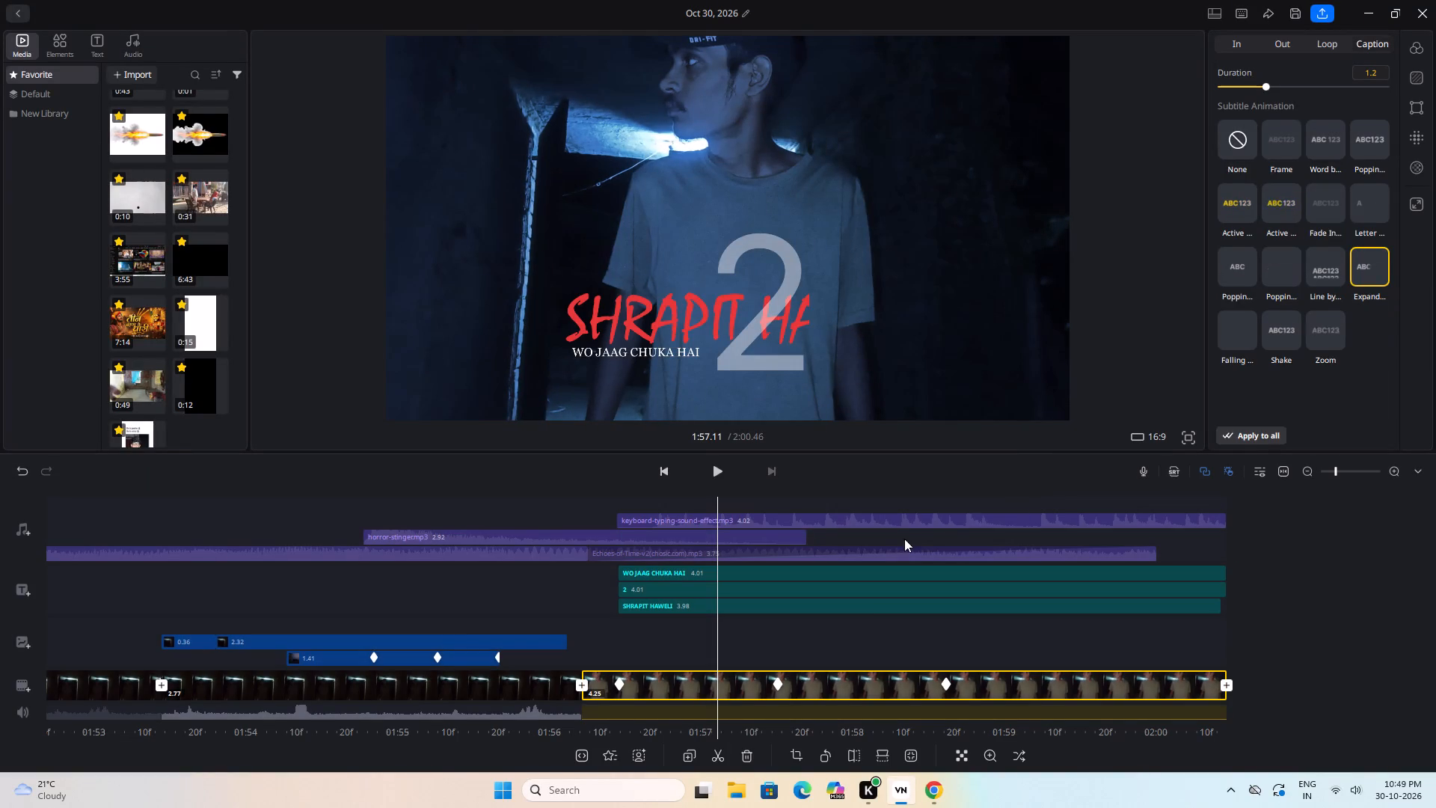
# Play the title's entrance repeatedly to check the tagline animation and find where the text finishes typing on.
pyautogui.moveTo(785, 634); pyautogui.dragTo(921, 636)
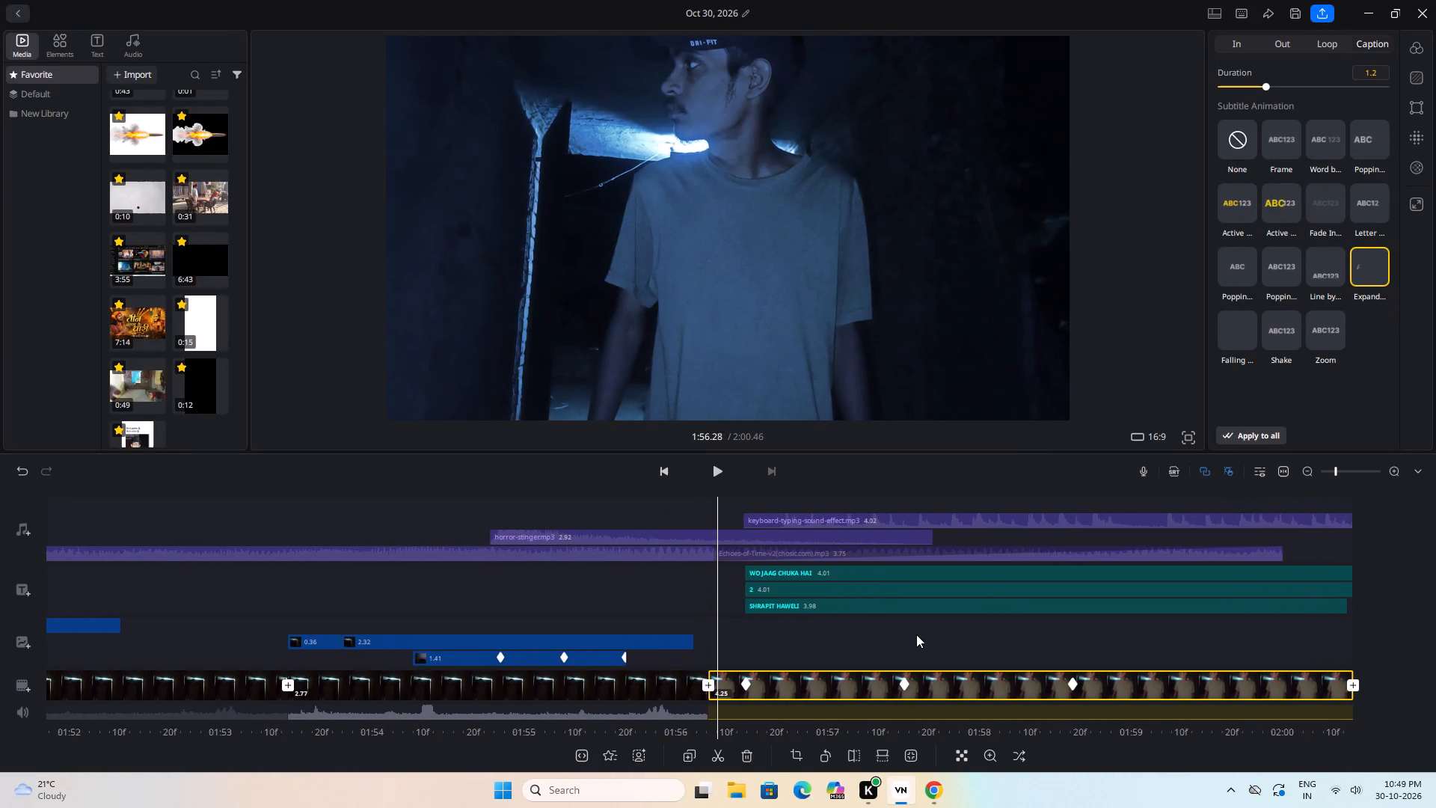
pyautogui.click(714, 471)
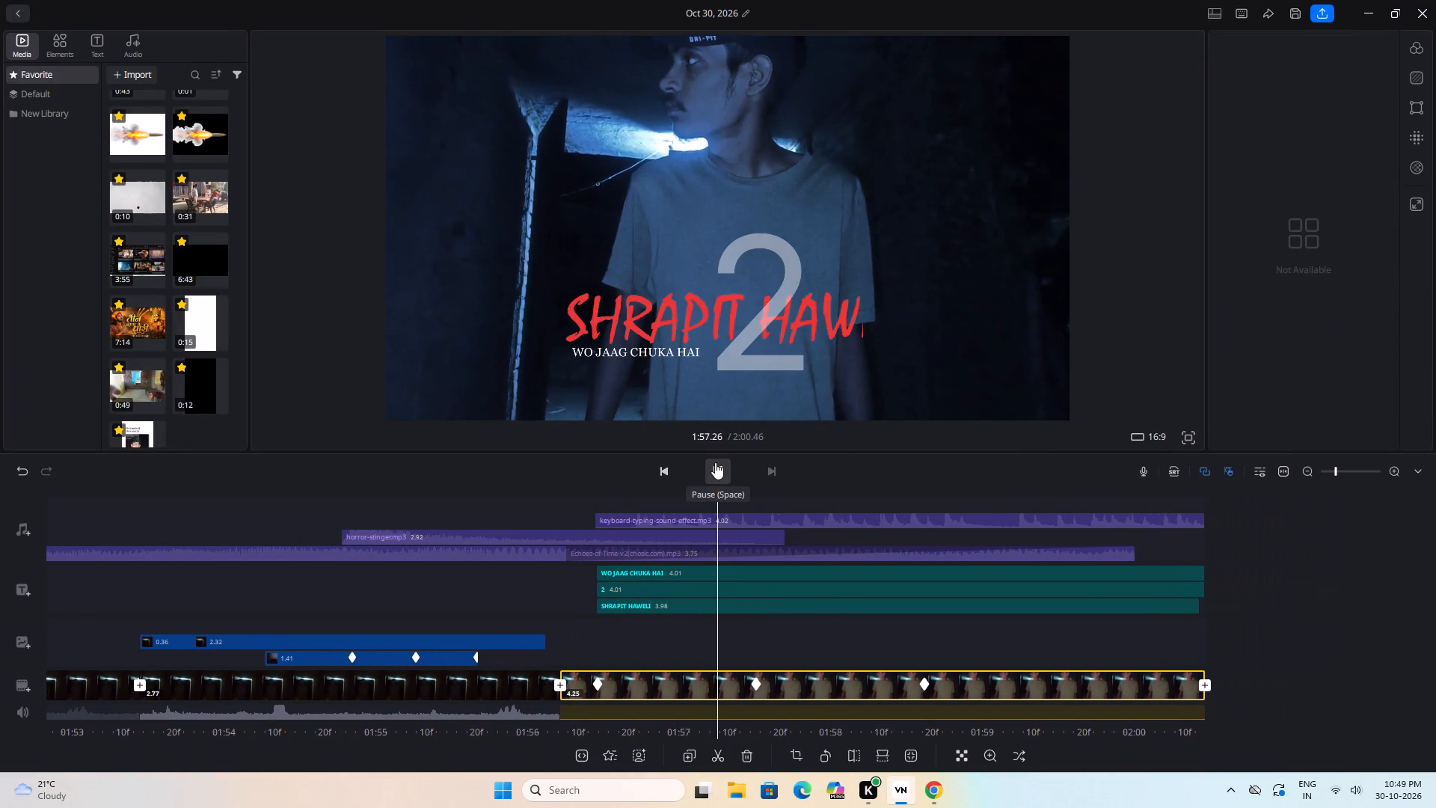
pyautogui.click(712, 459)
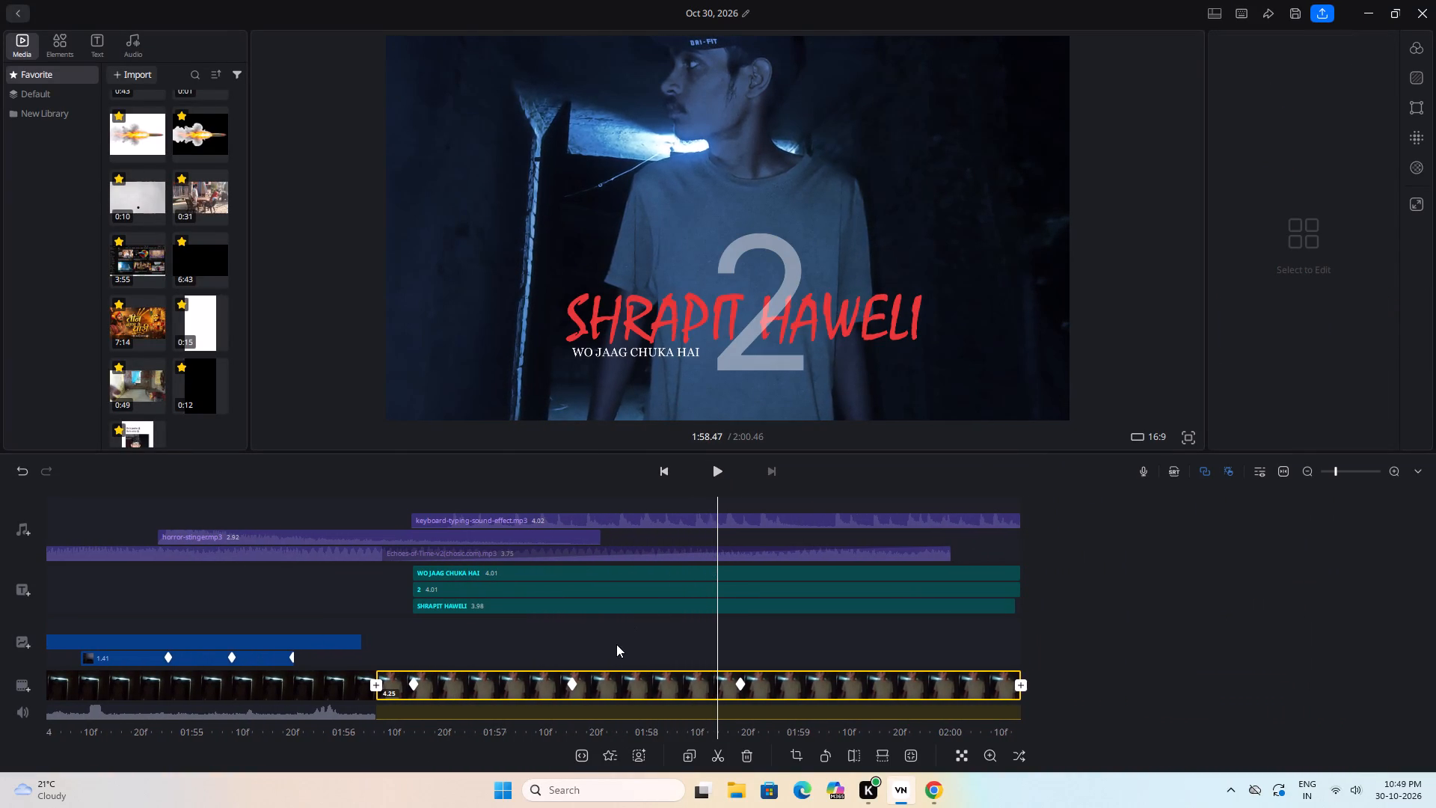
pyautogui.moveTo(617, 645); pyautogui.dragTo(784, 649)
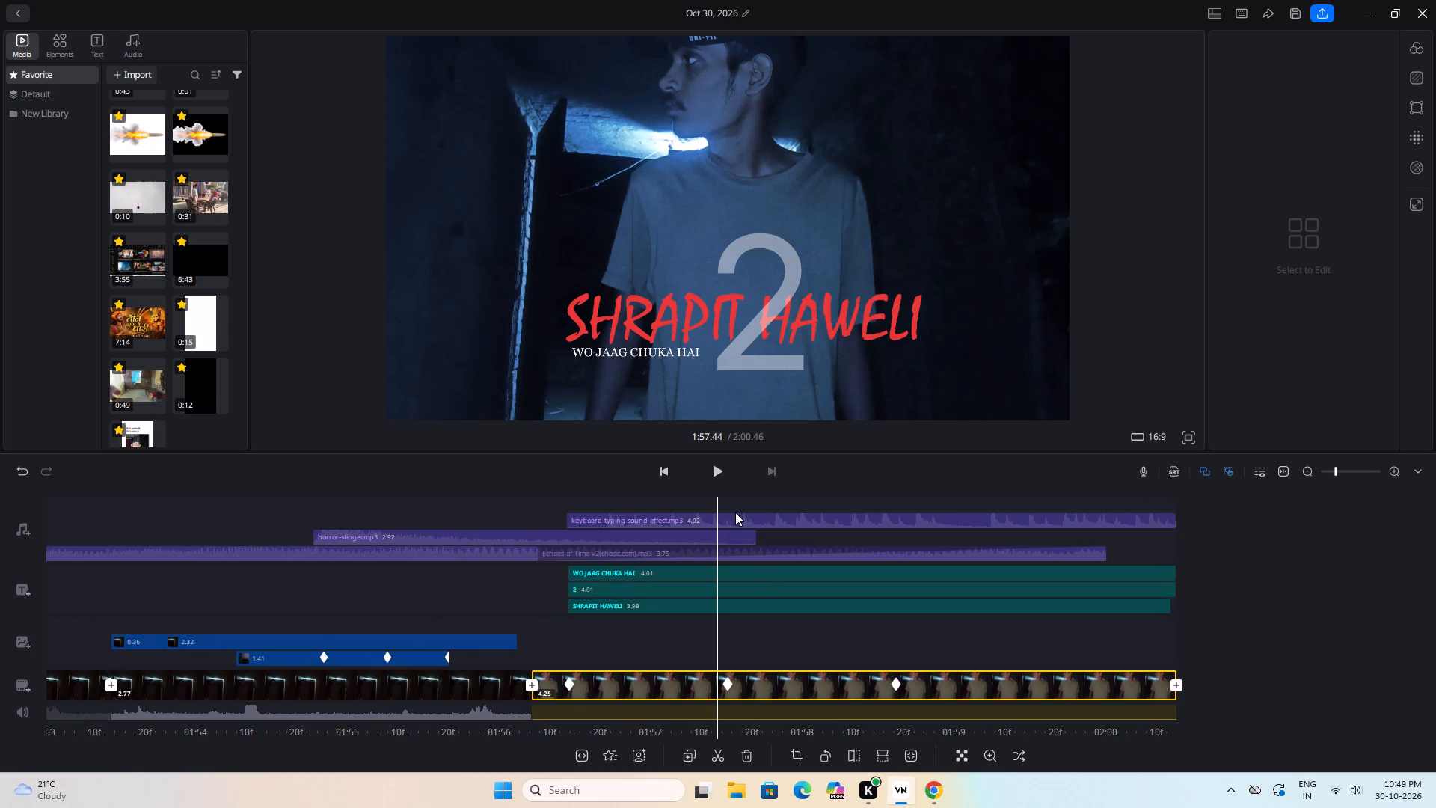
pyautogui.click(711, 473)
pyautogui.click(711, 473)
pyautogui.moveTo(591, 655); pyautogui.dragTo(613, 651)
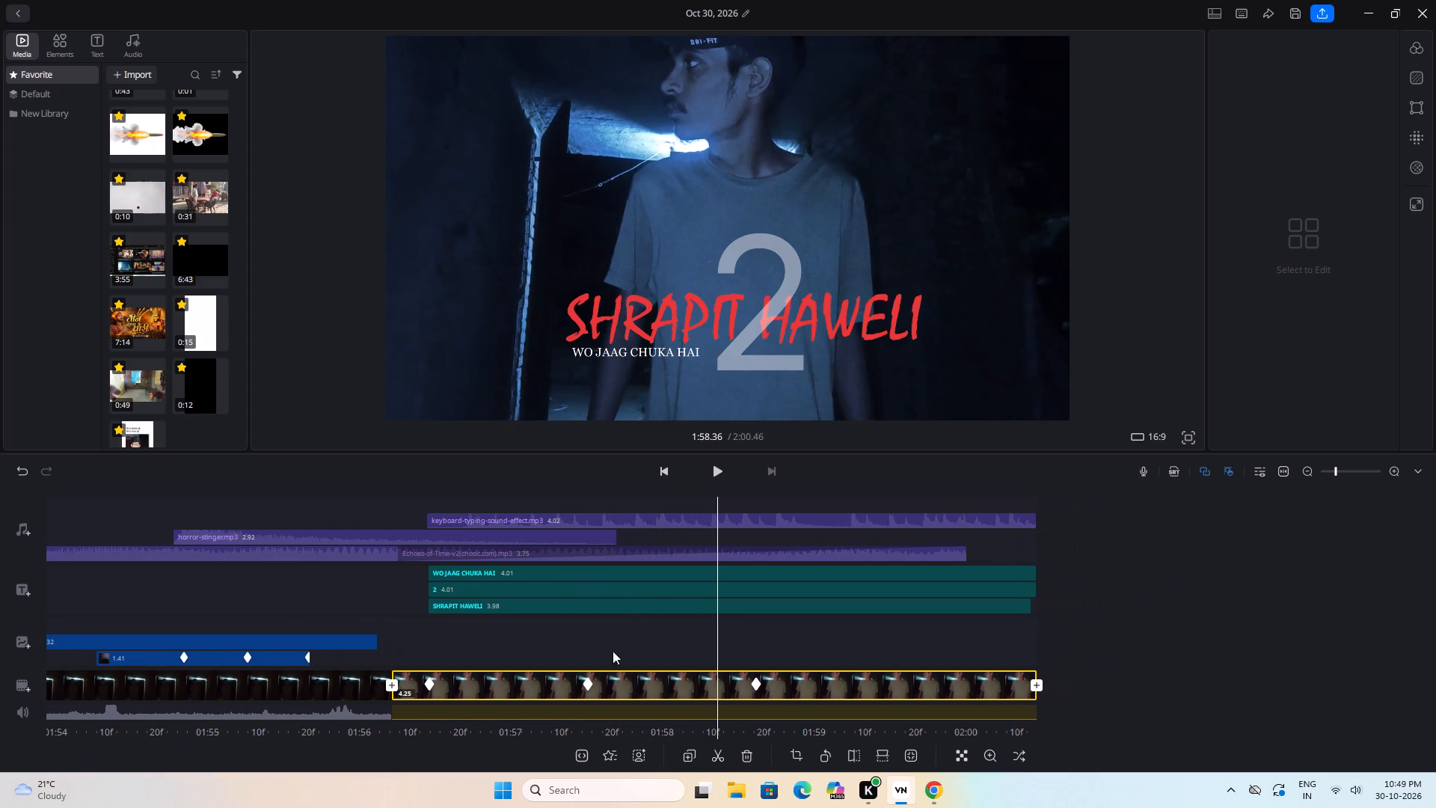
pyautogui.moveTo(613, 651); pyautogui.dragTo(788, 646)
pyautogui.click(708, 459)
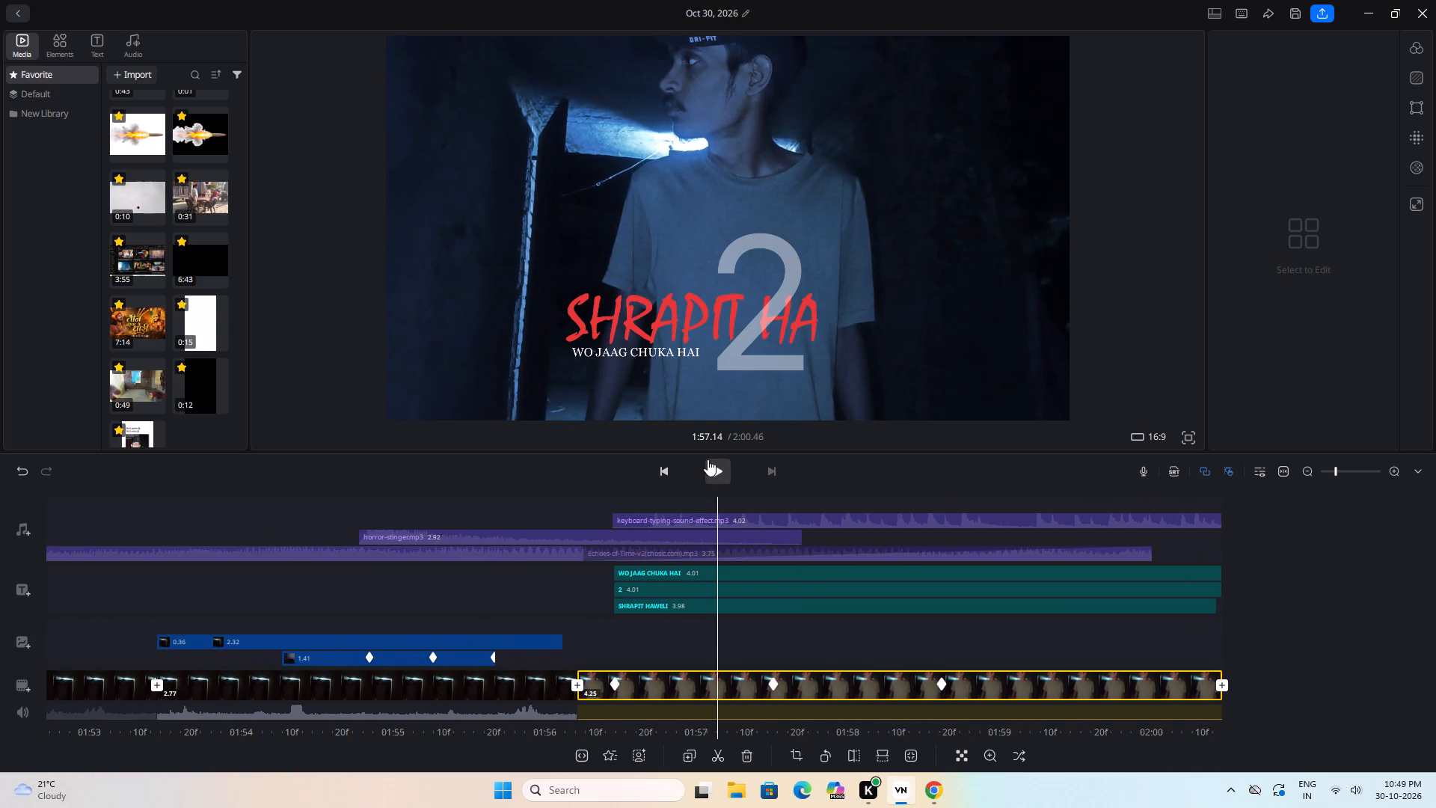
pyautogui.click(708, 470)
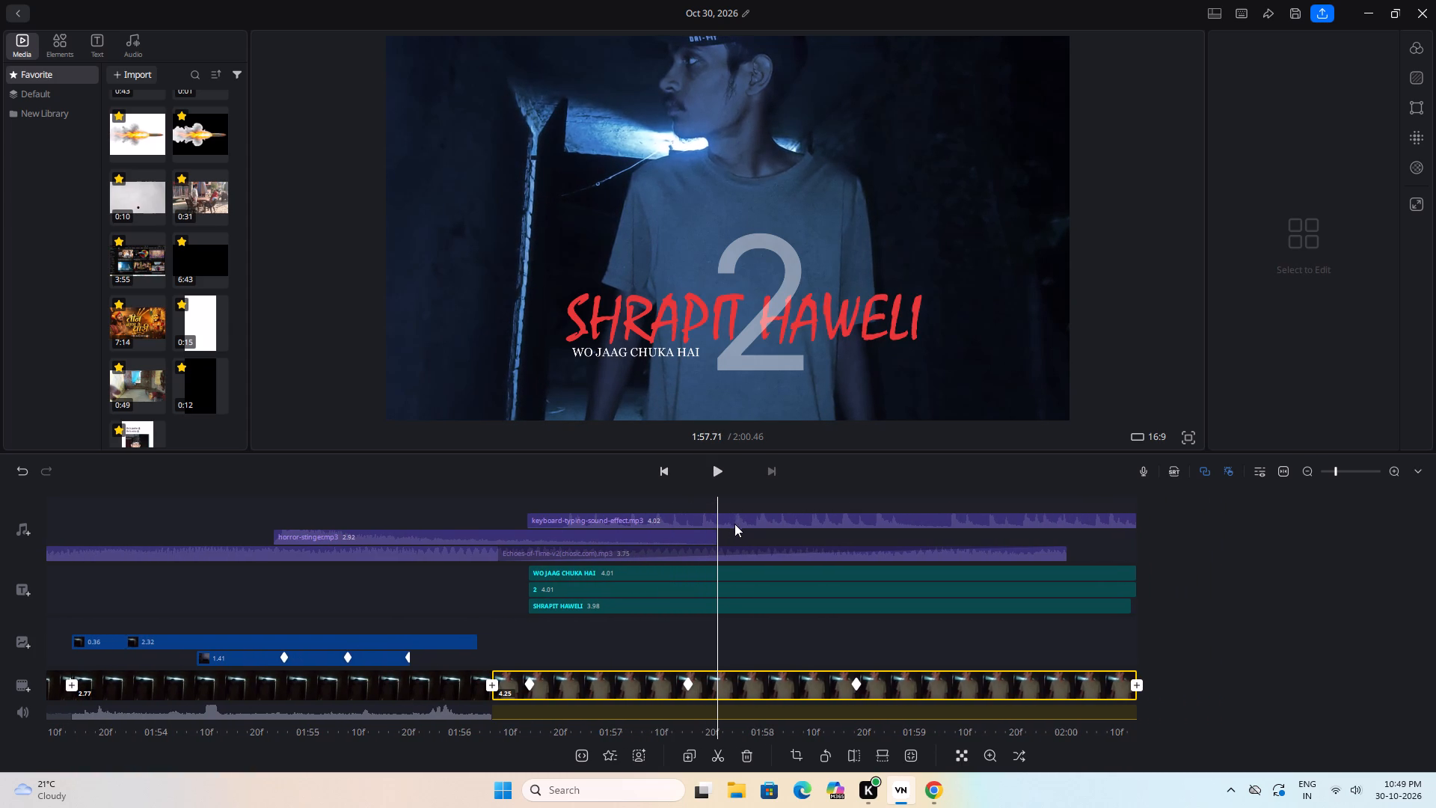
pyautogui.moveTo(654, 634); pyautogui.dragTo(772, 629)
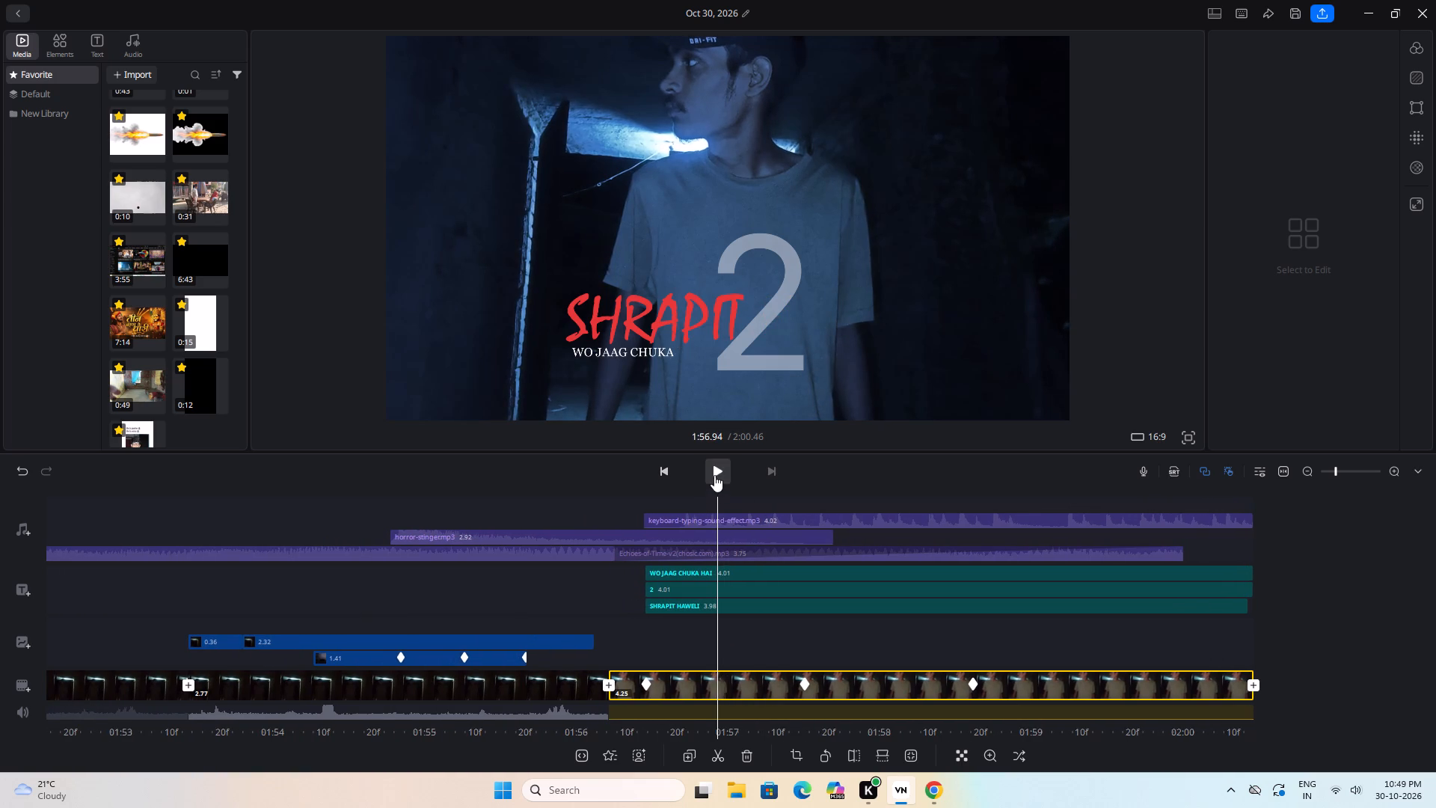
pyautogui.click(714, 472)
pyautogui.click(714, 472)
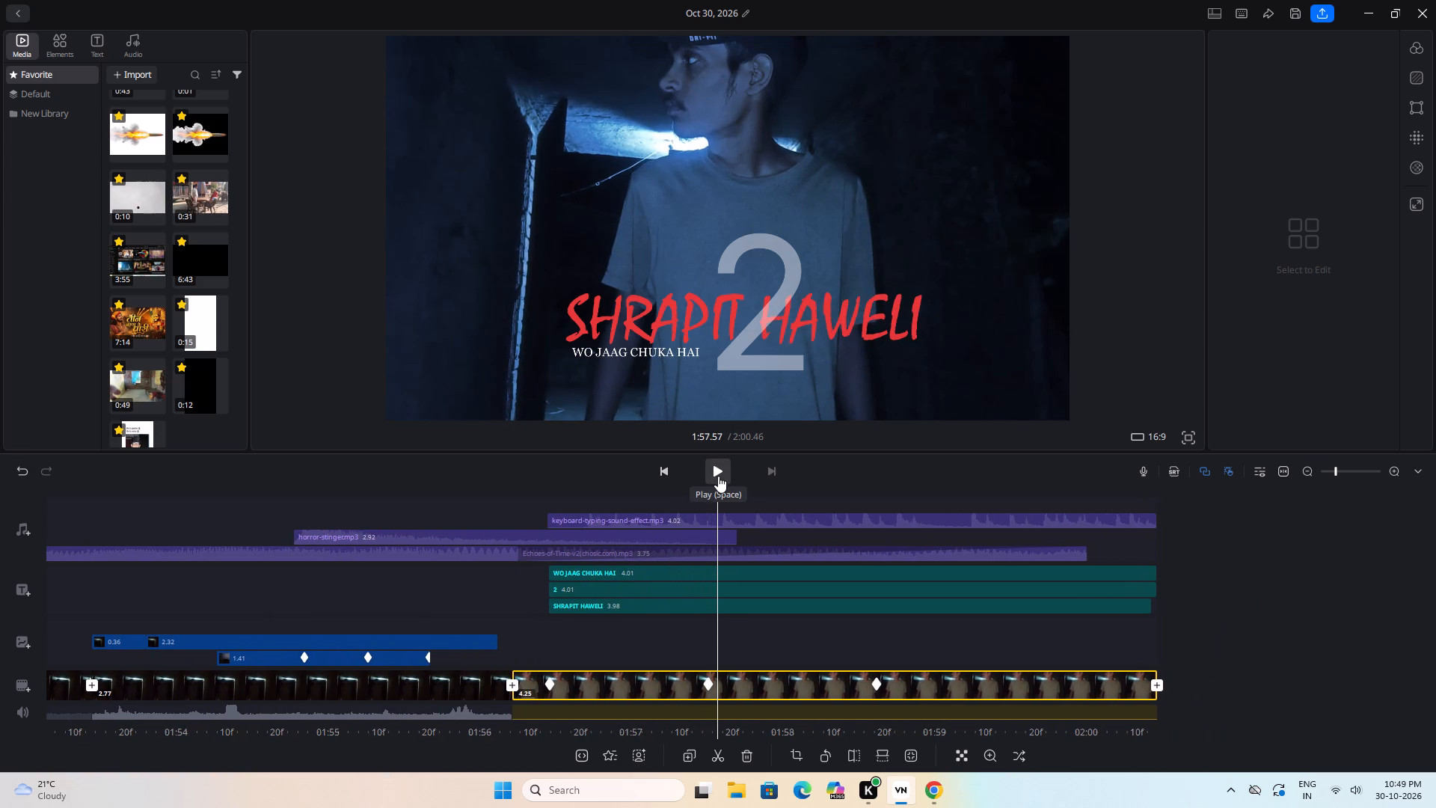
pyautogui.doubleClick(719, 474)
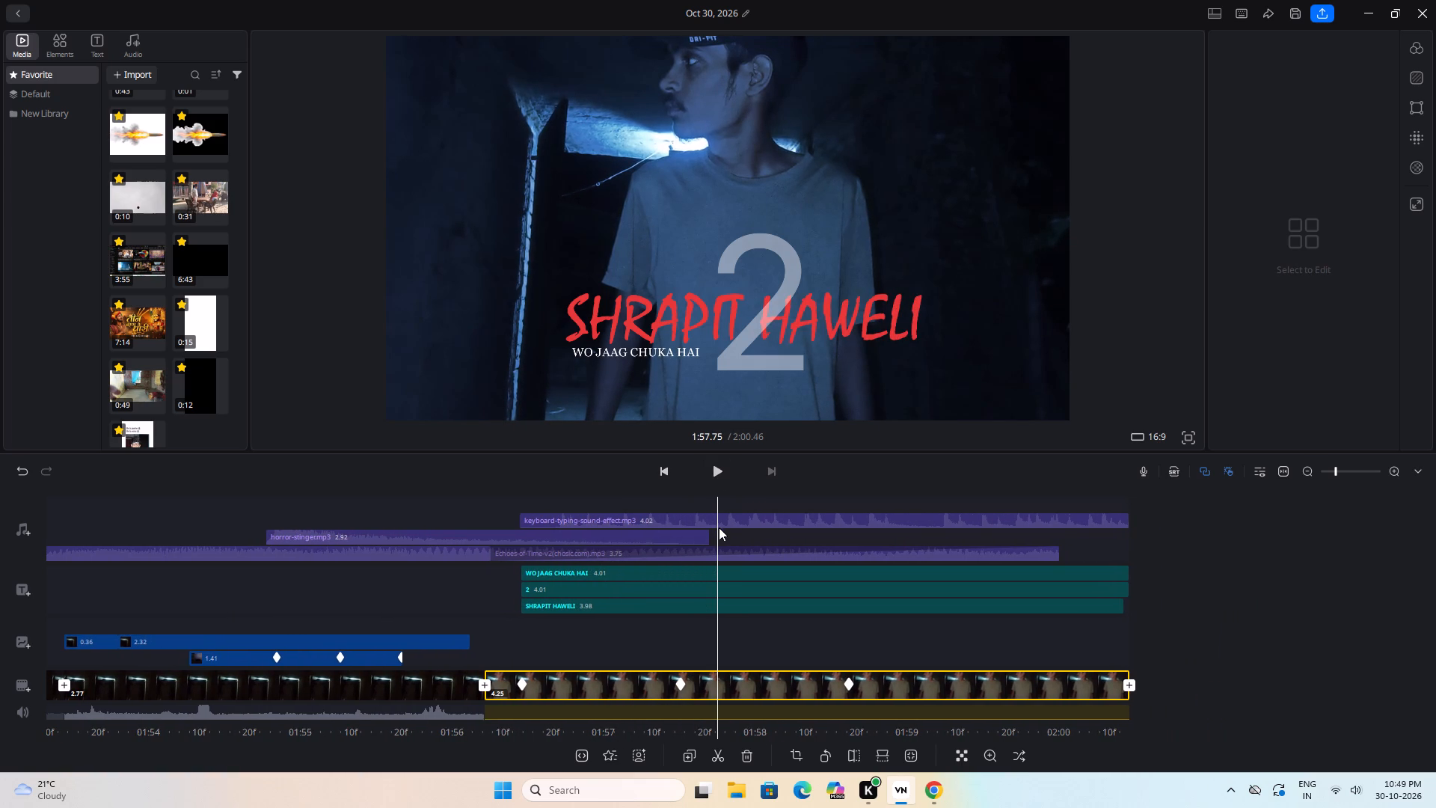
# Trim the end of the keyboard-typing sound effect to 1.32 s, where the title finishes typing on.
pyautogui.click(719, 516)
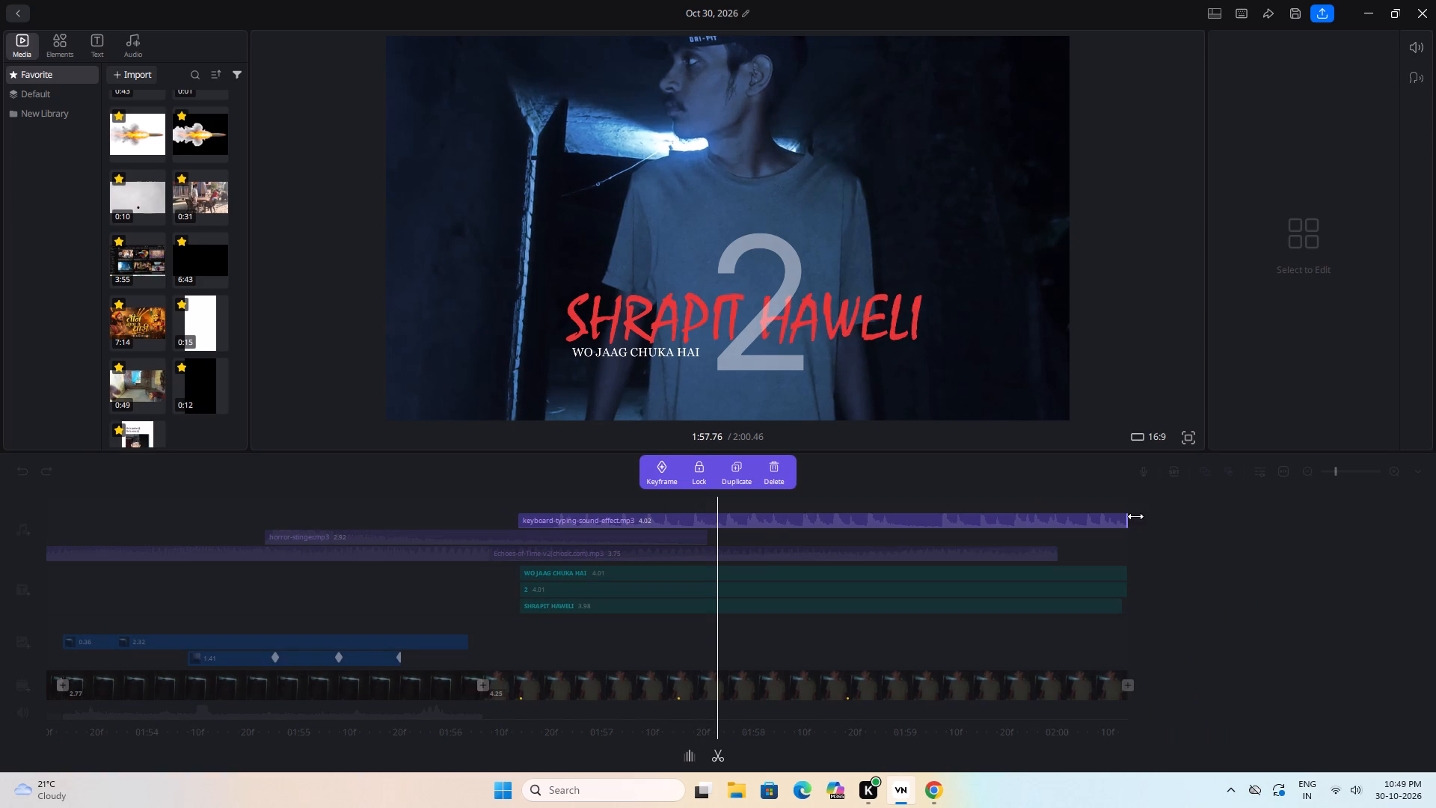
pyautogui.moveTo(1132, 517); pyautogui.dragTo(721, 575)
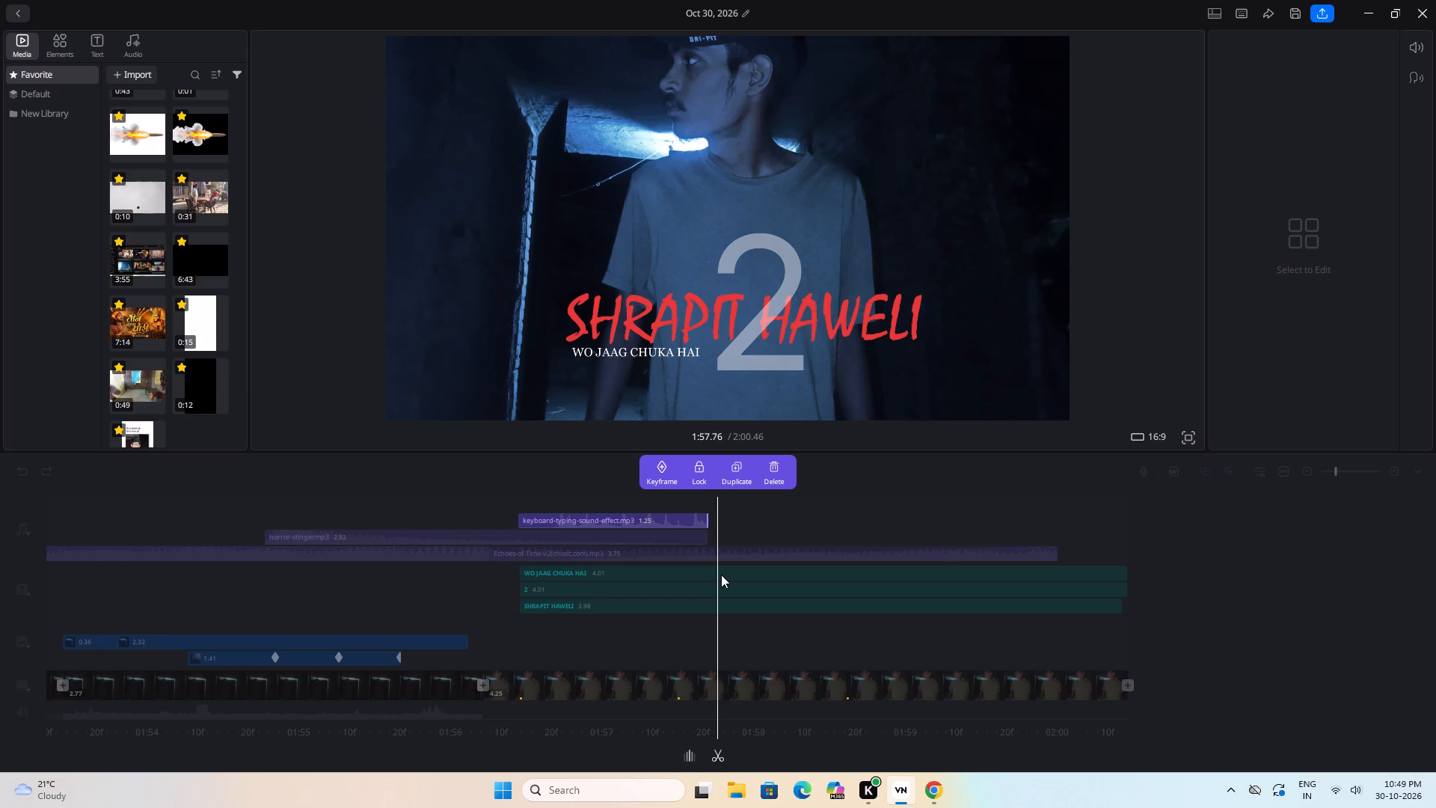
pyautogui.moveTo(721, 575); pyautogui.dragTo(723, 567)
pyautogui.click(1286, 543)
# Extend the "SHRAPIT HAWELI" text clip to 4.01 s, matching the other text clips and the end of the final video clip.
pyautogui.click(1104, 607)
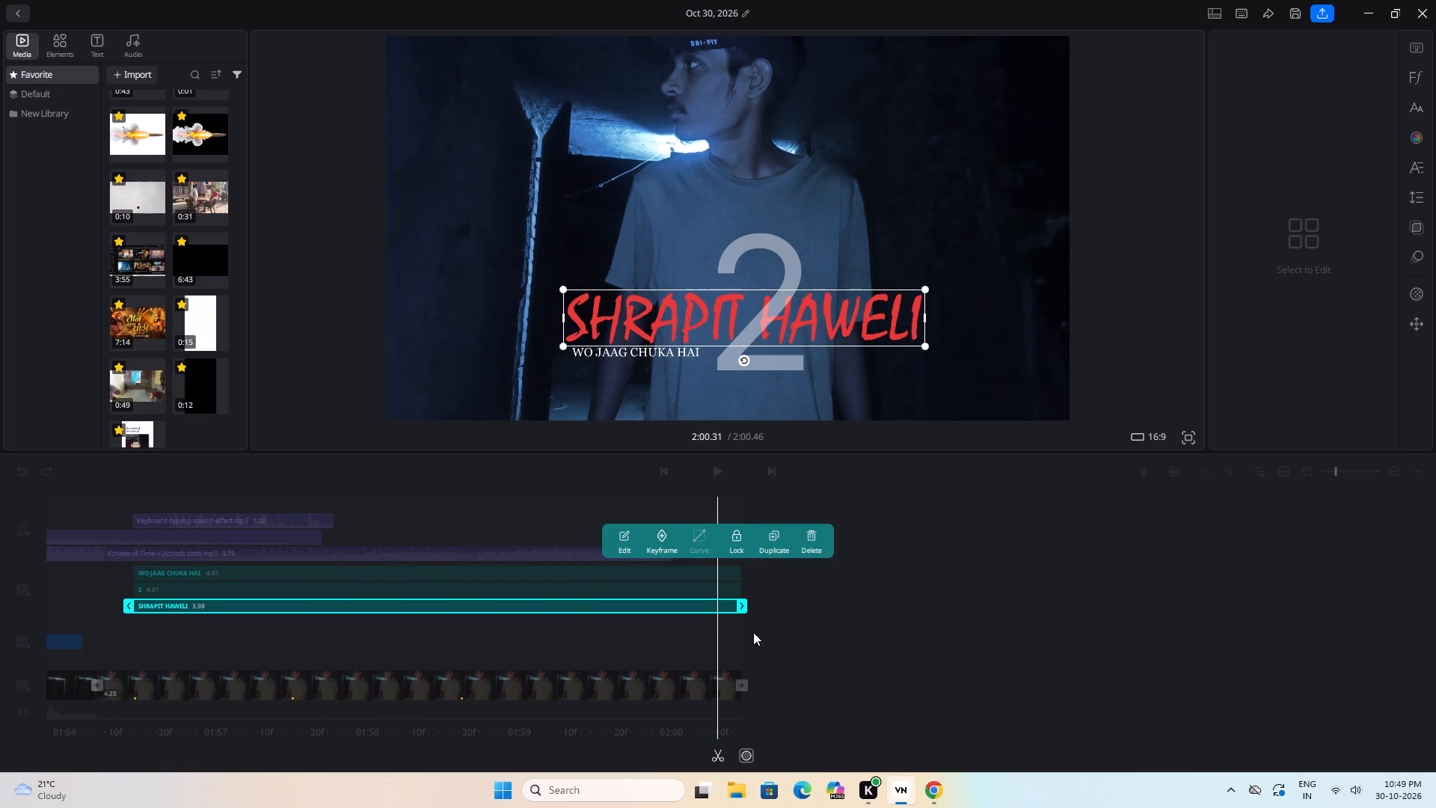
pyautogui.click(740, 604)
pyautogui.click(924, 614)
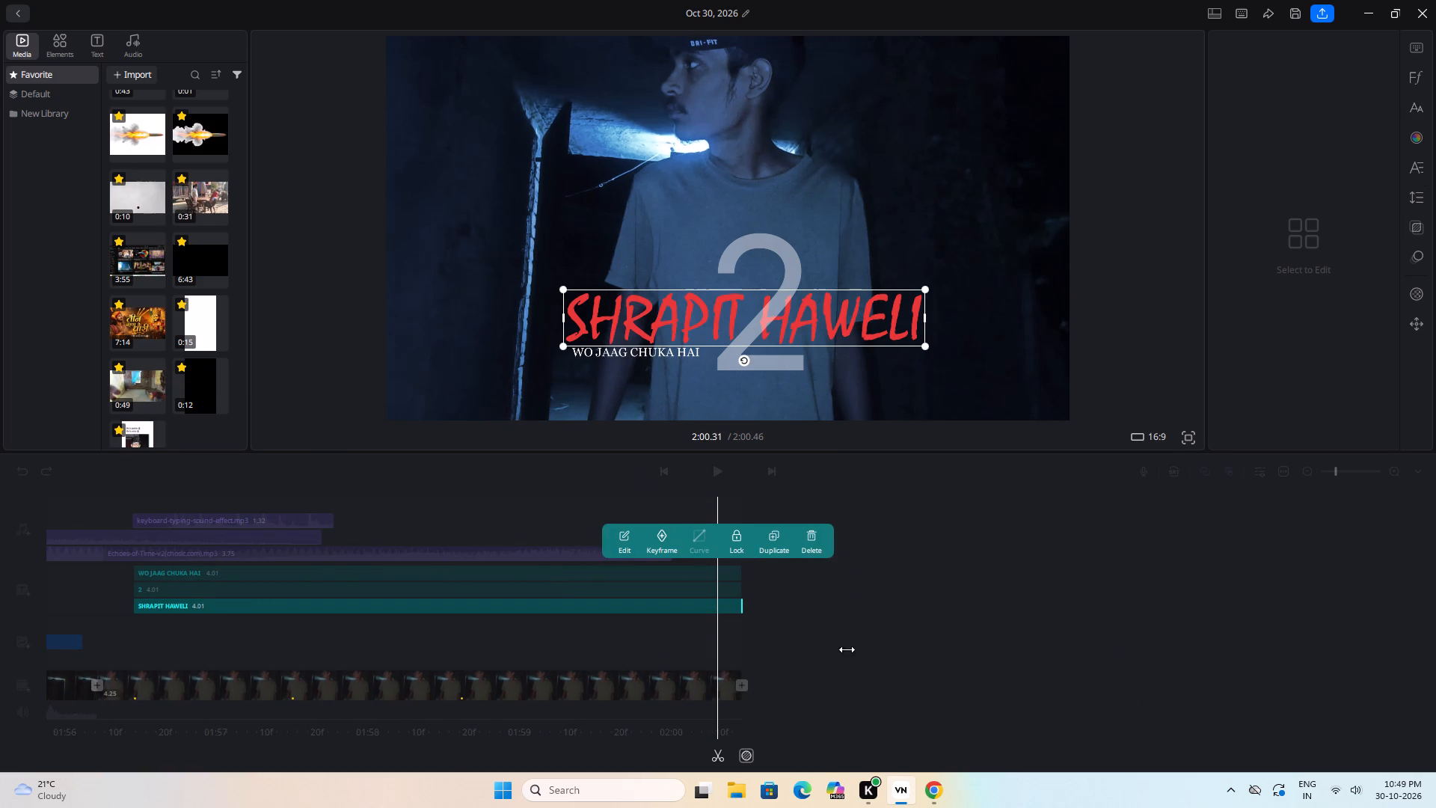
# Play and scrub through the ending to check the title's timing against the trimmed typing sound.
pyautogui.moveTo(853, 647); pyautogui.dragTo(1094, 649)
pyautogui.moveTo(769, 653); pyautogui.dragTo(953, 652)
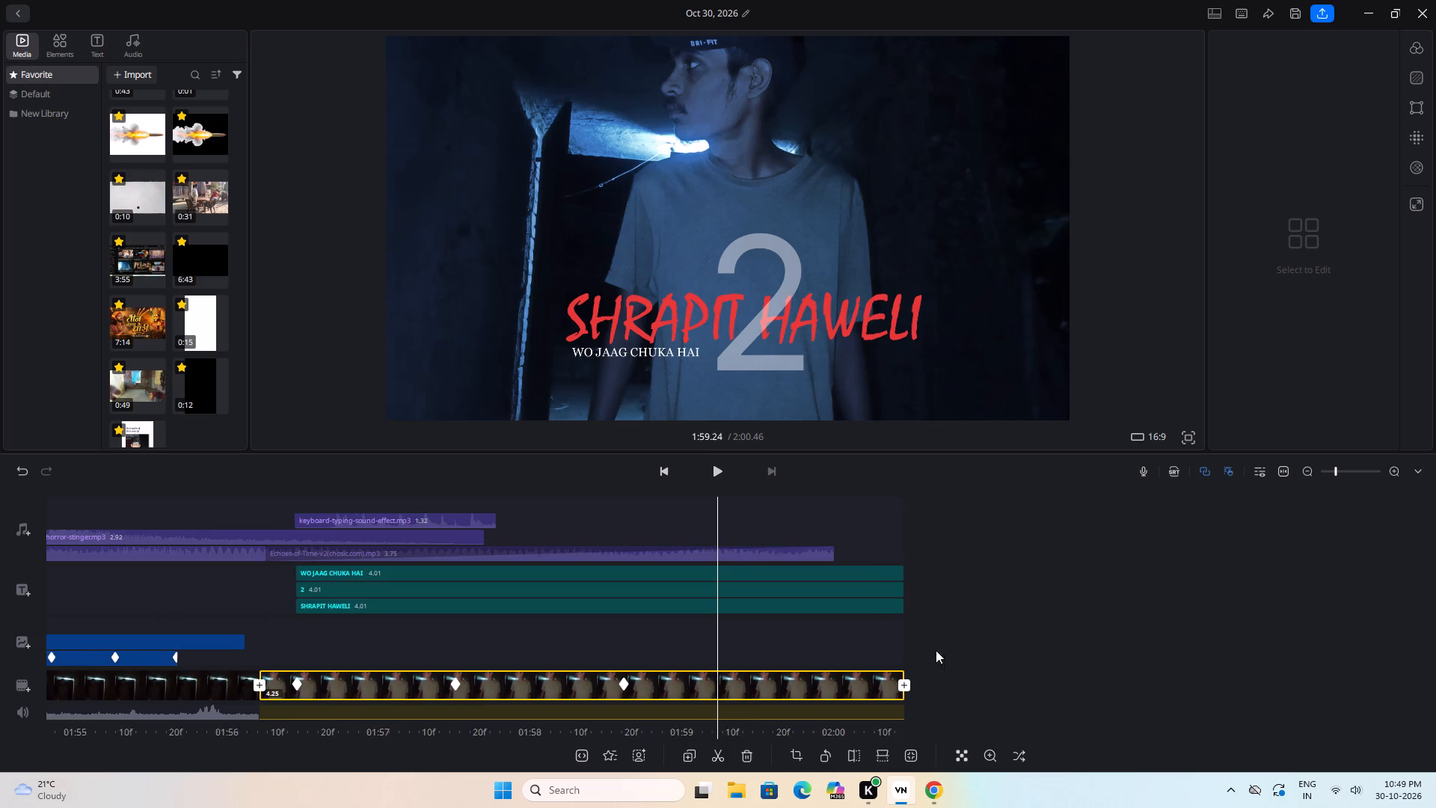
pyautogui.moveTo(725, 657); pyautogui.dragTo(939, 651)
pyautogui.moveTo(841, 652); pyautogui.dragTo(936, 643)
pyautogui.moveTo(930, 645); pyautogui.dragTo(1003, 636)
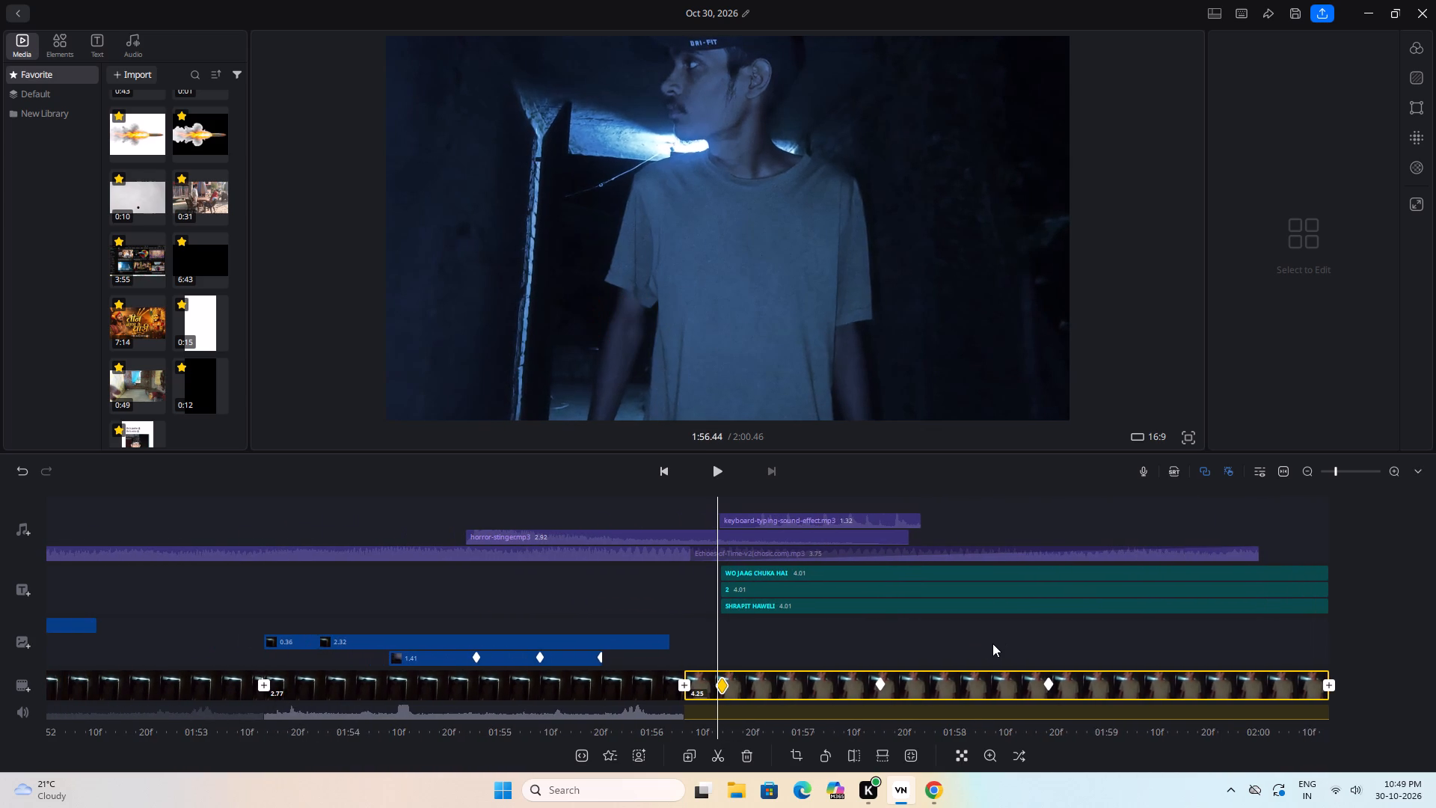
pyautogui.press('space')
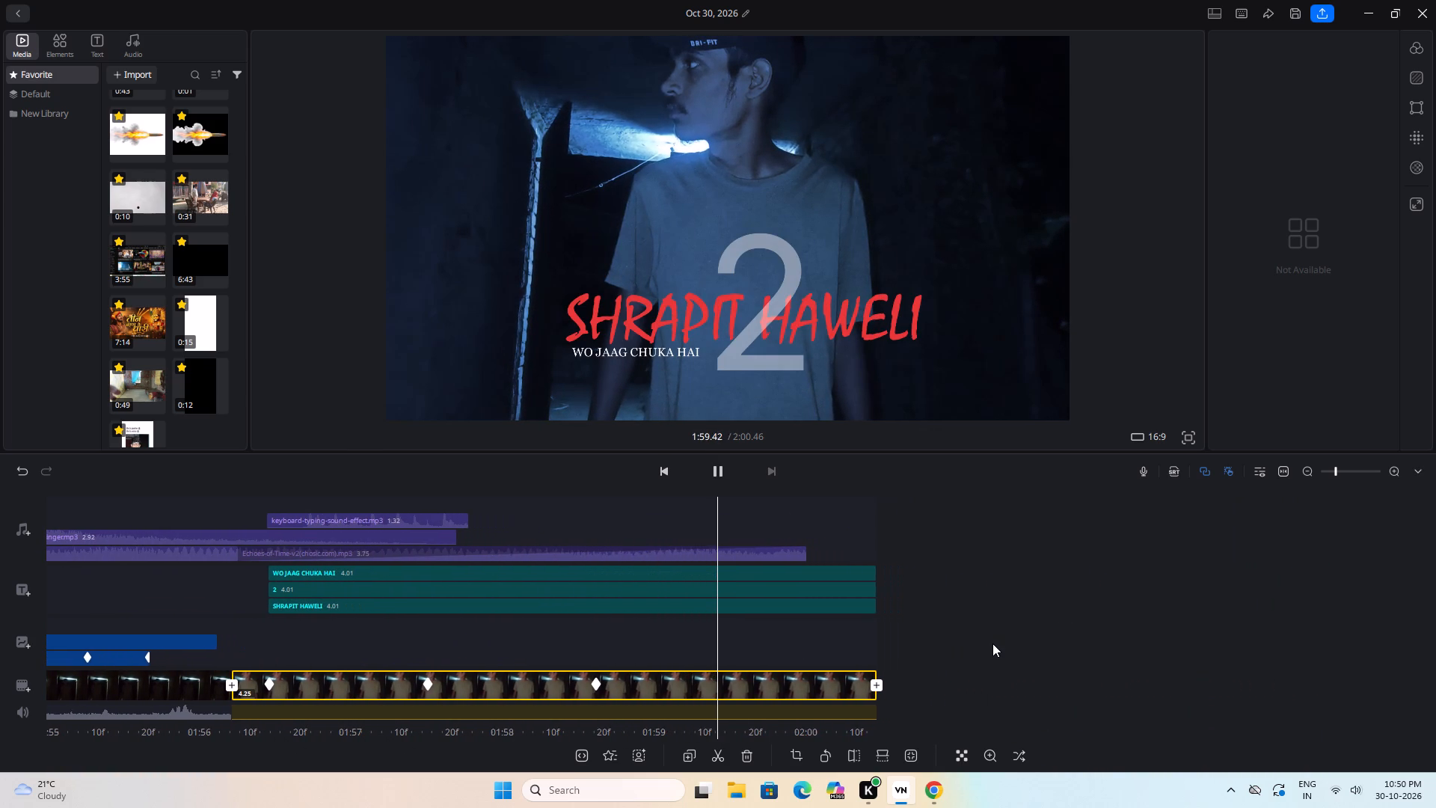
pyautogui.press('space')
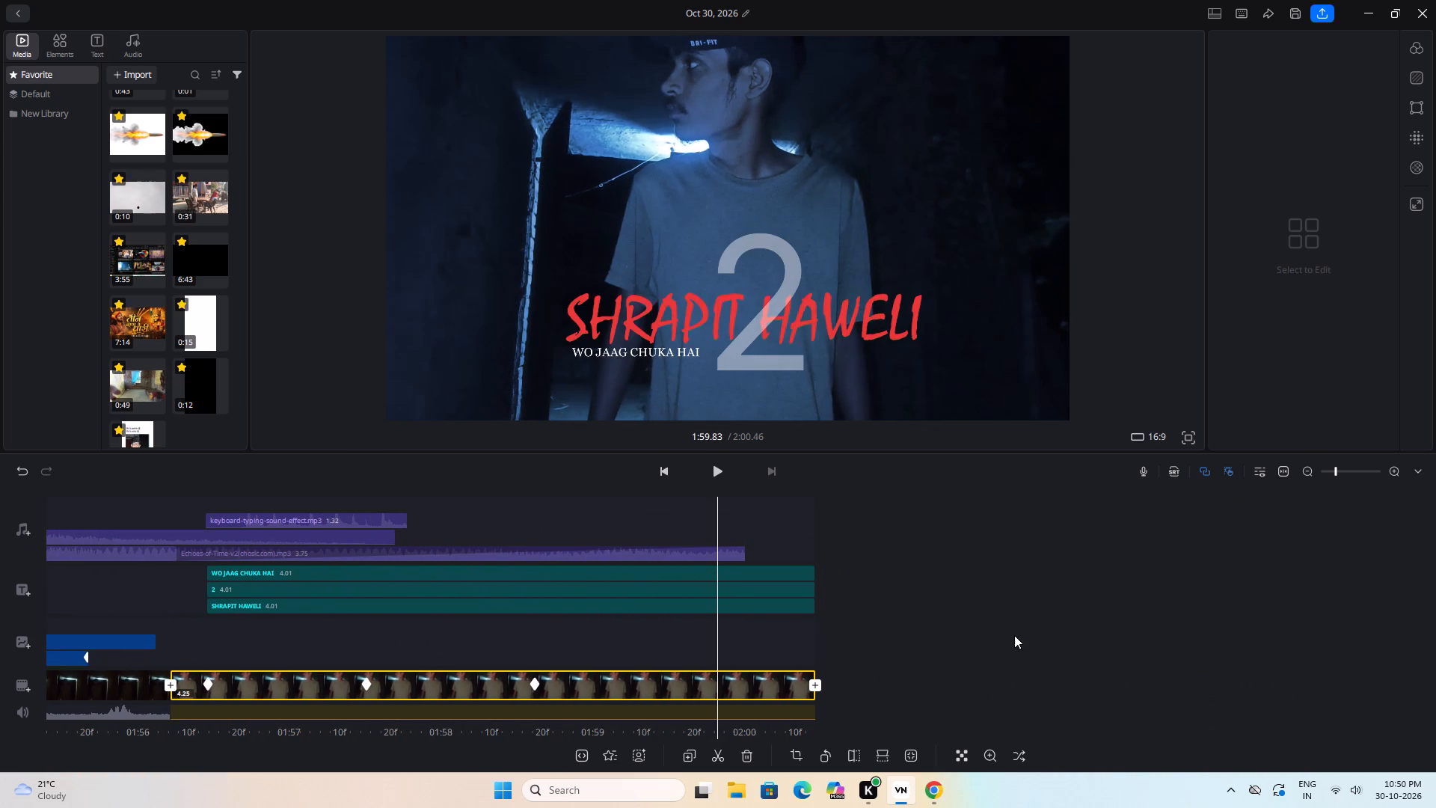
pyautogui.moveTo(975, 639); pyautogui.dragTo(1354, 633)
pyautogui.moveTo(1340, 637); pyautogui.dragTo(1201, 668)
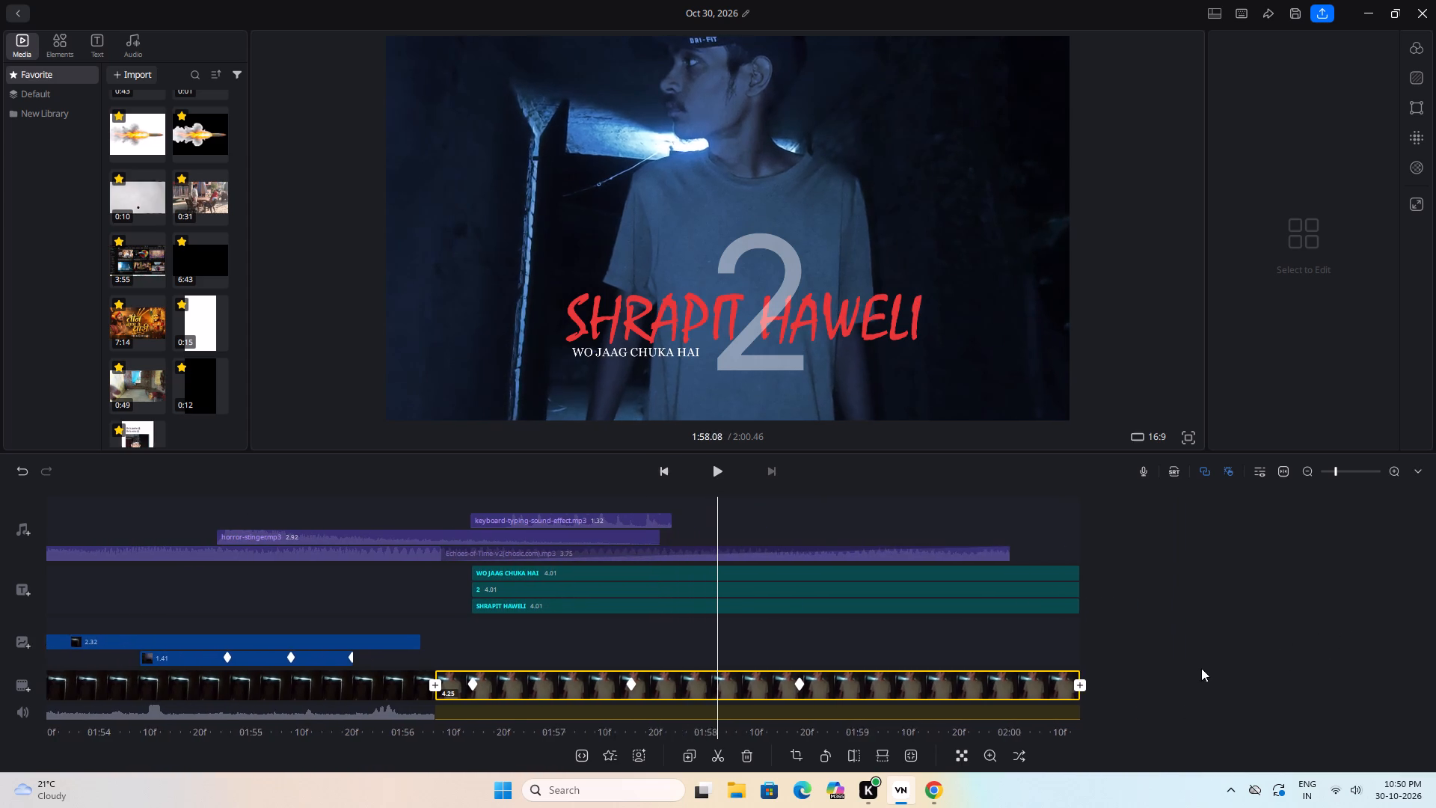
pyautogui.moveTo(1201, 668); pyautogui.dragTo(1105, 696)
pyautogui.moveTo(1044, 694); pyautogui.dragTo(1126, 675)
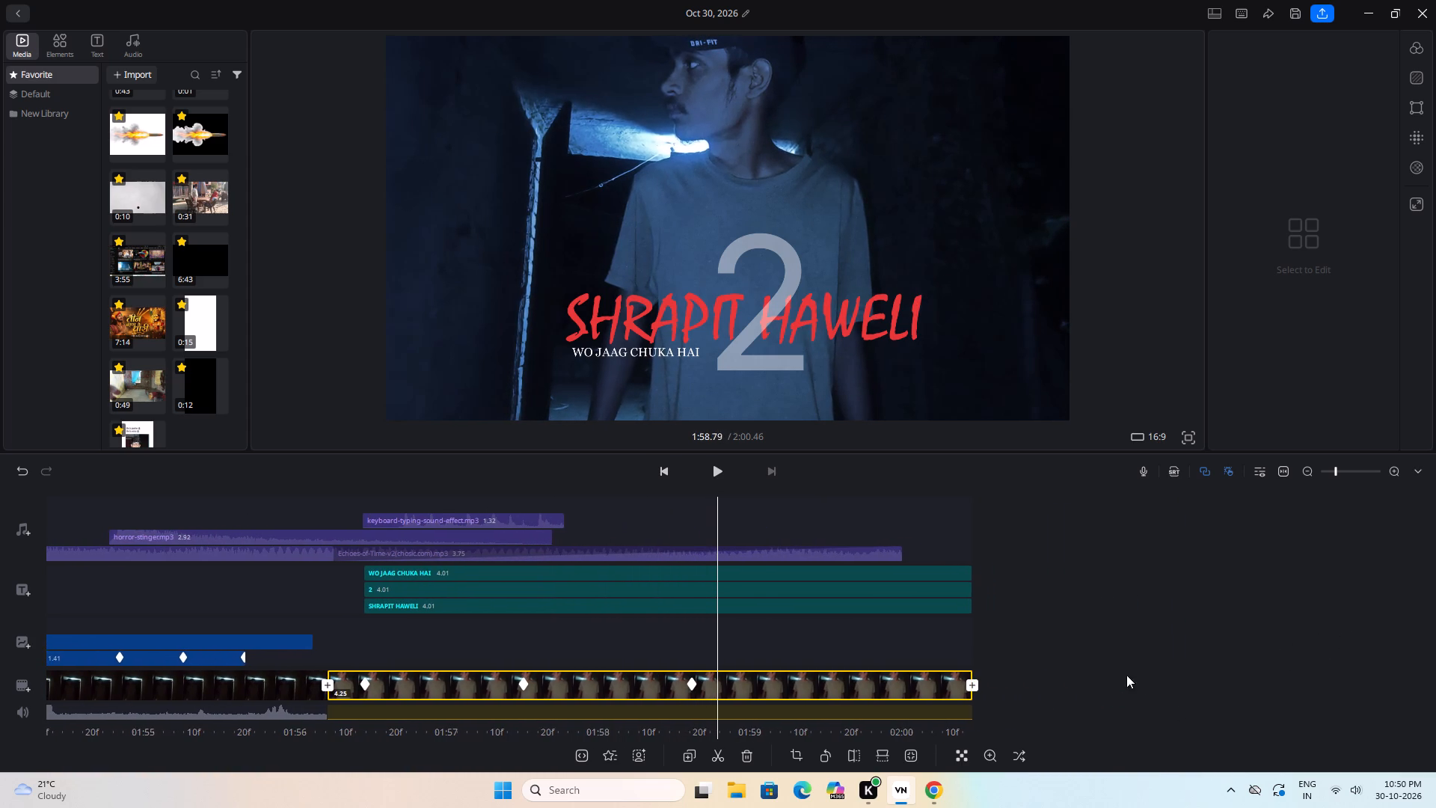
# Apply the Expand caption animation to the "2" text clip in the title.
pyautogui.moveTo(1126, 675); pyautogui.dragTo(1423, 632)
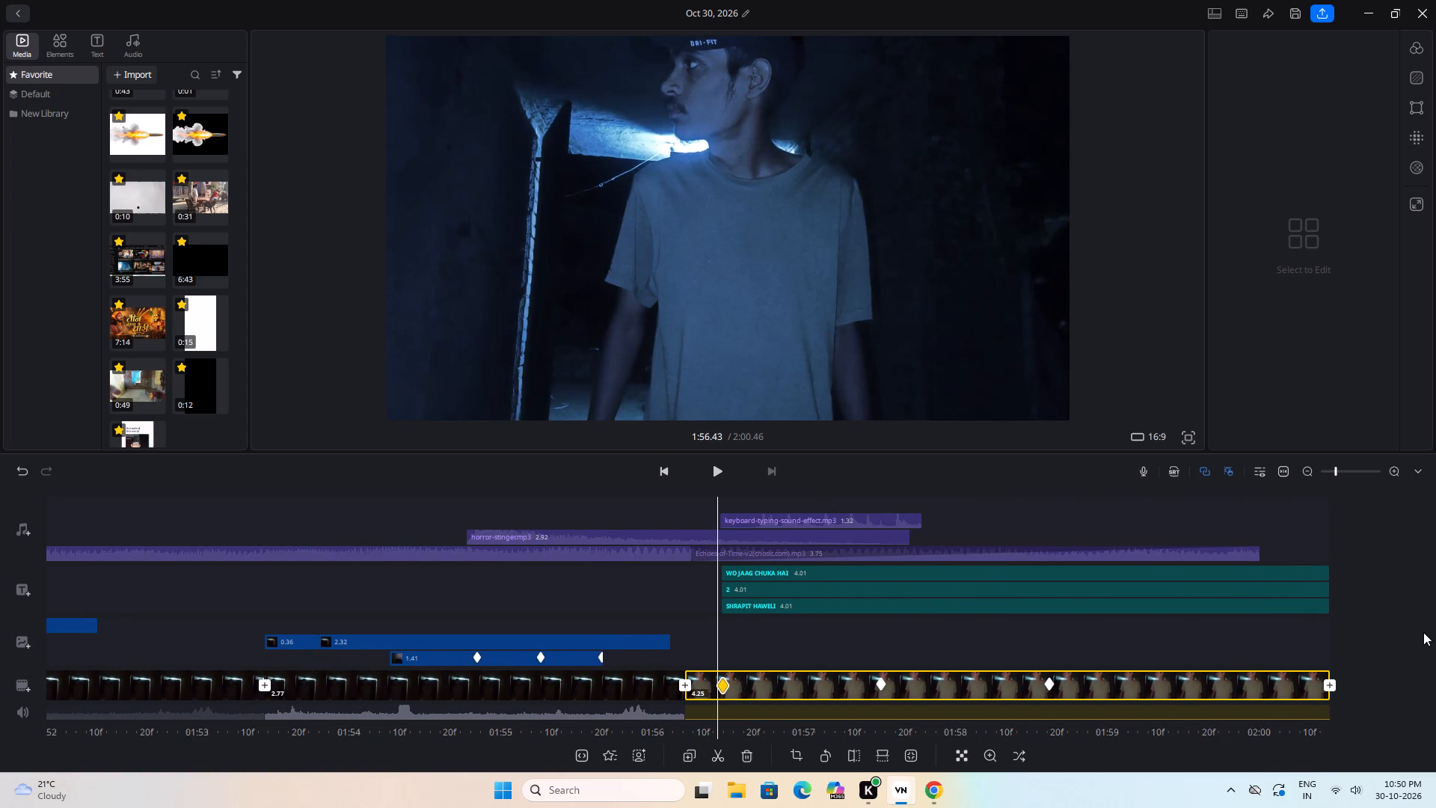
pyautogui.moveTo(1423, 632); pyautogui.dragTo(1422, 639)
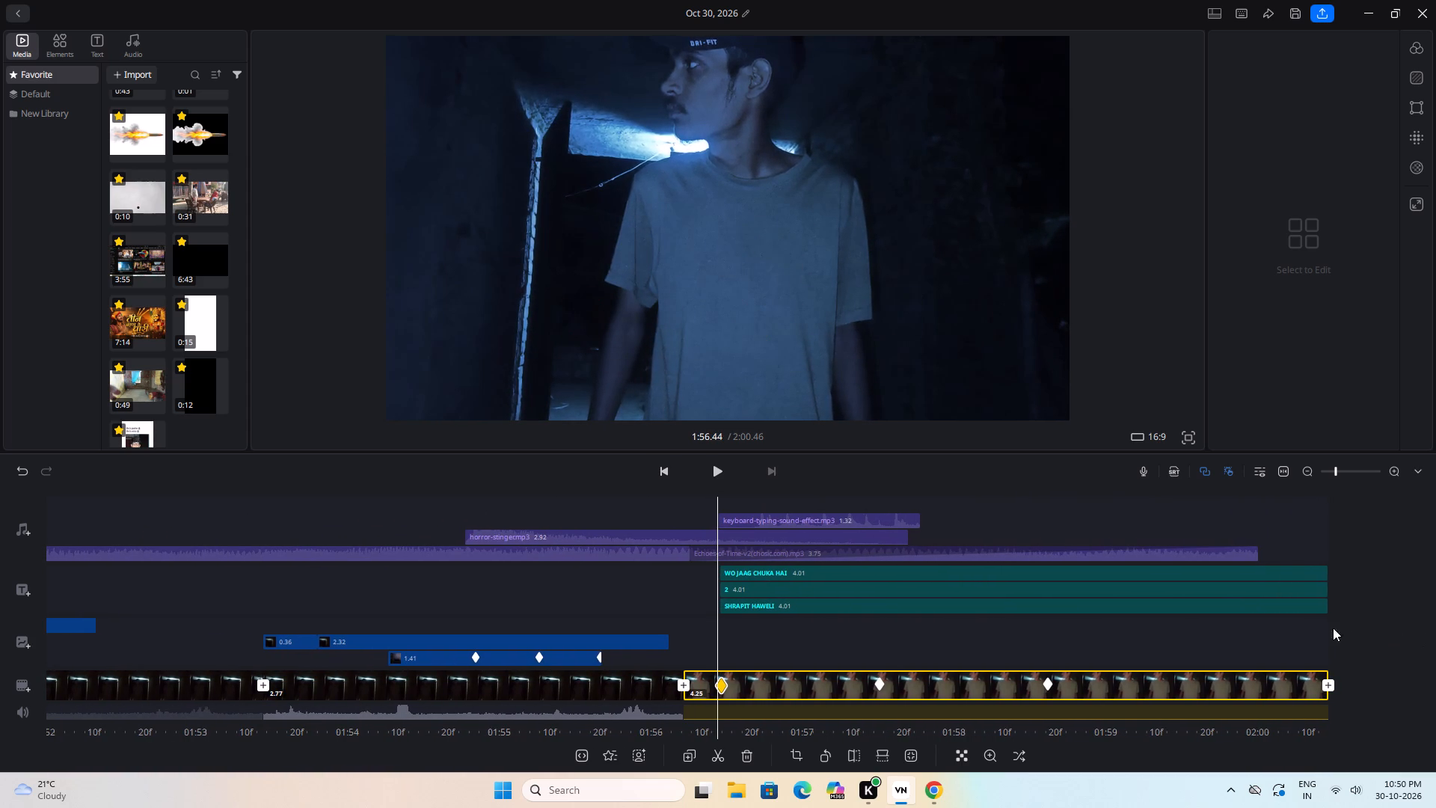
pyautogui.moveTo(868, 636); pyautogui.dragTo(832, 635)
pyautogui.click(831, 584)
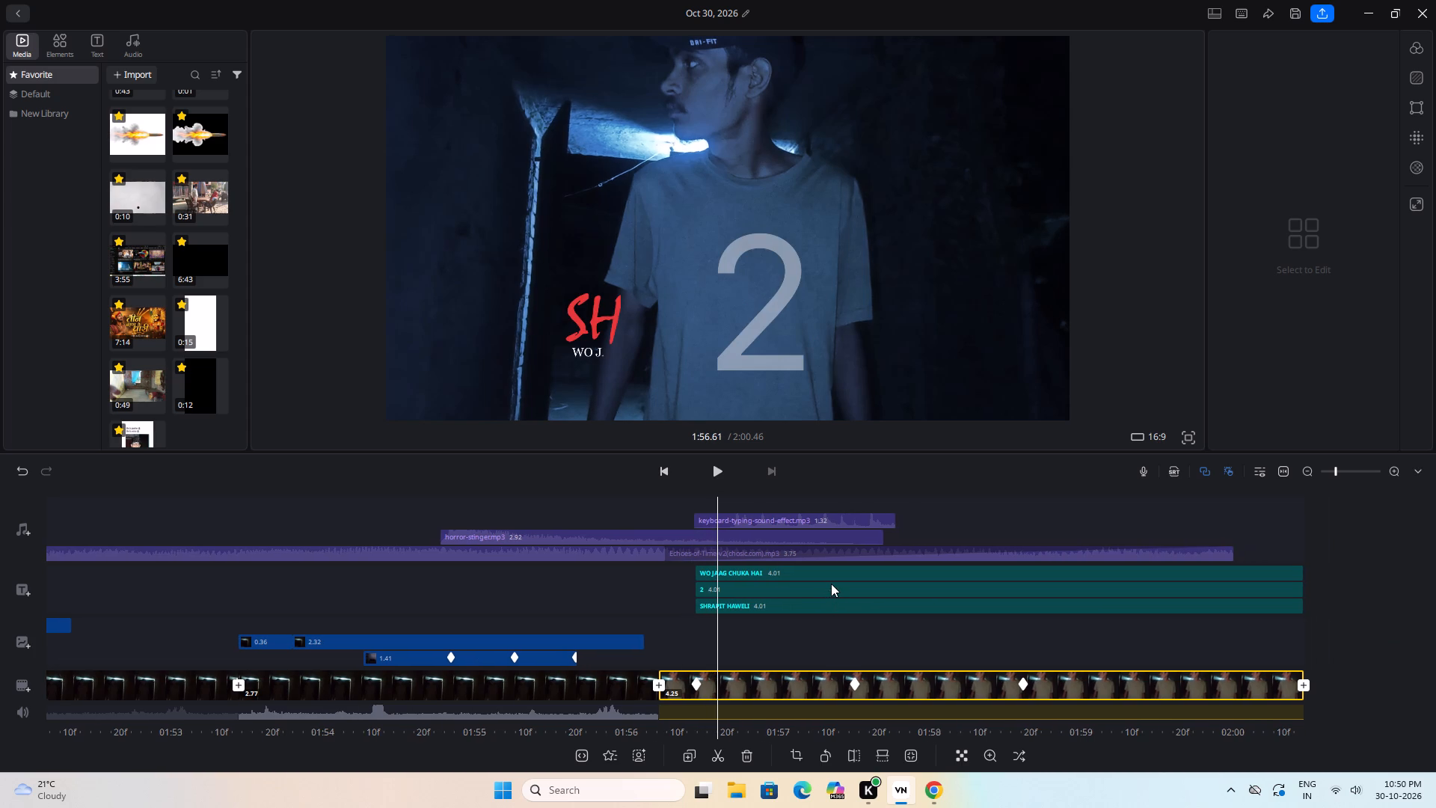
pyautogui.click(1420, 290)
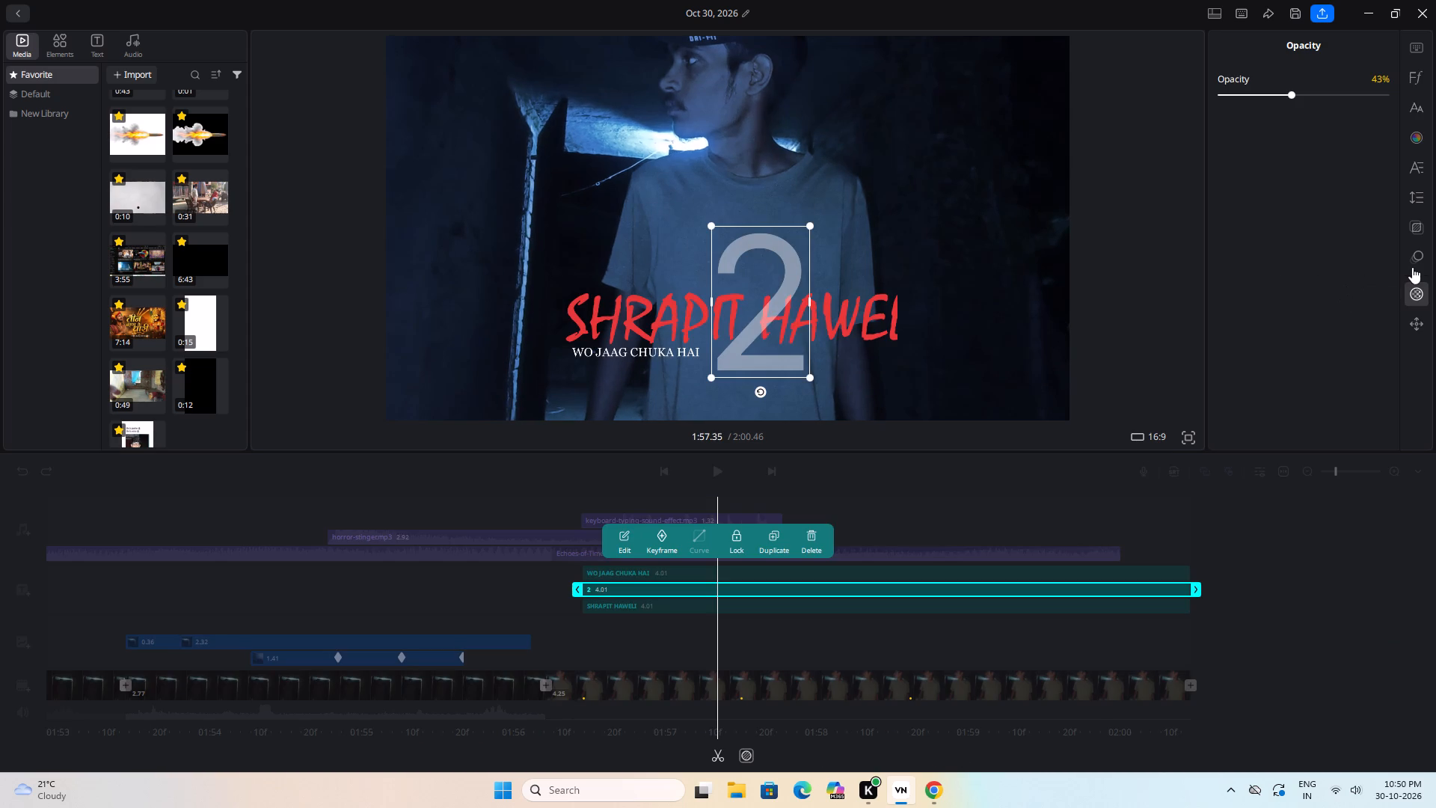
pyautogui.click(1423, 260)
pyautogui.click(1374, 270)
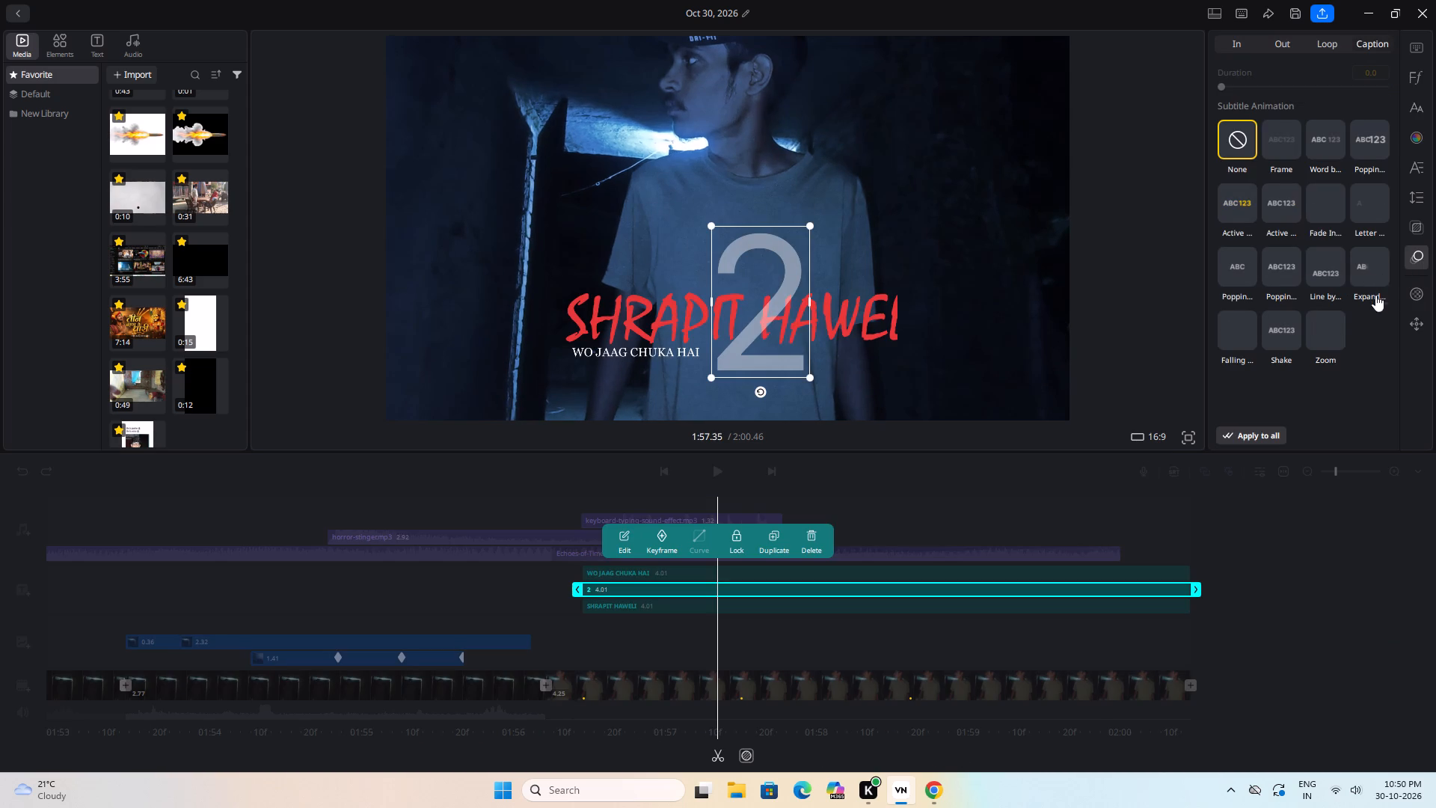
pyautogui.click(1286, 547)
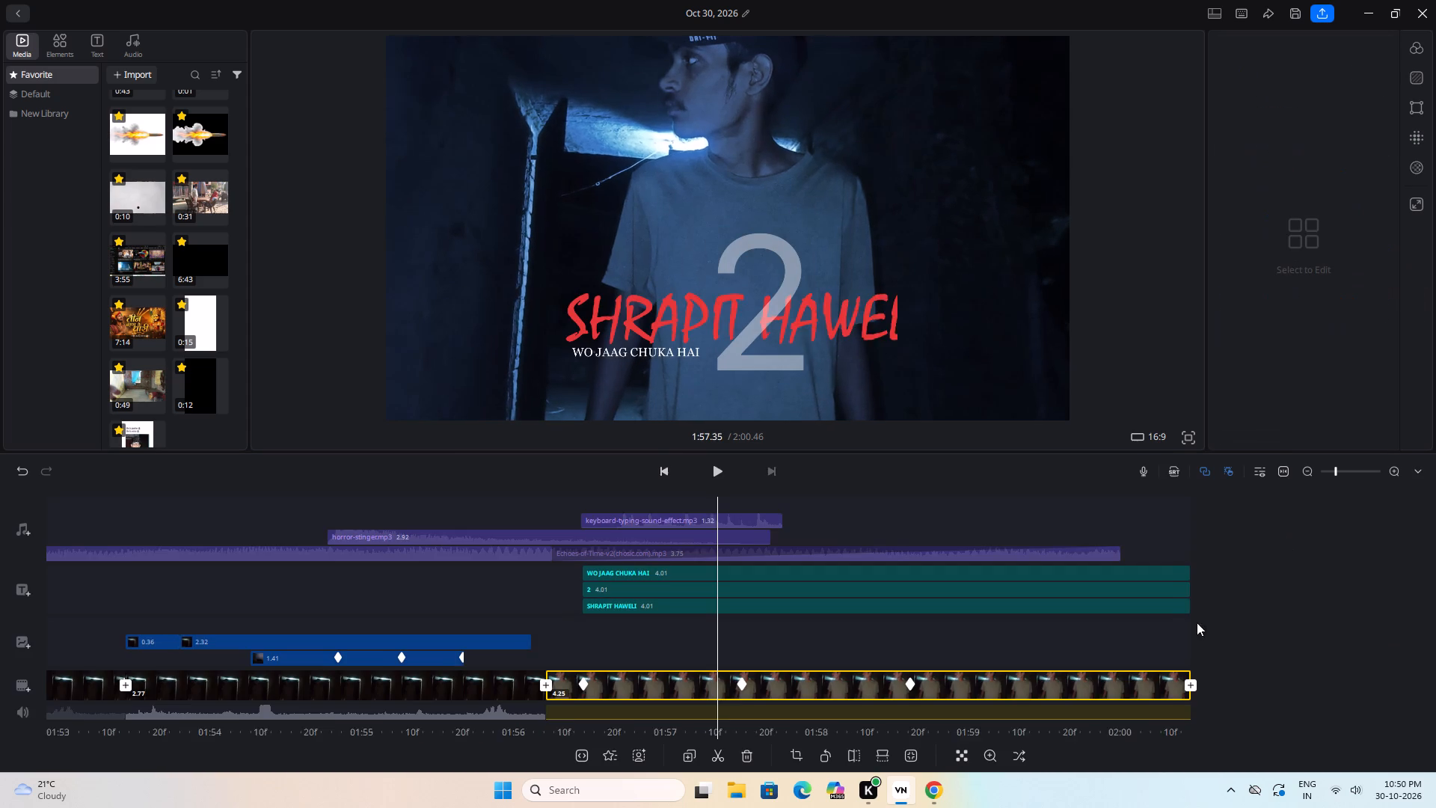
# Play and scrub through the title's entrance to check how the "2" animates with the title and tagline.
pyautogui.moveTo(1229, 612); pyautogui.dragTo(1385, 596)
pyautogui.click(1090, 644)
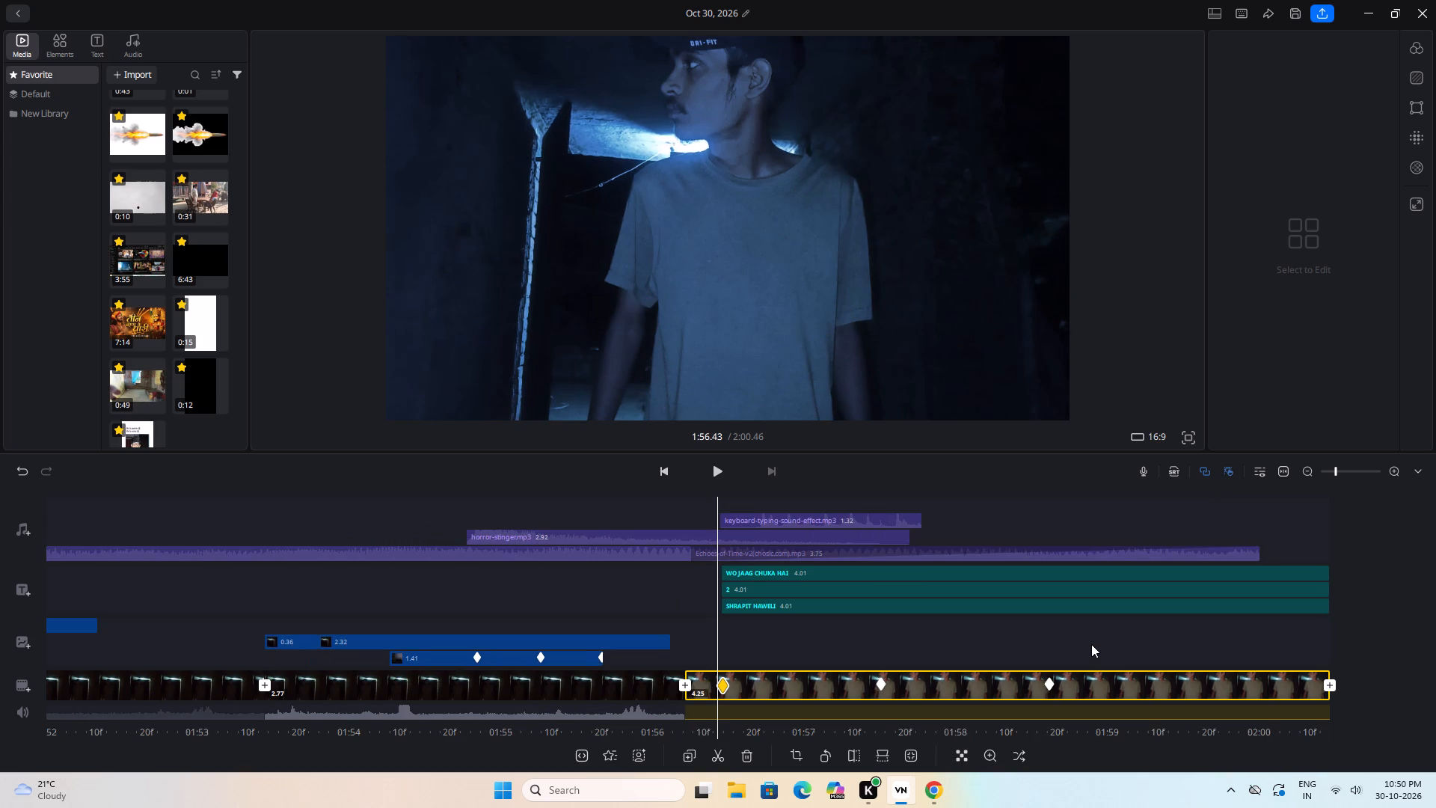
pyautogui.press('space')
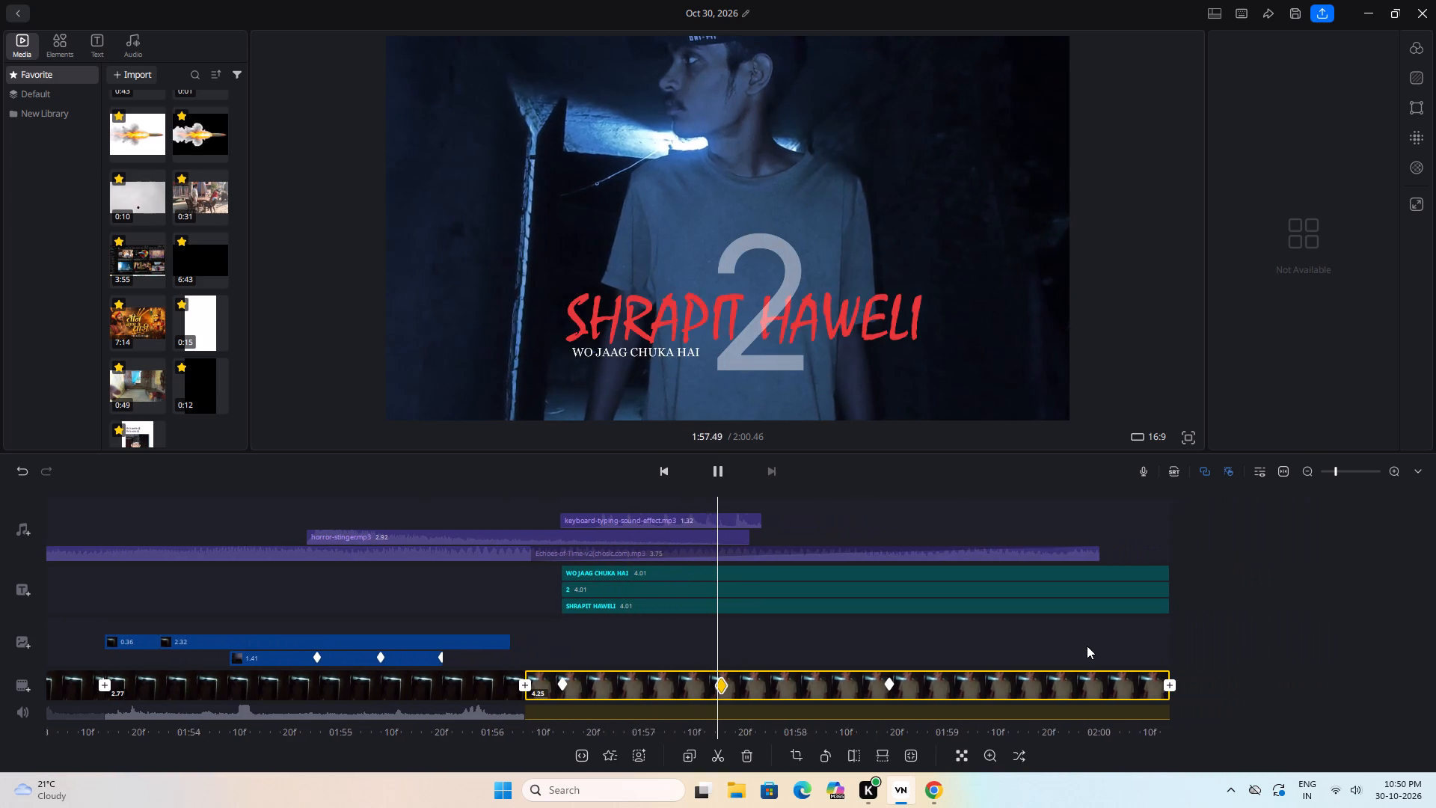
pyautogui.press('space')
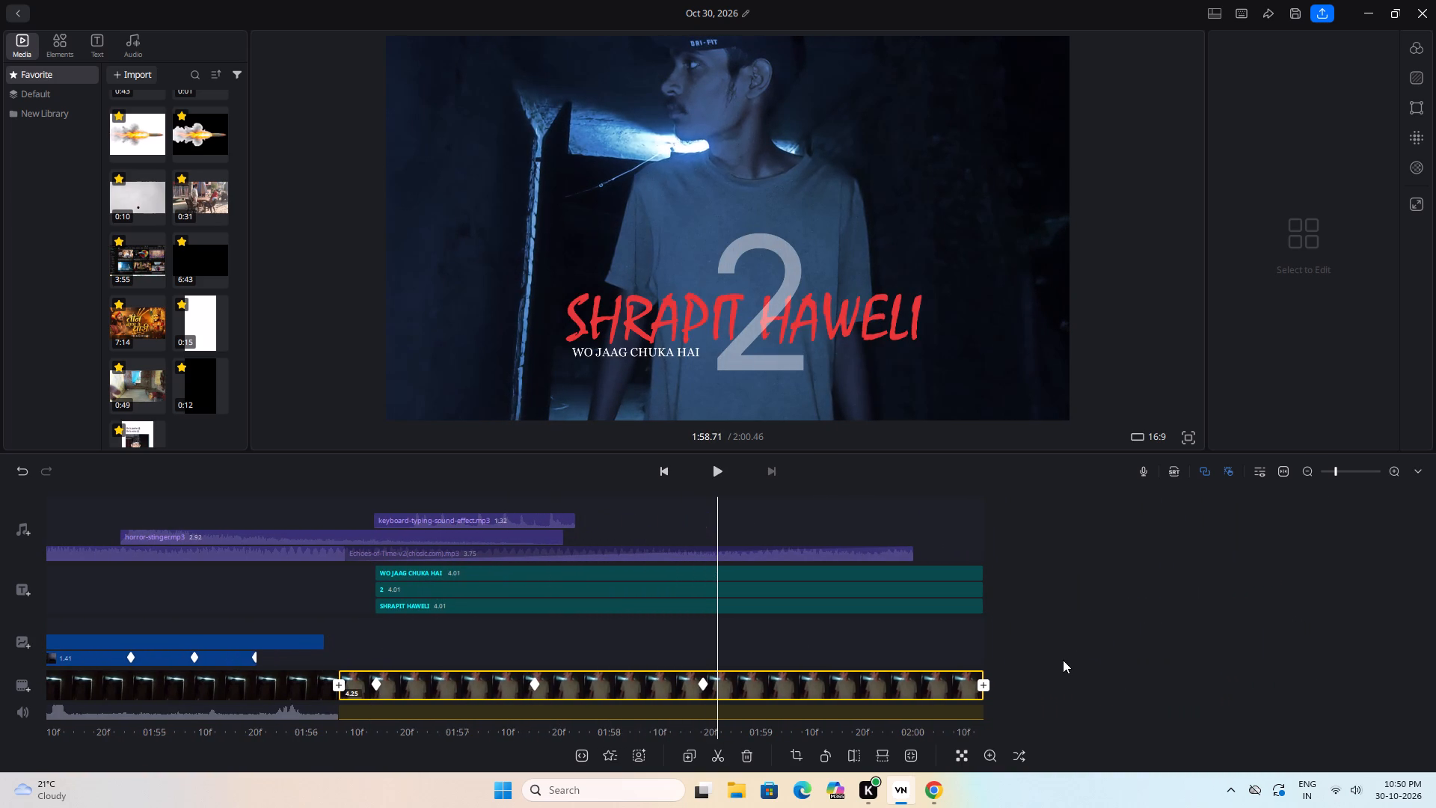
pyautogui.click(594, 586)
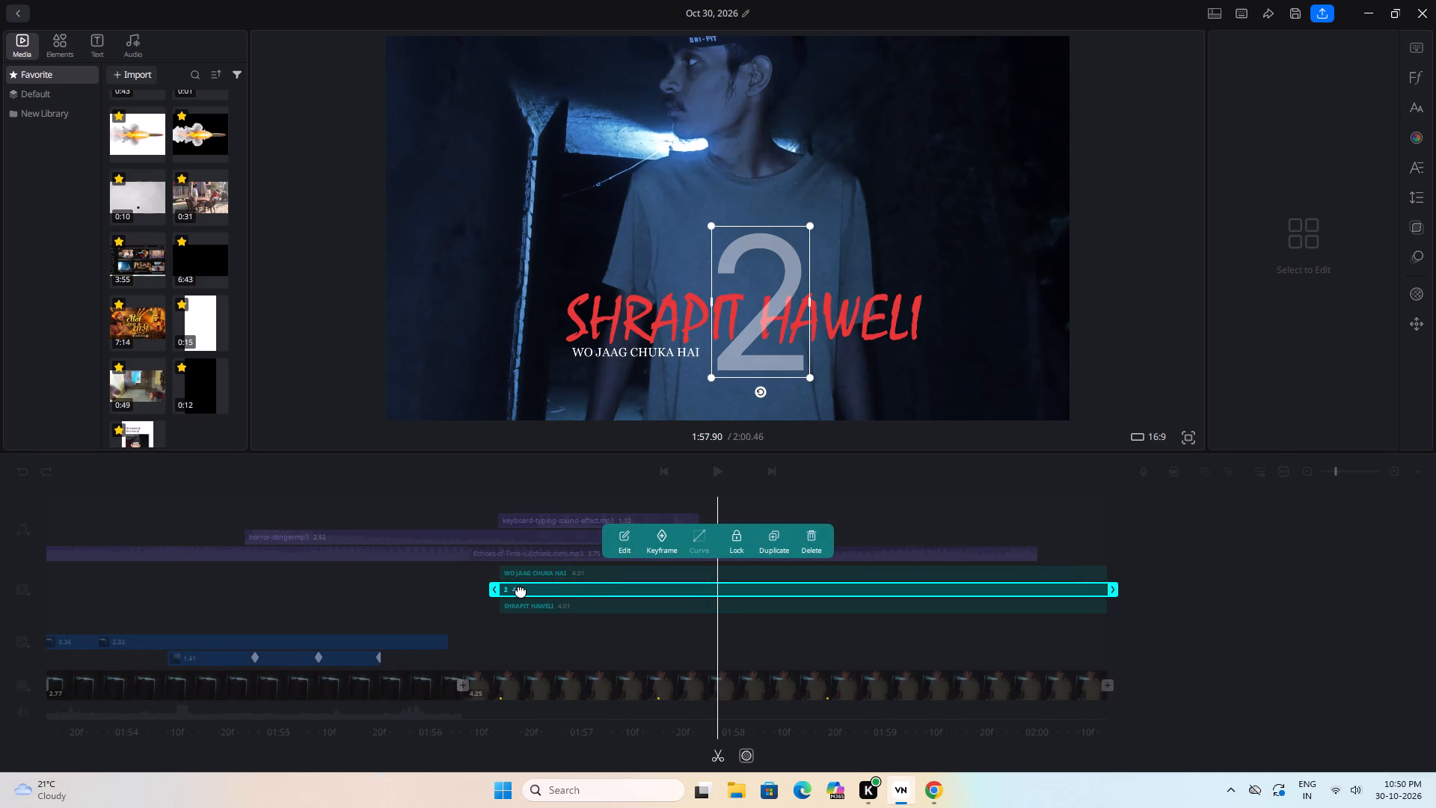
pyautogui.click(692, 642)
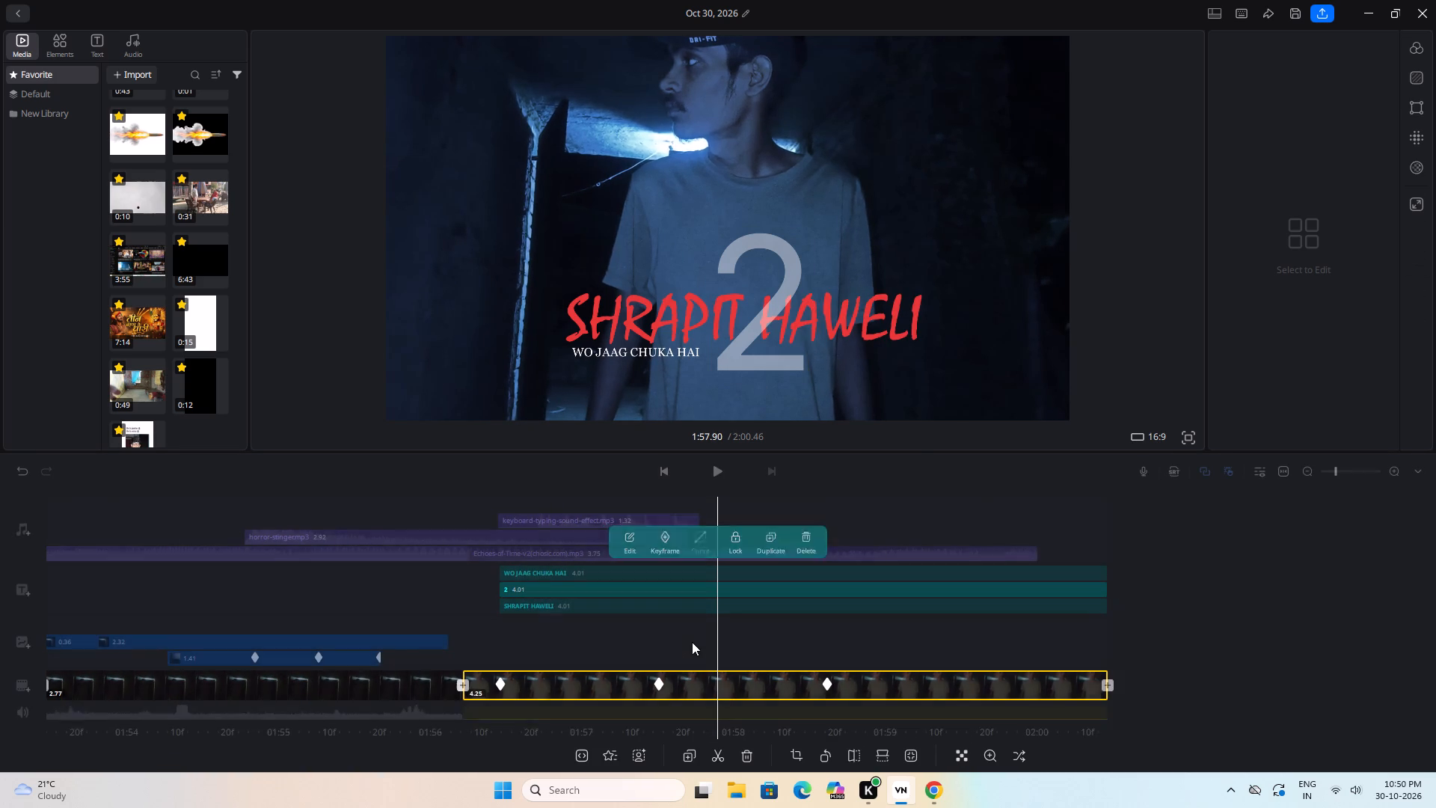
pyautogui.moveTo(672, 640); pyautogui.dragTo(684, 639)
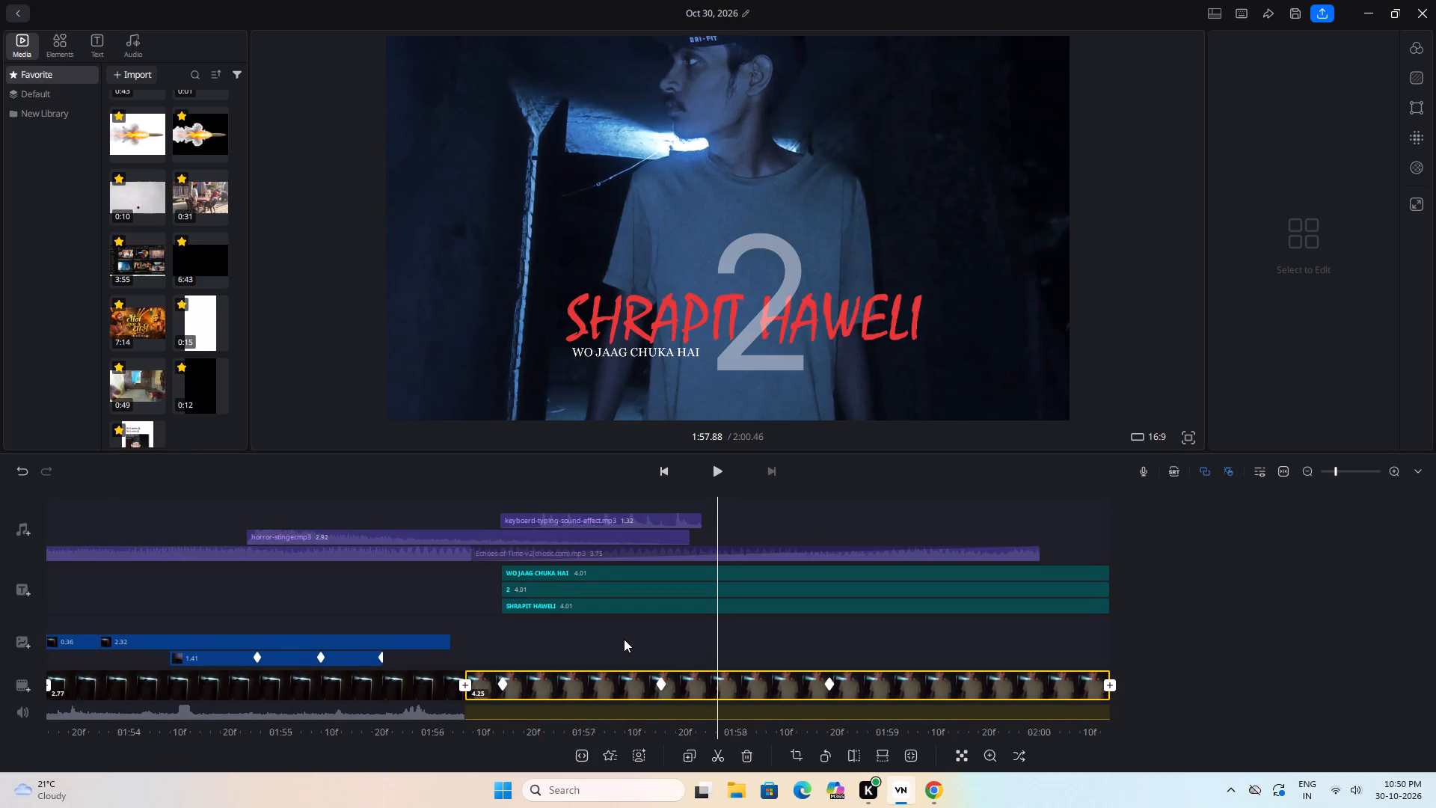
pyautogui.moveTo(624, 639); pyautogui.dragTo(676, 639)
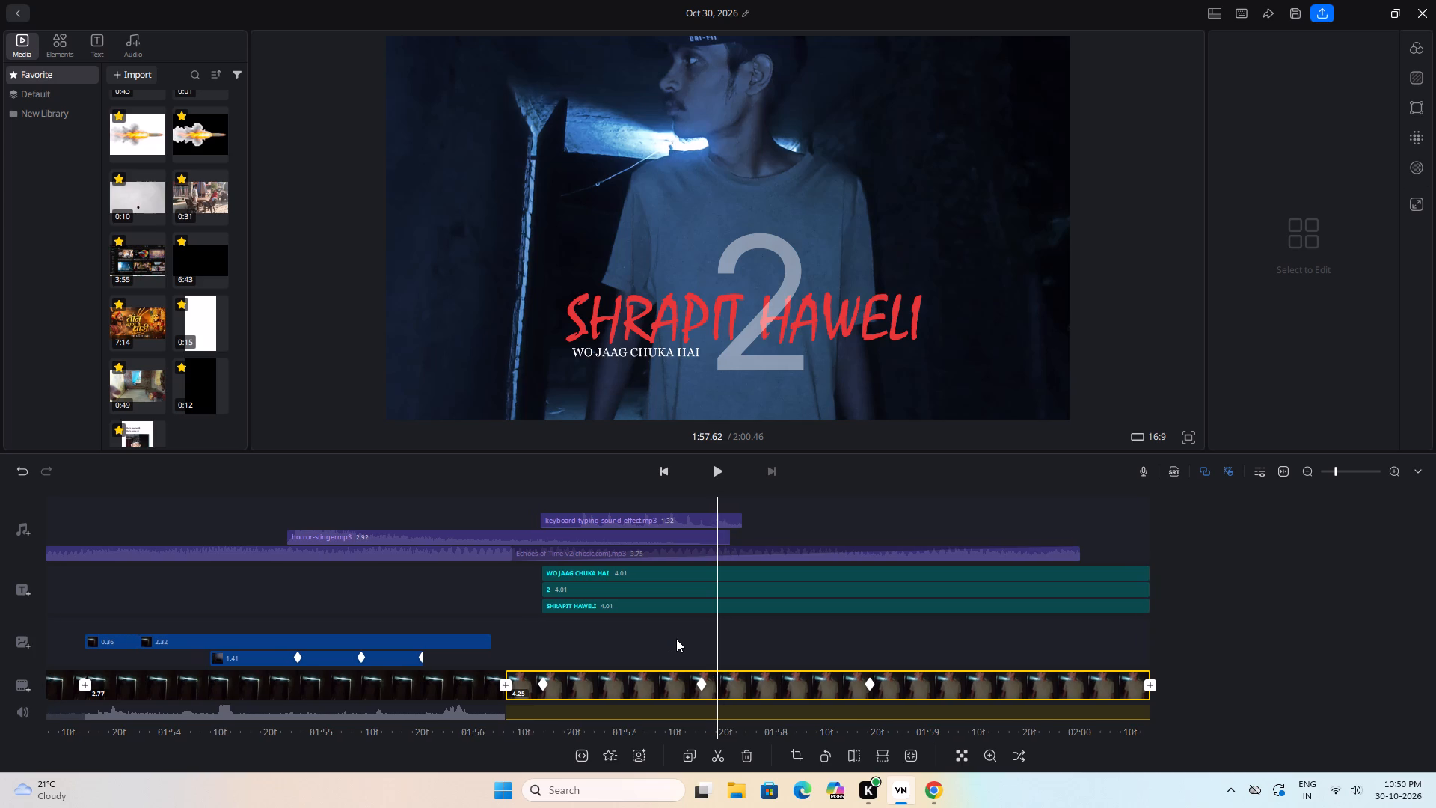
pyautogui.moveTo(676, 639); pyautogui.dragTo(684, 639)
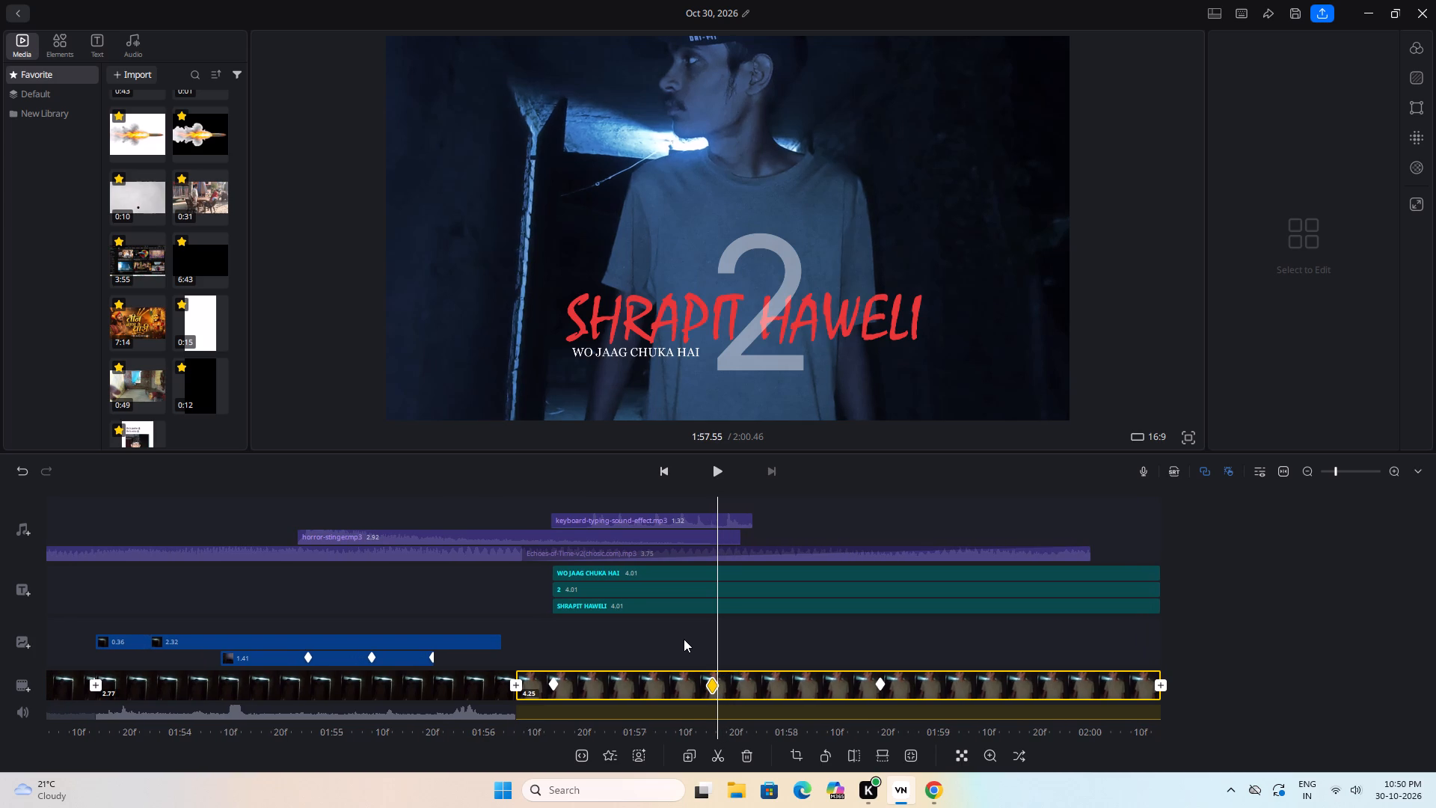
pyautogui.moveTo(684, 639); pyautogui.dragTo(661, 651)
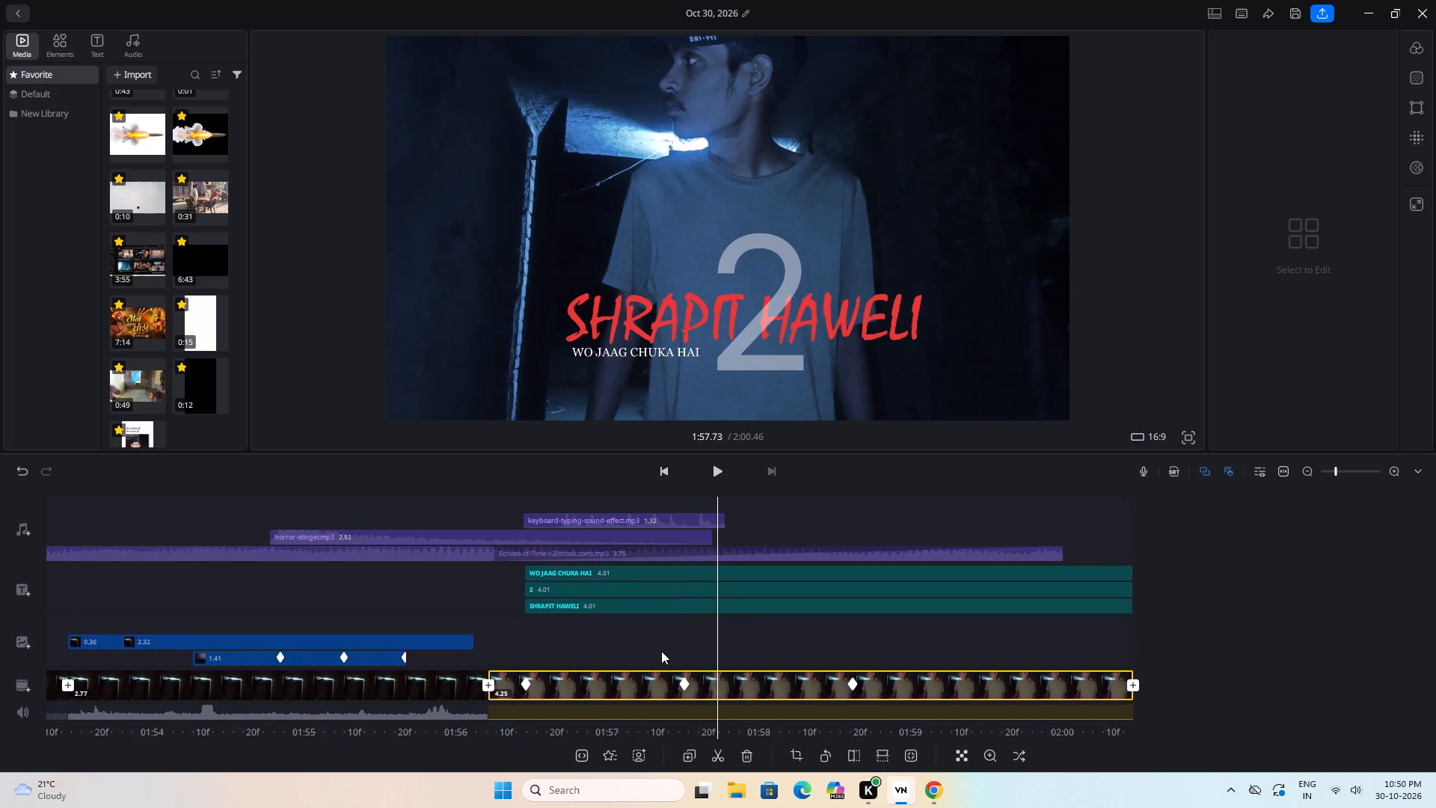
pyautogui.moveTo(661, 651); pyautogui.dragTo(682, 650)
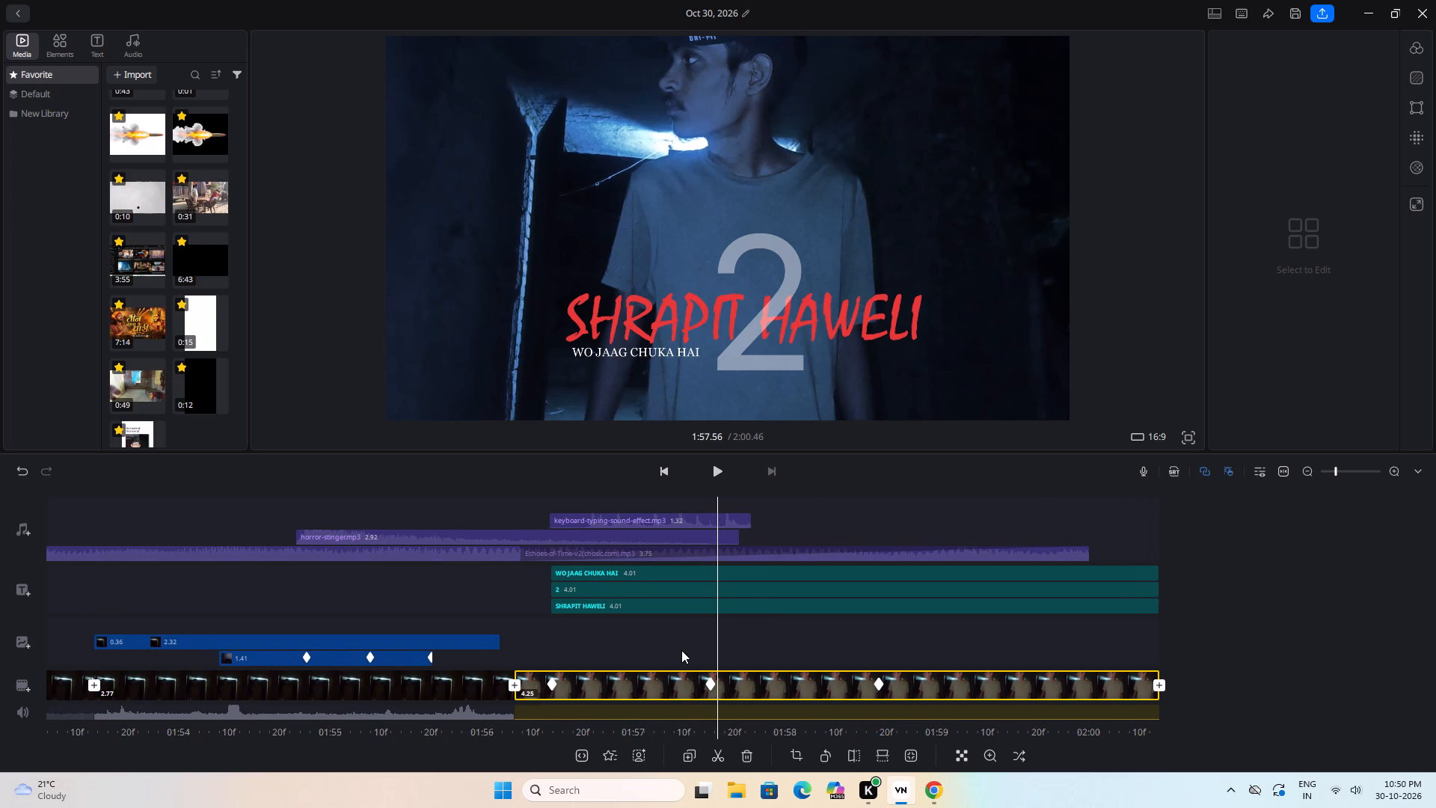
# Move the "2" text clip about 0.8 s later on its track, starting at about 1:57.27.
pyautogui.click(581, 589)
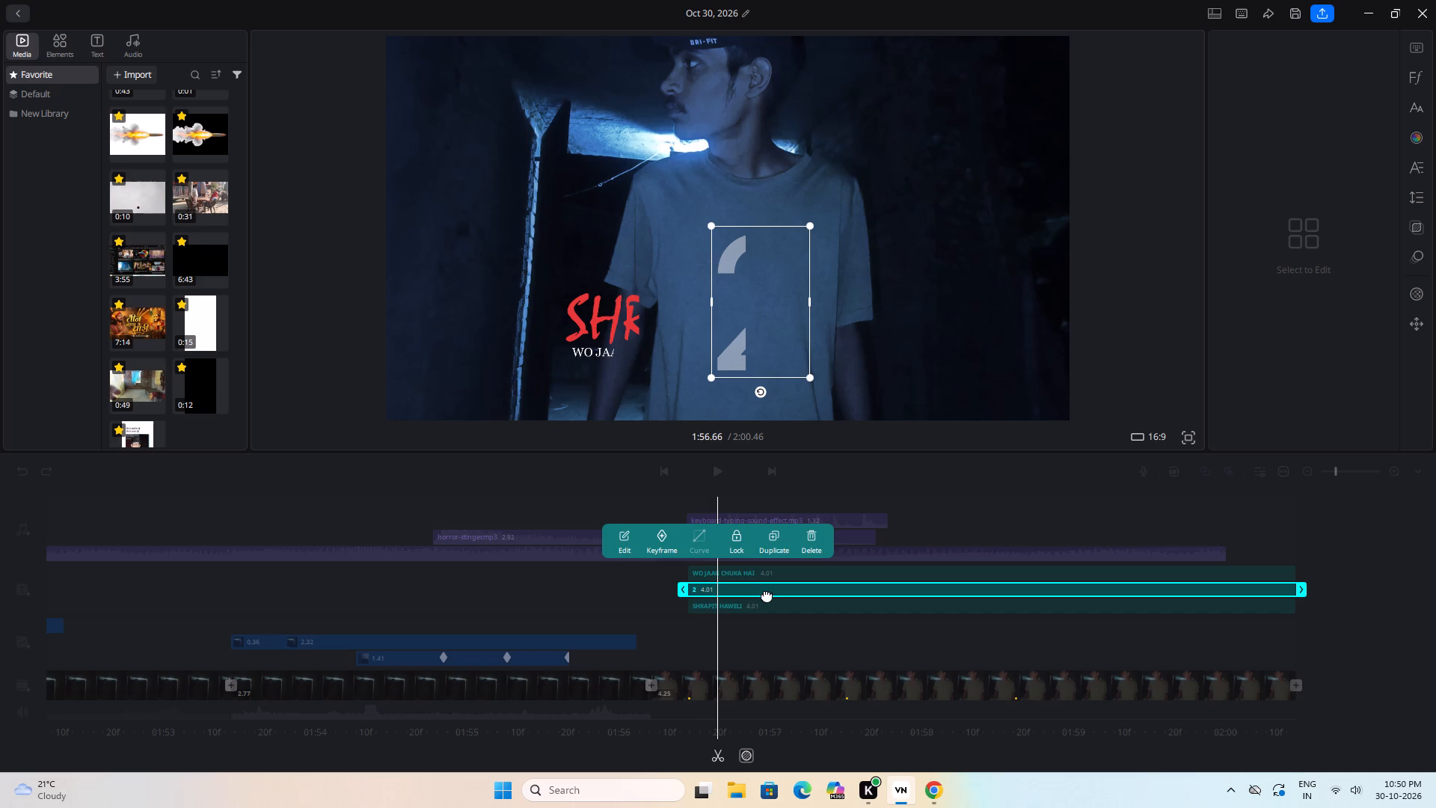
pyautogui.moveTo(780, 591); pyautogui.dragTo(896, 585)
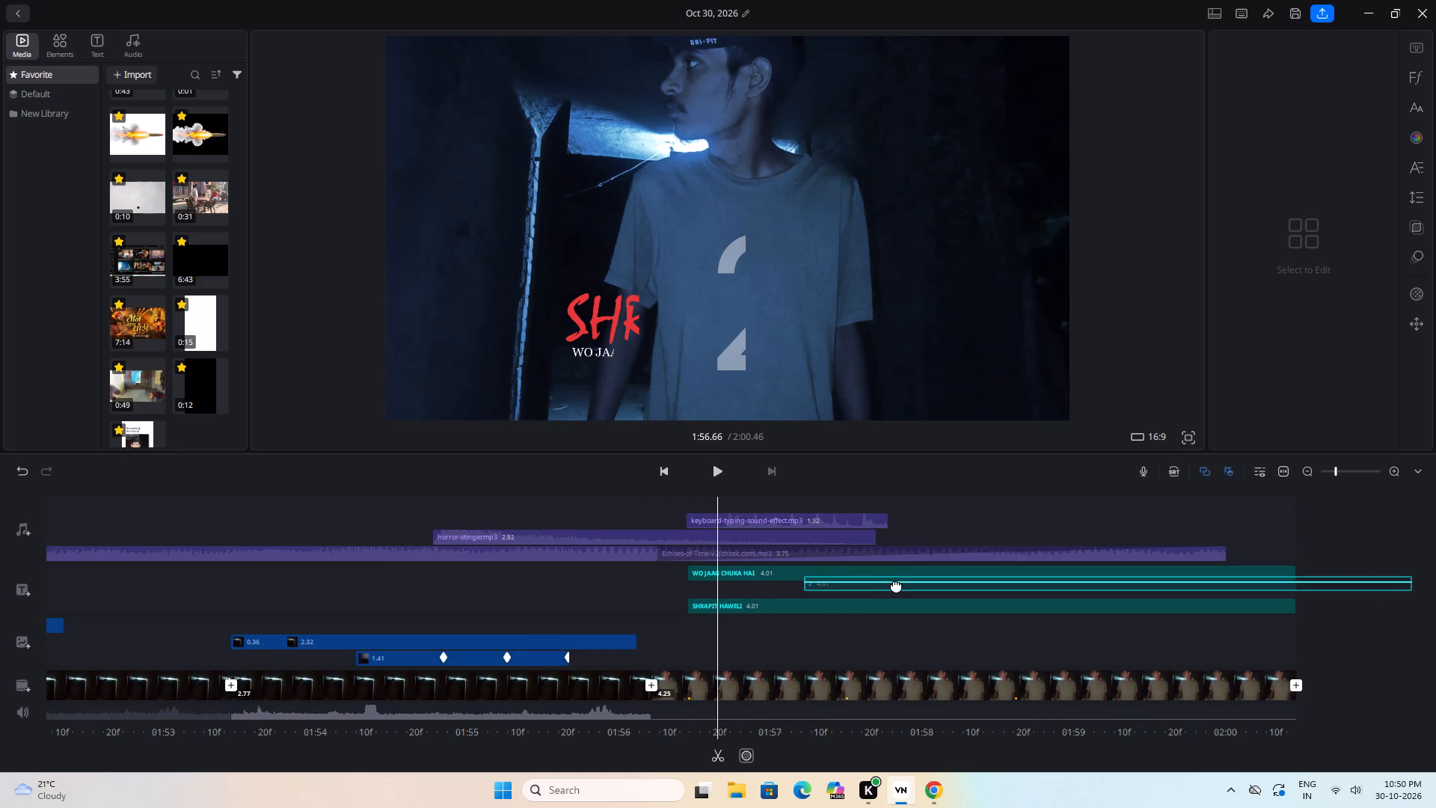
pyautogui.moveTo(896, 585); pyautogui.dragTo(902, 589)
pyautogui.click(791, 634)
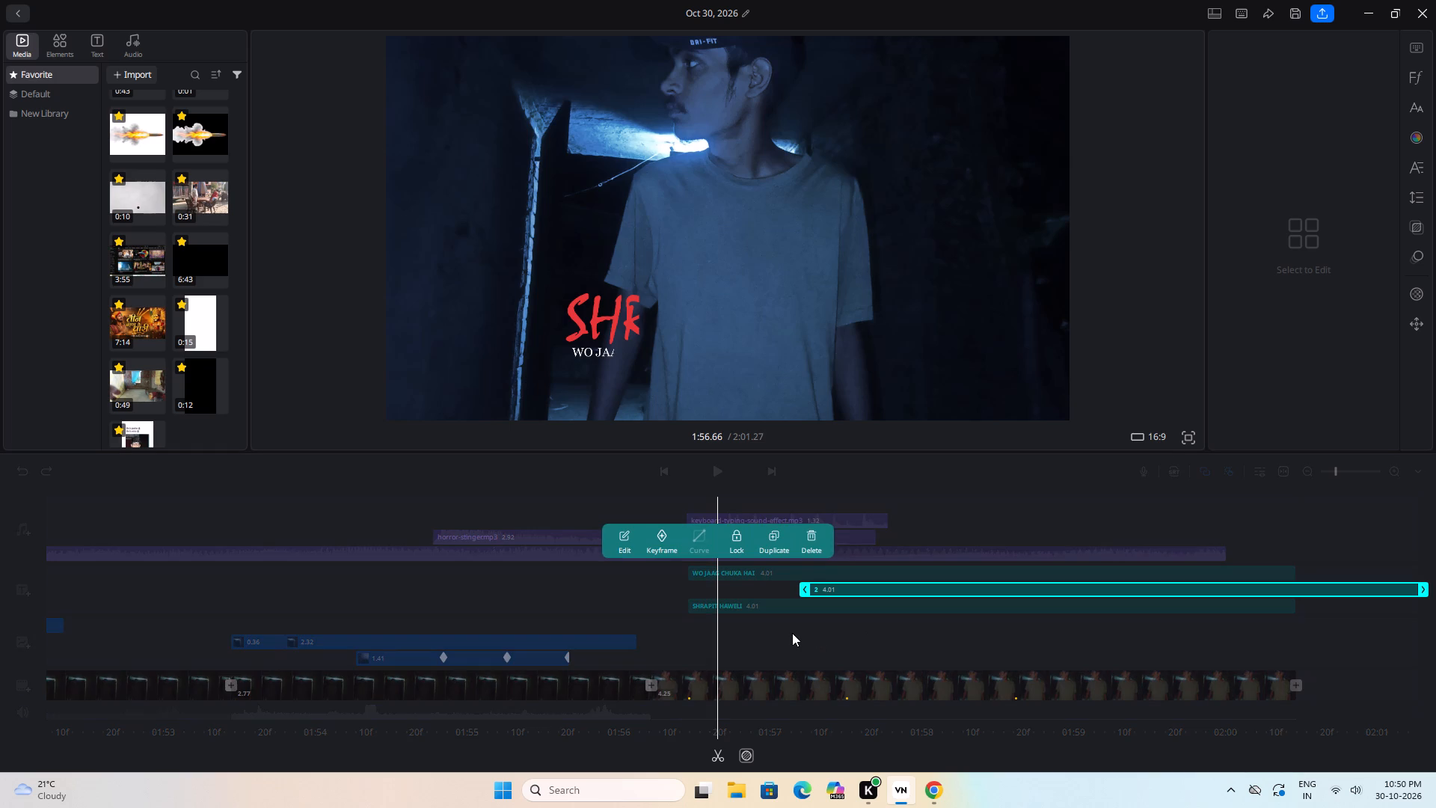
pyautogui.click(791, 640)
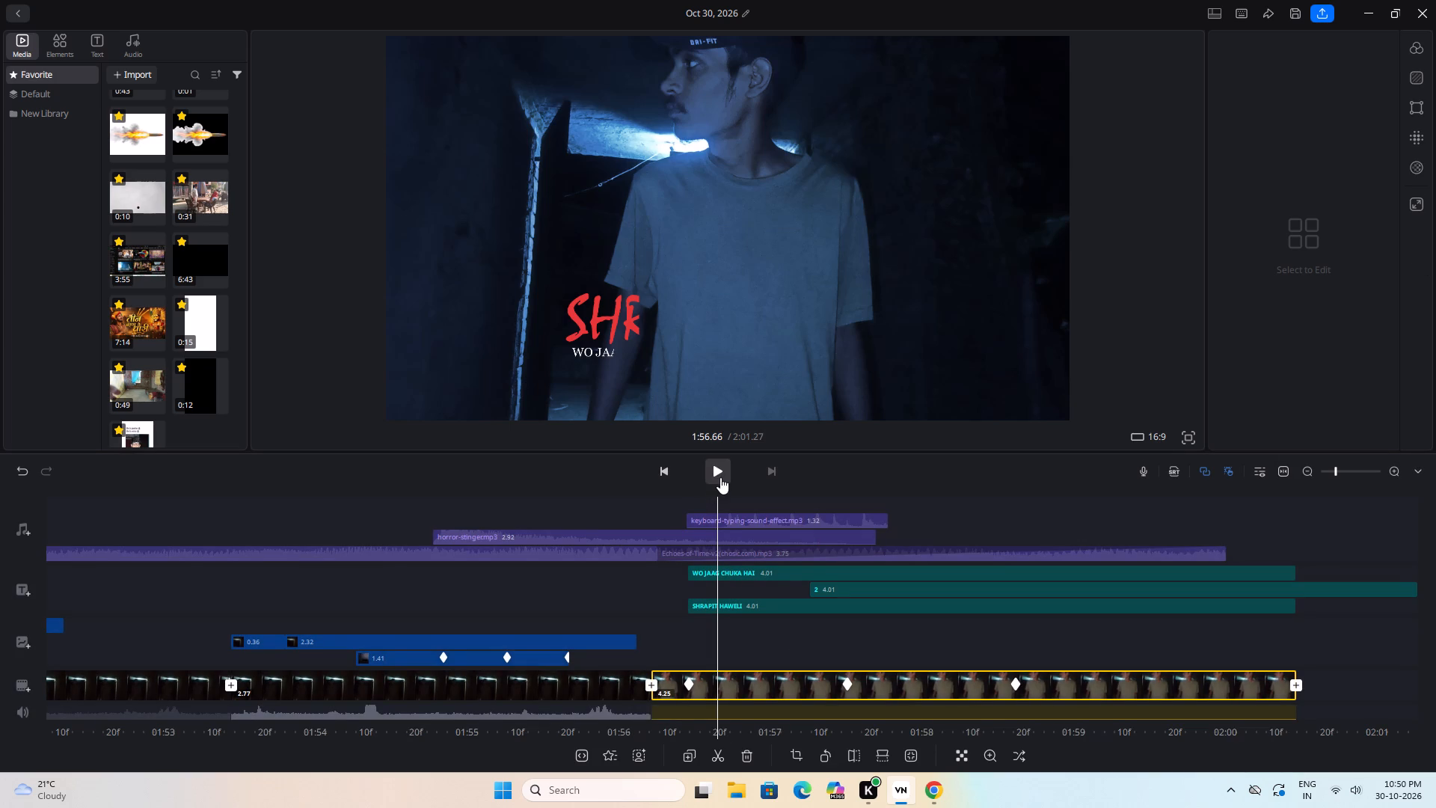
# Play and scrub through the title's entrance to check the delayed "2" against the "SHRAPIT HAWELI" text and typing sound.
pyautogui.click(720, 477)
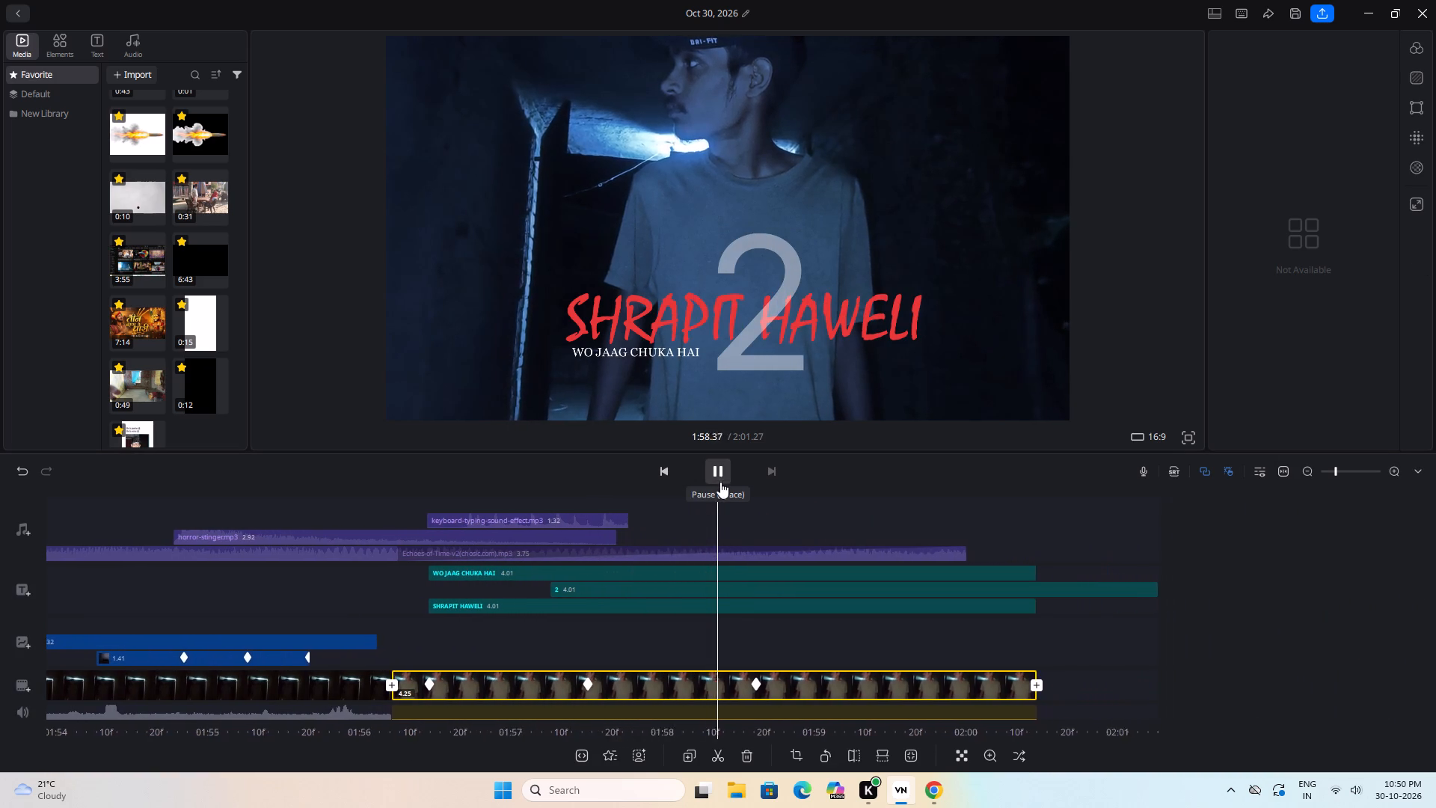
pyautogui.moveTo(632, 650); pyautogui.dragTo(841, 671)
pyautogui.moveTo(598, 641); pyautogui.dragTo(705, 652)
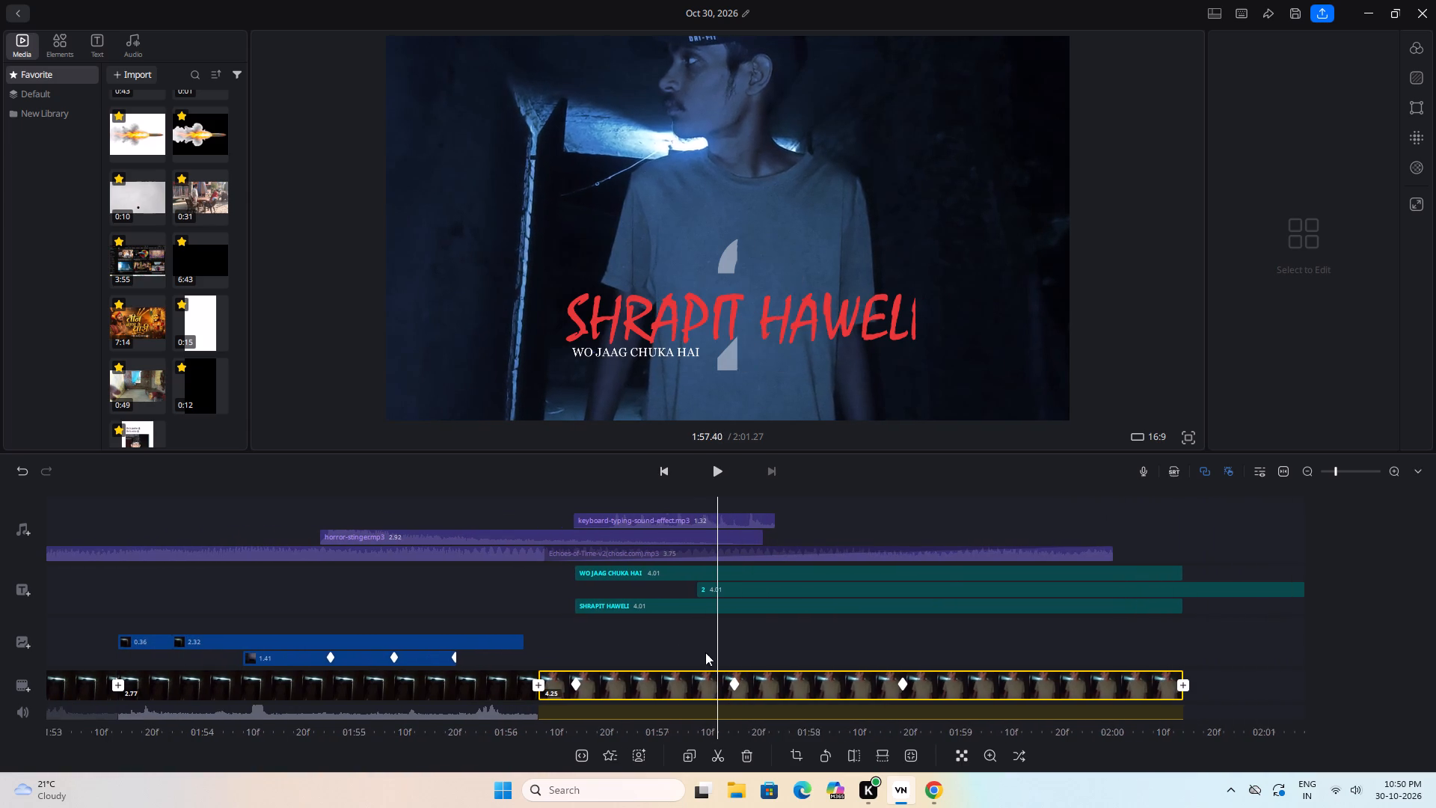
pyautogui.moveTo(705, 652); pyautogui.dragTo(728, 657)
pyautogui.click(712, 474)
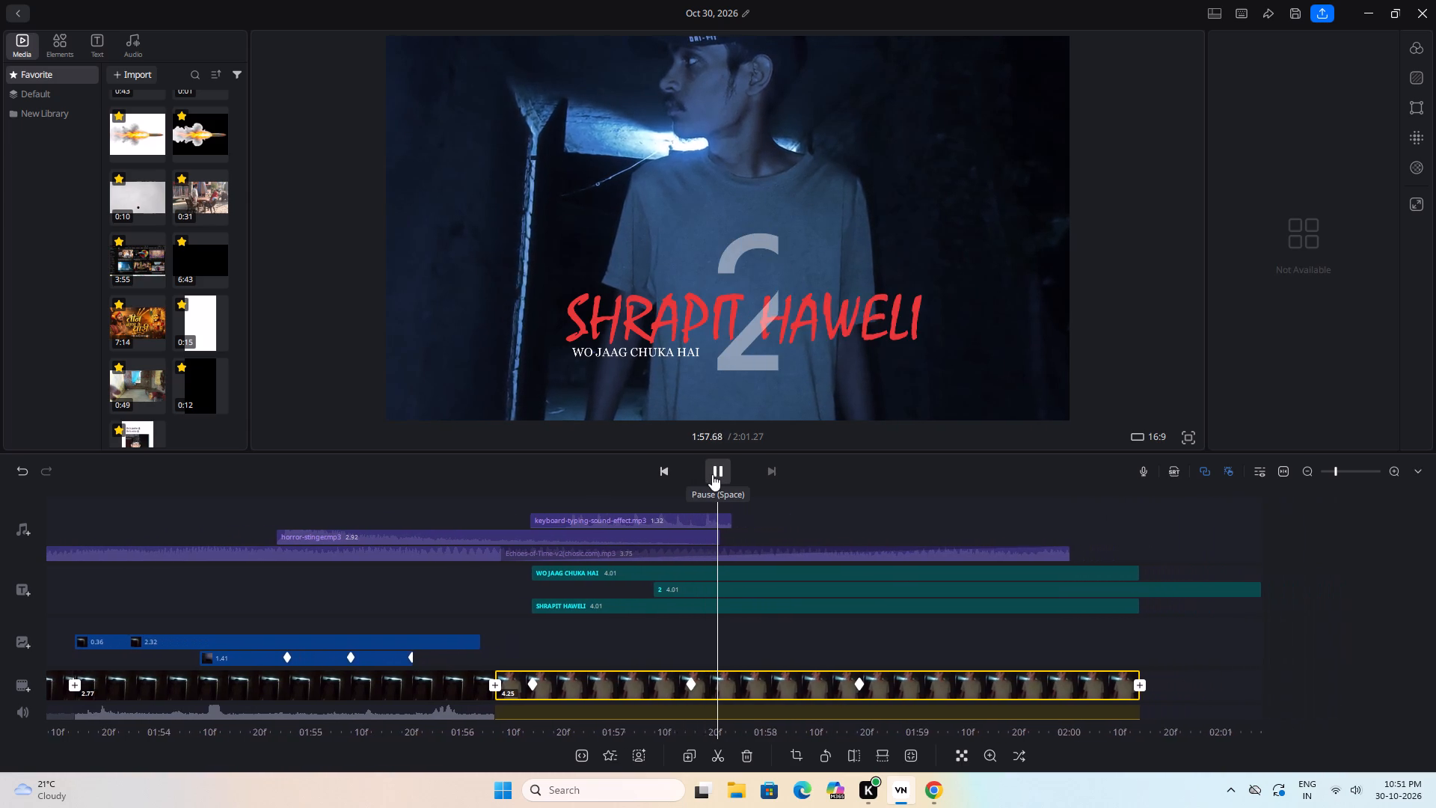
pyautogui.click(712, 474)
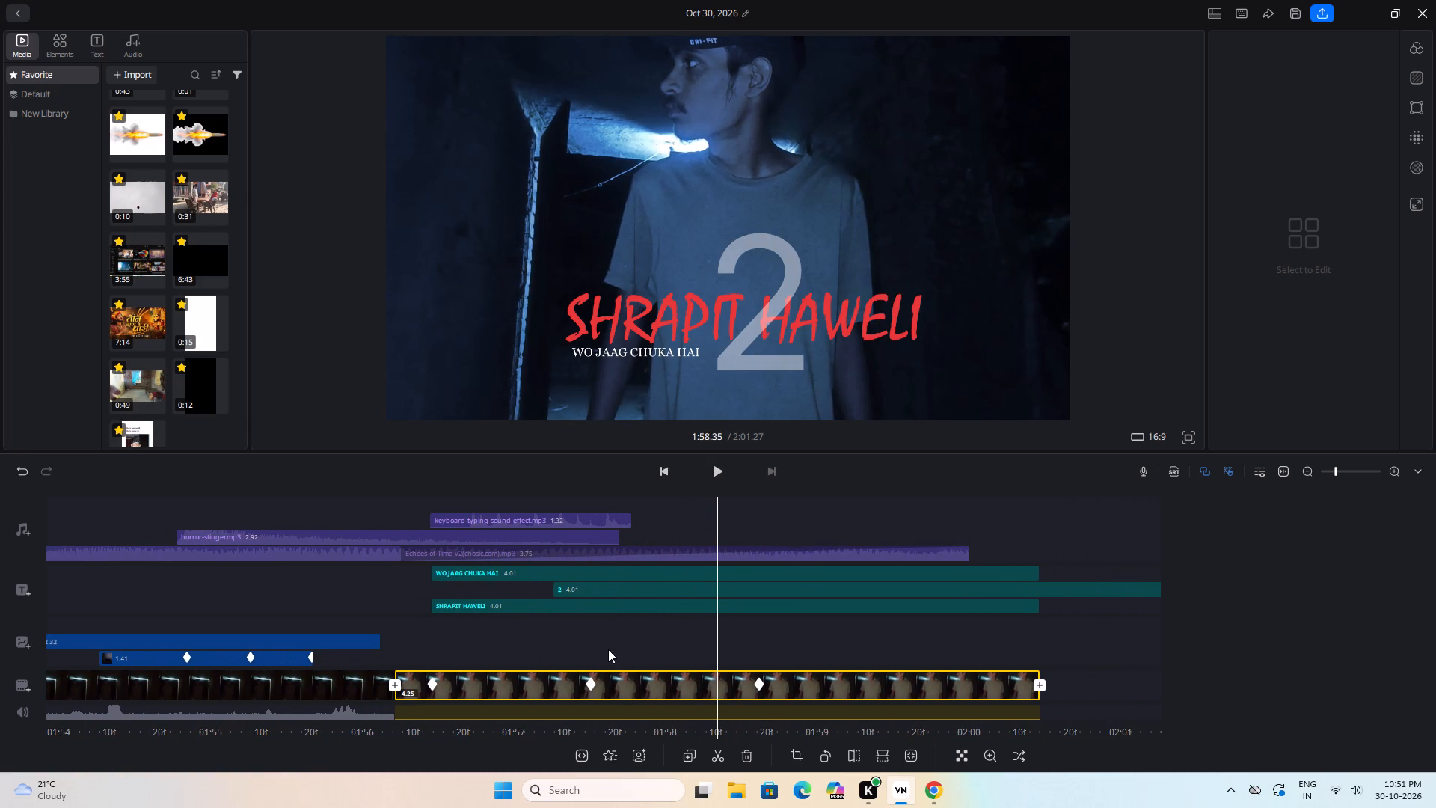
pyautogui.moveTo(608, 649); pyautogui.dragTo(771, 666)
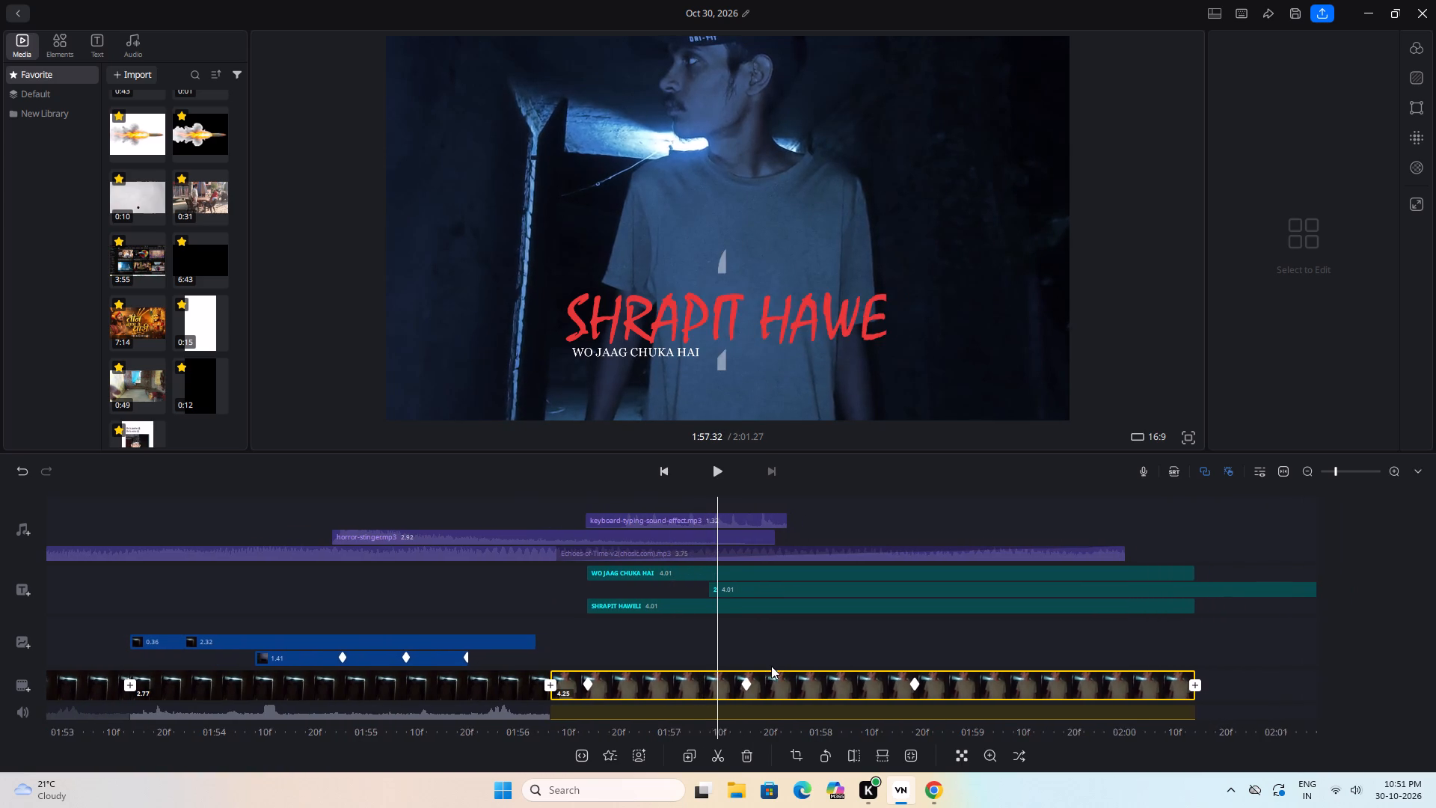
pyautogui.moveTo(771, 666); pyautogui.dragTo(771, 672)
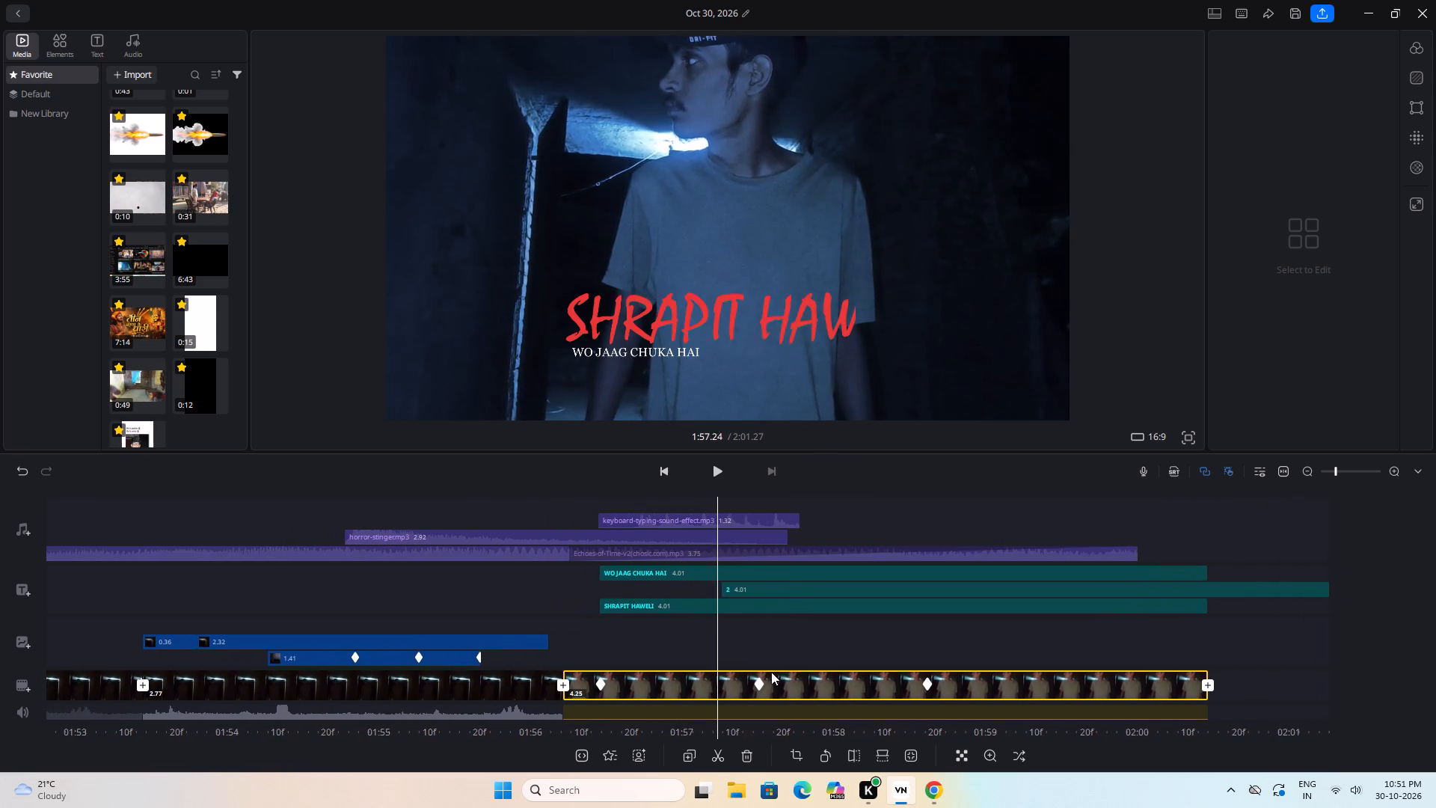
pyautogui.moveTo(771, 672); pyautogui.dragTo(756, 673)
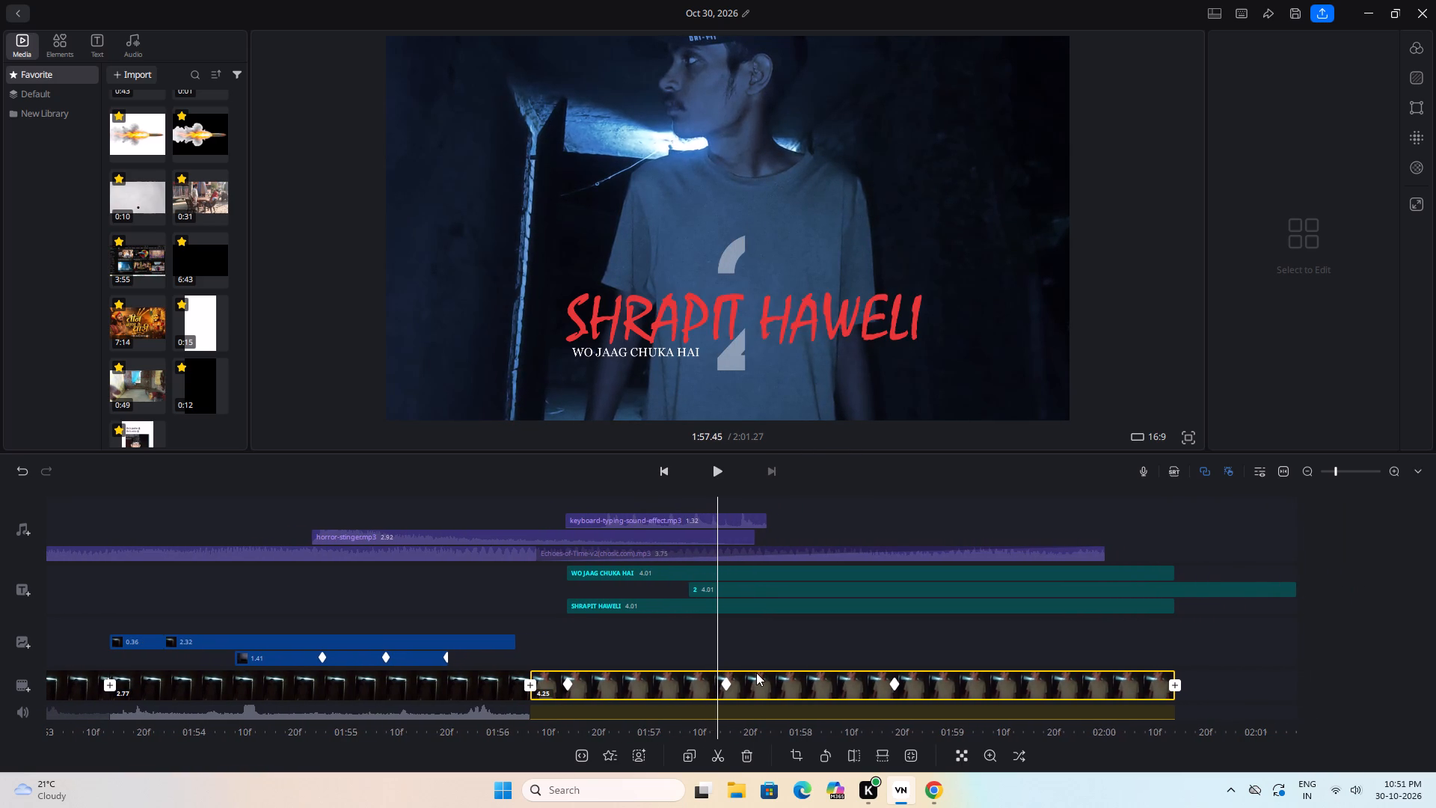
# Add a new text clip reading "PART" at the title's start, 1:56.47.
pyautogui.moveTo(756, 673); pyautogui.dragTo(903, 681)
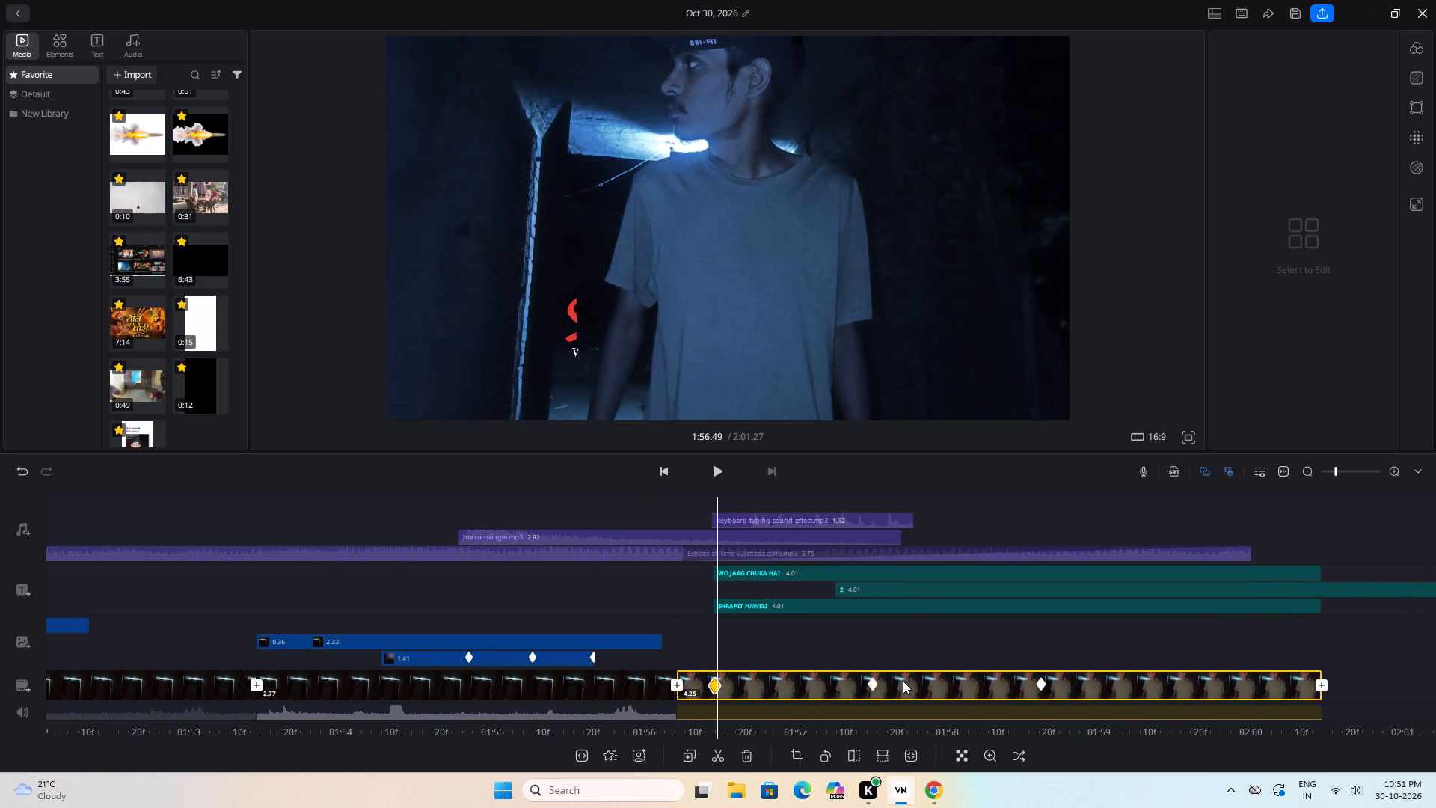
pyautogui.moveTo(903, 681); pyautogui.dragTo(906, 681)
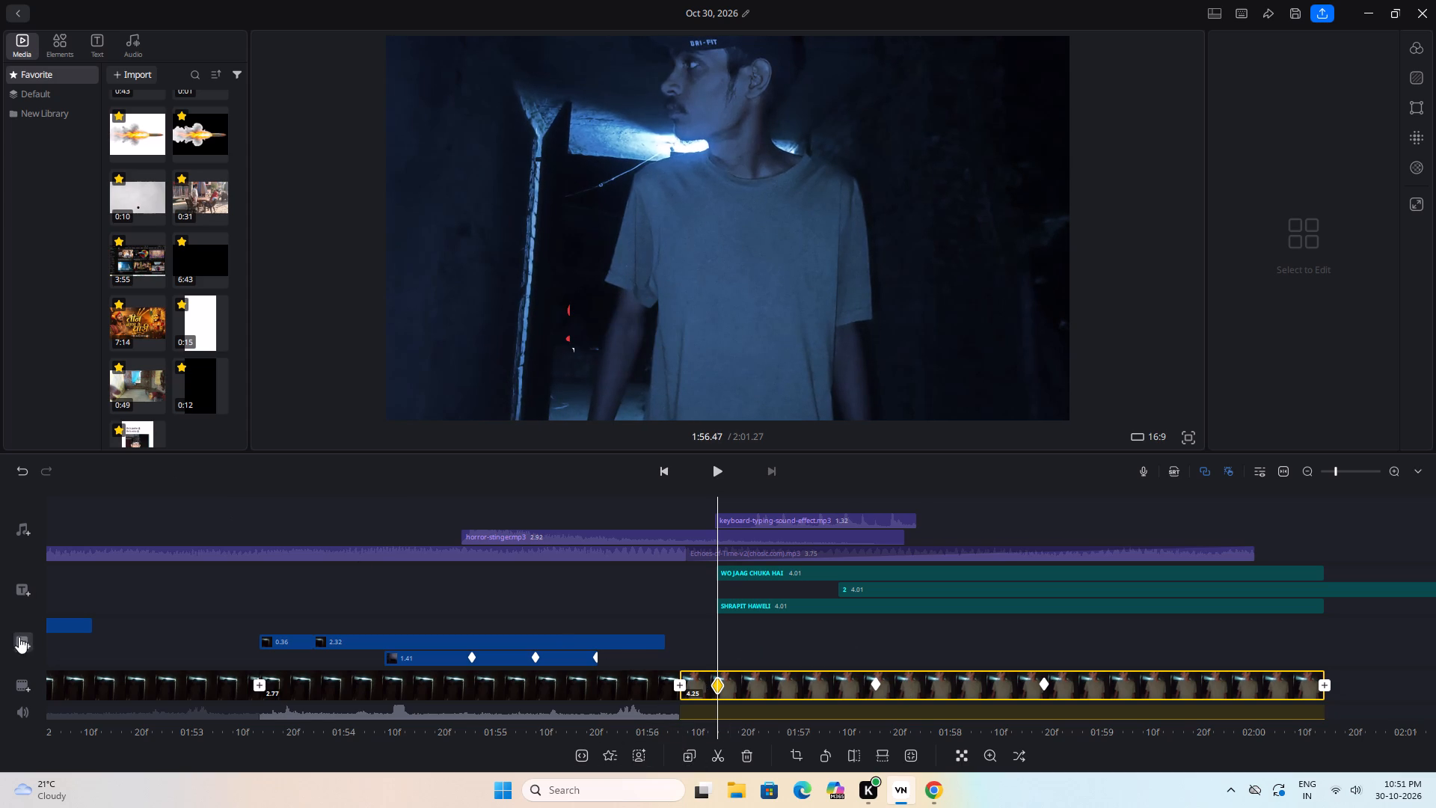
pyautogui.click(15, 590)
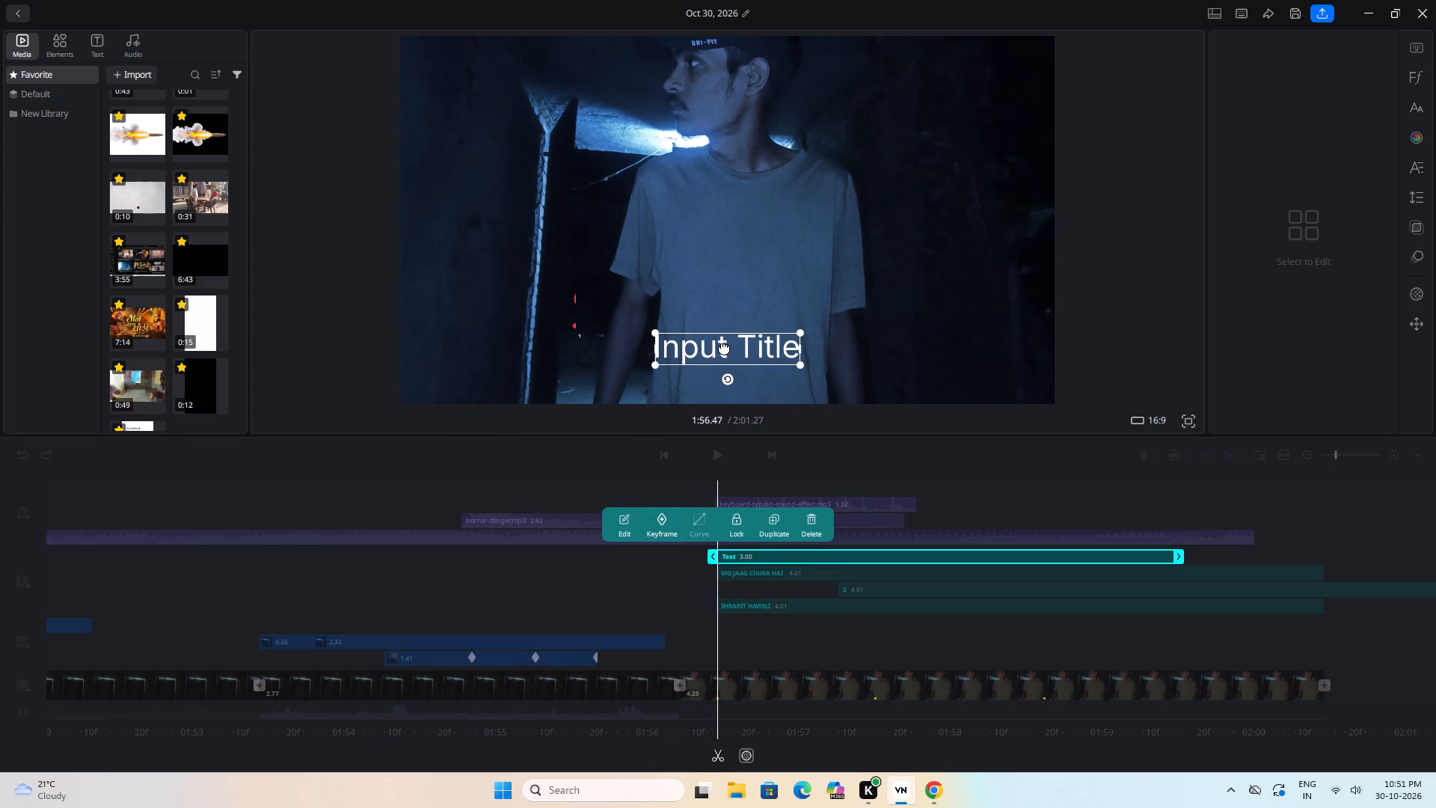
pyautogui.doubleClick(724, 347)
pyautogui.click(1293, 106)
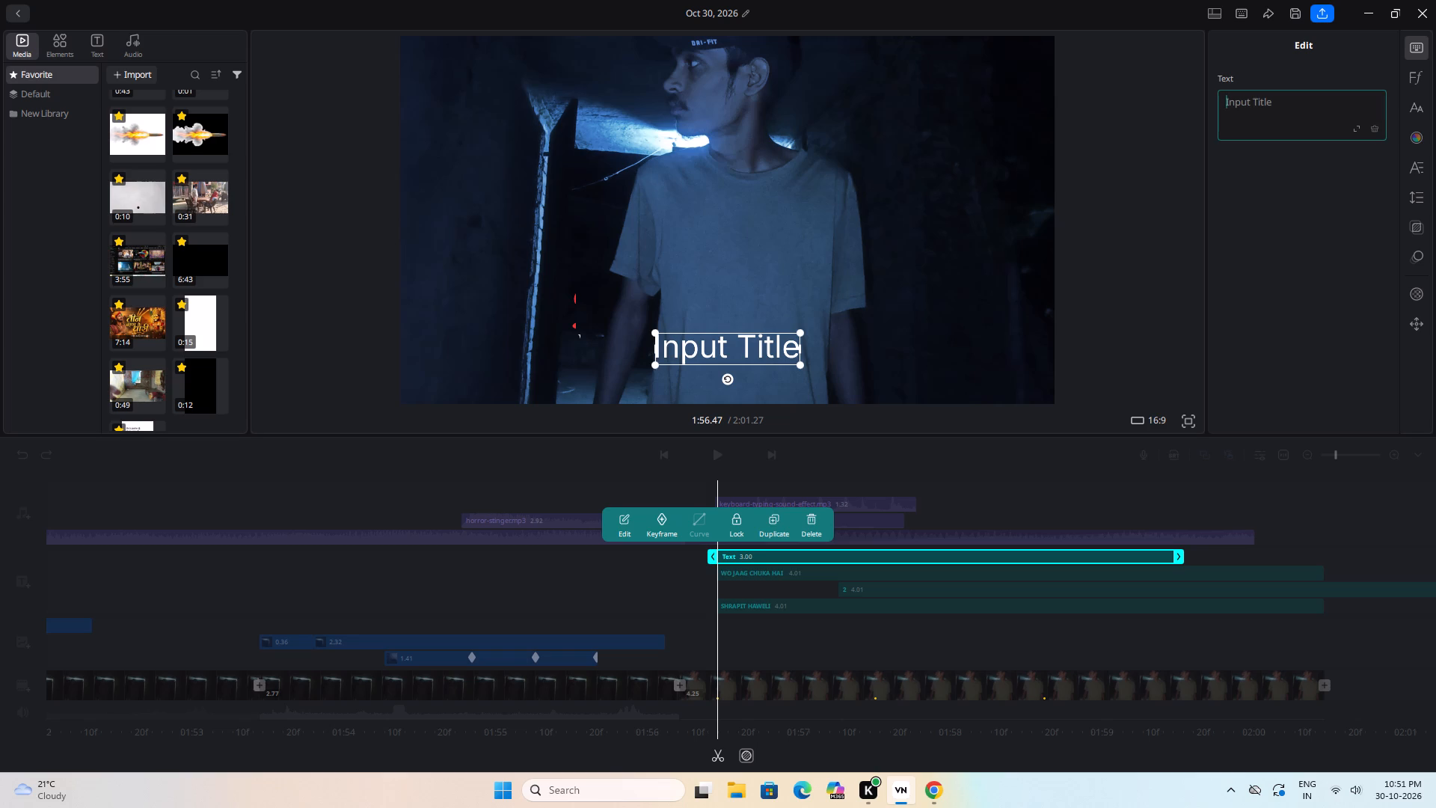
pyautogui.write('PART')
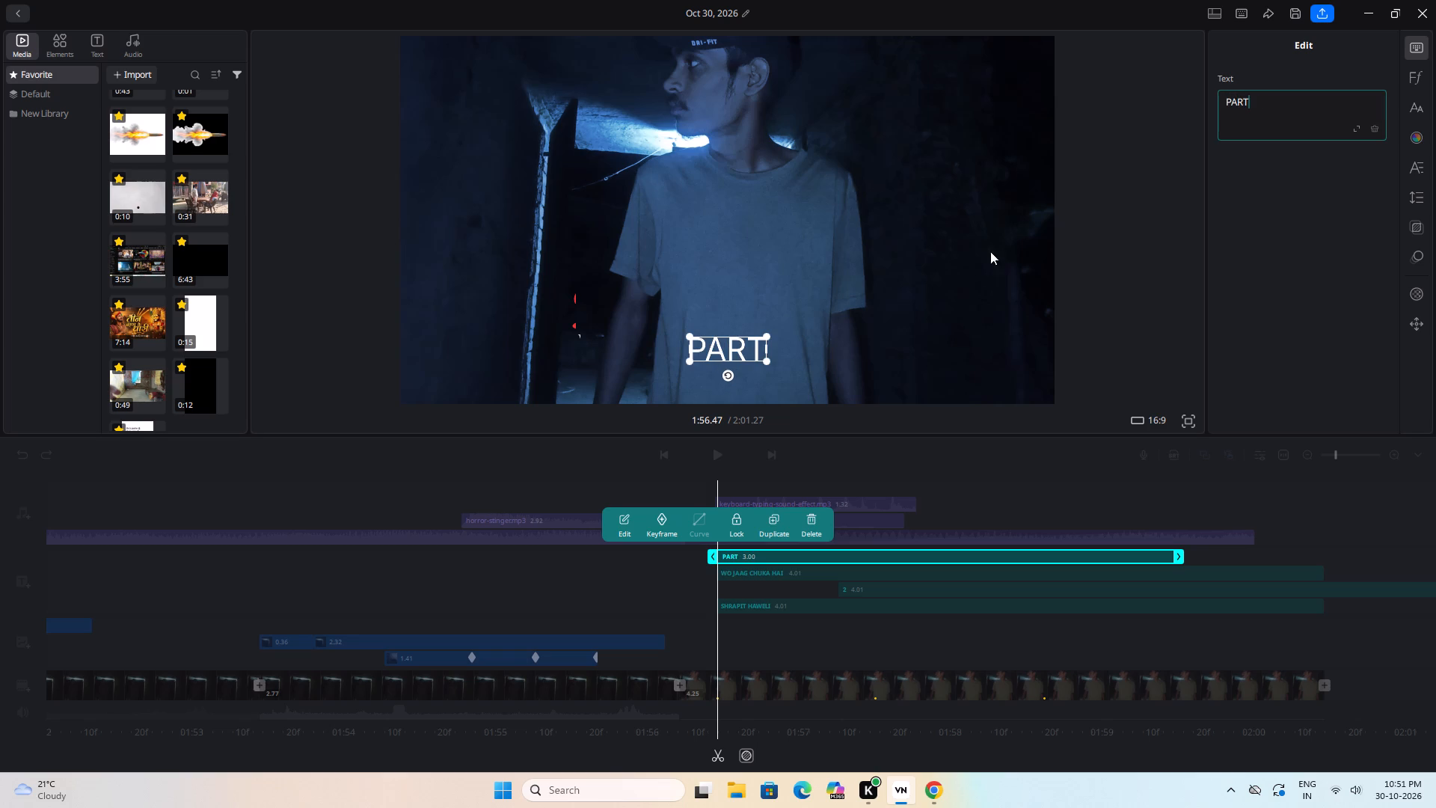
pyautogui.click(1072, 376)
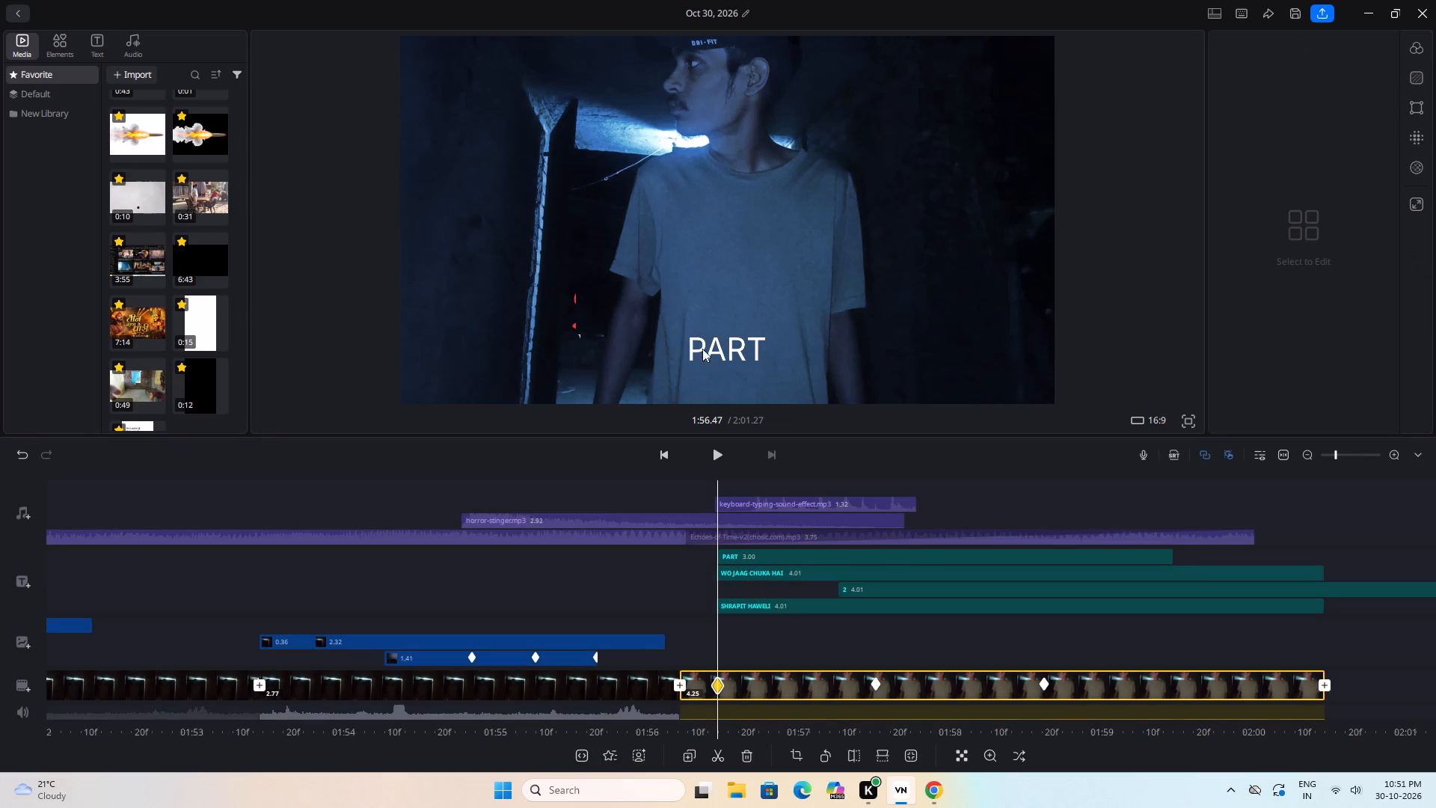
pyautogui.moveTo(805, 643); pyautogui.dragTo(770, 646)
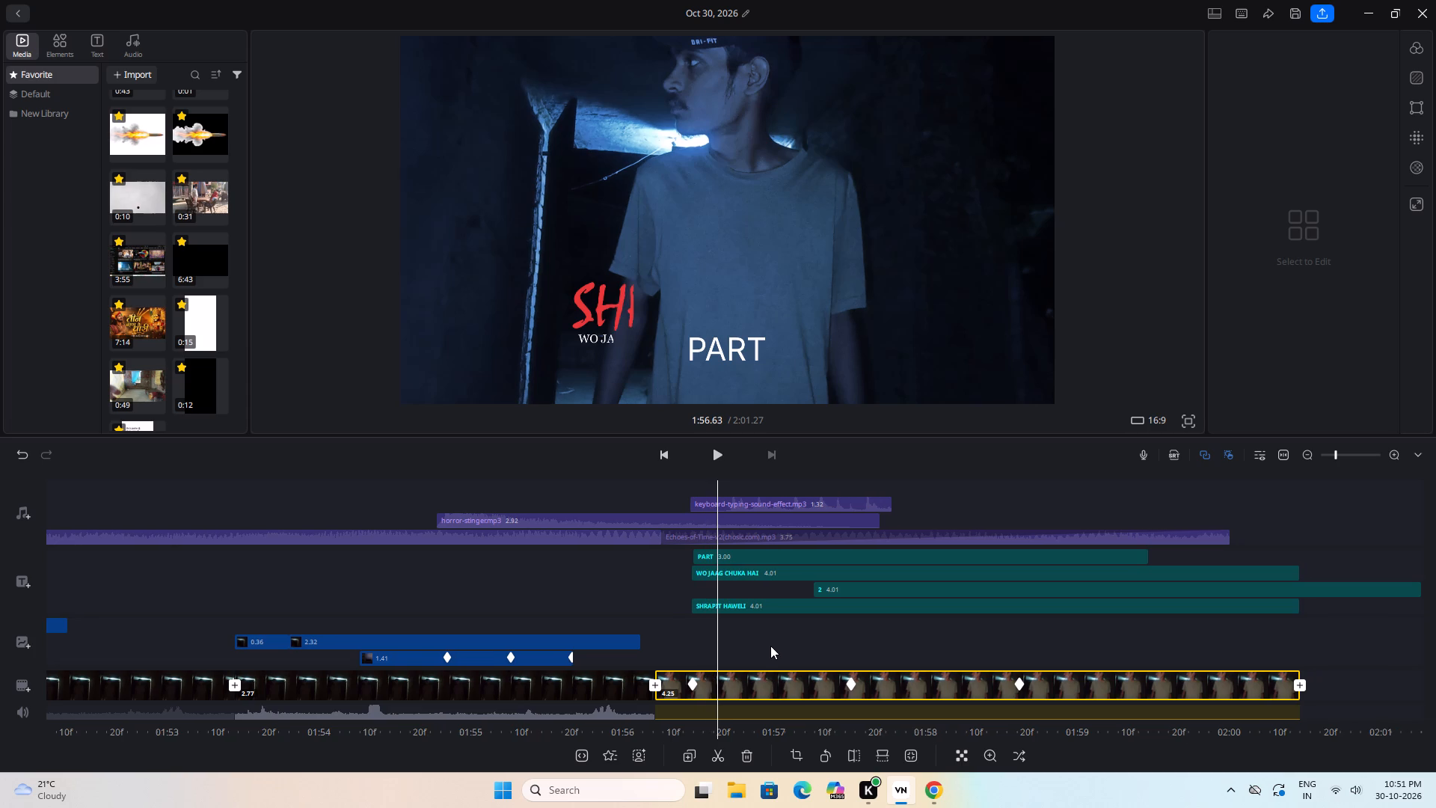
pyautogui.moveTo(770, 646); pyautogui.dragTo(787, 649)
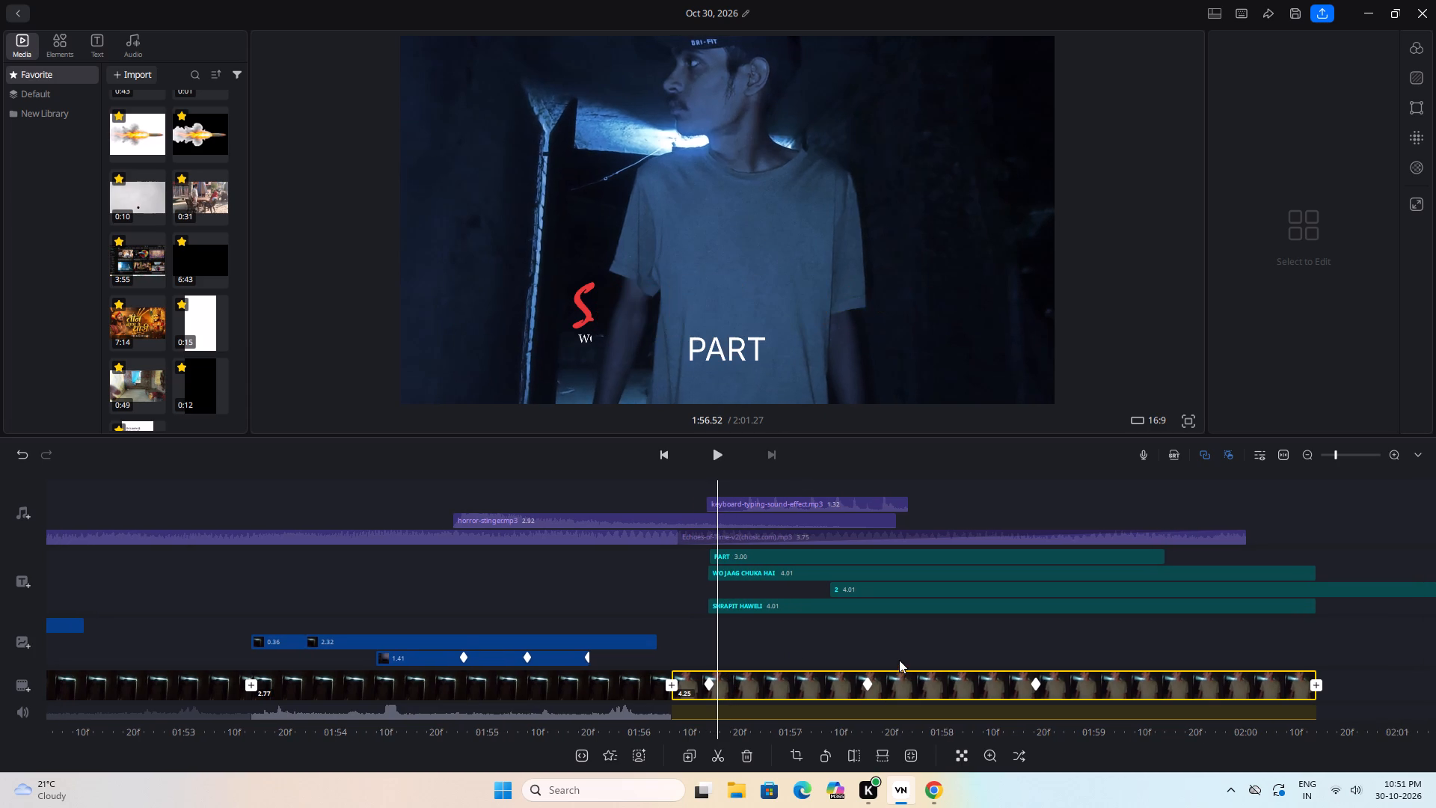
# Move the "PART" text above the "SHRAPIT HAWELI" title, over the top of the "2", and scale it down.
pyautogui.moveTo(899, 660); pyautogui.dragTo(745, 669)
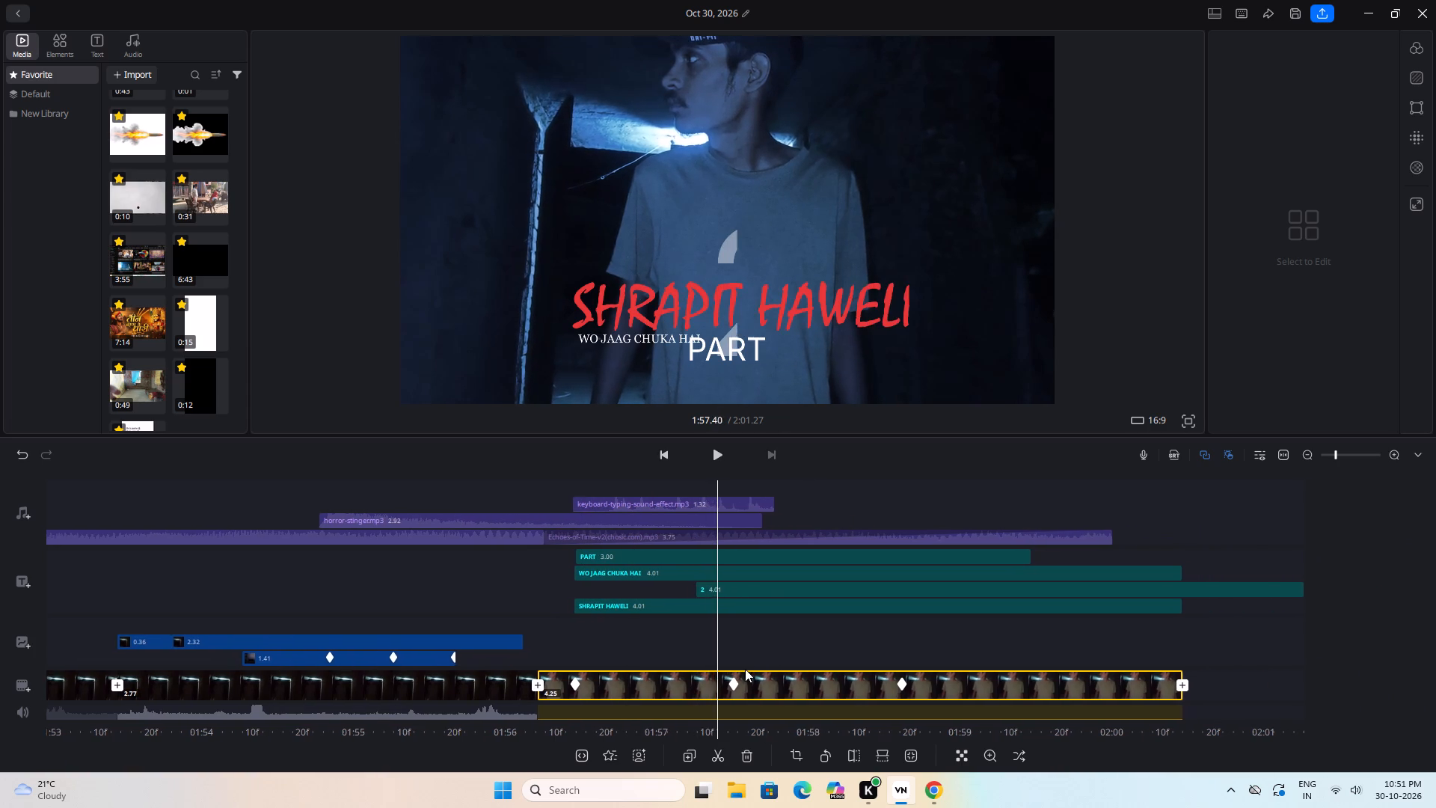
pyautogui.moveTo(745, 669); pyautogui.dragTo(722, 672)
pyautogui.click(741, 346)
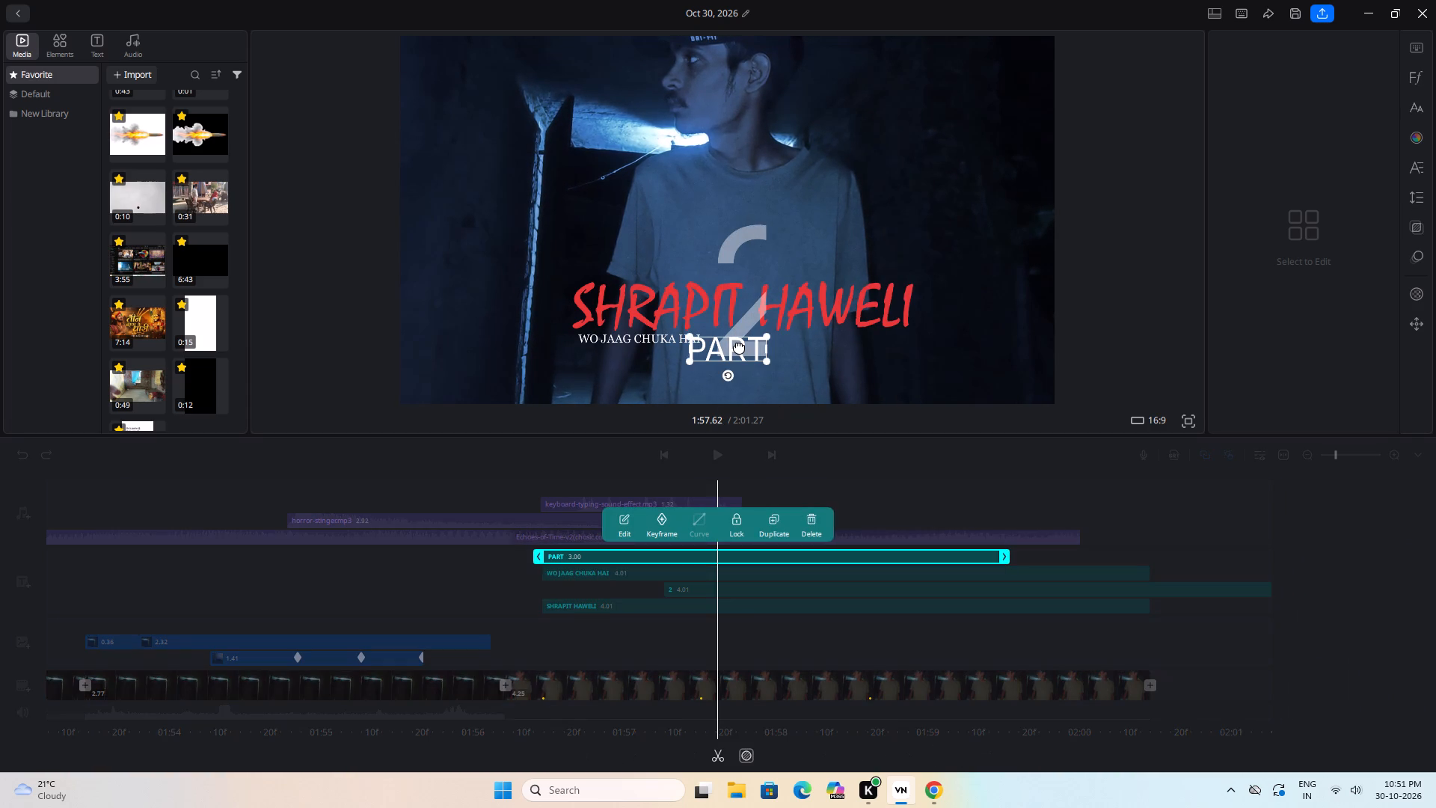
pyautogui.moveTo(739, 347); pyautogui.dragTo(752, 346)
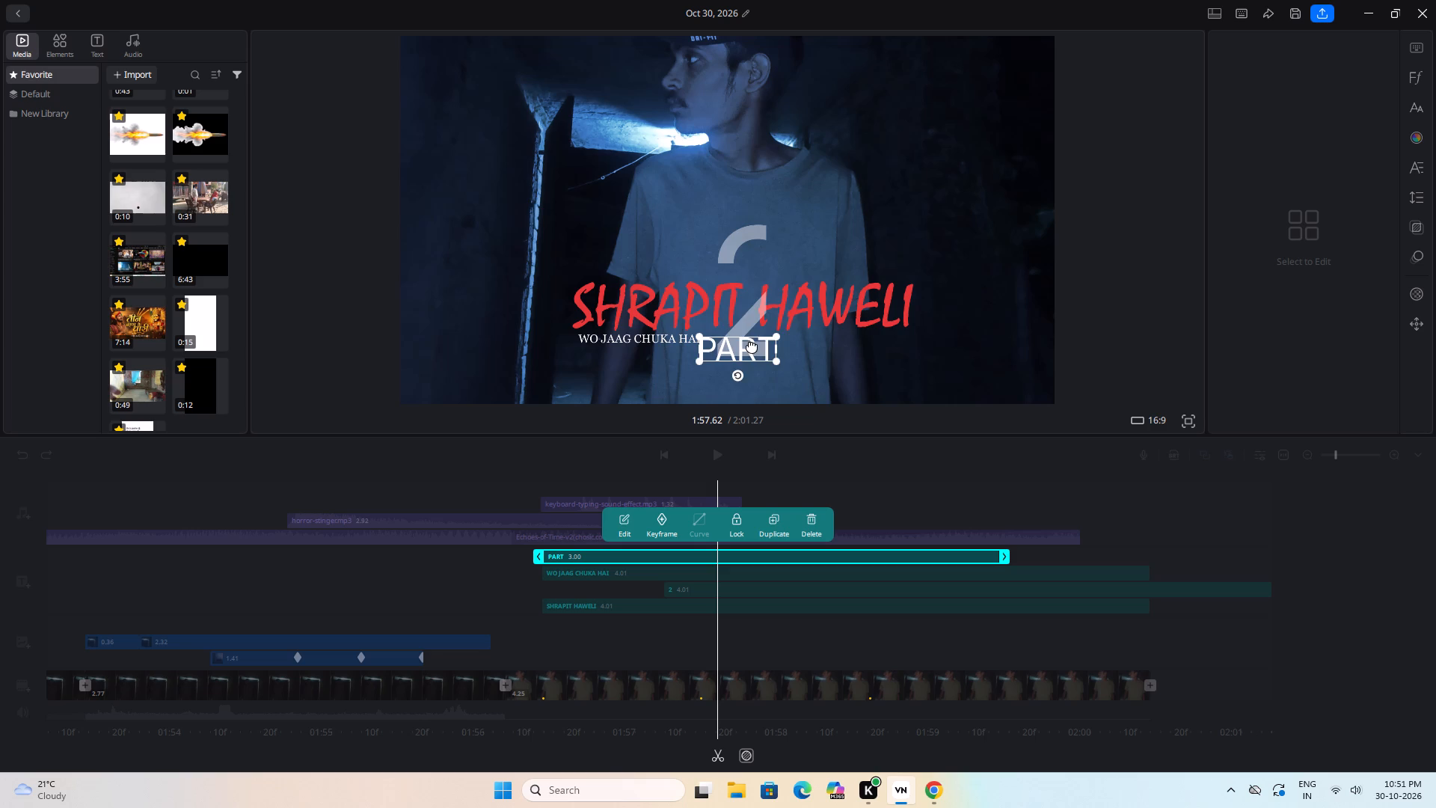
pyautogui.moveTo(752, 346); pyautogui.dragTo(770, 238)
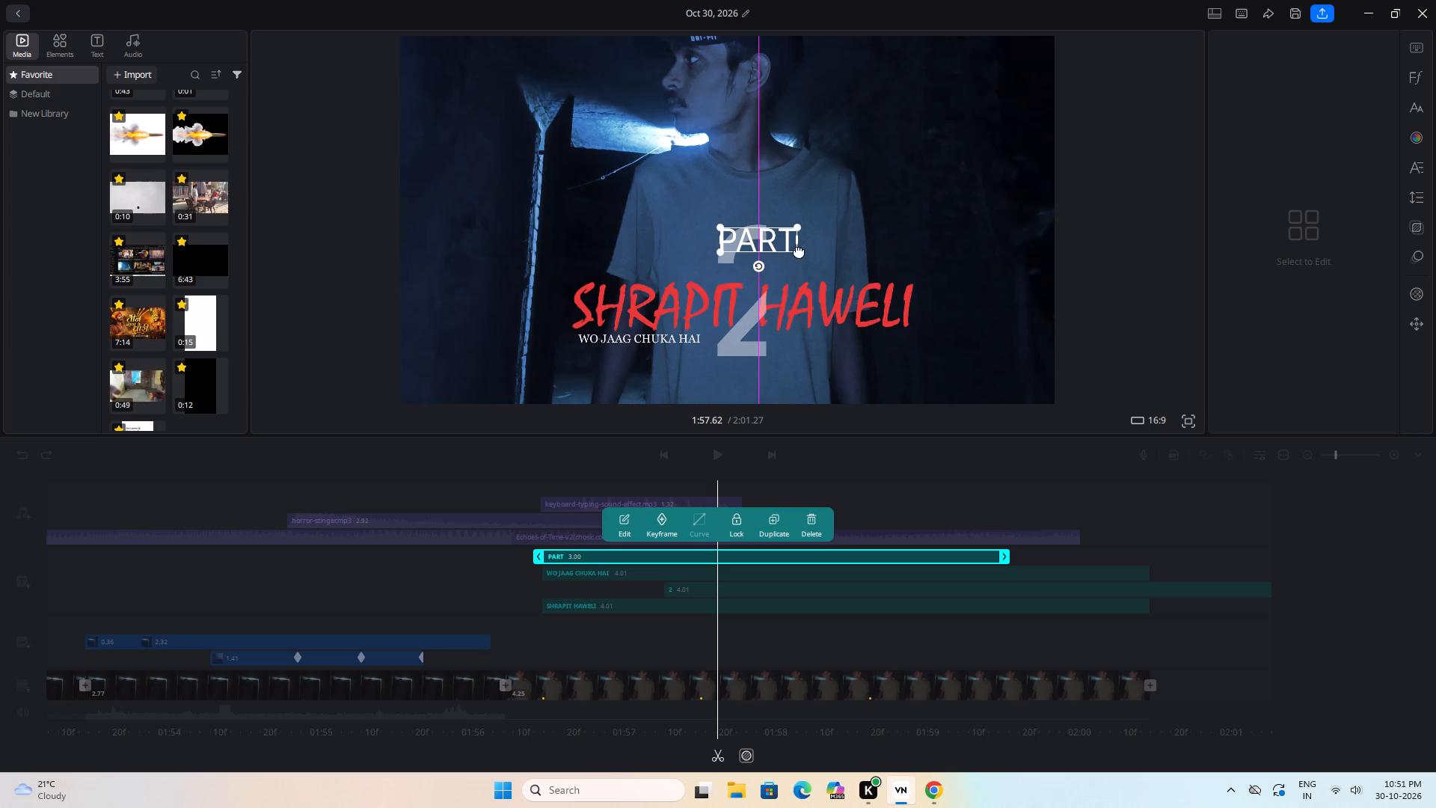
pyautogui.moveTo(799, 251); pyautogui.dragTo(774, 243)
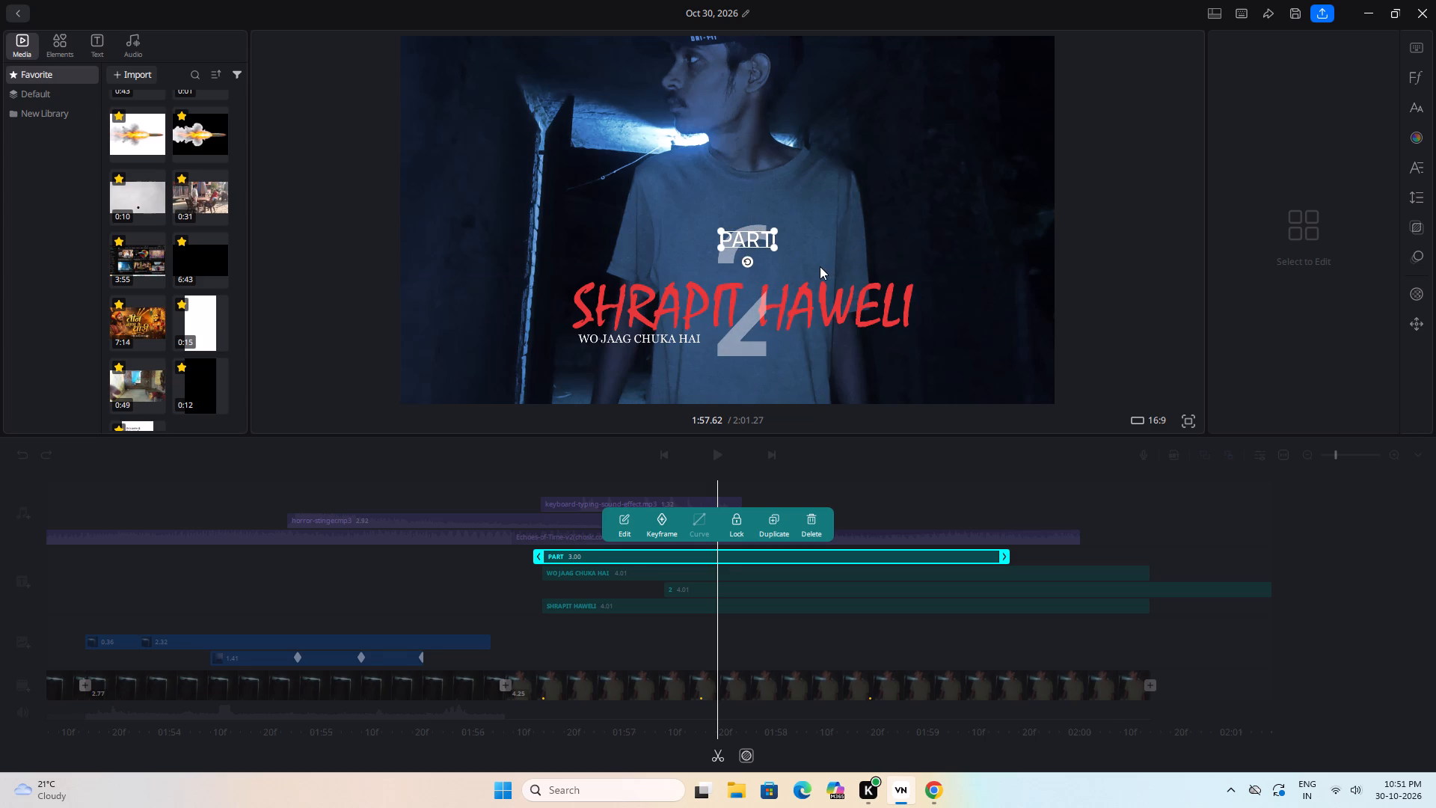
pyautogui.press('space')
pyautogui.press('space')
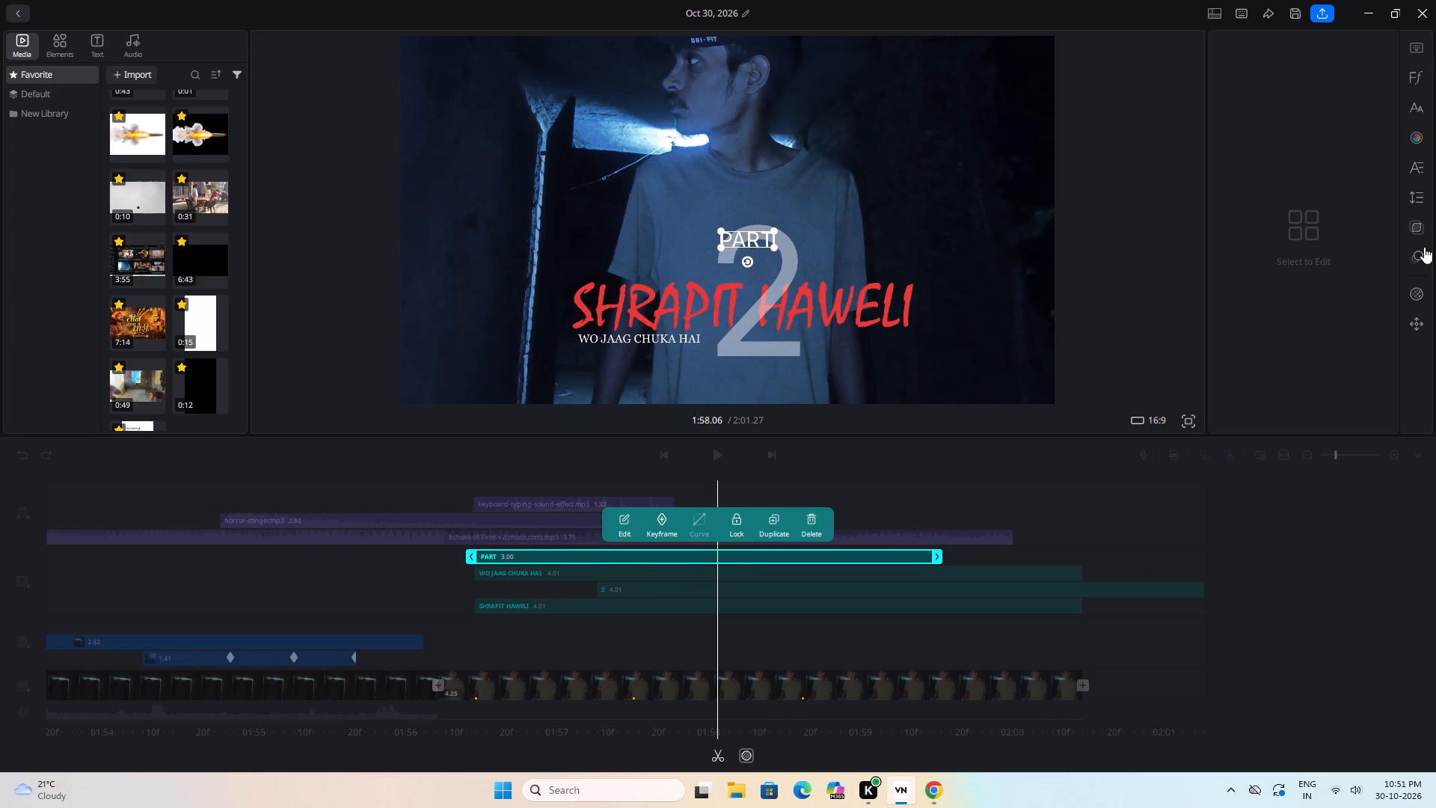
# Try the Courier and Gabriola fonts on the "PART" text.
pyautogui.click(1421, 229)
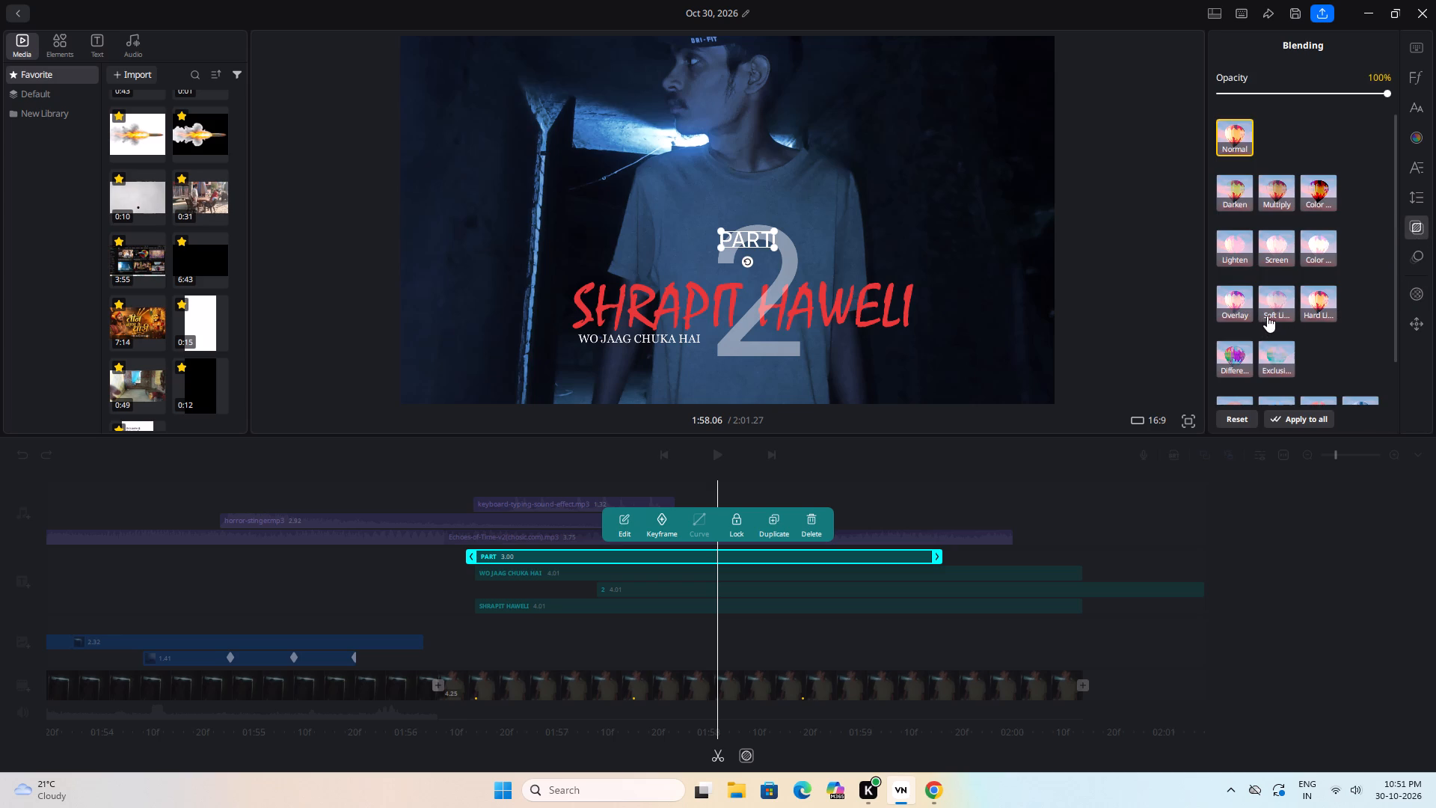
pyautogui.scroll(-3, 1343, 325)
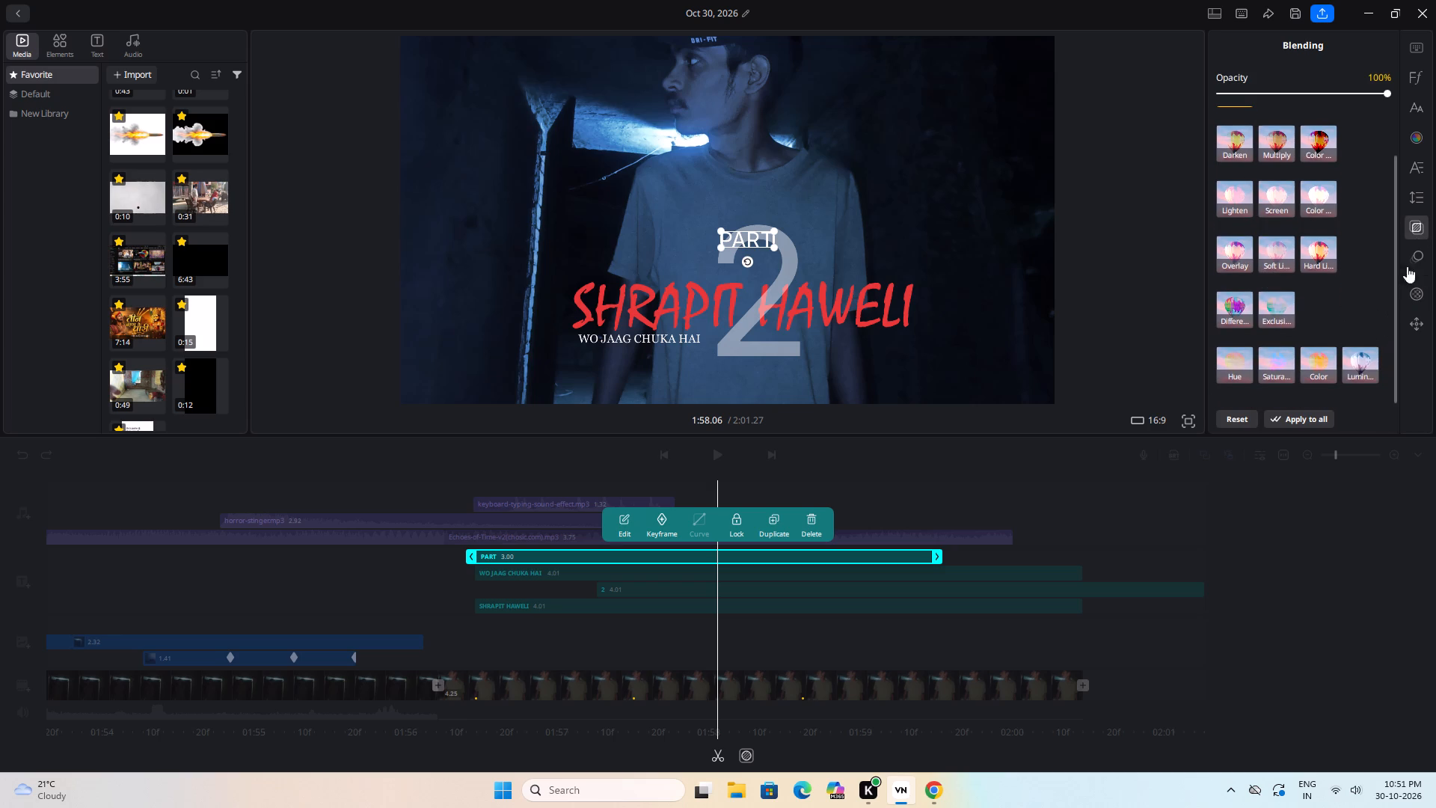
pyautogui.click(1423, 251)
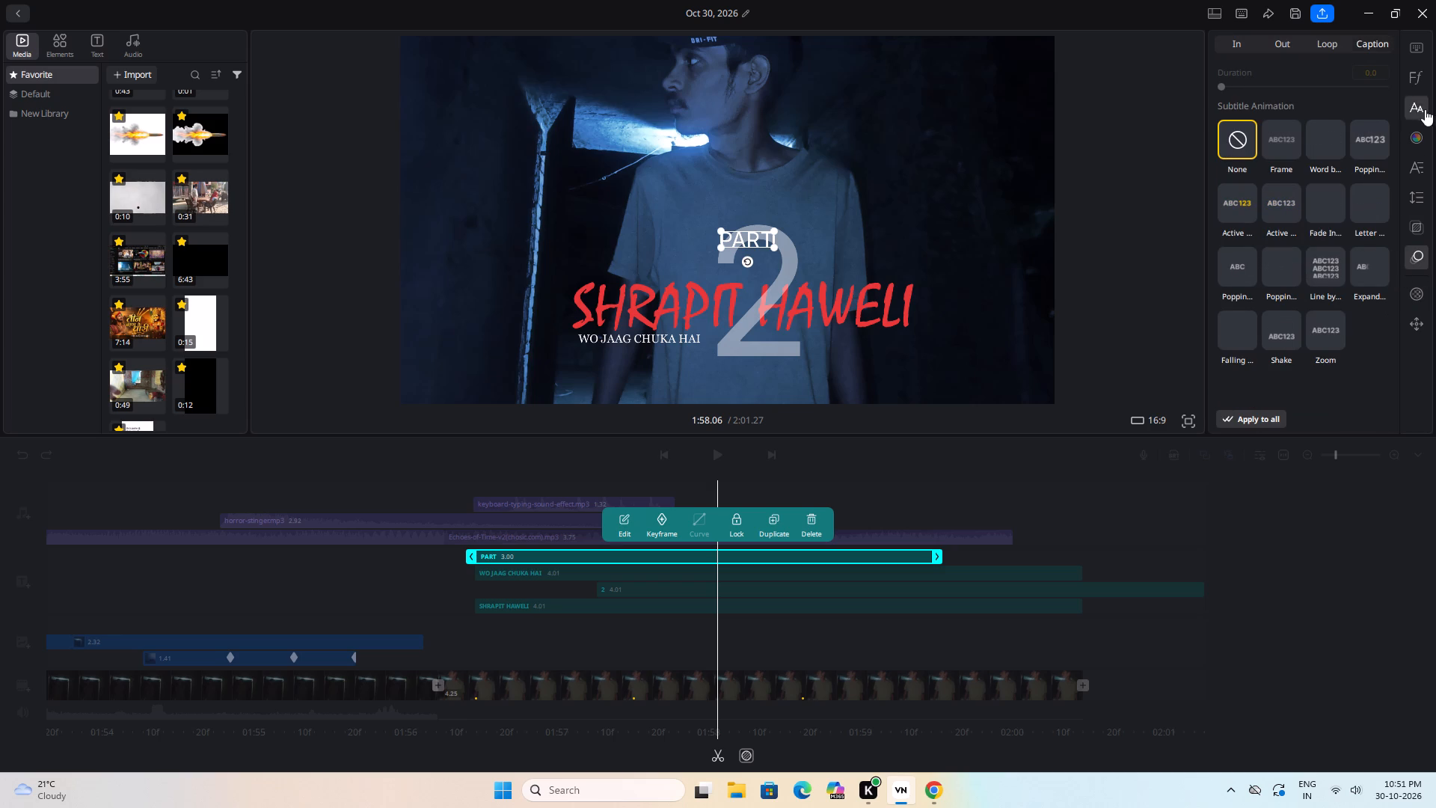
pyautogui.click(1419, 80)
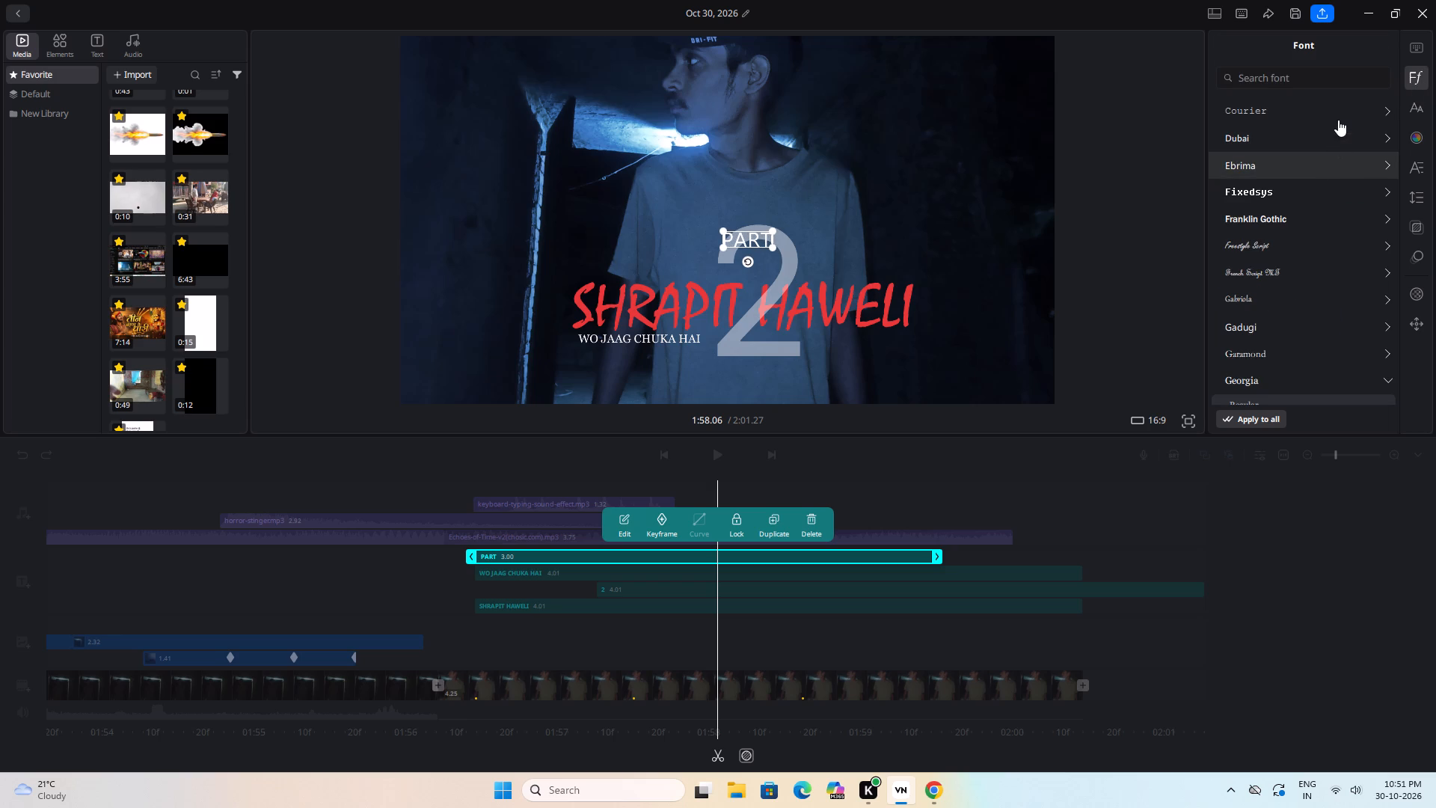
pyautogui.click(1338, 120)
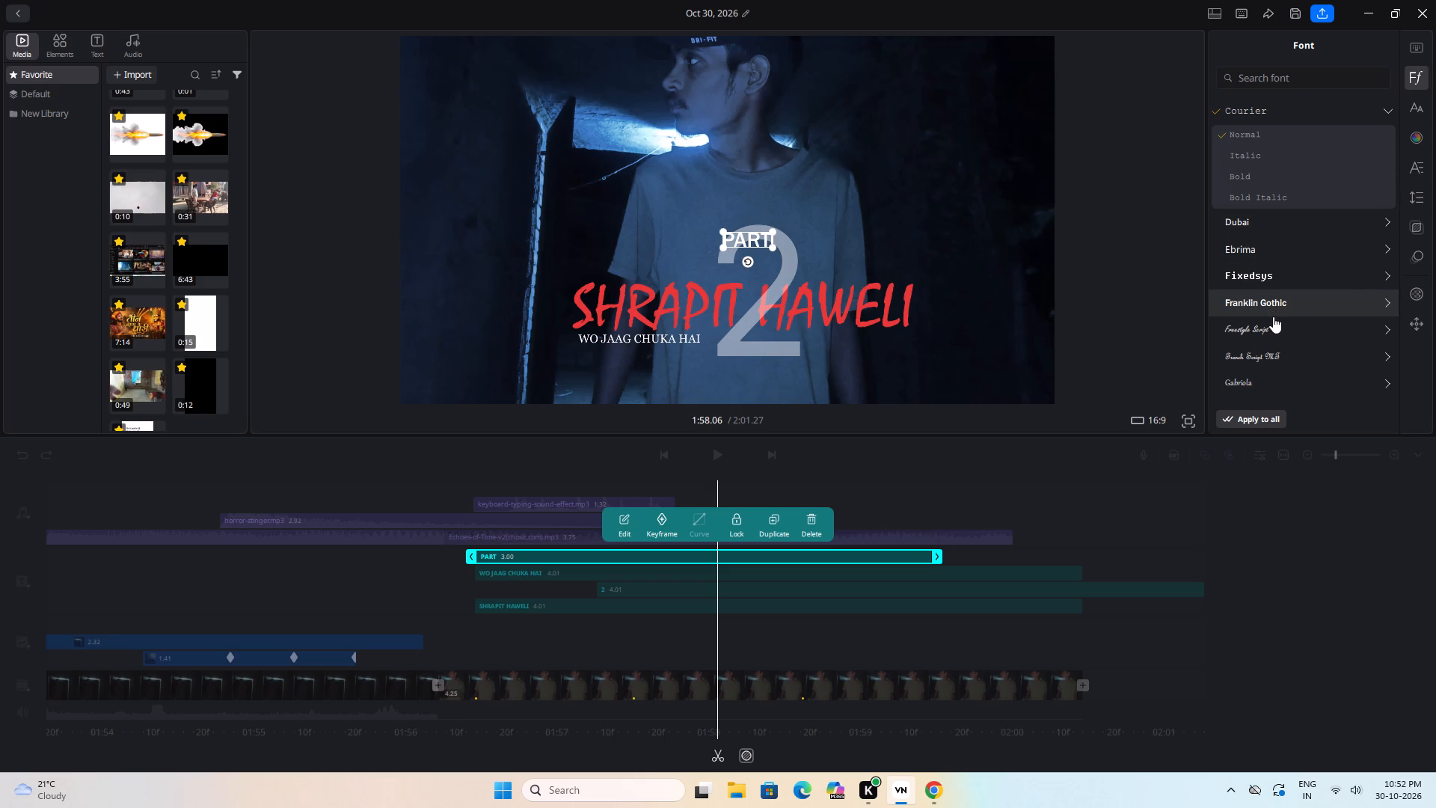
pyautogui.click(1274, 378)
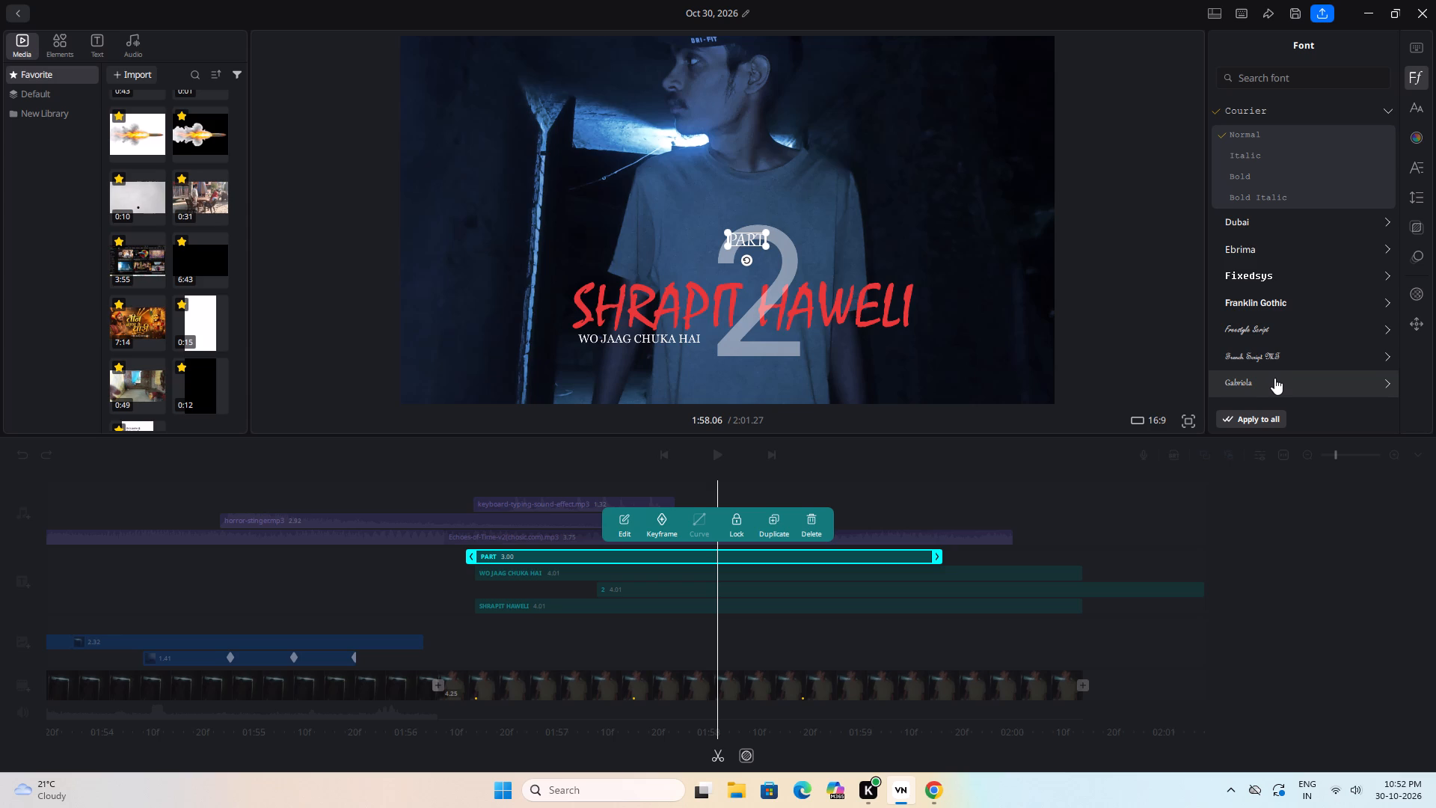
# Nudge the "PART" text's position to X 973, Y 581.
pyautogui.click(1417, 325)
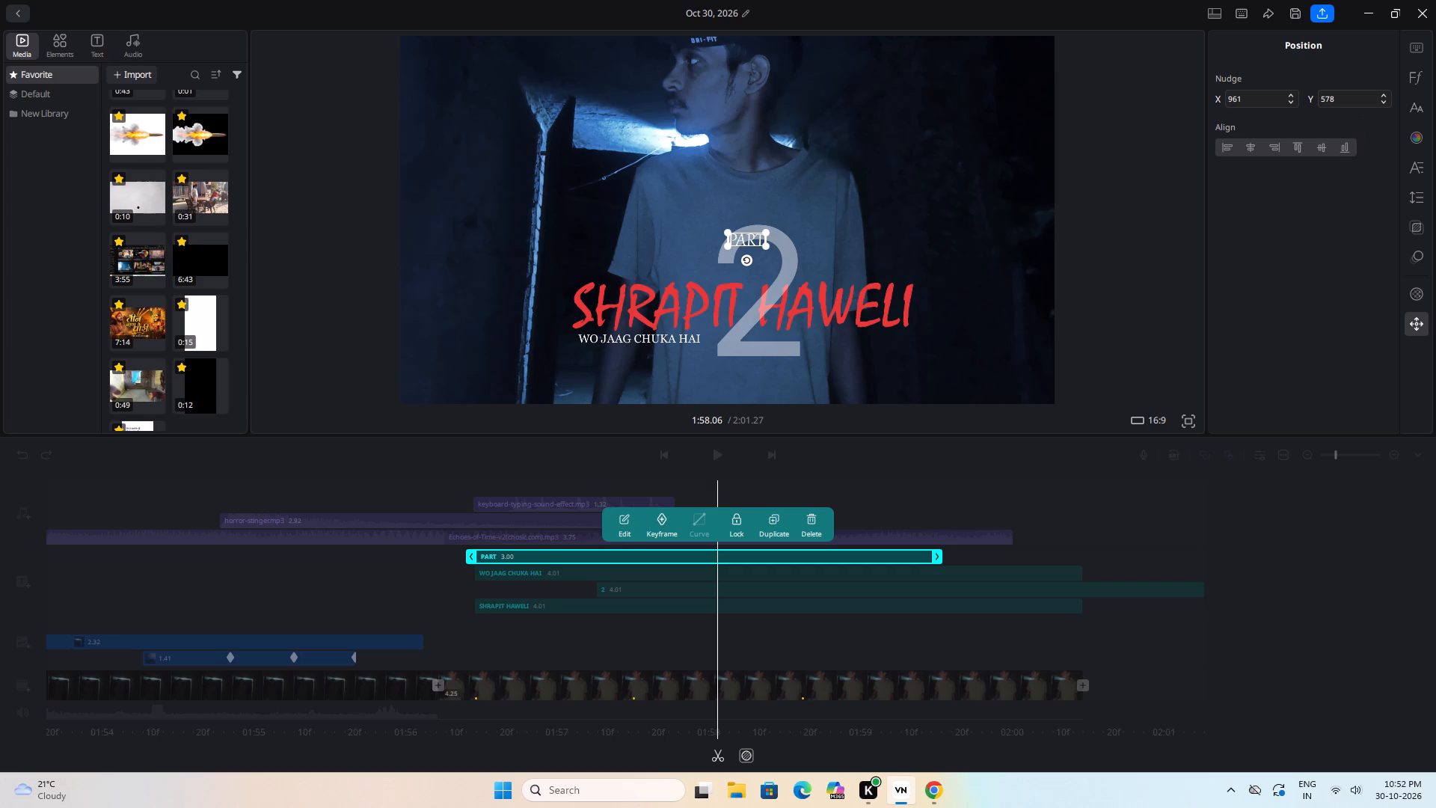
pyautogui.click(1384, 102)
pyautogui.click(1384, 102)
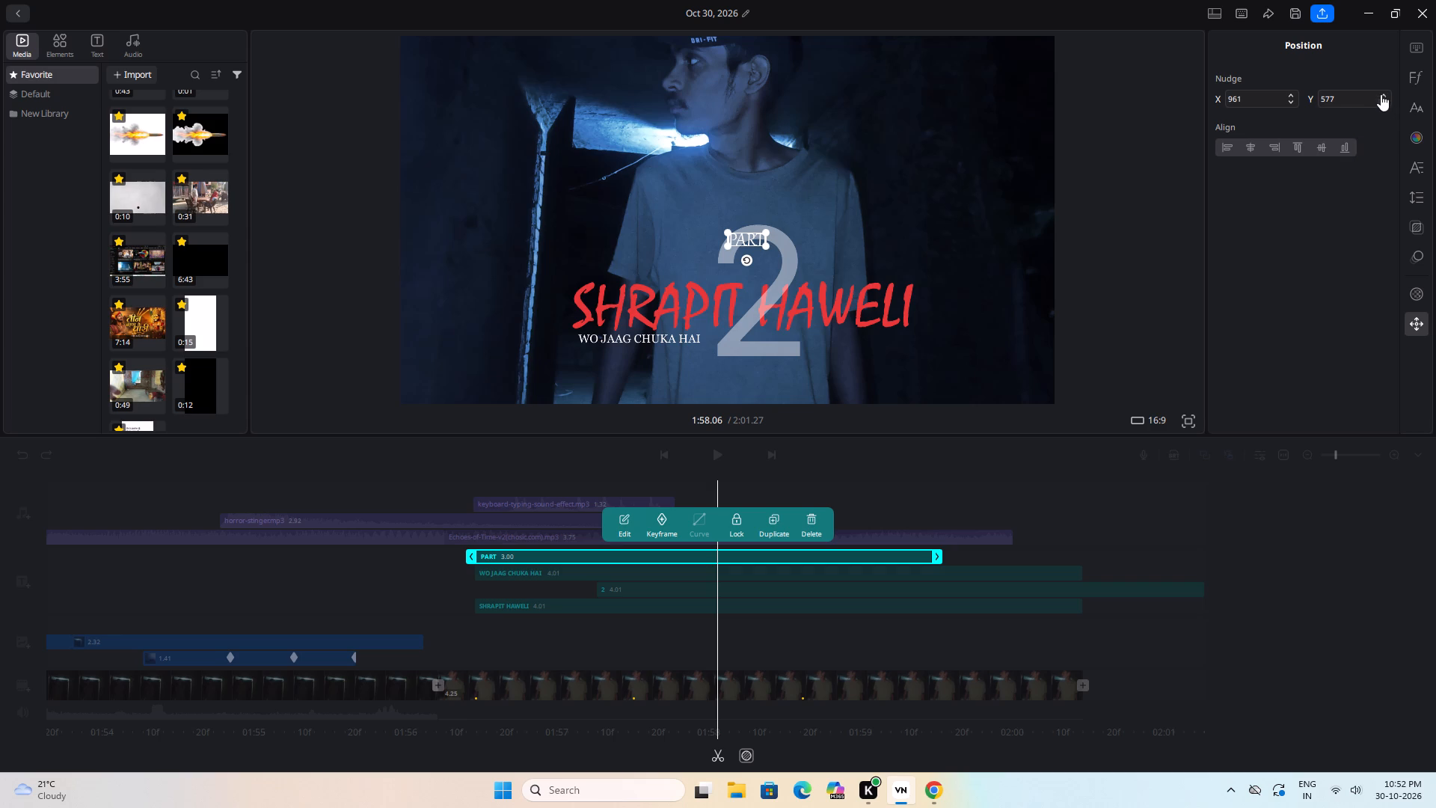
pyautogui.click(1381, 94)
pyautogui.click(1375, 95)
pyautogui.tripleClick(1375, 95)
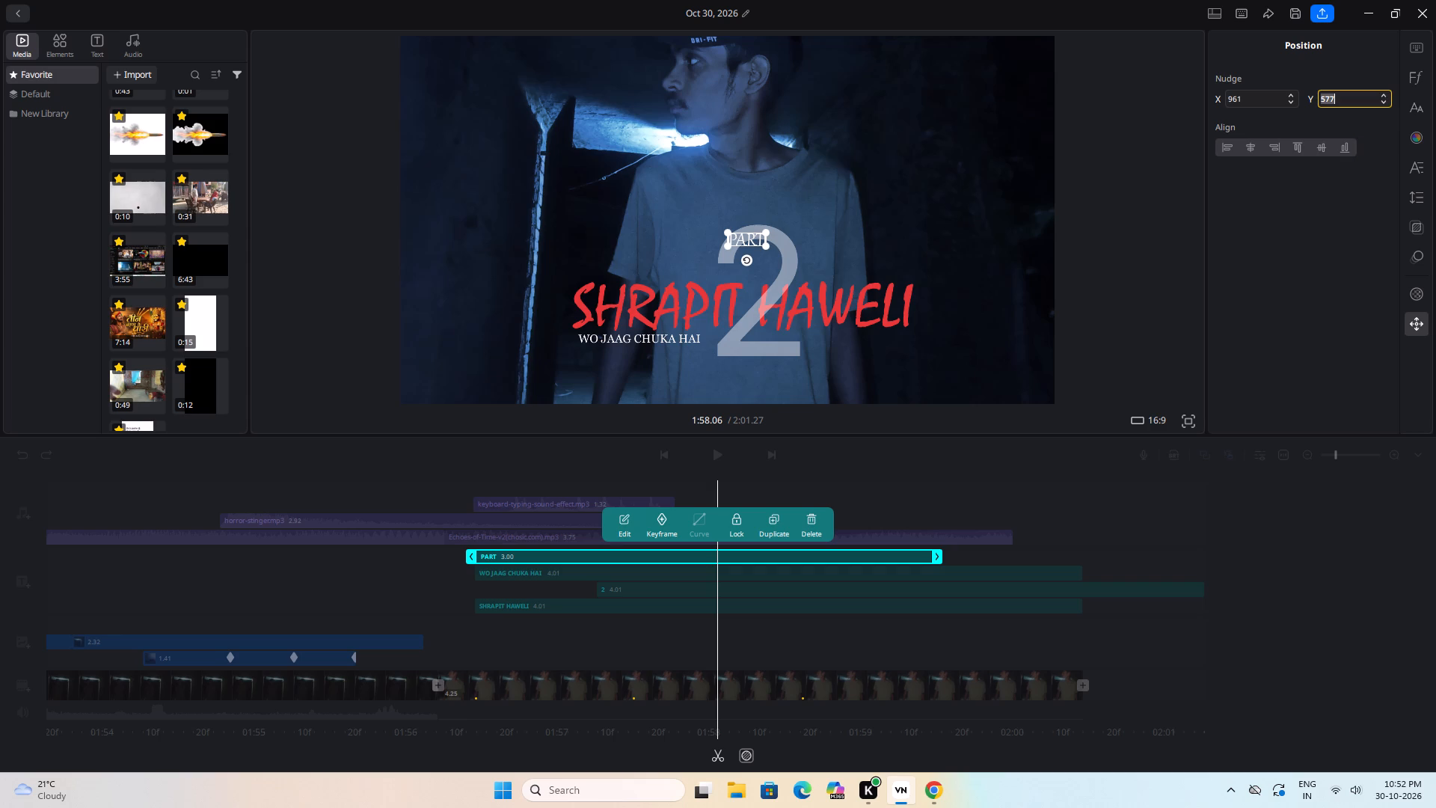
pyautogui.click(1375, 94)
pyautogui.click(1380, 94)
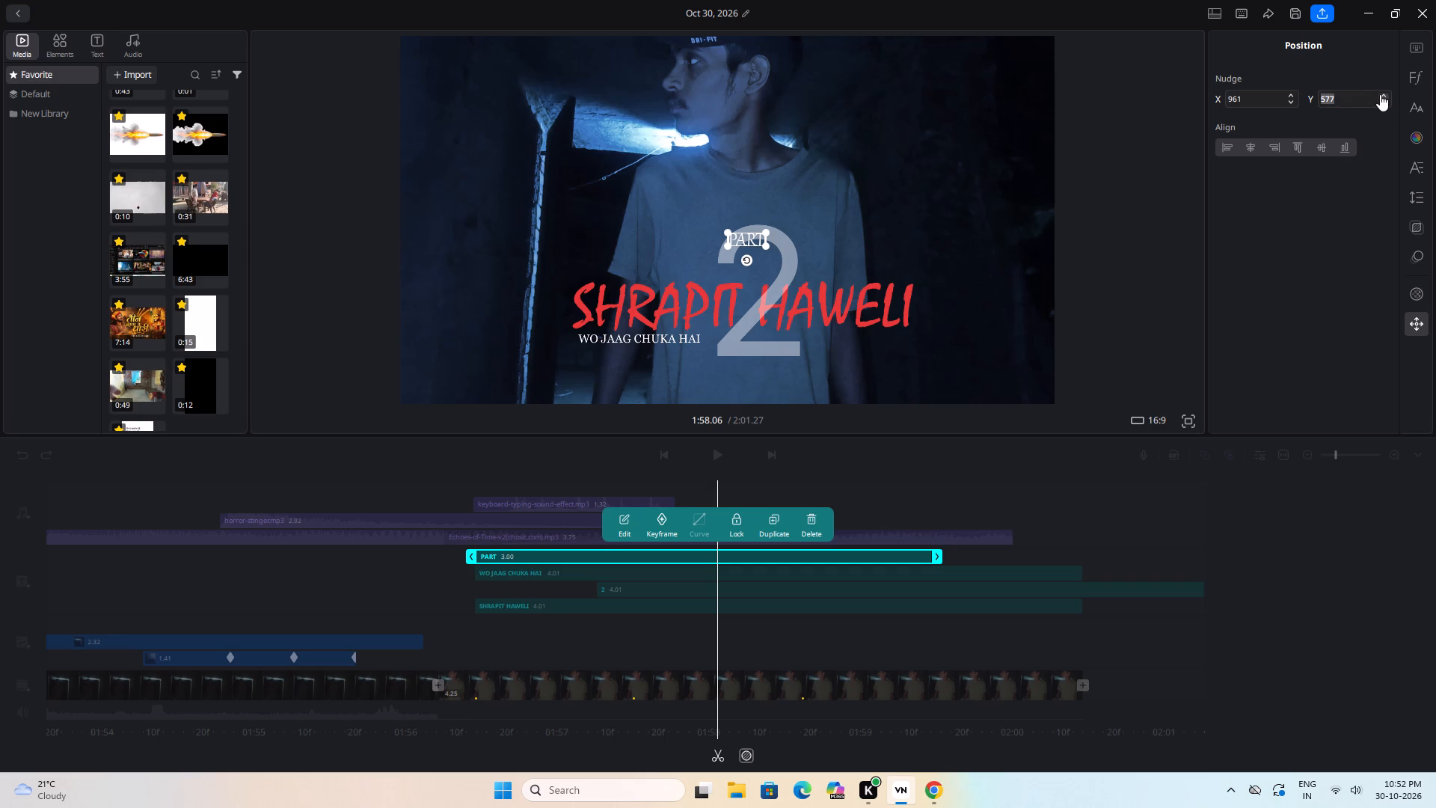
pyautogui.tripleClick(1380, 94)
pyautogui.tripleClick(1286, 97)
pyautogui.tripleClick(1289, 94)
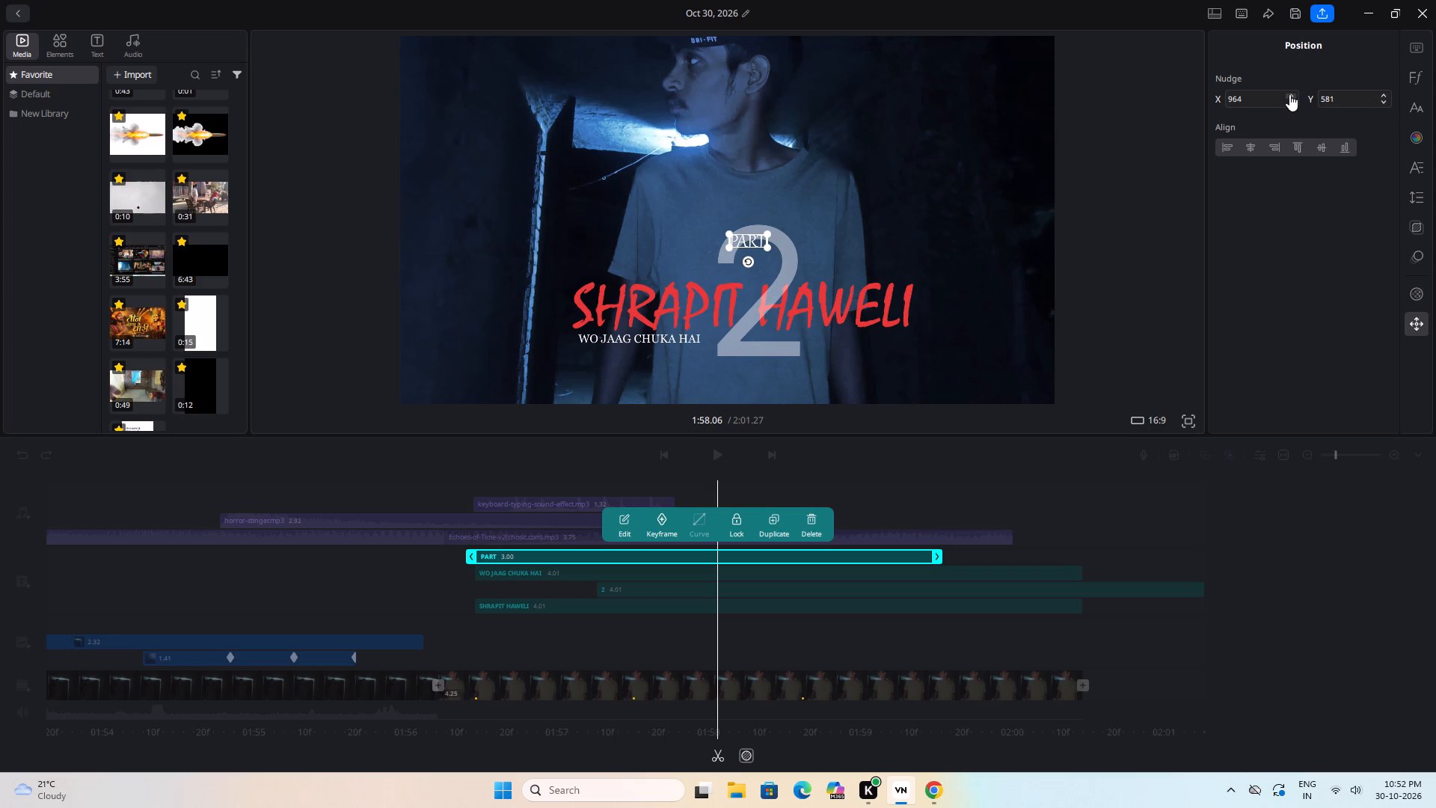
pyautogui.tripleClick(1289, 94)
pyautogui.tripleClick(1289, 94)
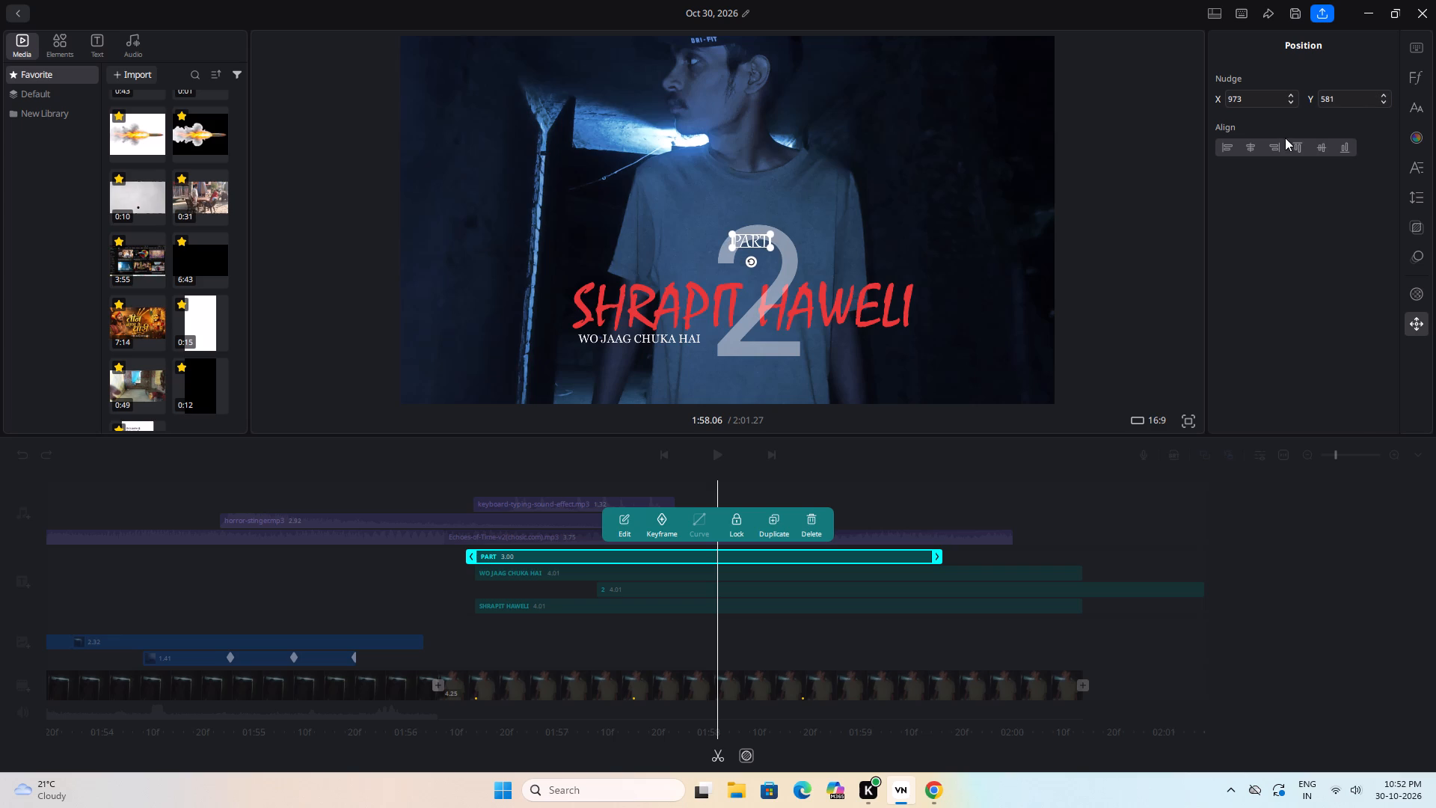
# Colour the "PART" text red (RGB 232, 55, 55).
pyautogui.click(1411, 113)
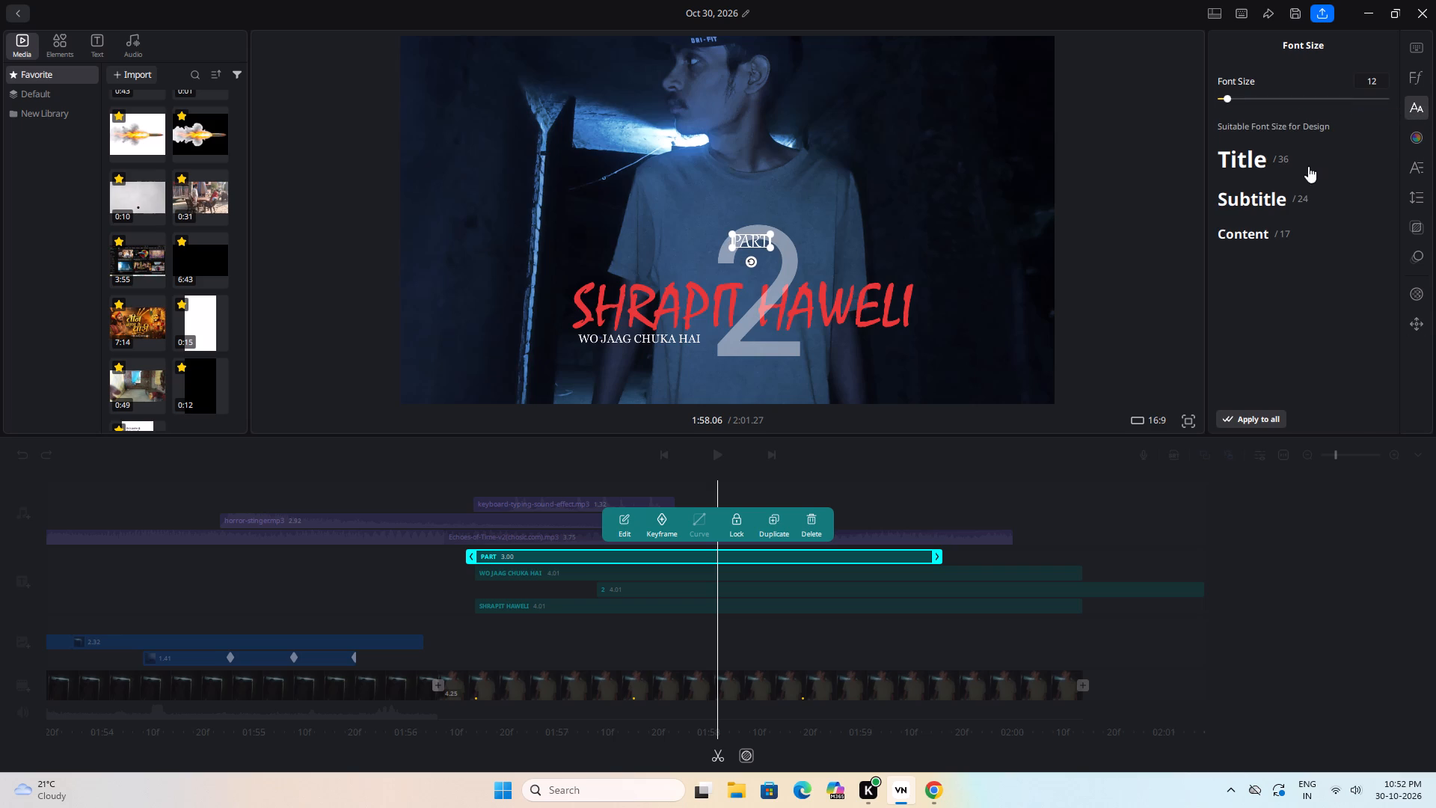
pyautogui.click(1422, 141)
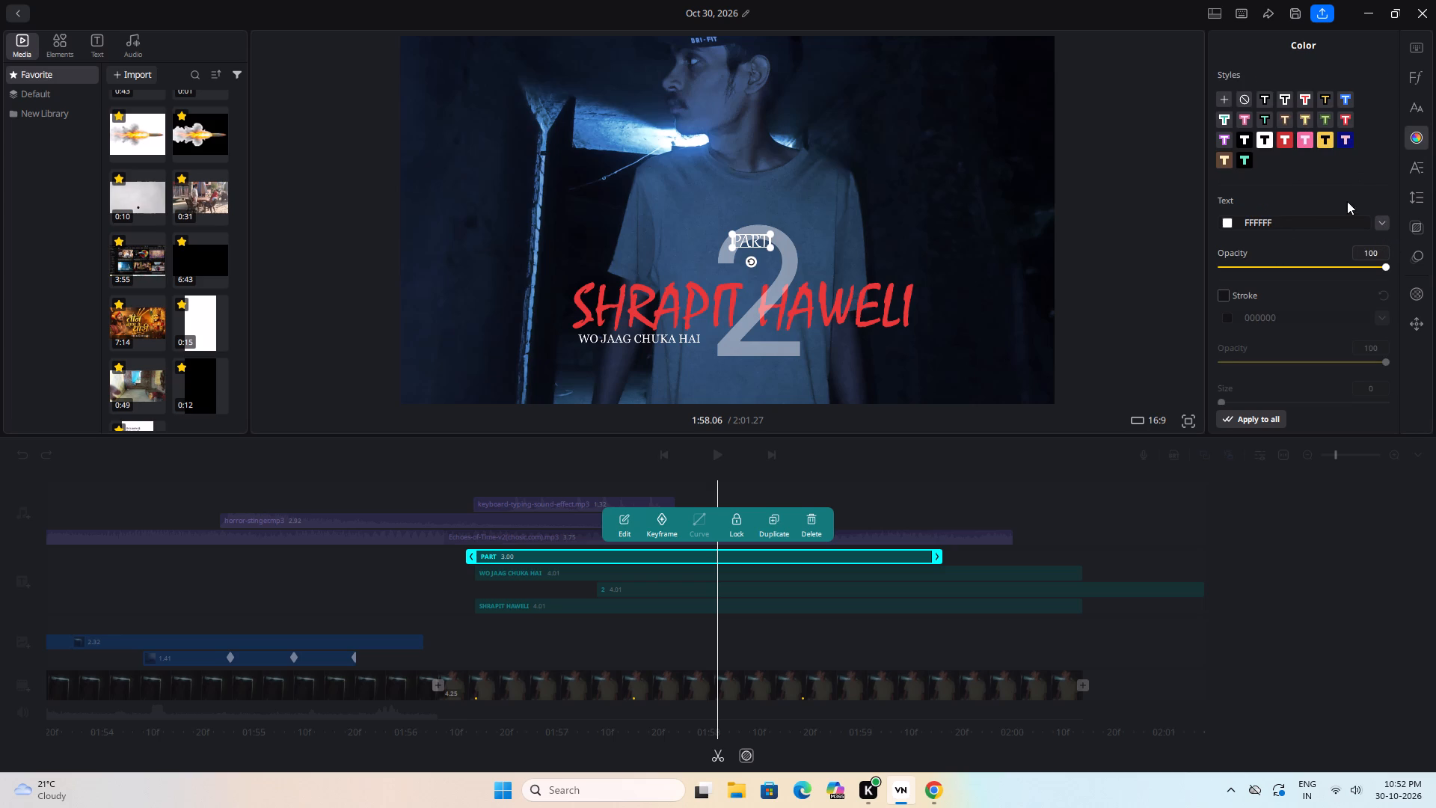
pyautogui.click(1379, 220)
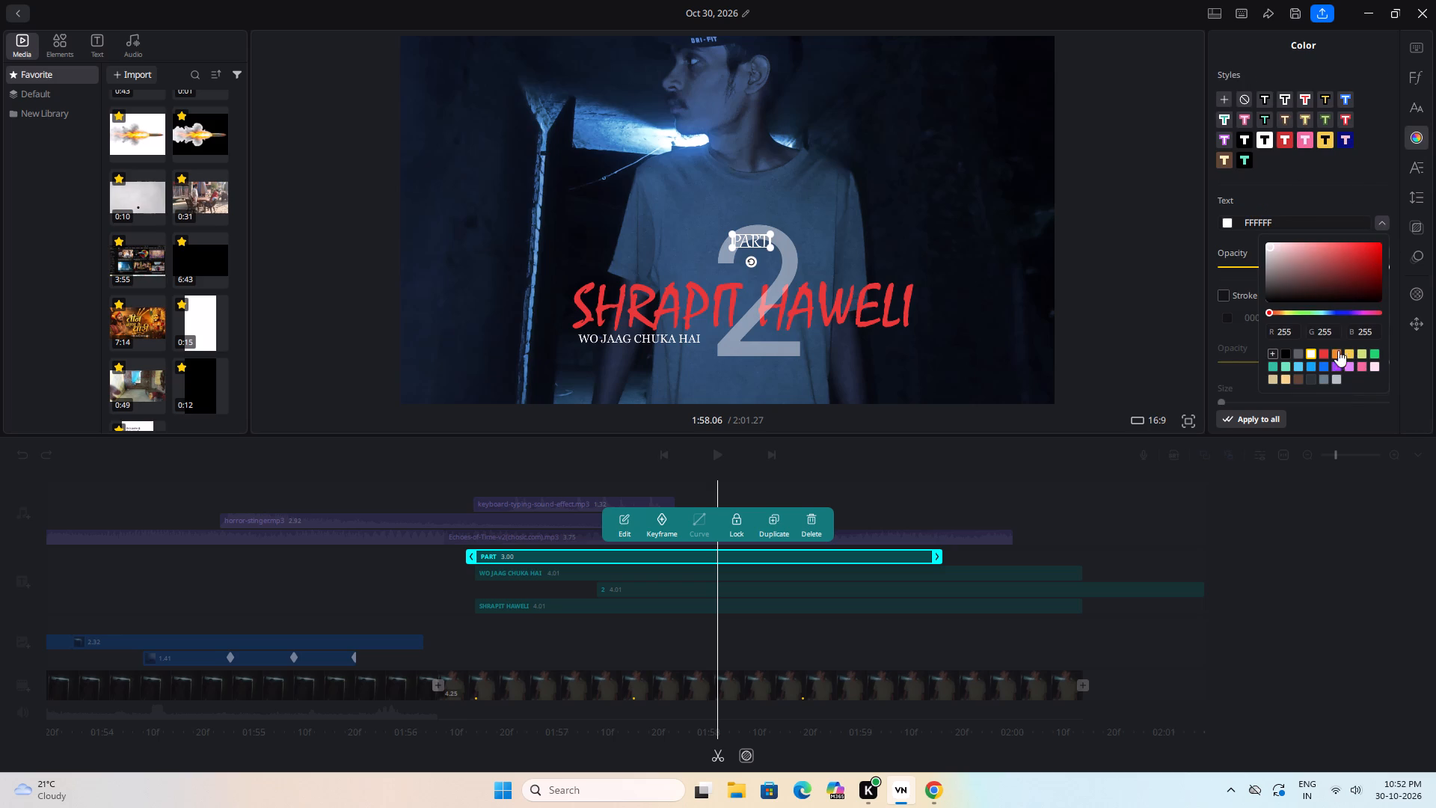
pyautogui.click(1324, 351)
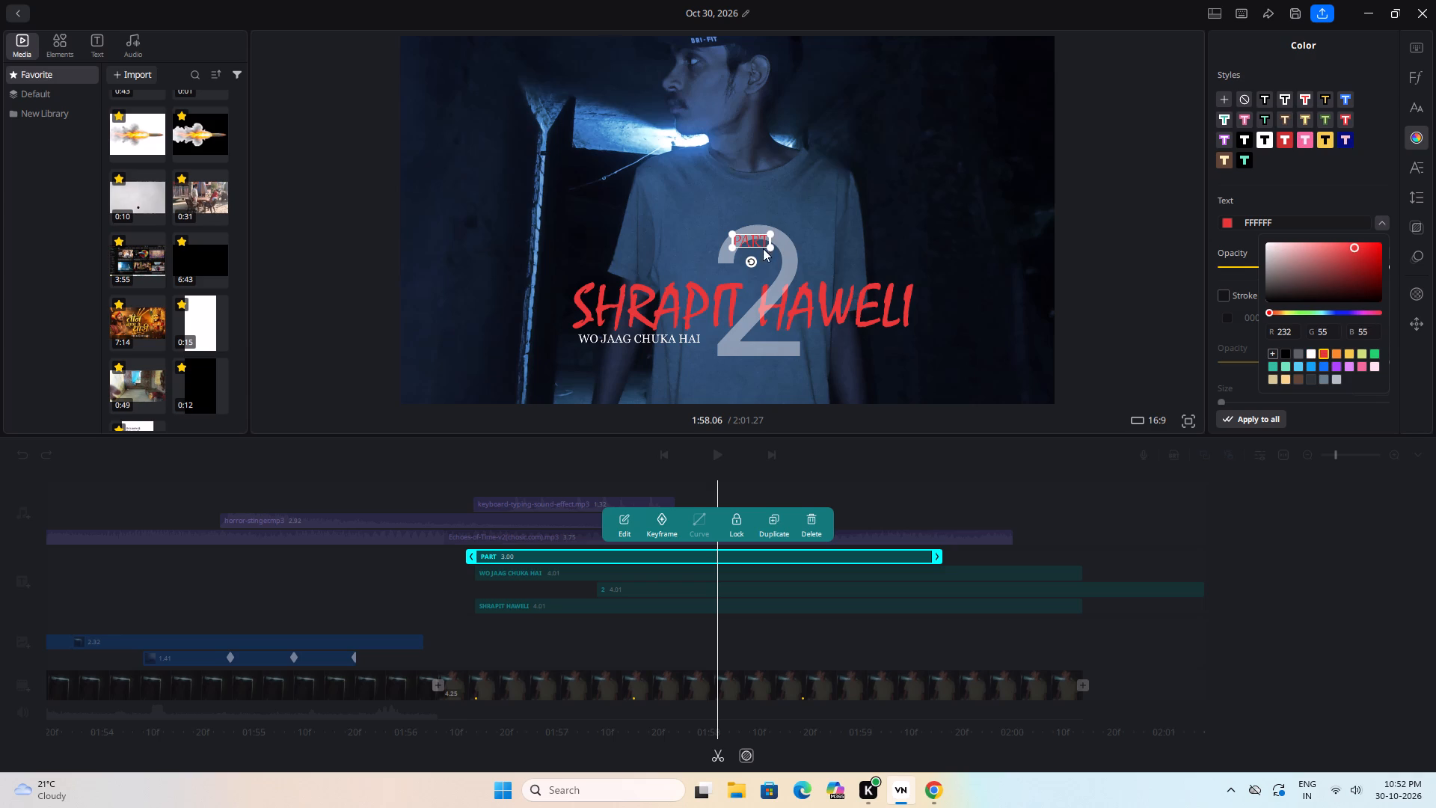
# Move the "PART" text below "HAWELI", onto the base of the "2" and beside the tagline.
pyautogui.moveTo(758, 243); pyautogui.dragTo(764, 234)
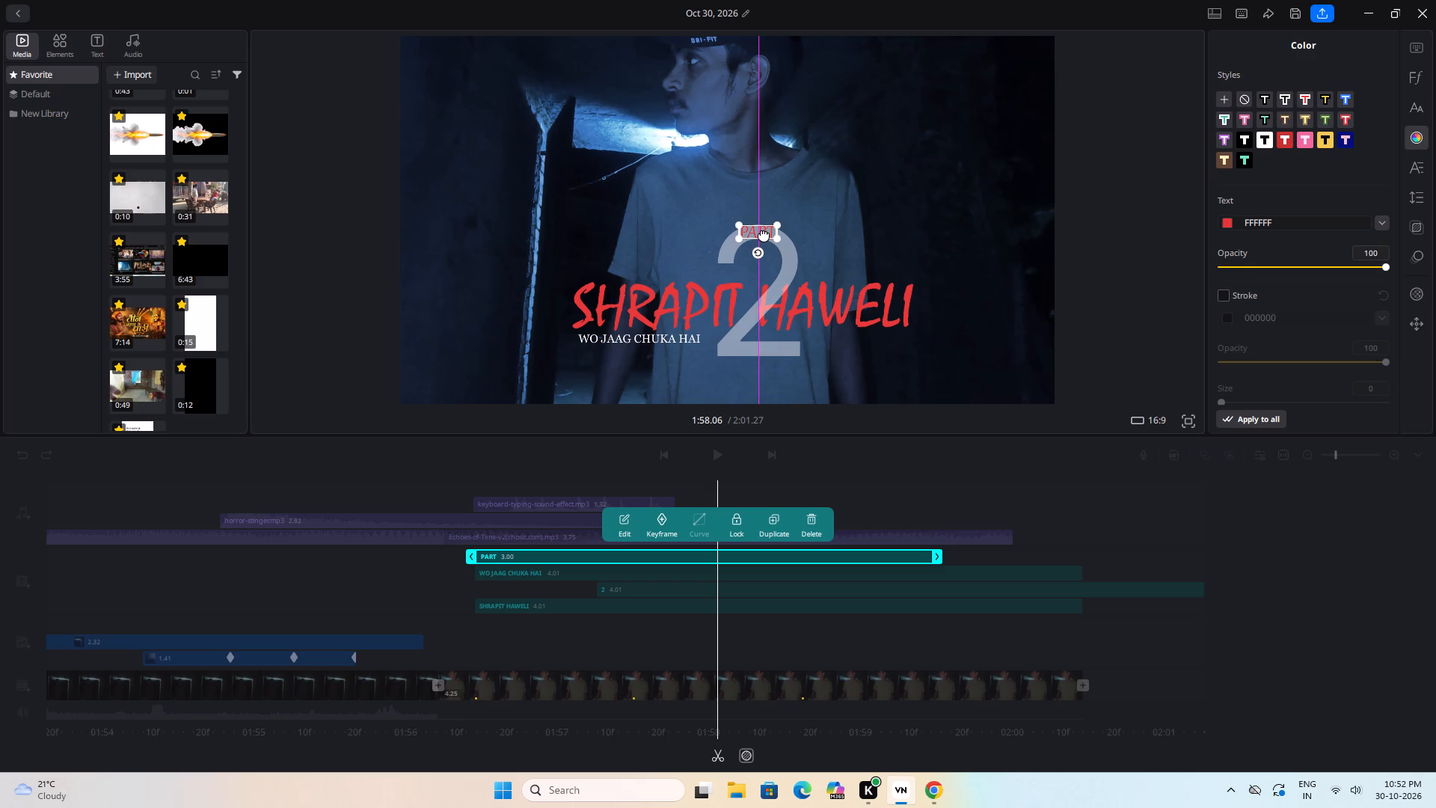
pyautogui.moveTo(764, 234); pyautogui.dragTo(775, 340)
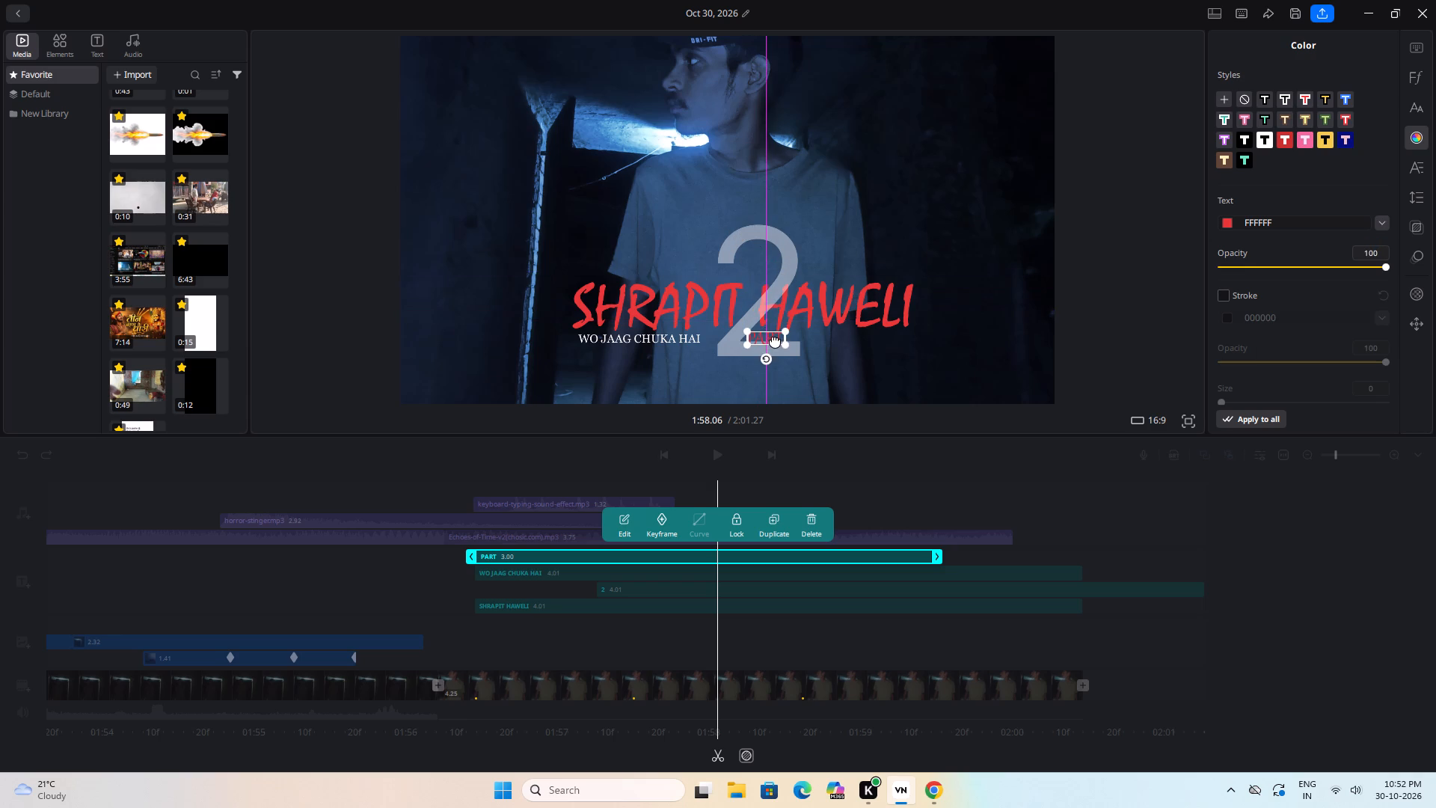
pyautogui.moveTo(775, 340); pyautogui.dragTo(788, 351)
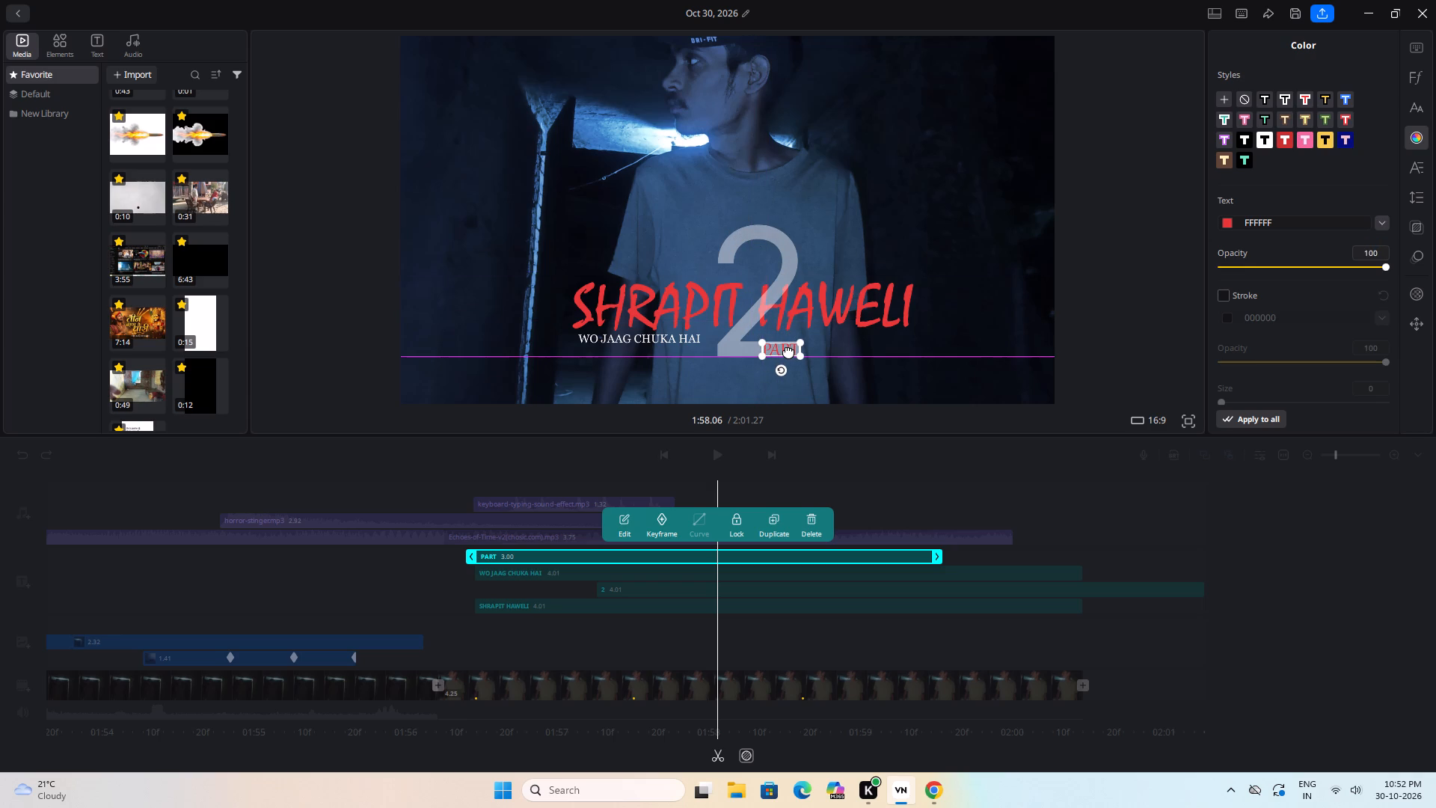
pyautogui.moveTo(788, 351); pyautogui.dragTo(782, 351)
# Apply the Expand caption animation to the "PART" text.
pyautogui.click(1418, 290)
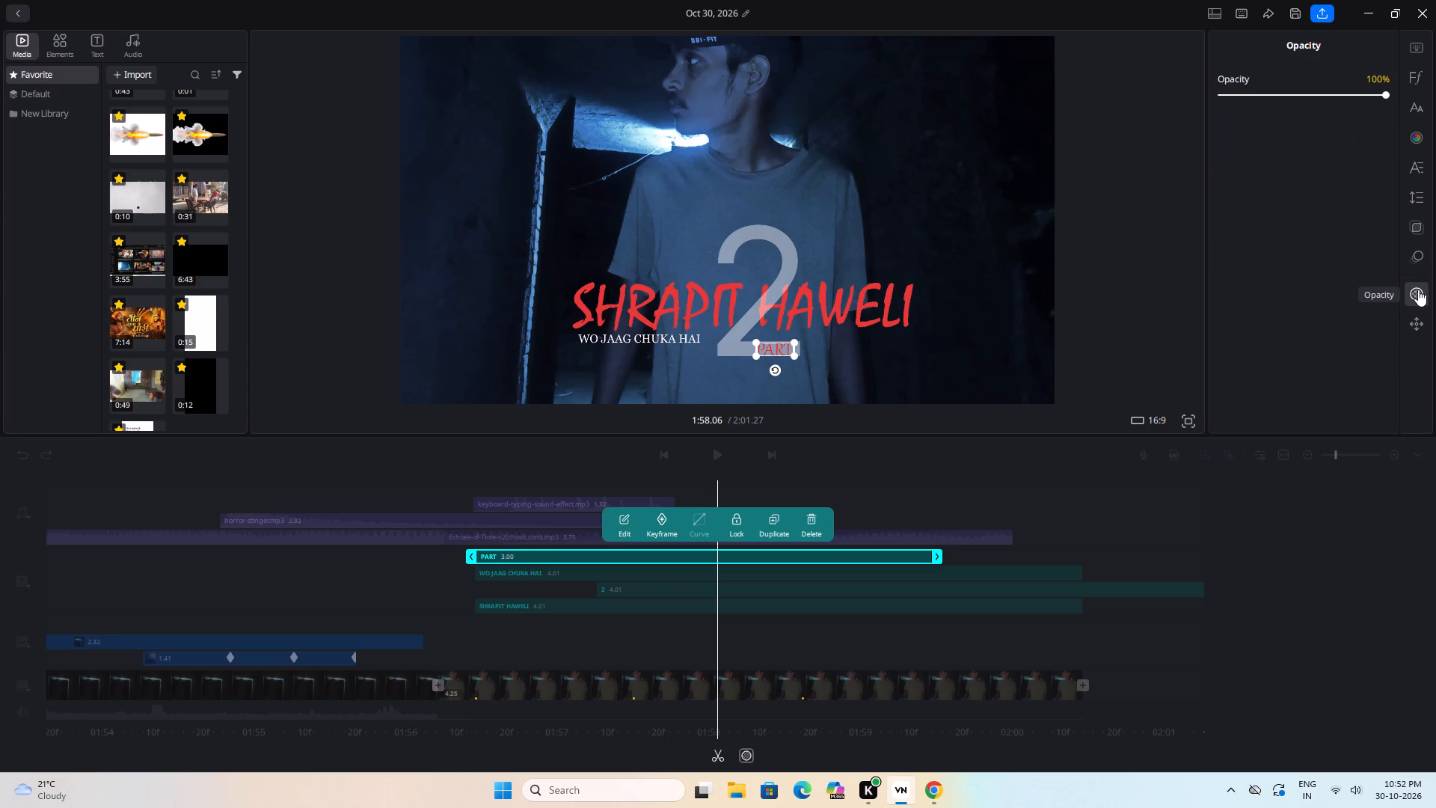
pyautogui.click(1414, 260)
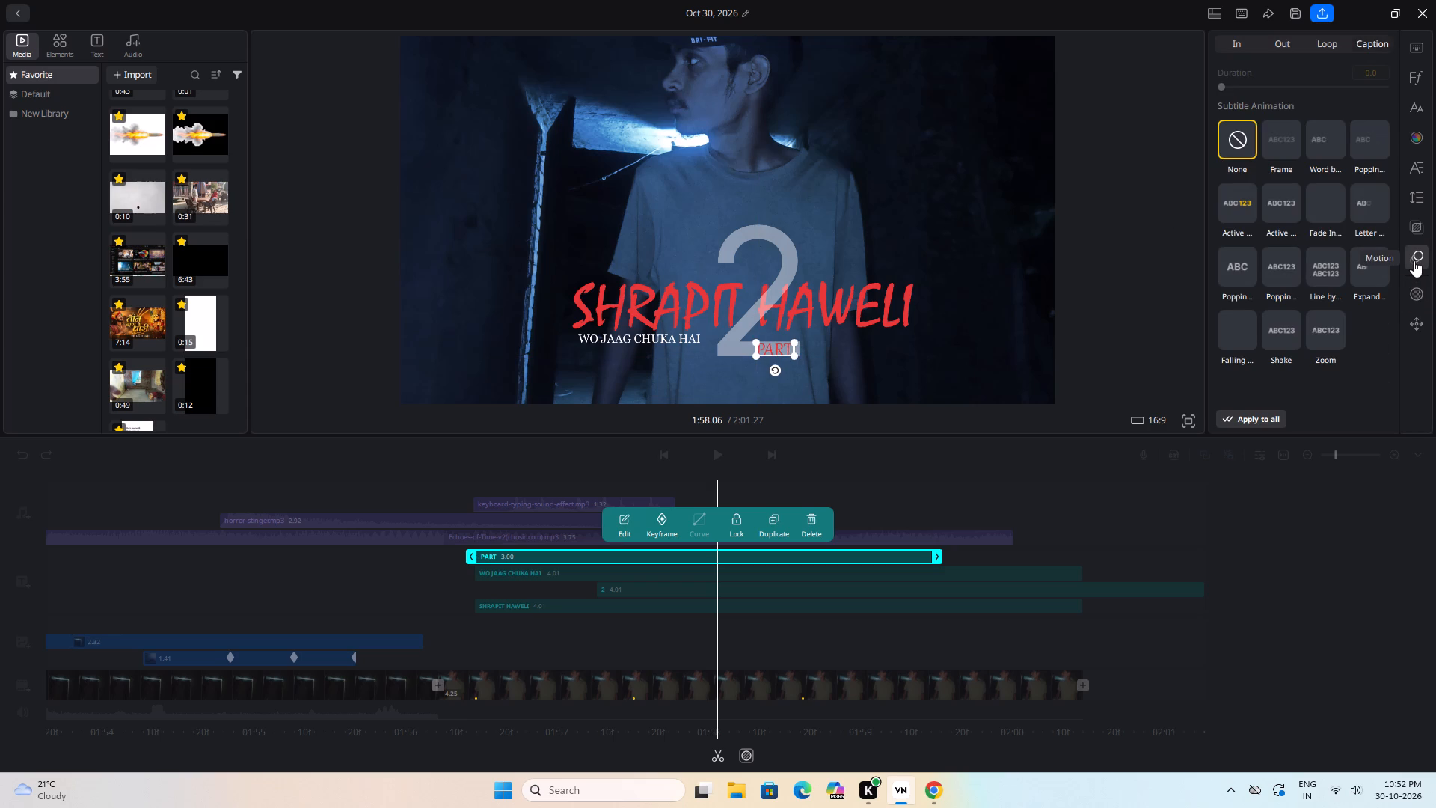
pyautogui.click(1372, 272)
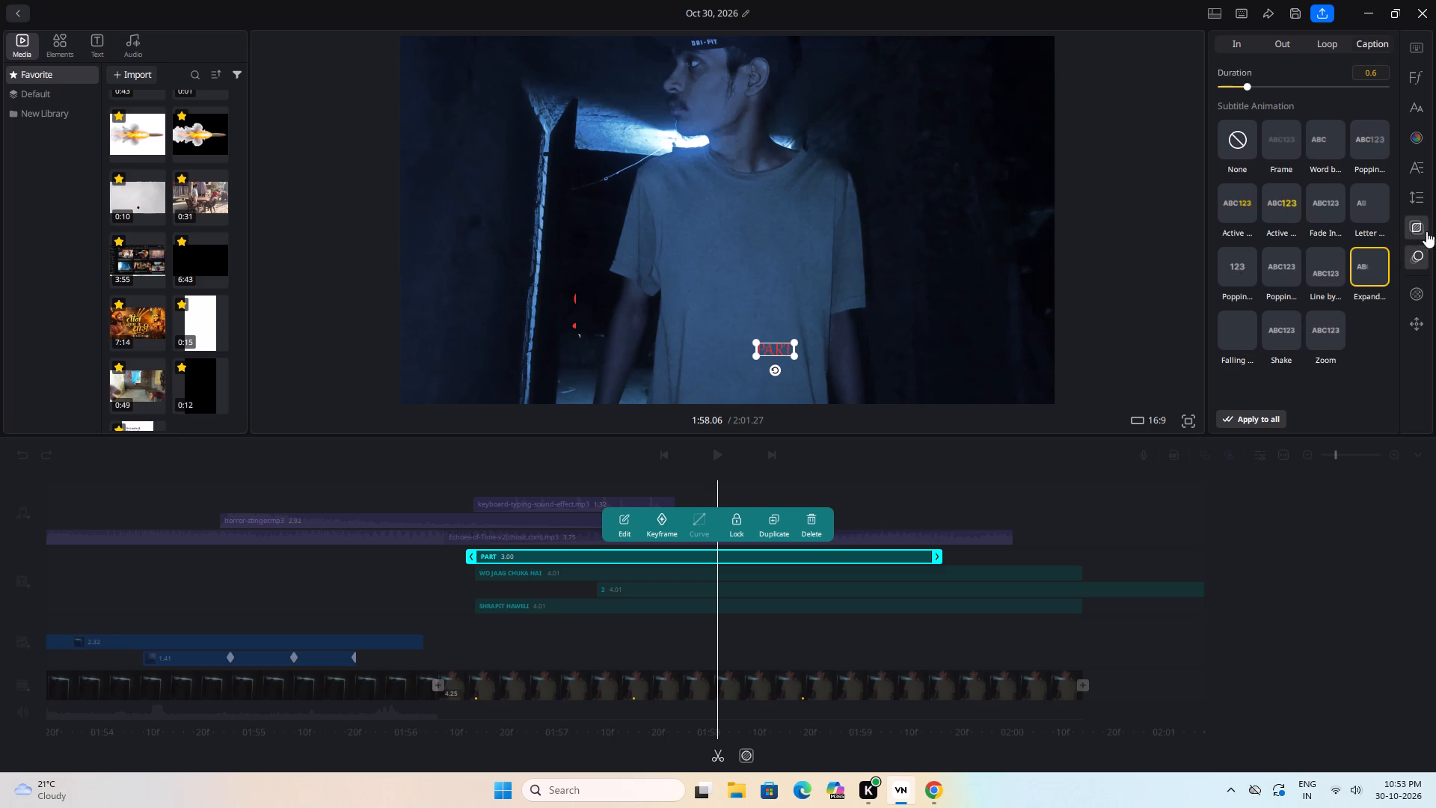
# Search the fonts for "TRA" and set the "PART" text to Mistral Regular.
pyautogui.click(1420, 226)
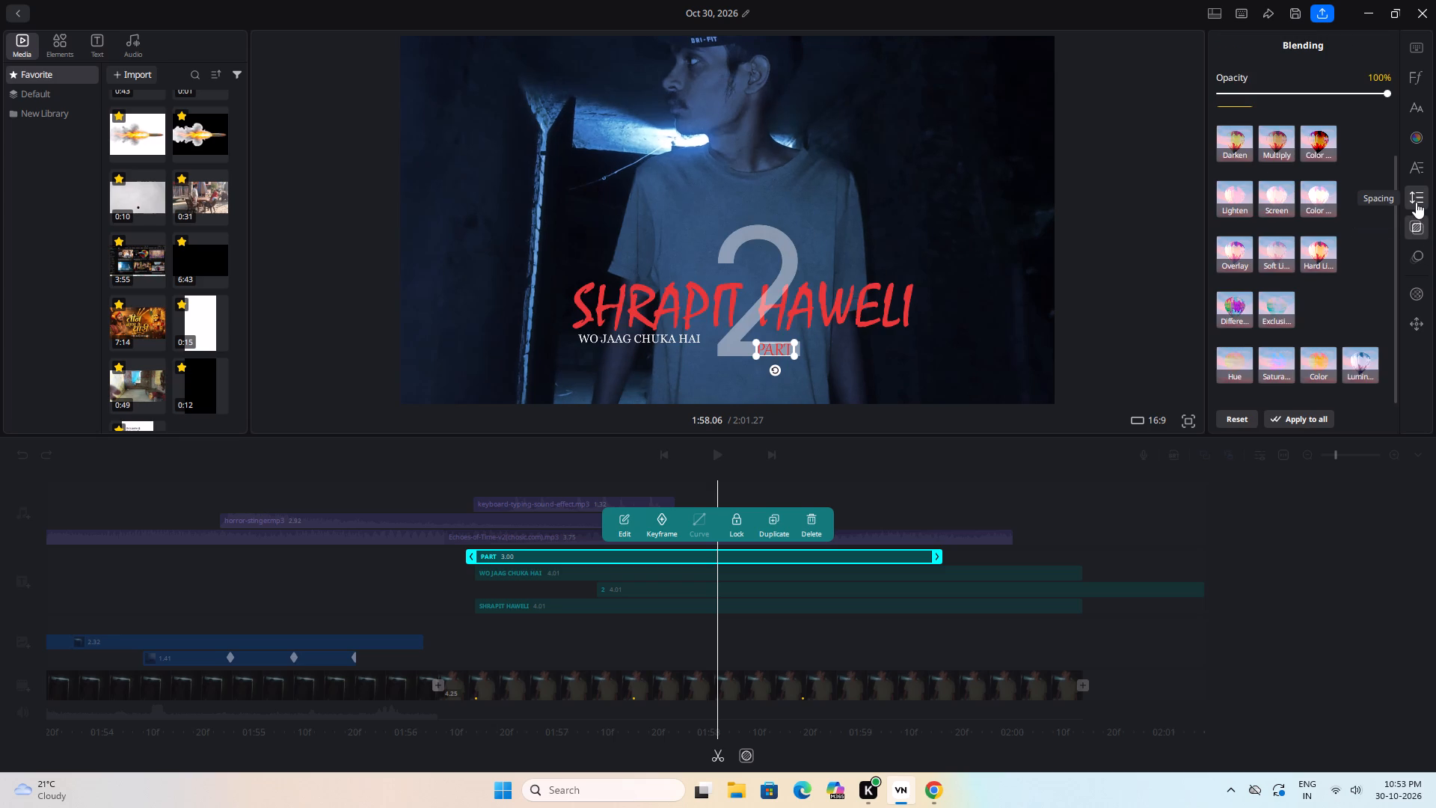
pyautogui.click(1422, 117)
pyautogui.click(1426, 73)
pyautogui.click(1332, 76)
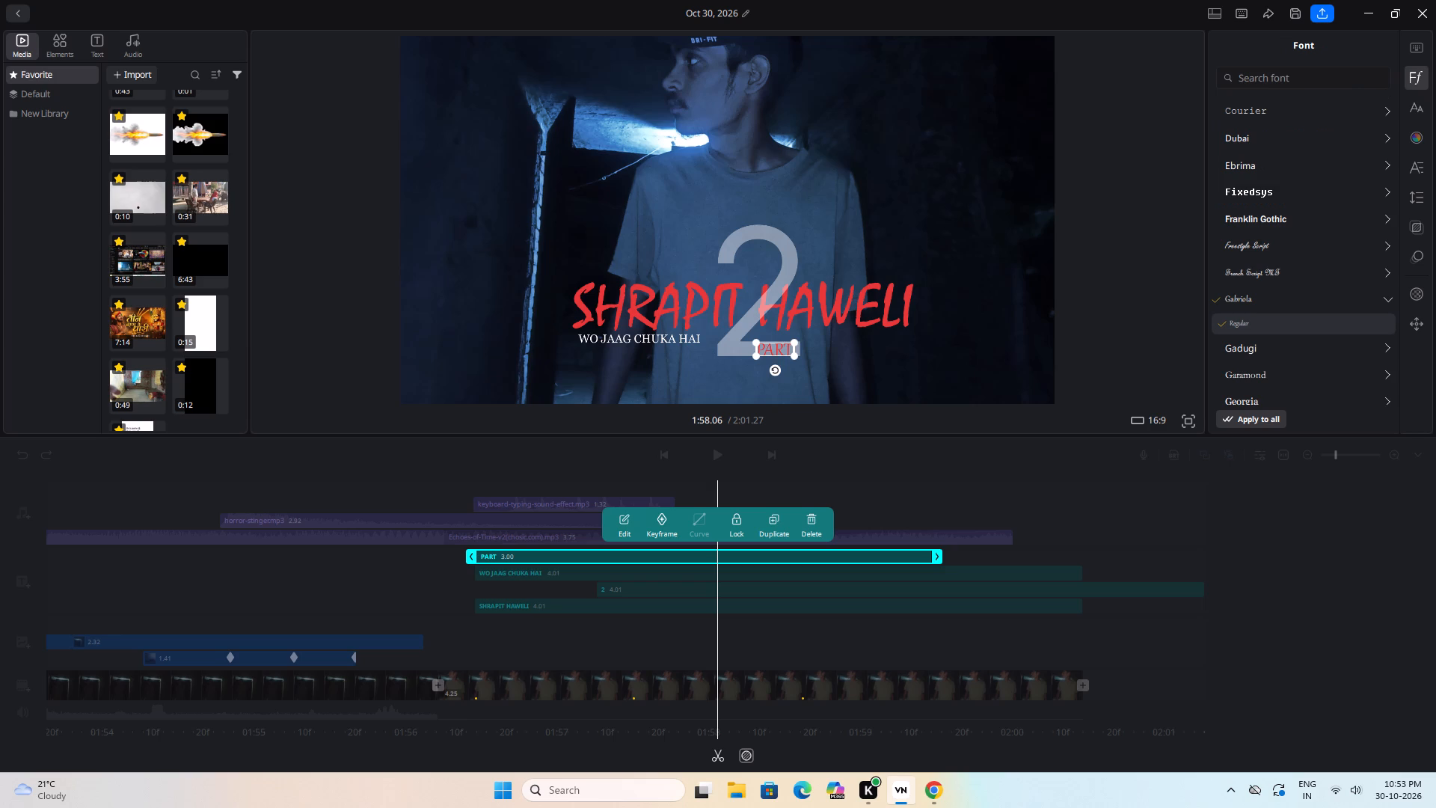
pyautogui.write('TRA')
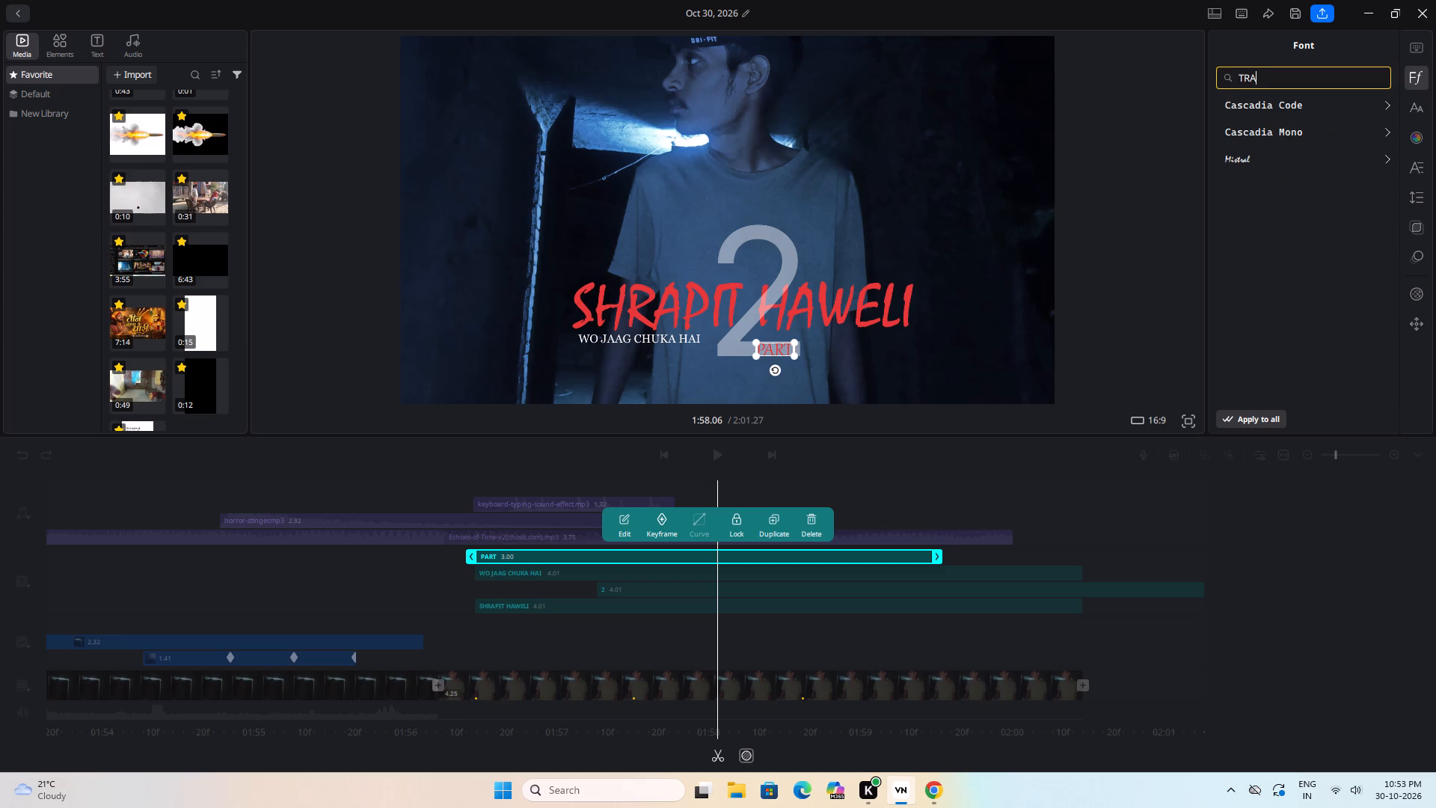
pyautogui.click(1310, 156)
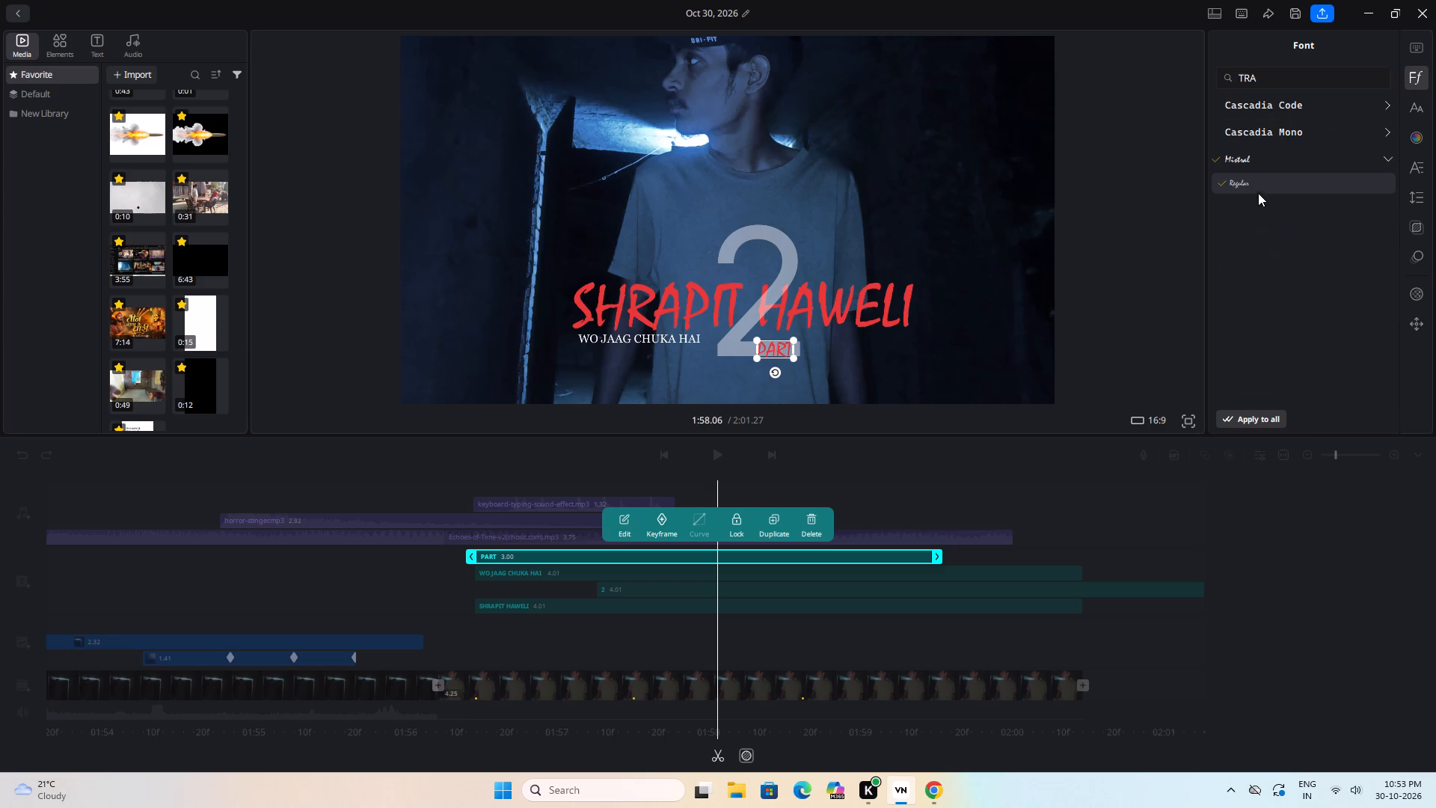
# Scale the "PART" text down slightly on the base of the "2".
pyautogui.click(791, 358)
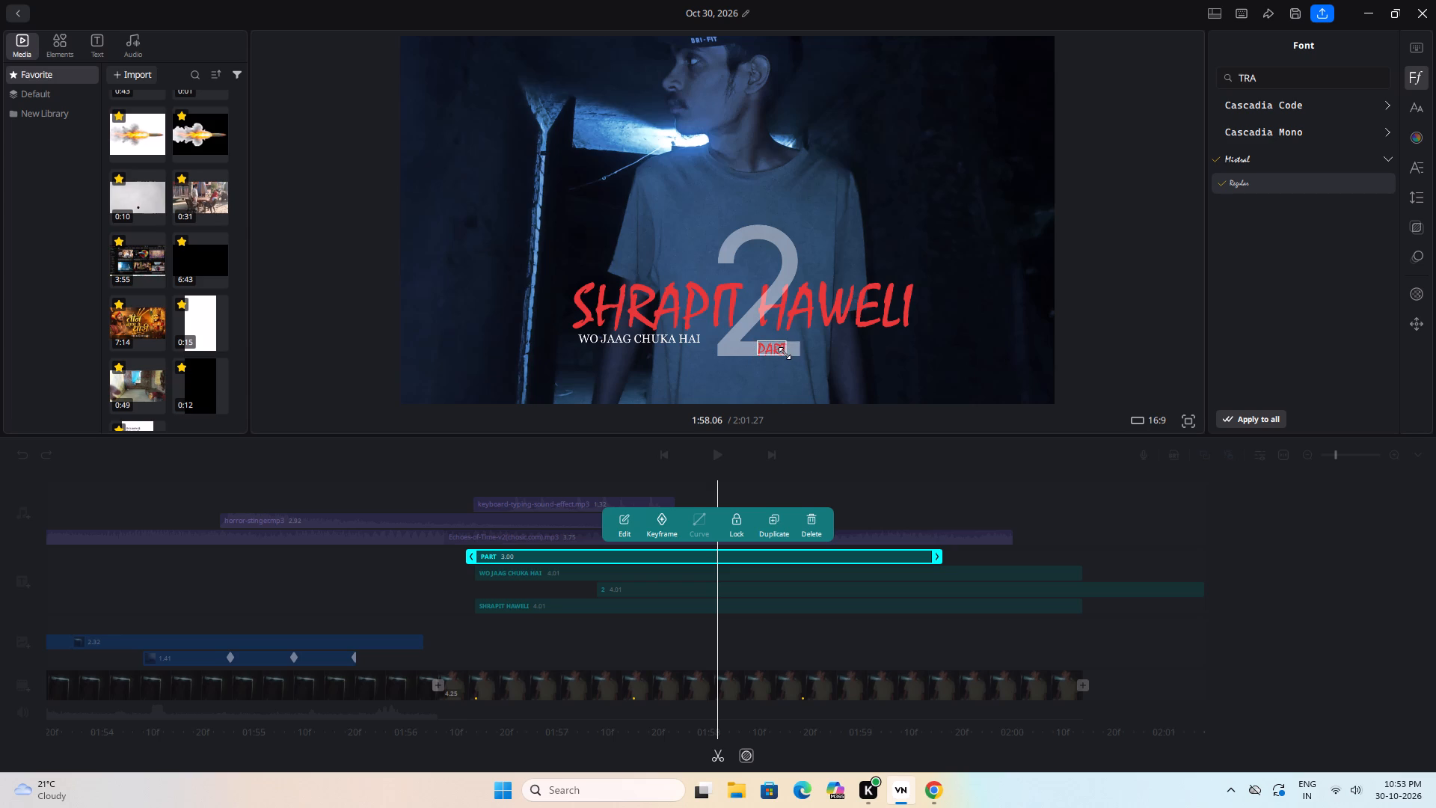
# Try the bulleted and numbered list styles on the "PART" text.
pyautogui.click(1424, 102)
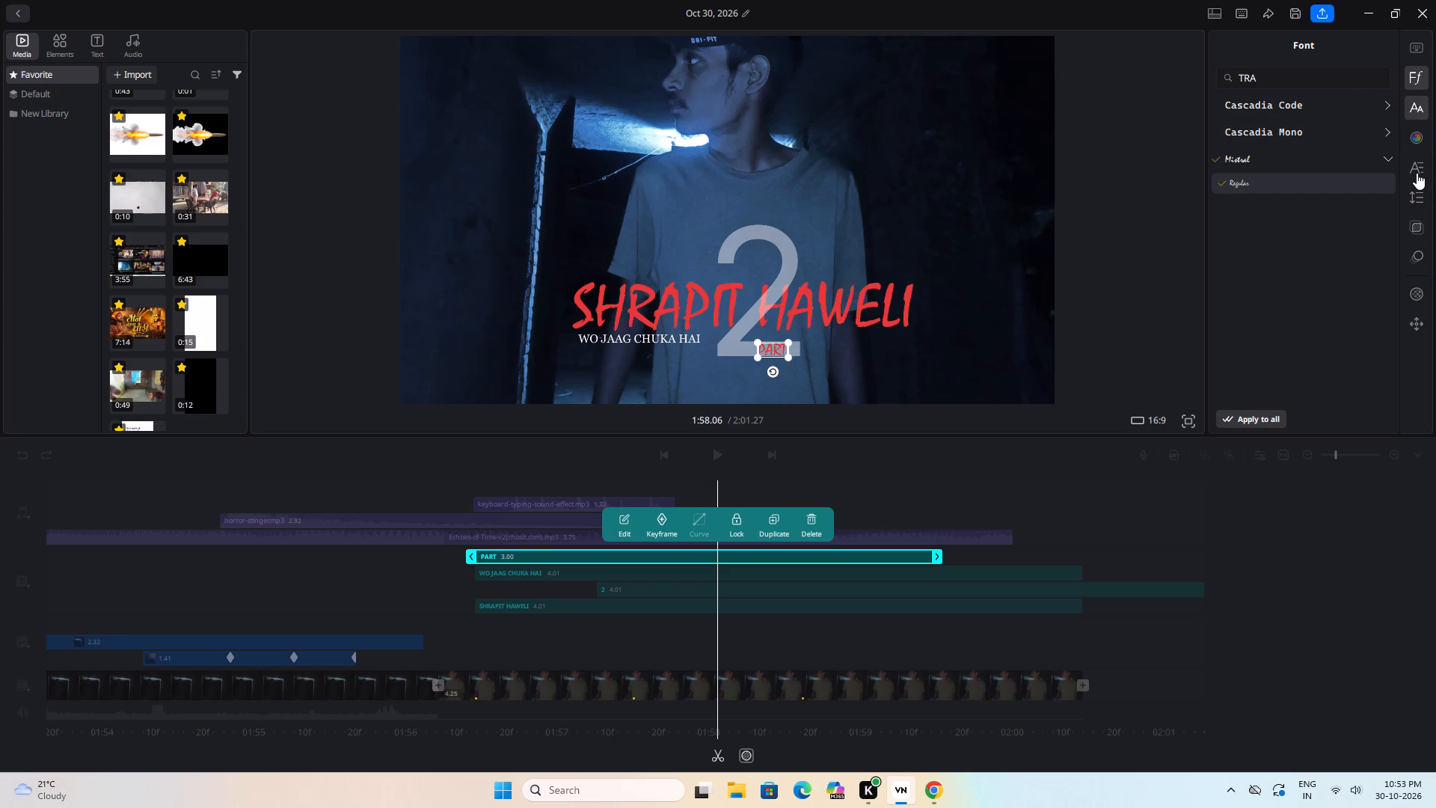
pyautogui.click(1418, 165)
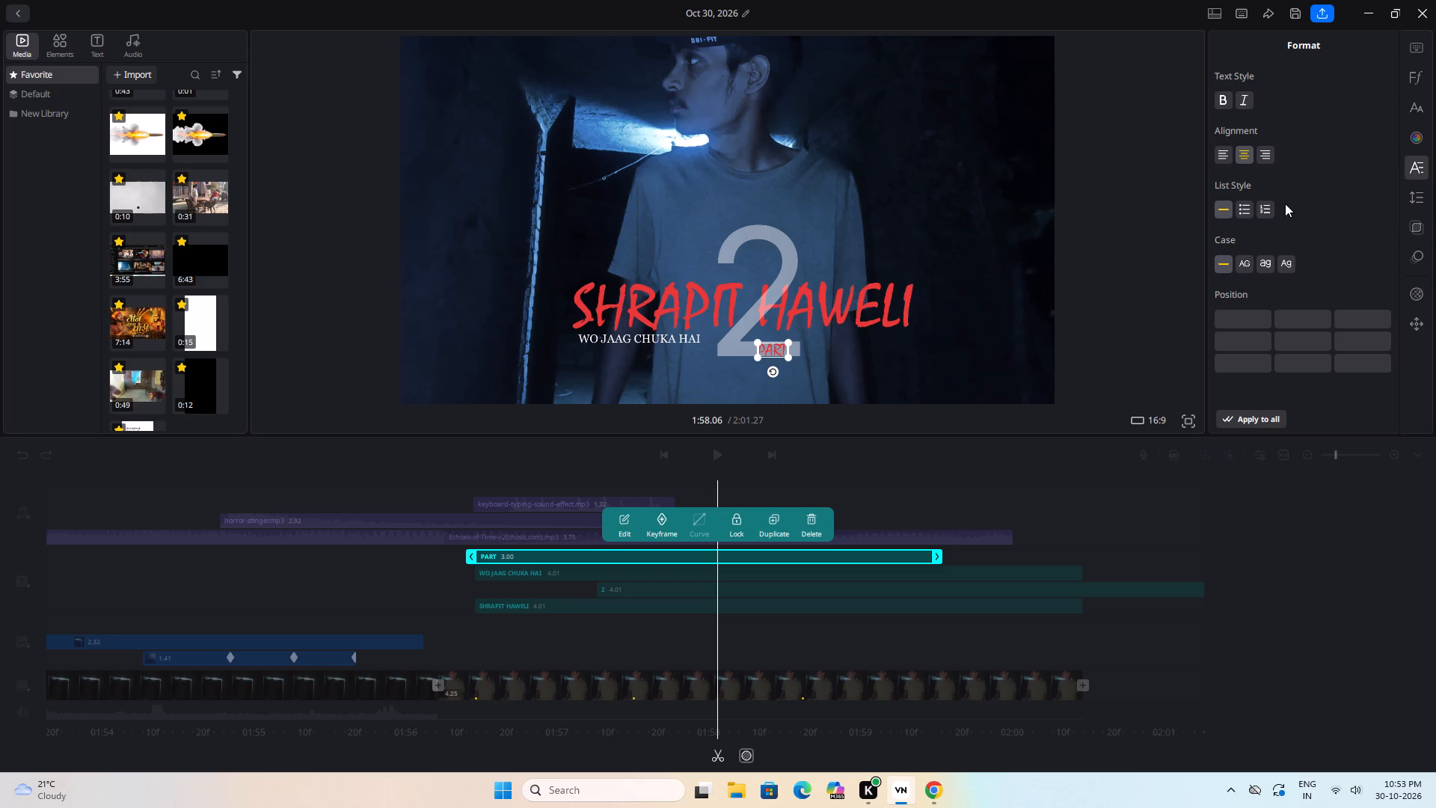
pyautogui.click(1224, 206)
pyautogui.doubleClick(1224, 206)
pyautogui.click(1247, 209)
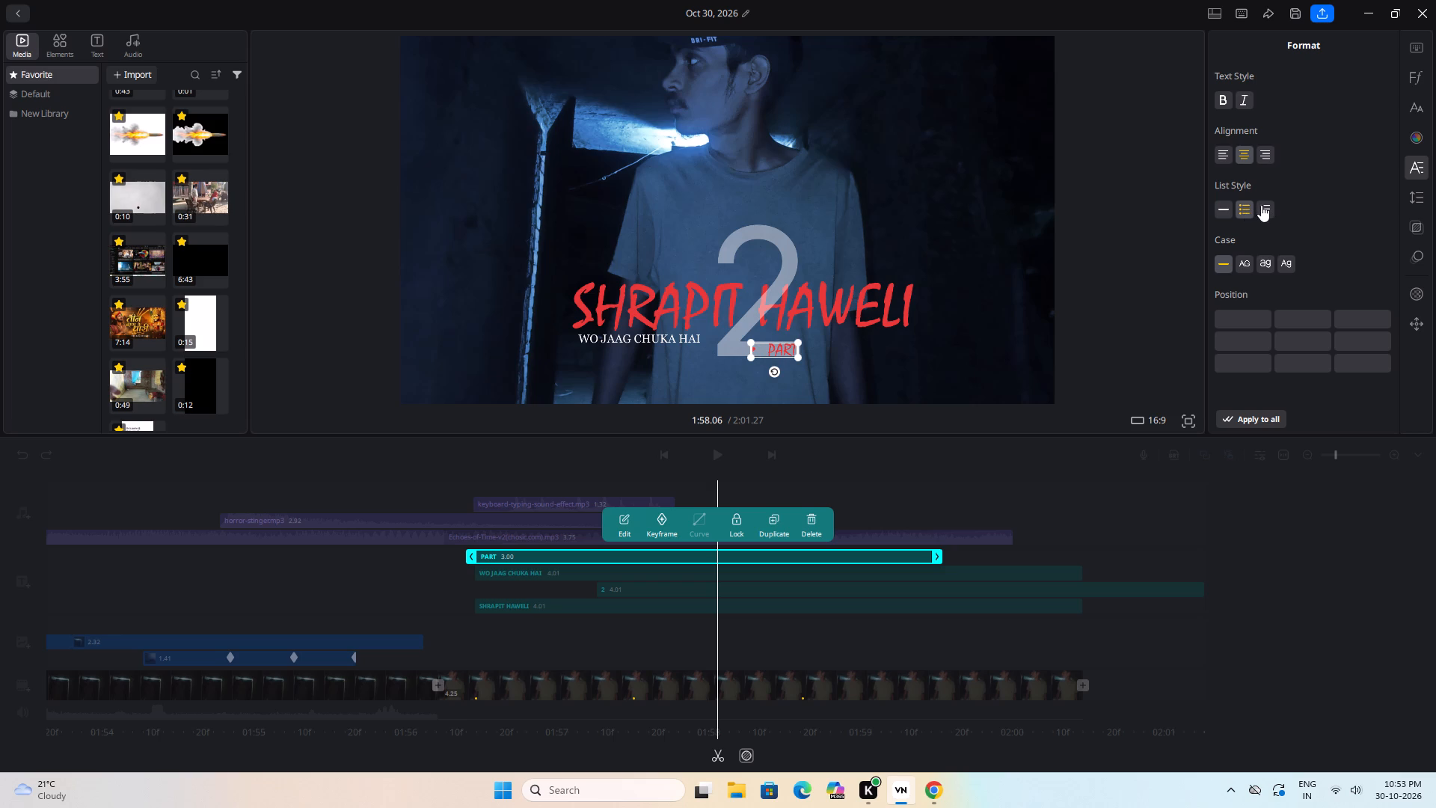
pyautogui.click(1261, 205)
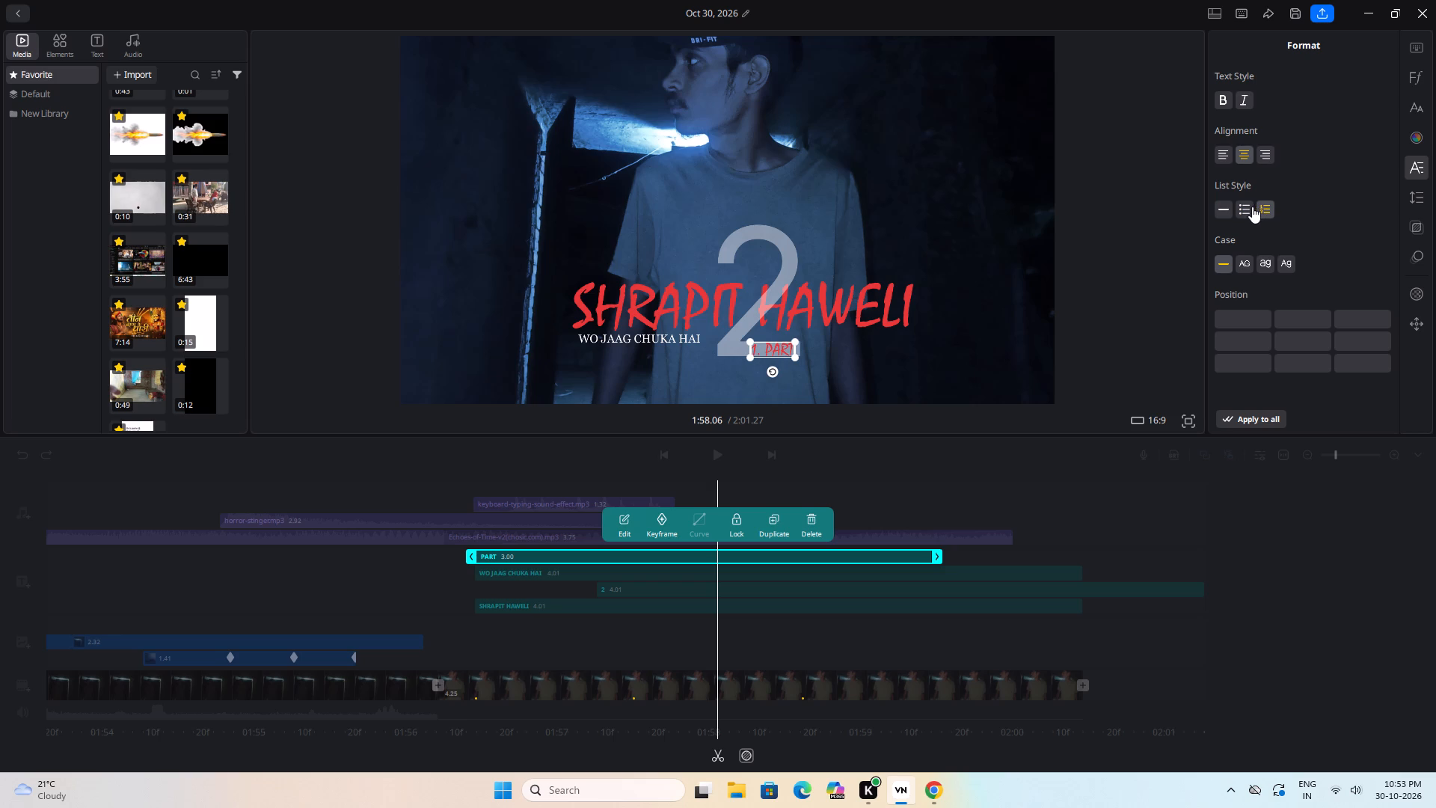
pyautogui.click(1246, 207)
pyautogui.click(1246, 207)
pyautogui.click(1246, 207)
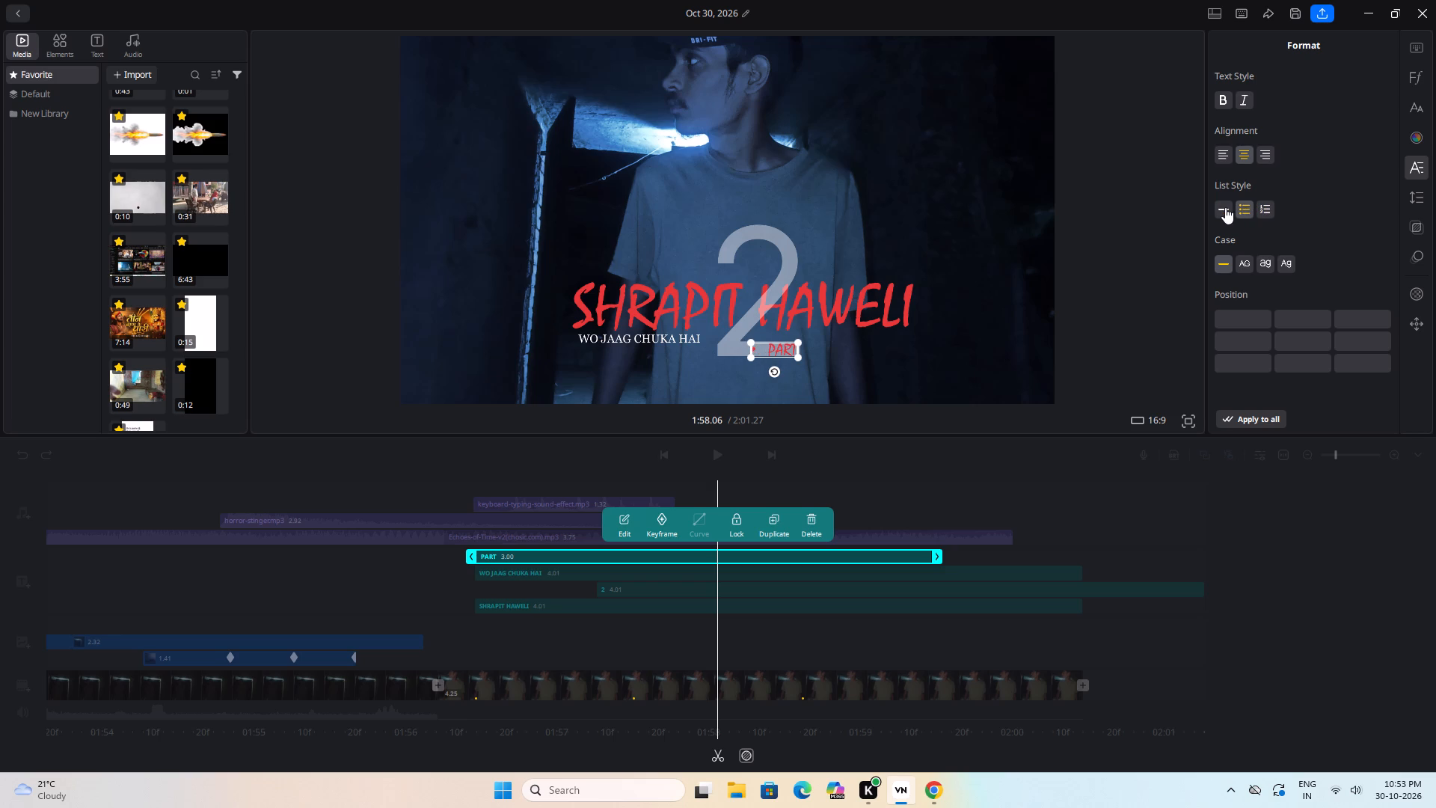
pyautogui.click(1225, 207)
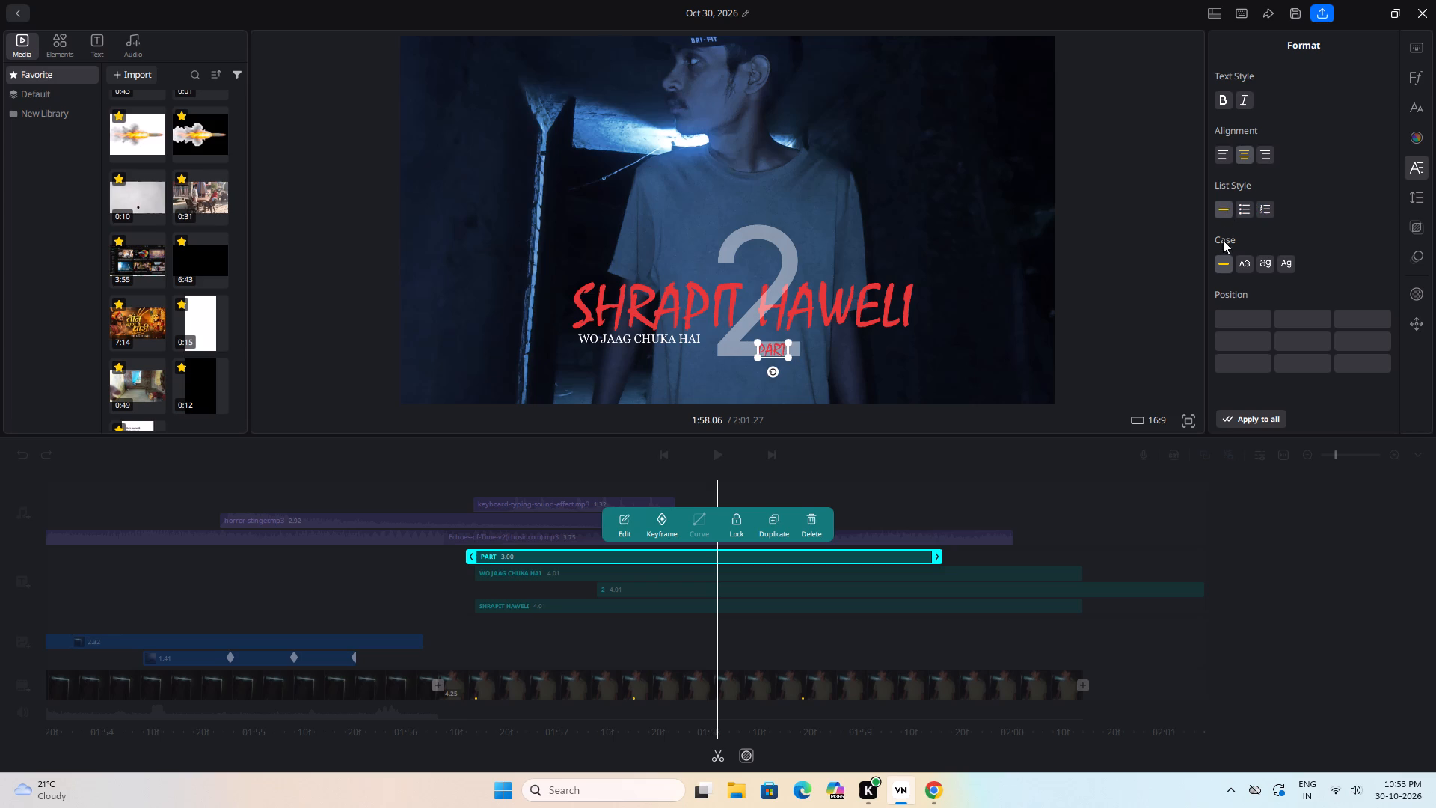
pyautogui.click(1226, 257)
# Insert spaces between the letters of the "PART" text so it reads as widely spaced "P A R T".
pyautogui.doubleClick(774, 352)
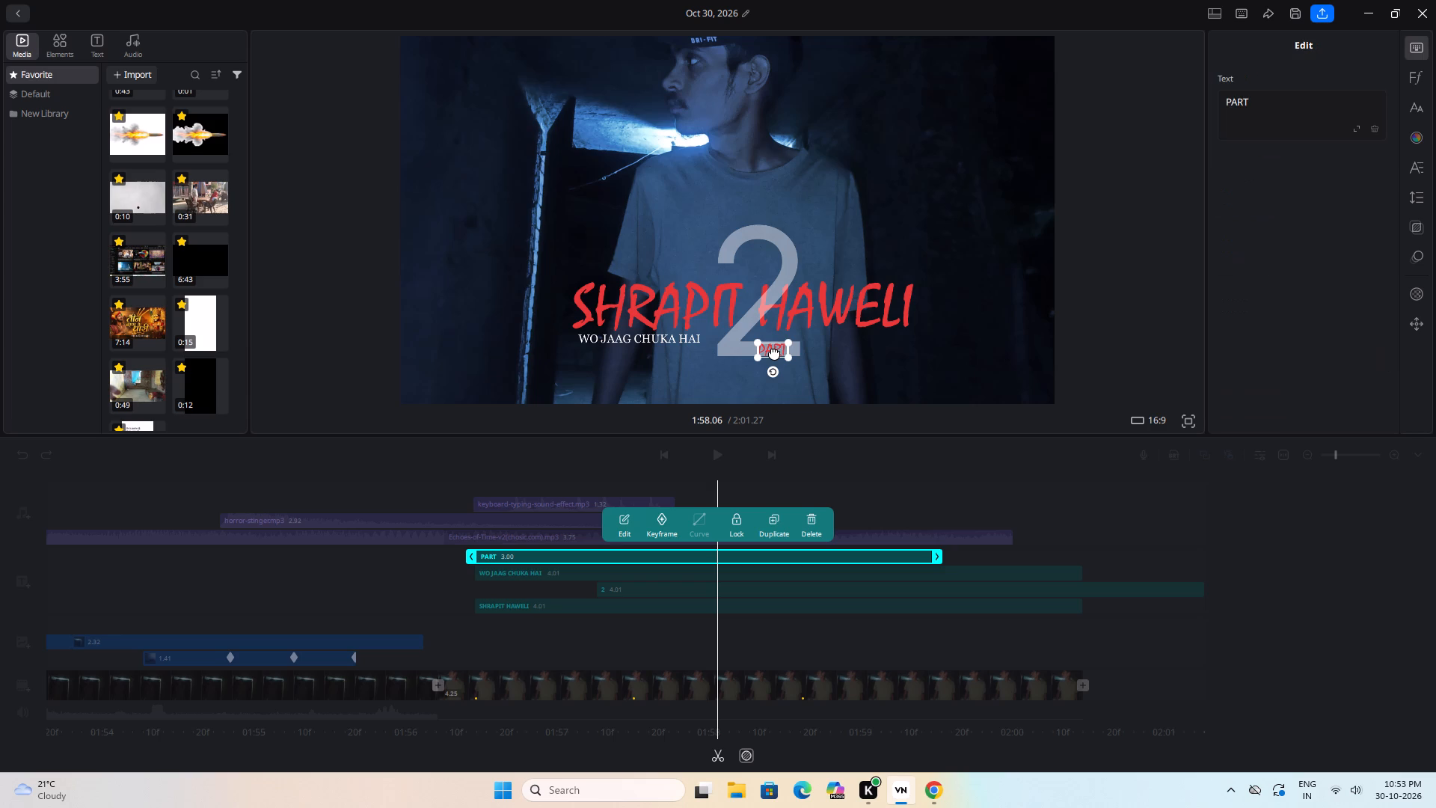
pyautogui.click(1249, 107)
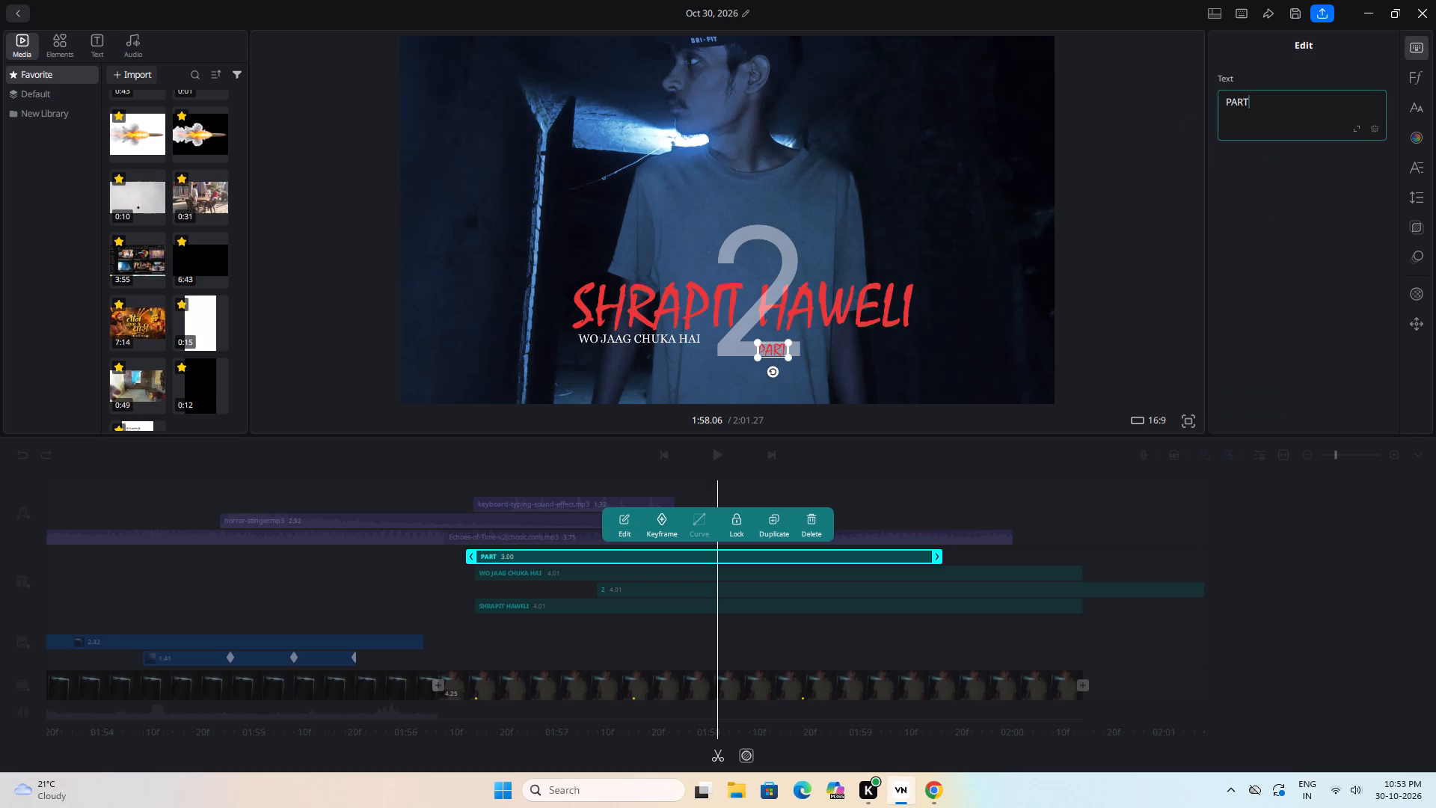
pyautogui.click(1229, 100)
pyautogui.press('space')
pyautogui.press('space')
pyautogui.press('space')
pyautogui.press('space')
pyautogui.press('space')
pyautogui.press('space')
pyautogui.press('space')
pyautogui.press('space')
pyautogui.press('space')
pyautogui.press('space')
pyautogui.press('space')
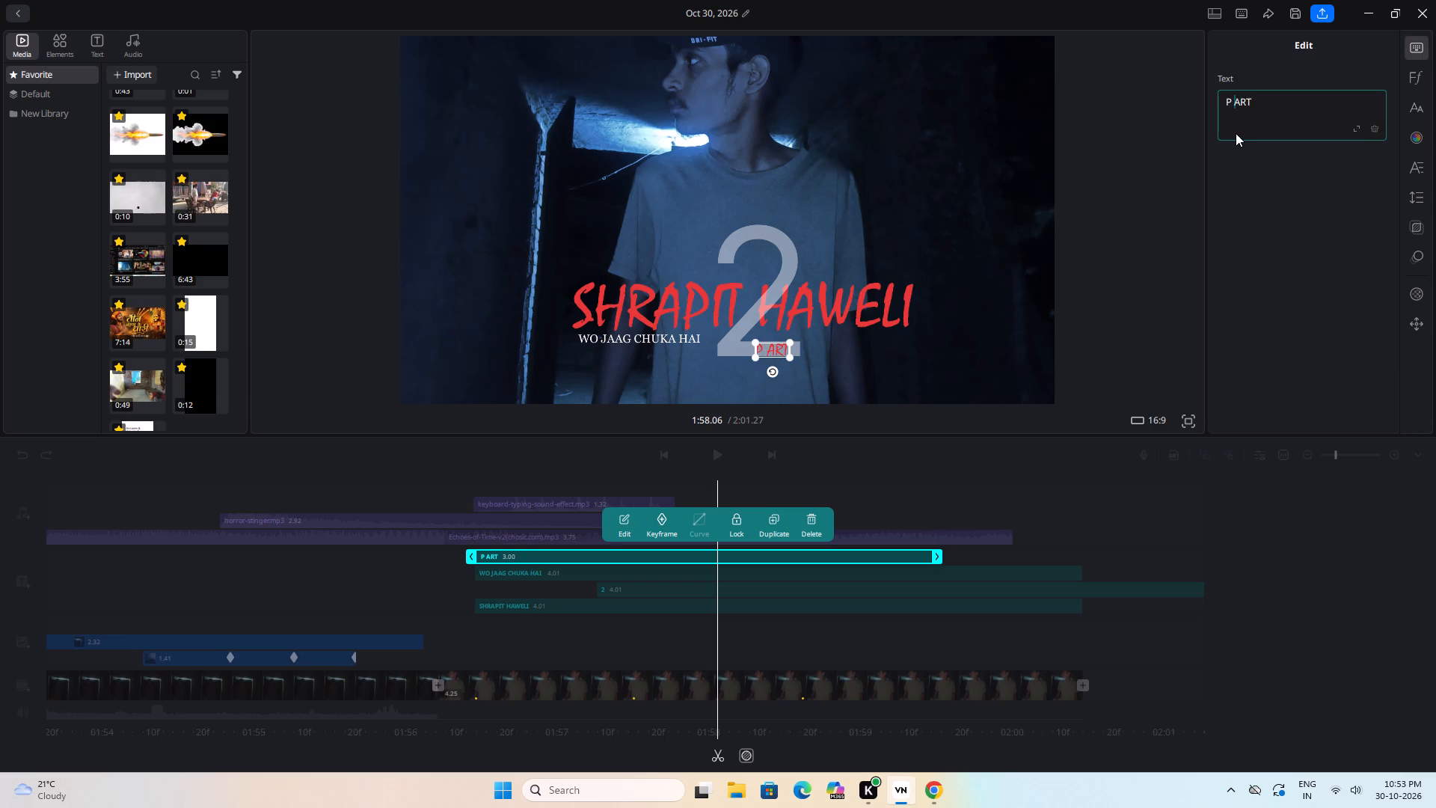
pyautogui.press('space')
pyautogui.press('space')
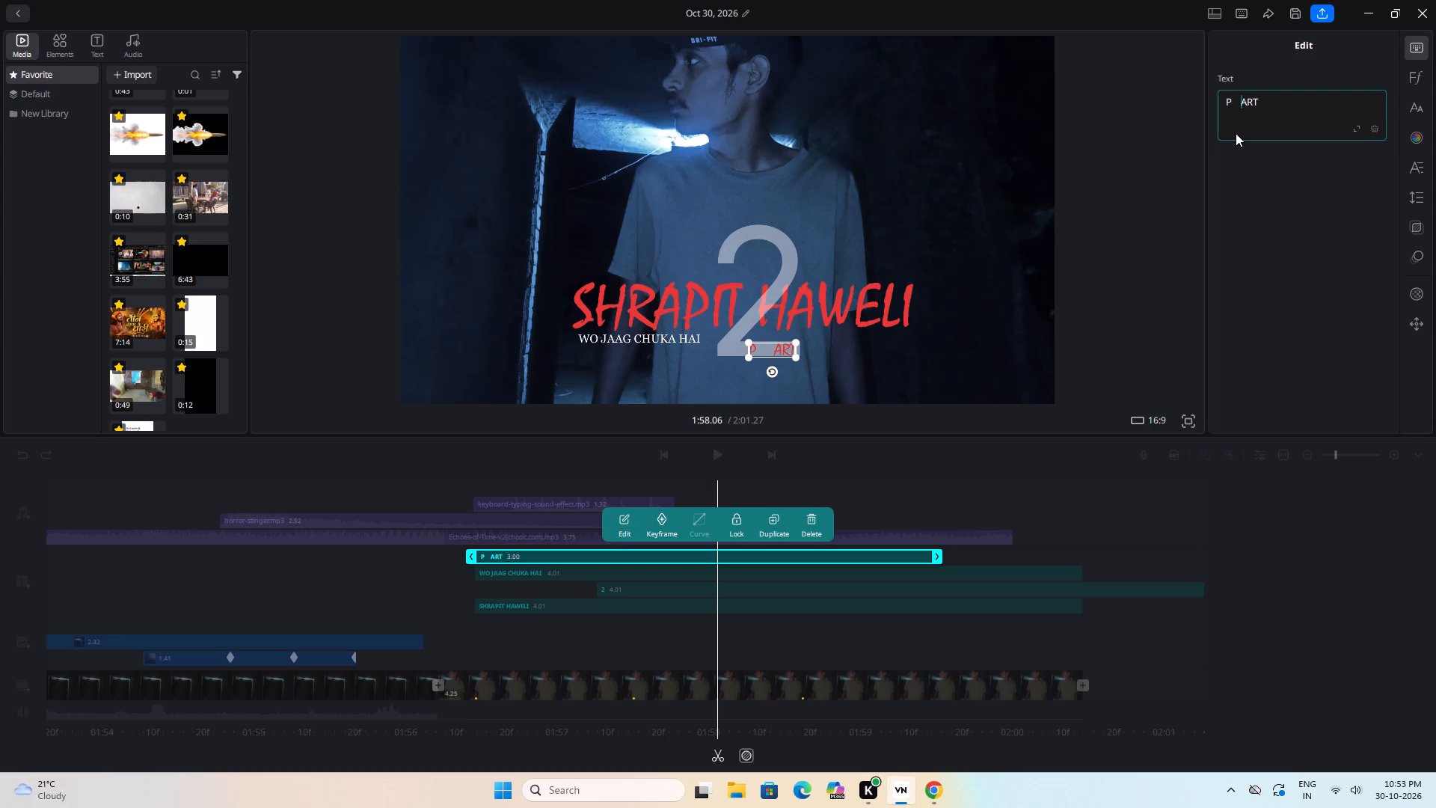
pyautogui.press('BackSpace')
pyautogui.press('Right')
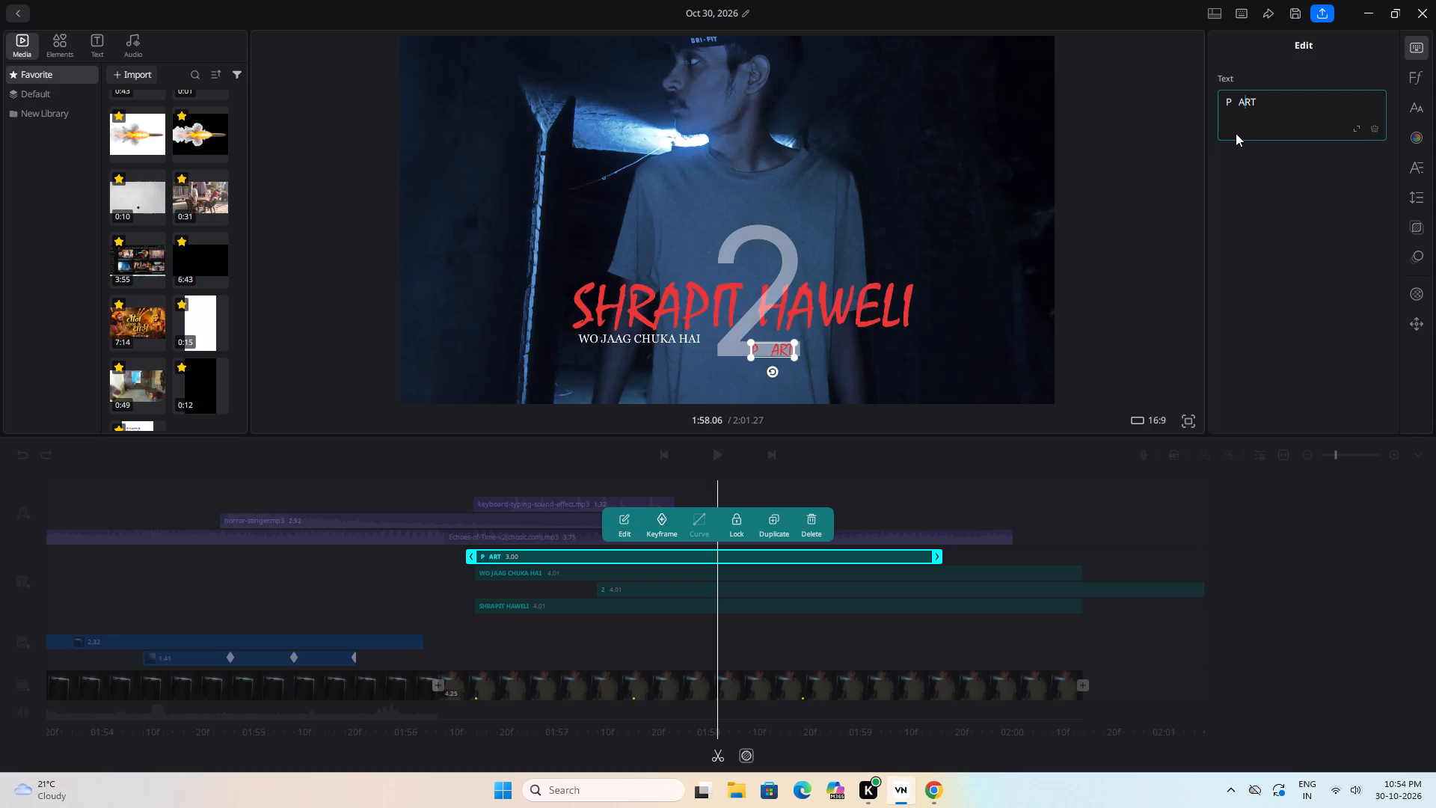
pyautogui.press('space')
pyautogui.press('Right')
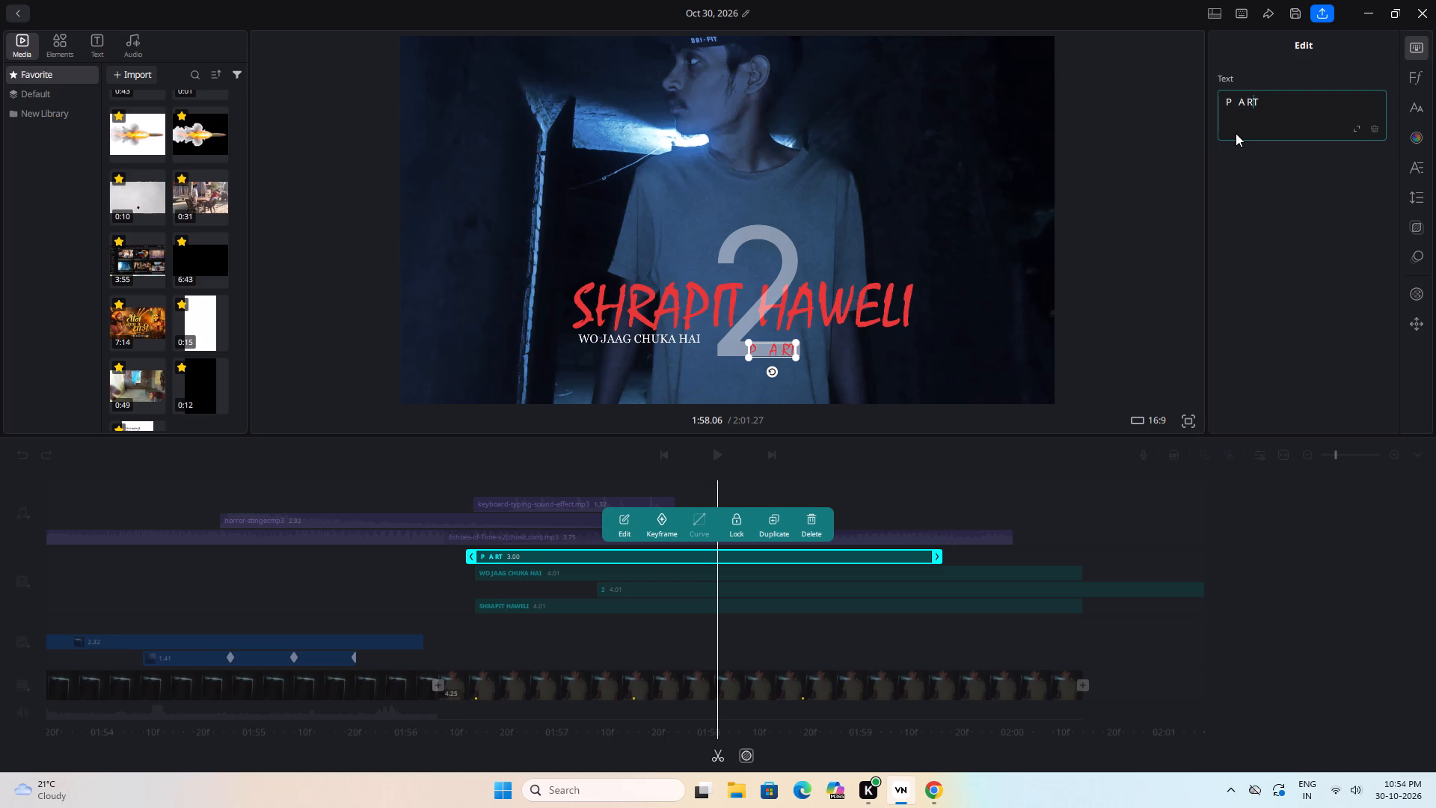
pyautogui.press('space')
pyautogui.press('space')
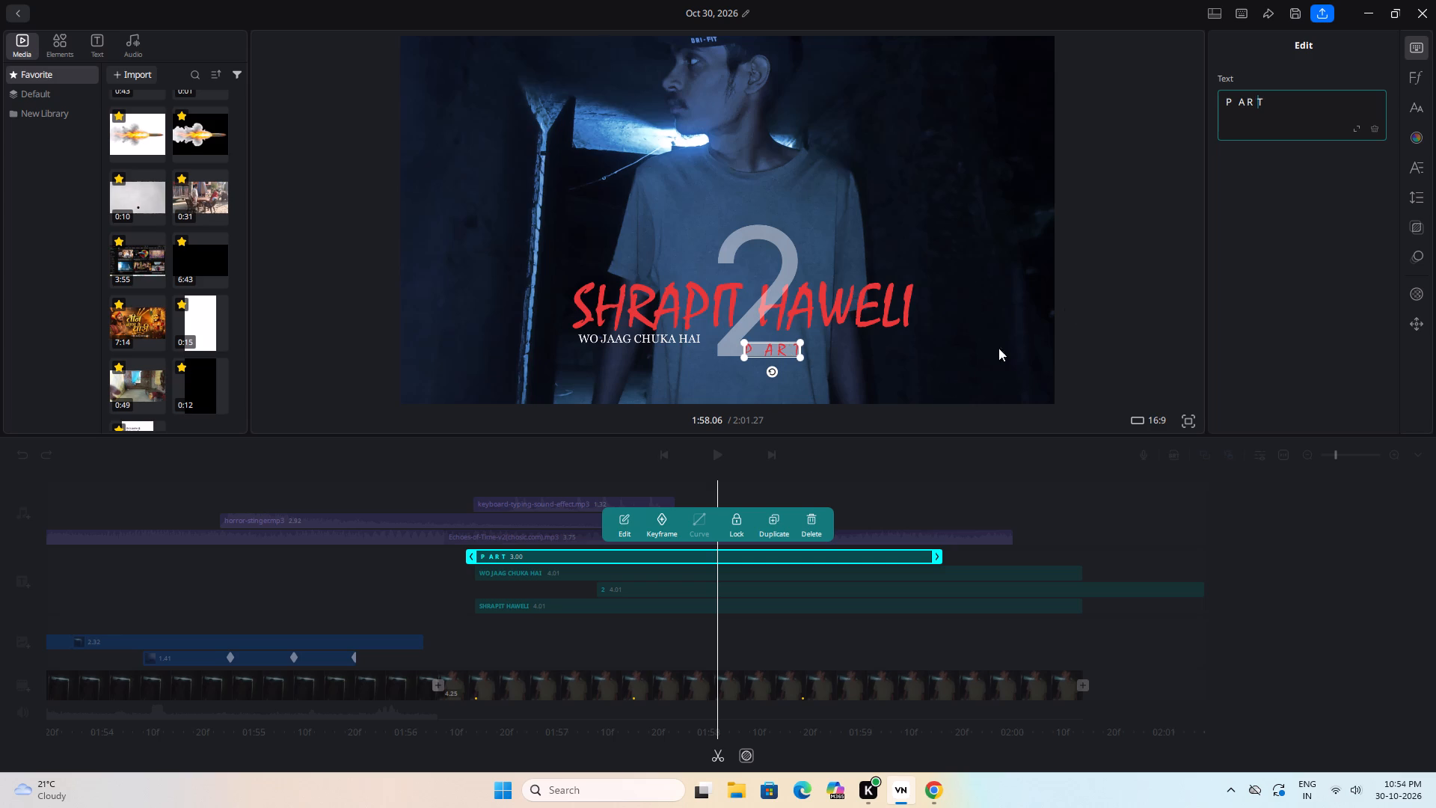
pyautogui.click(1245, 102)
pyautogui.press('space')
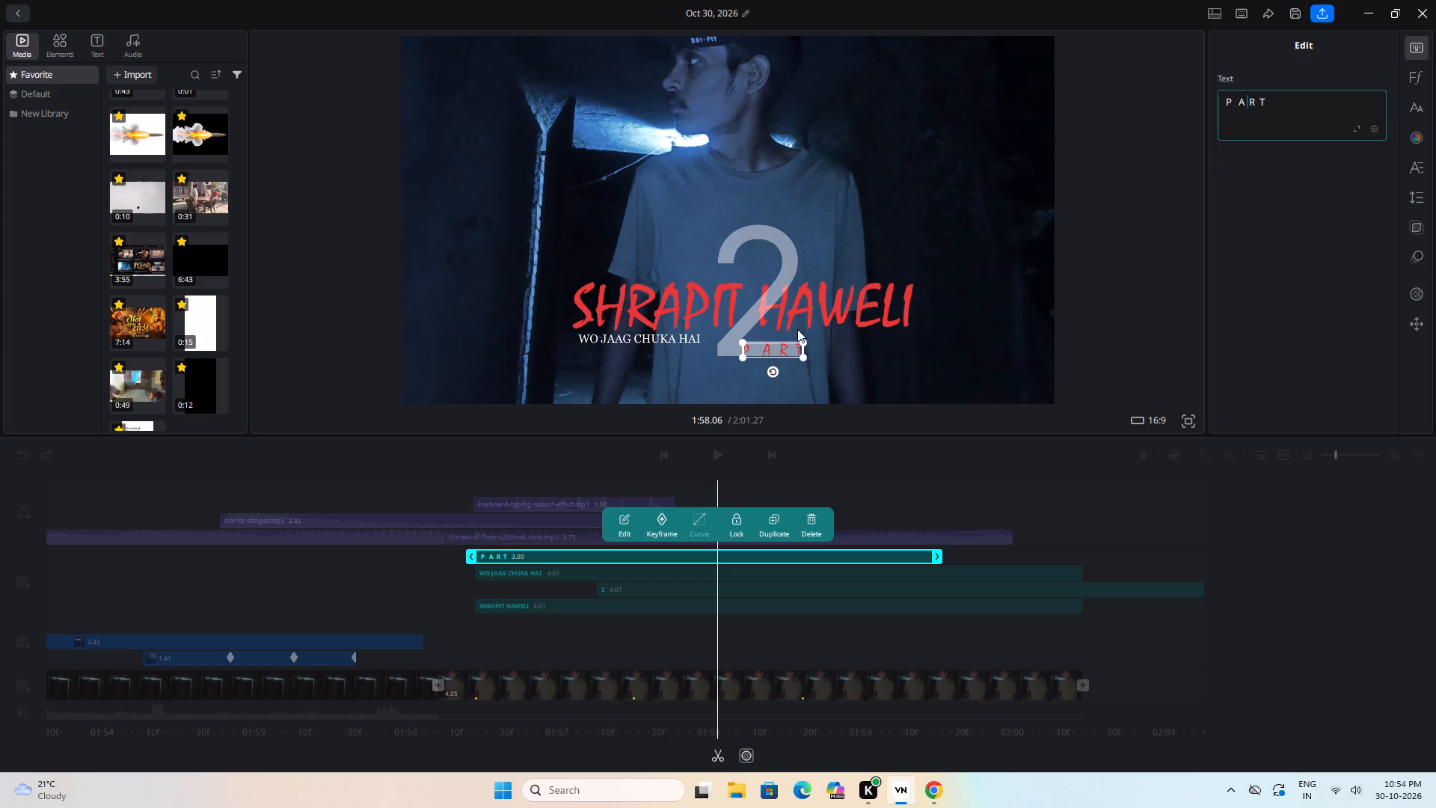
# Shift the "P A R T" text slightly toward the tagline so it sits centred on the base of the "2".
pyautogui.moveTo(785, 348); pyautogui.dragTo(774, 346)
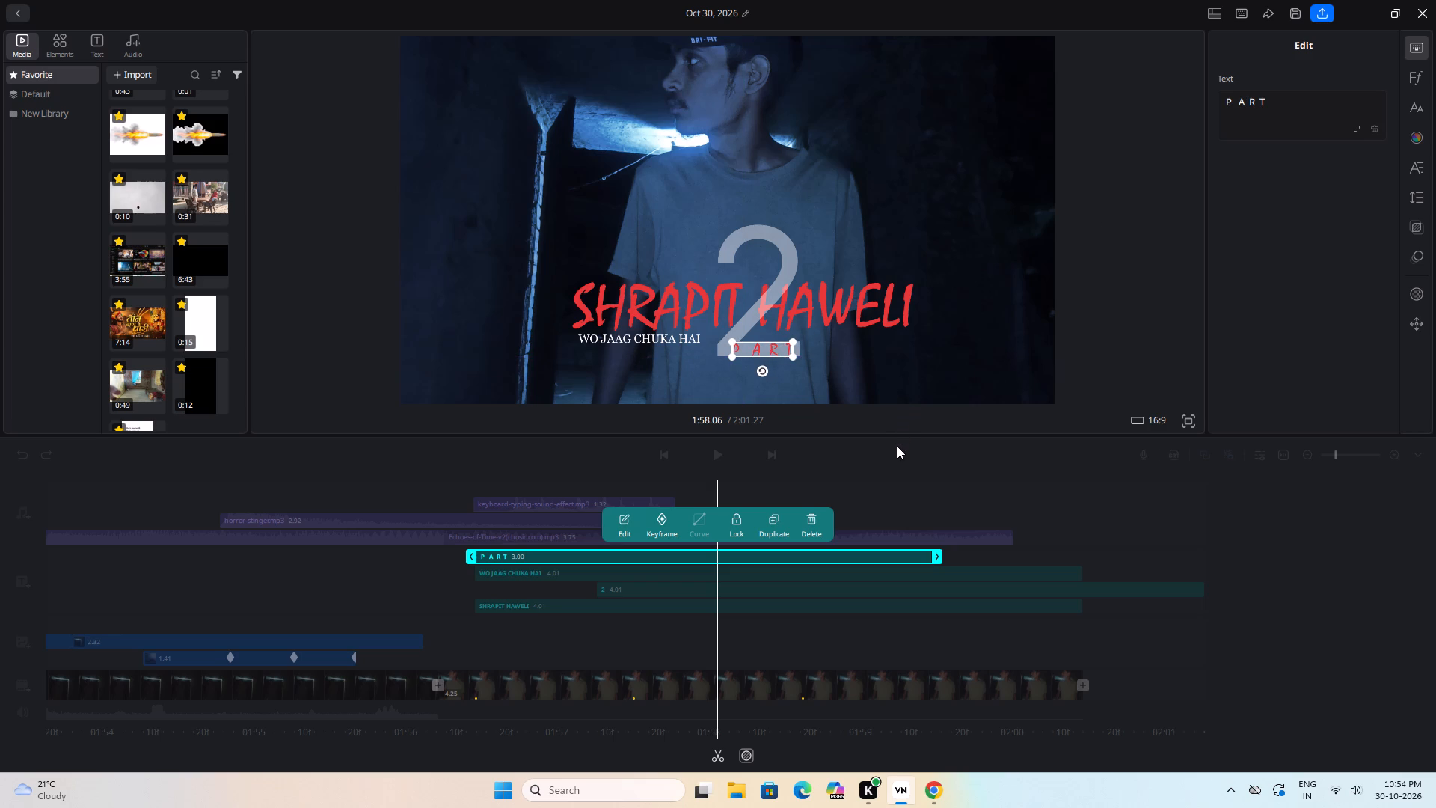
pyautogui.click(925, 481)
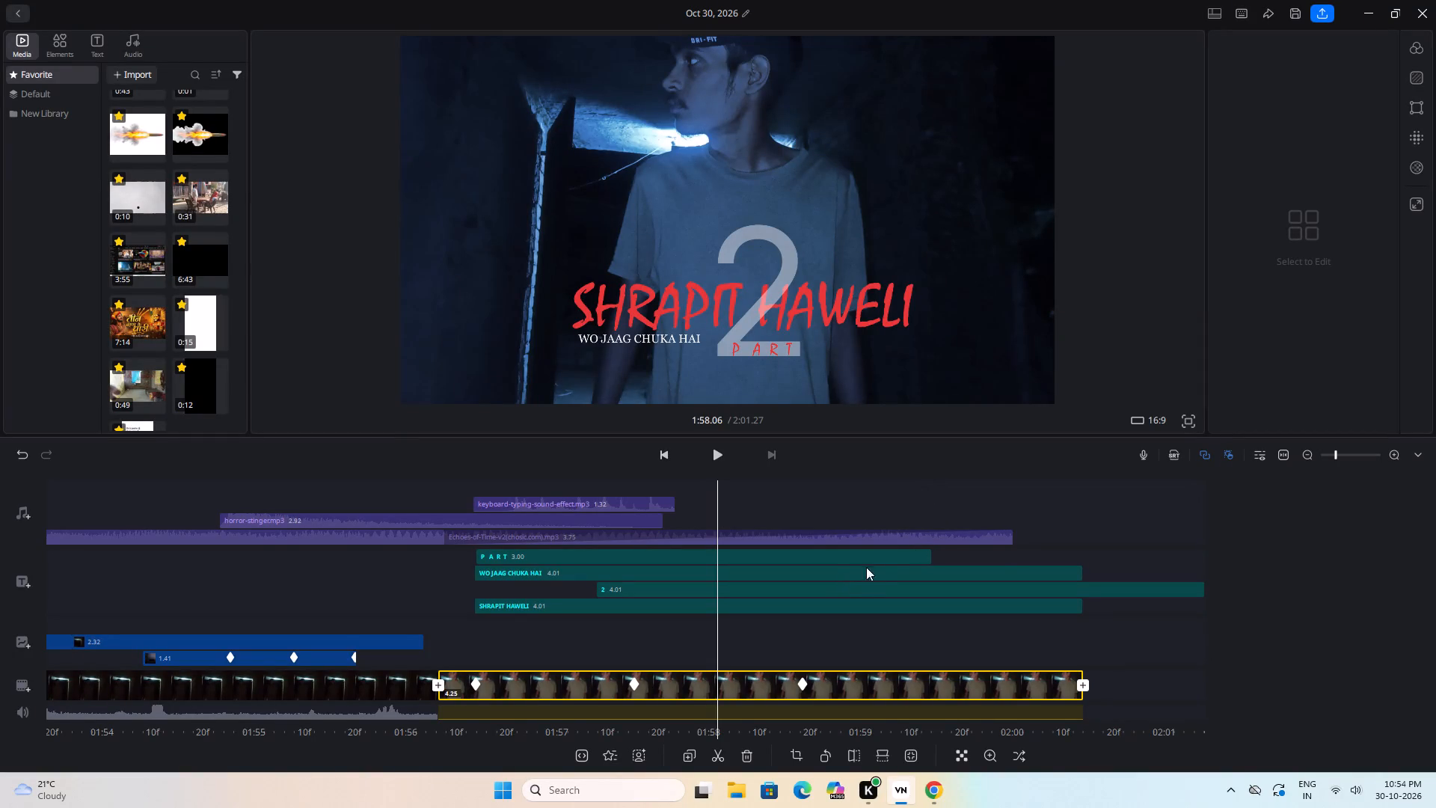
# Extend the end of the "P A R T" text clip to match the tagline clip's end, making it 4.00 long.
pyautogui.click(889, 549)
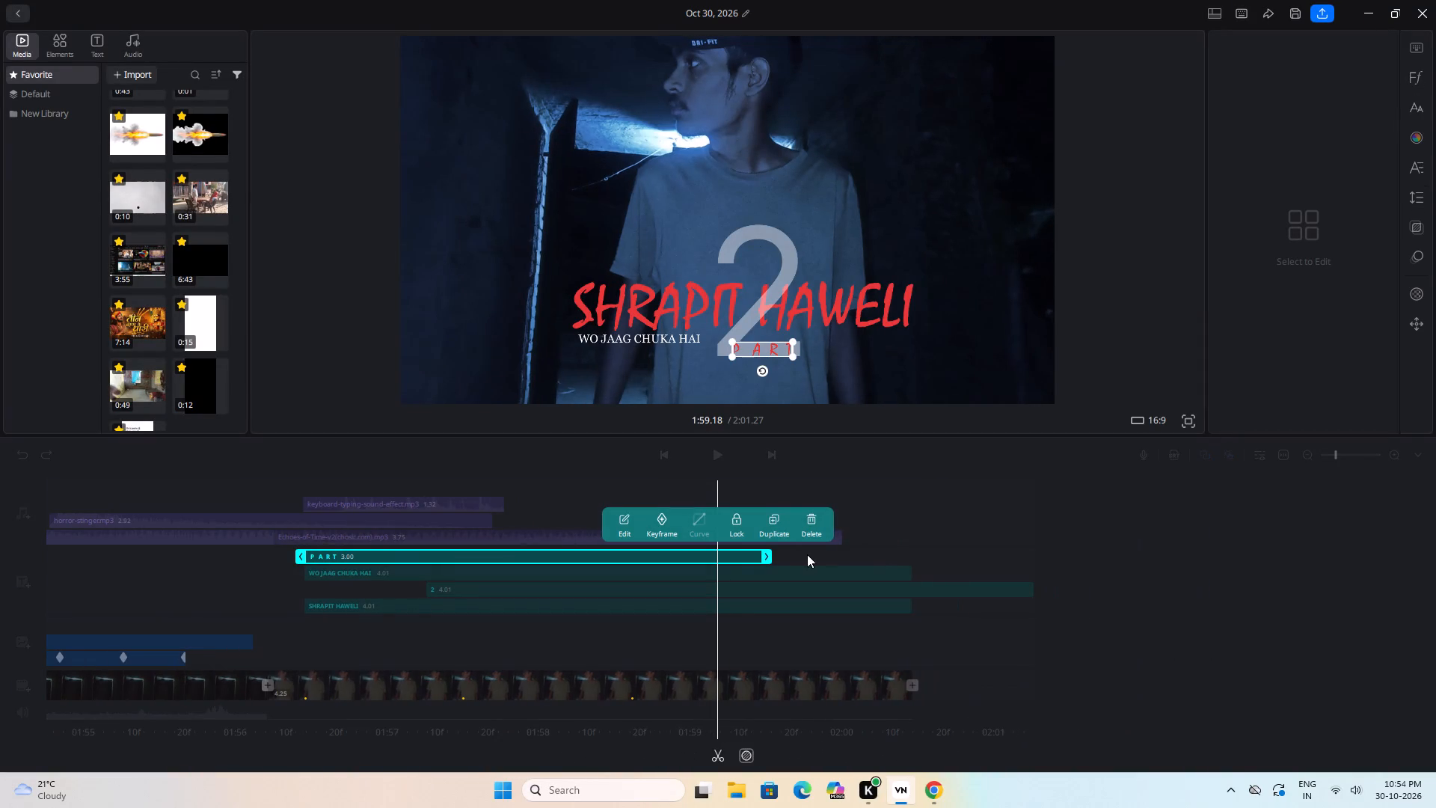
pyautogui.moveTo(762, 551); pyautogui.dragTo(902, 545)
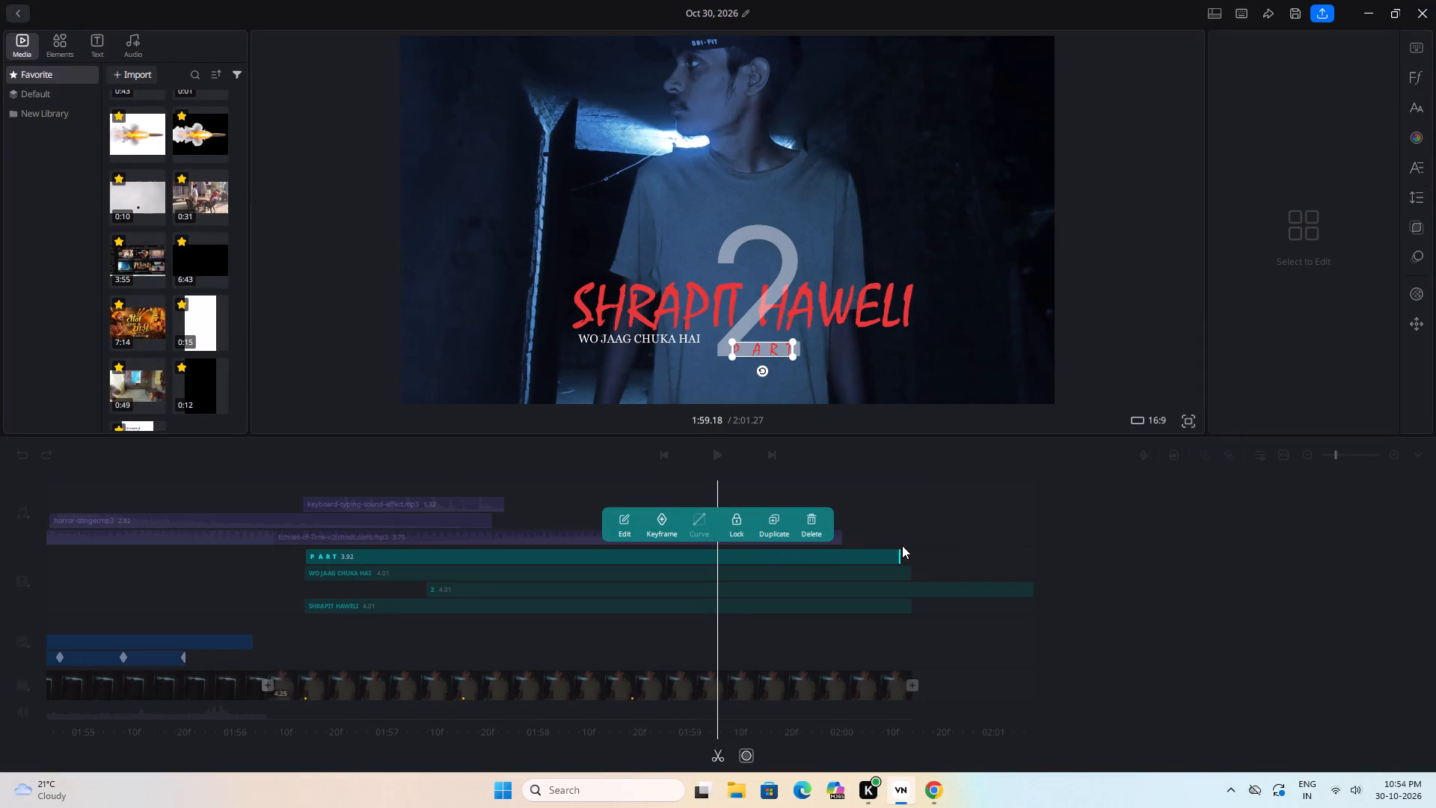
pyautogui.moveTo(902, 545); pyautogui.dragTo(909, 545)
# Trim the end of the "2" text clip to the end of the video clip, making it 3.20 long.
pyautogui.click(1001, 593)
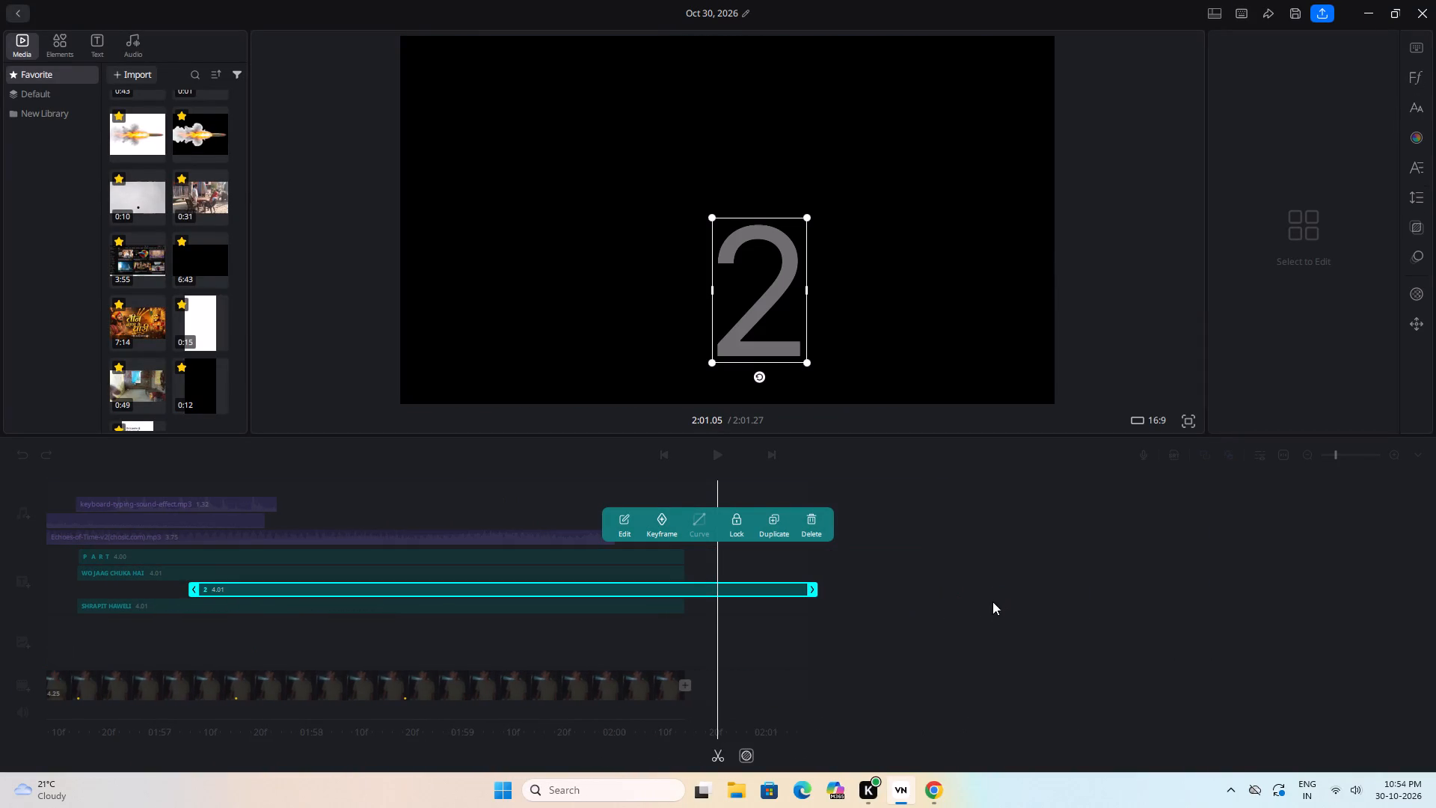
pyautogui.moveTo(752, 588); pyautogui.dragTo(728, 588)
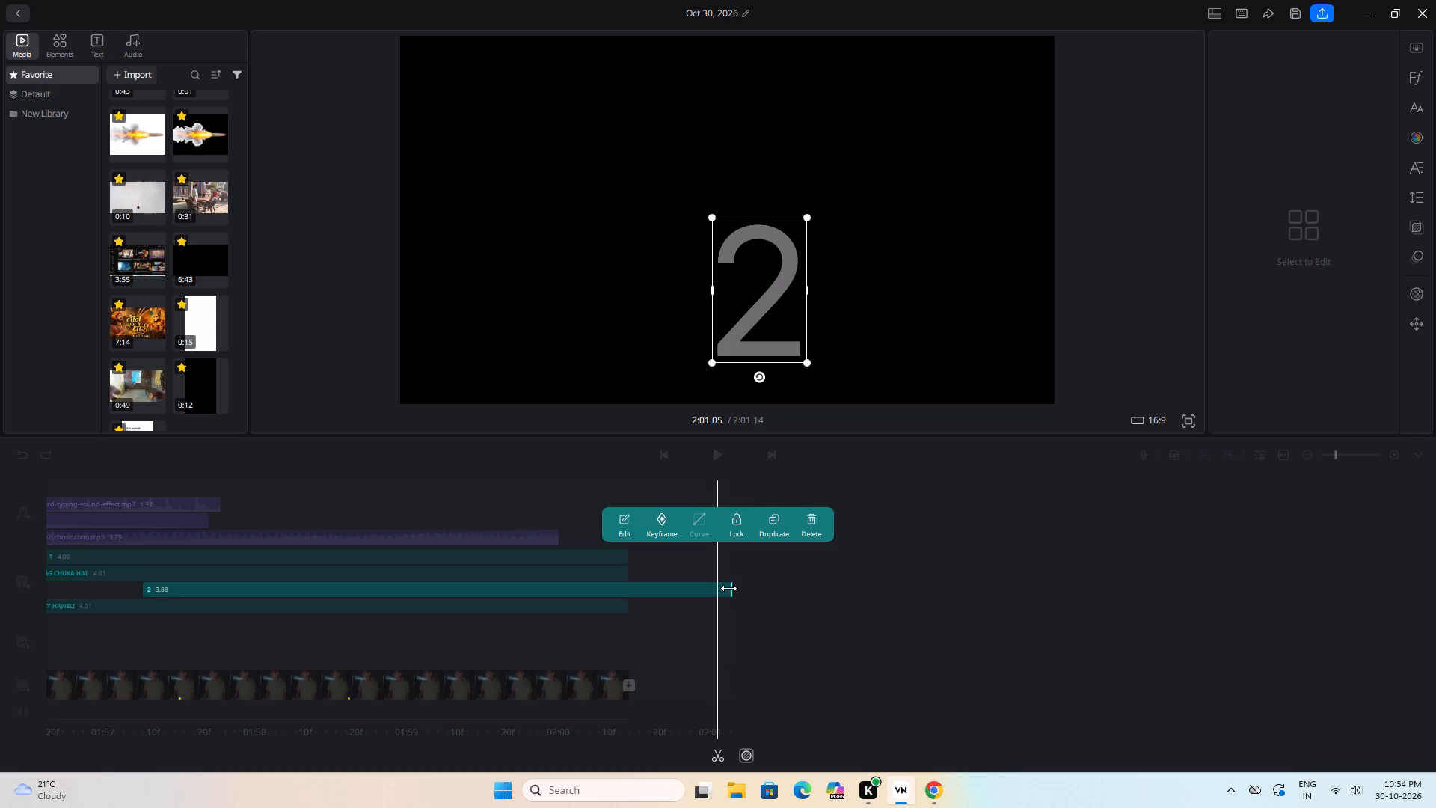
pyautogui.moveTo(728, 588); pyautogui.dragTo(631, 599)
pyautogui.click(968, 616)
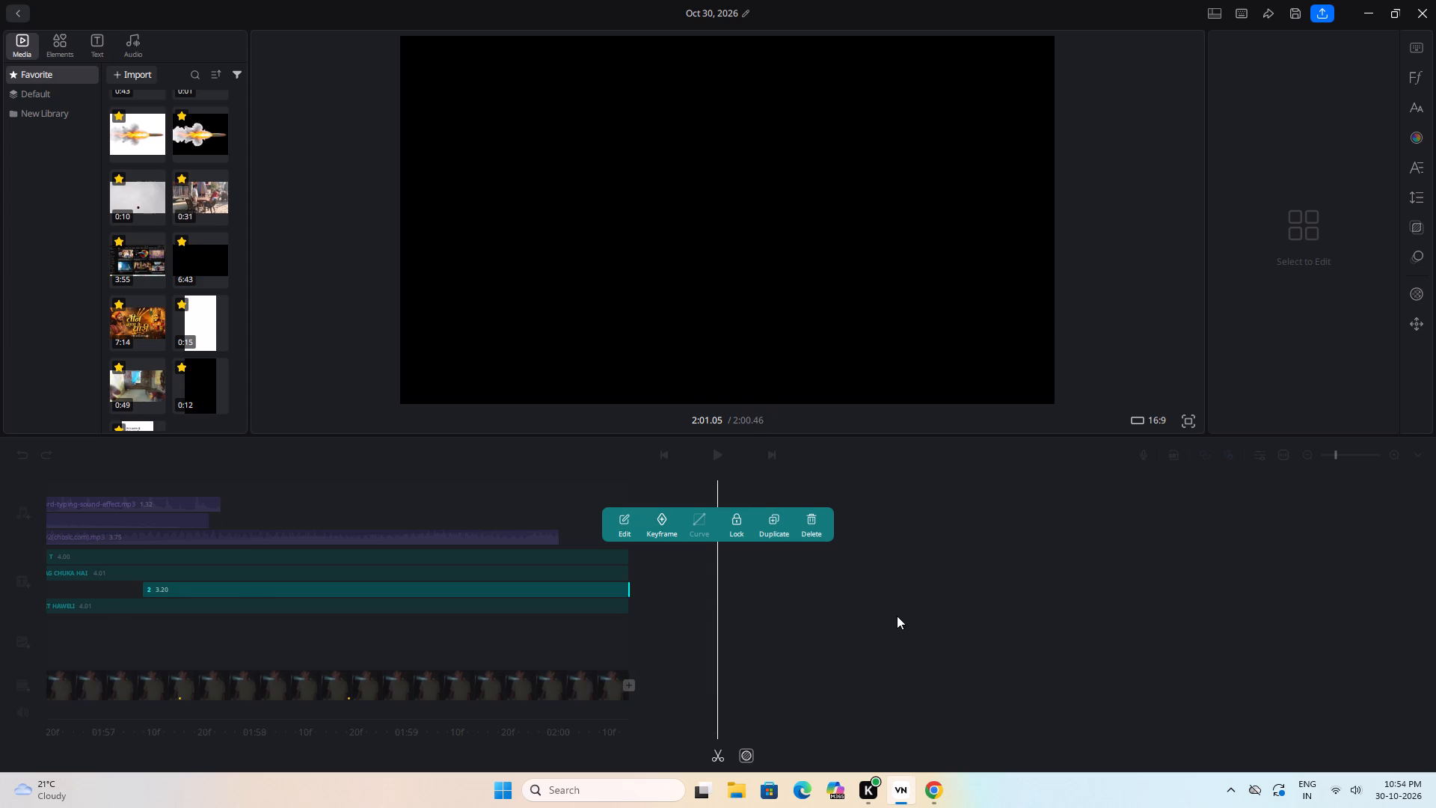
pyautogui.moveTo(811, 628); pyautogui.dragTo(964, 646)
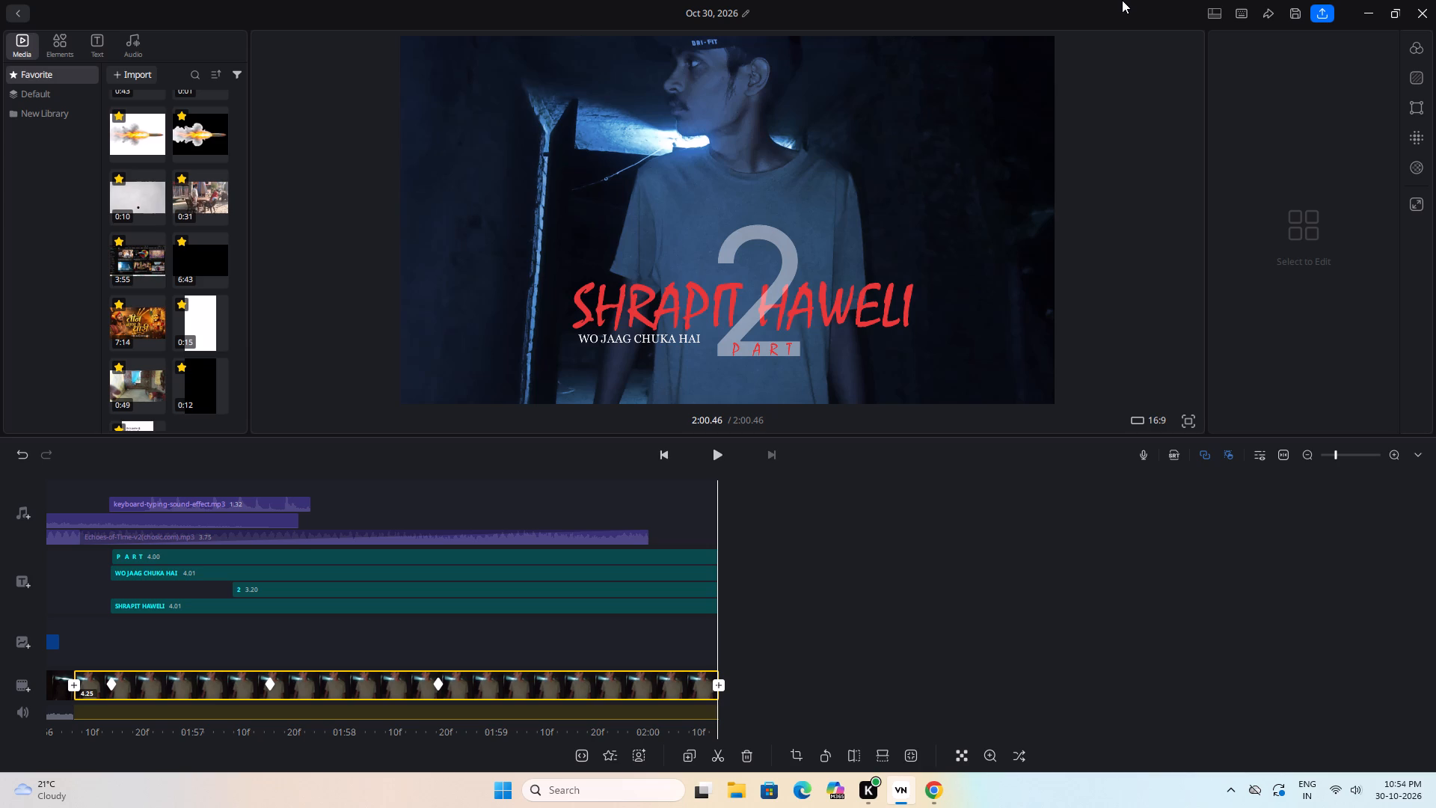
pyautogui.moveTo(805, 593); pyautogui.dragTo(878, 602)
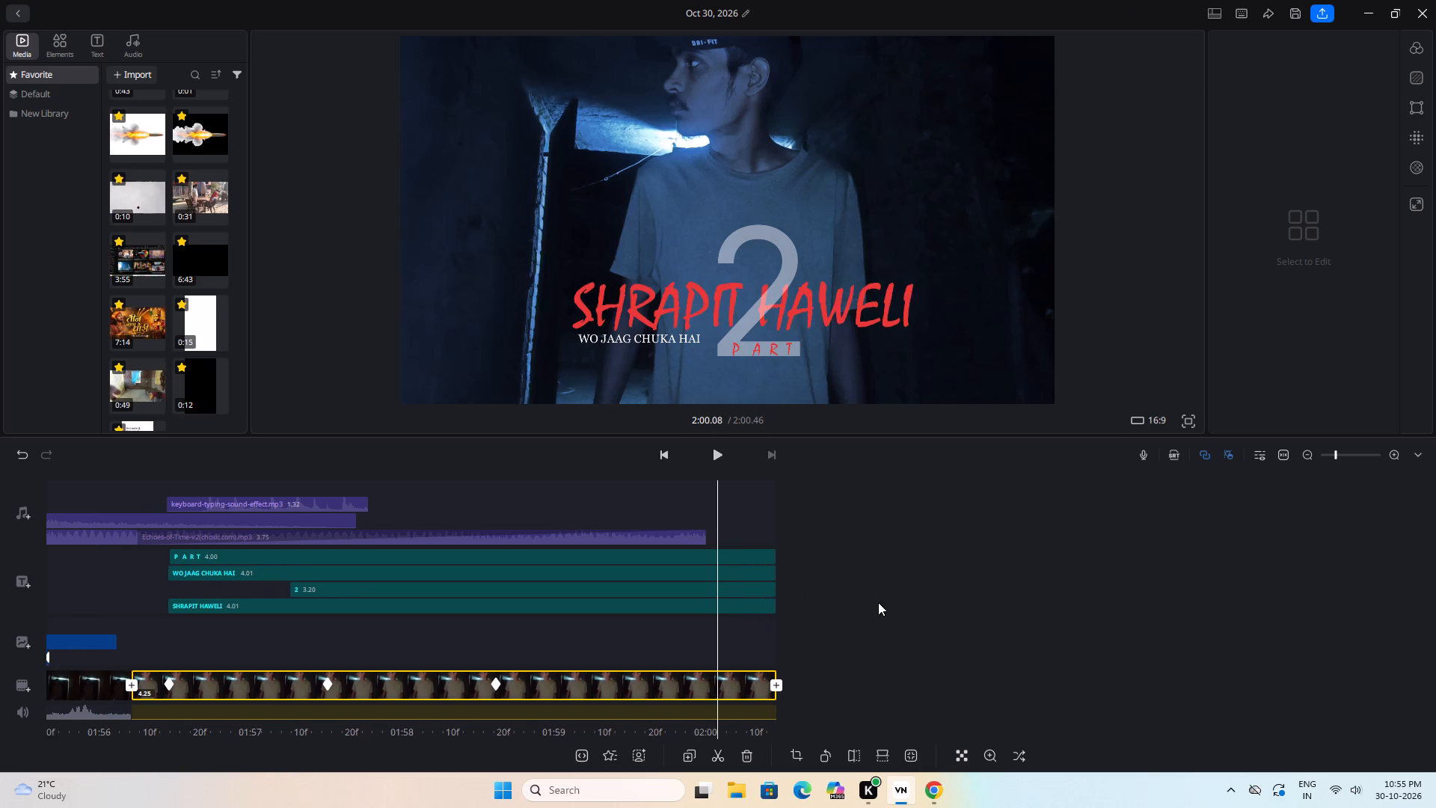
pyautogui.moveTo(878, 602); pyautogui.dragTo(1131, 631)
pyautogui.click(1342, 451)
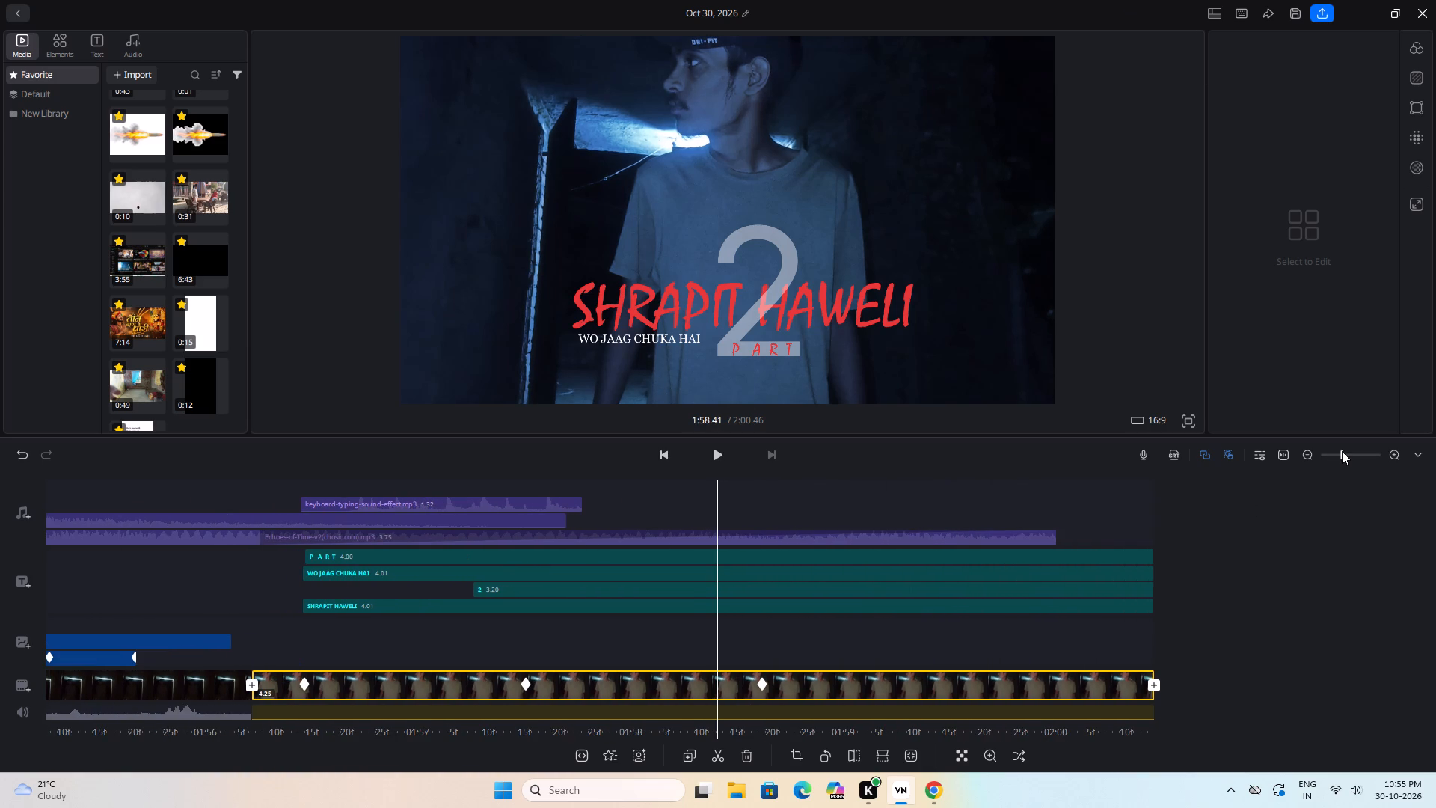
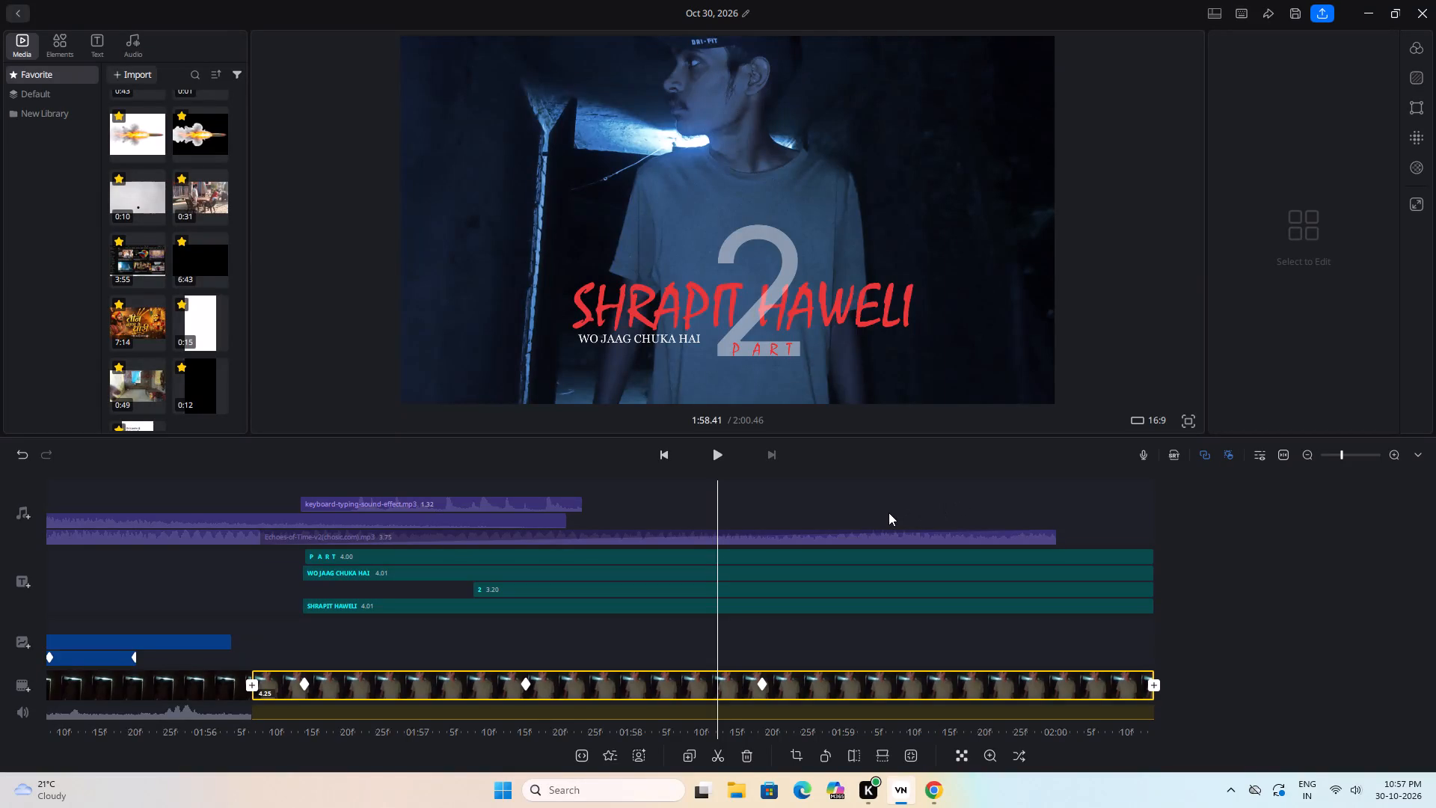
# Play back the ending from just before the titles appear to check the text timing and typing sound.
pyautogui.moveTo(889, 512); pyautogui.dragTo(1308, 507)
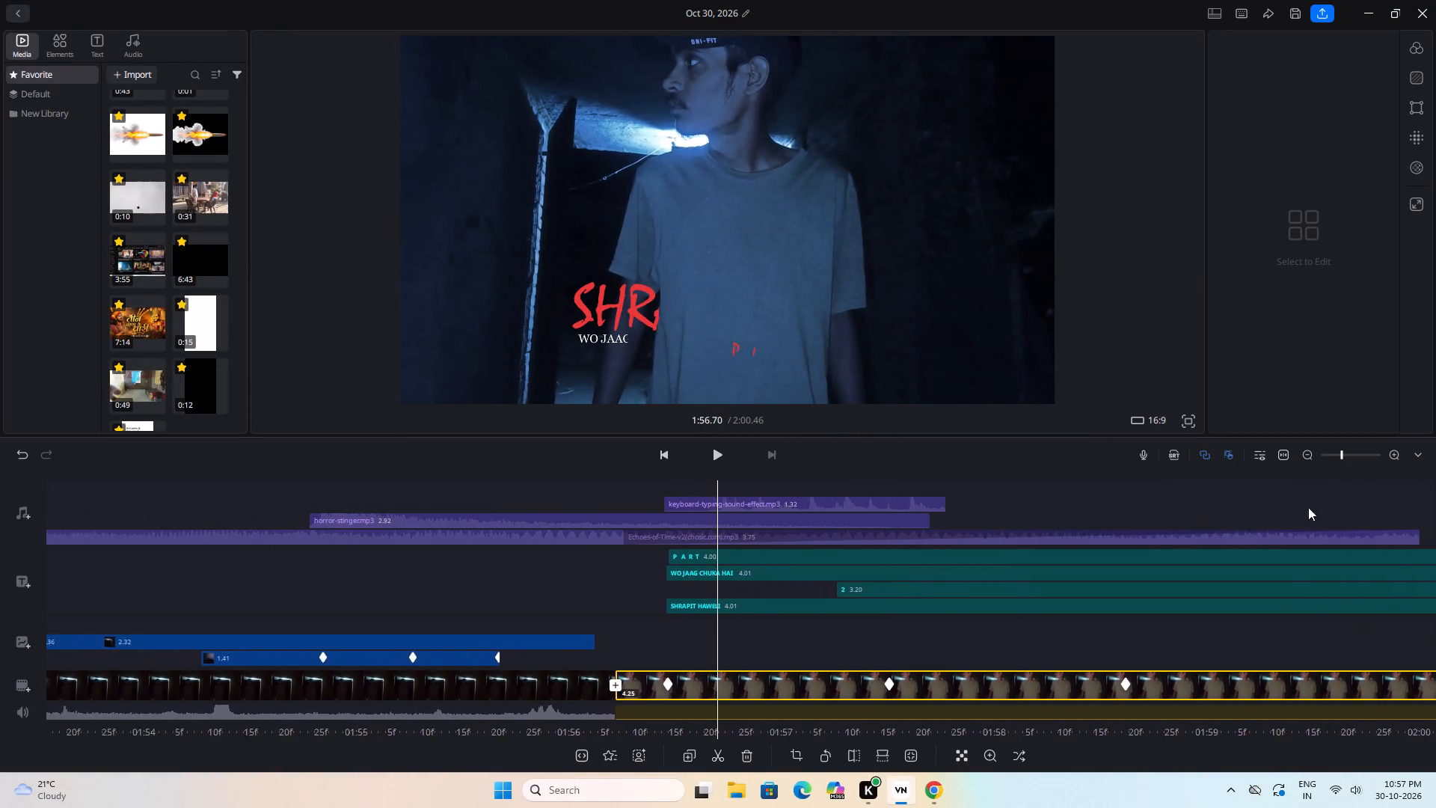
pyautogui.moveTo(1308, 507); pyautogui.dragTo(1375, 507)
pyautogui.press('space')
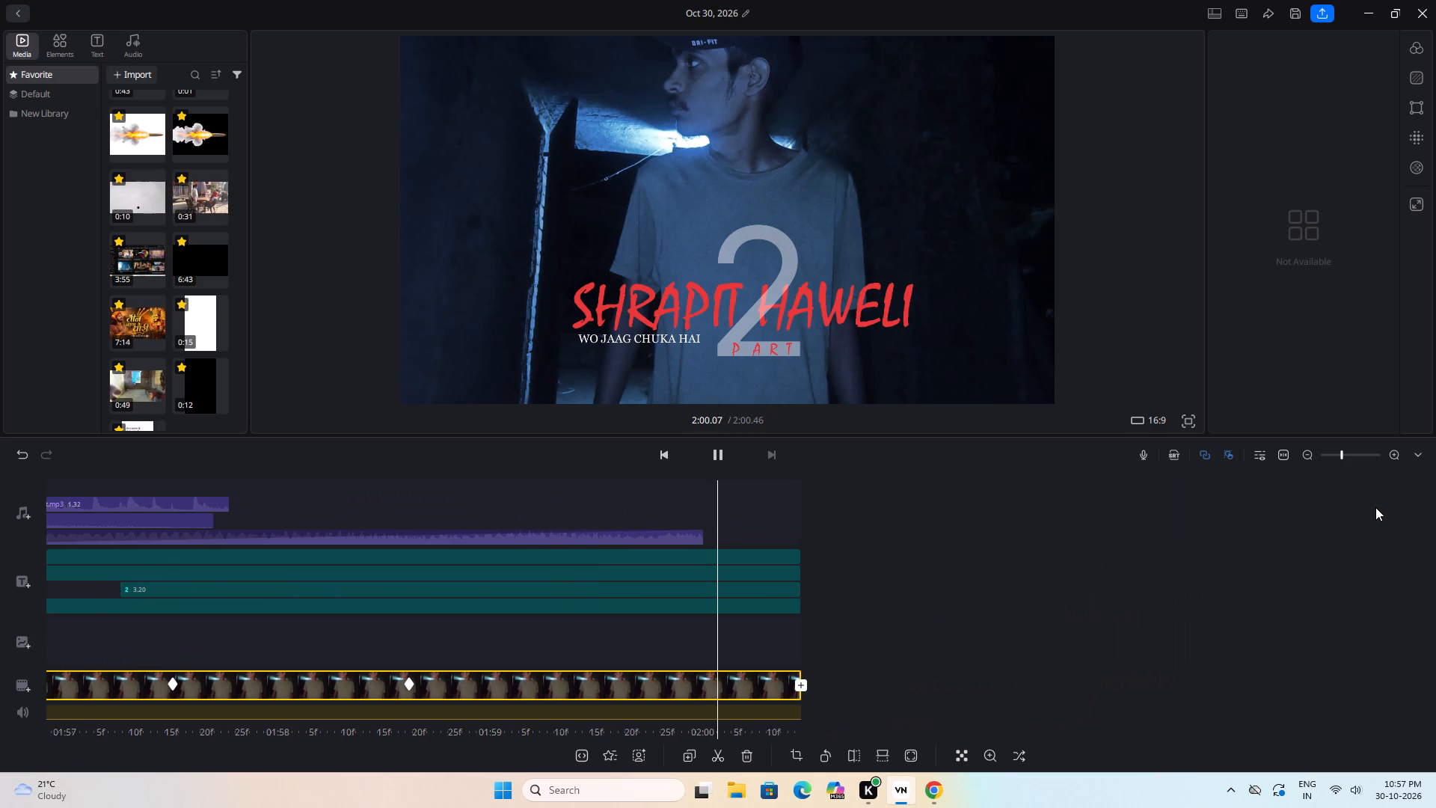
pyautogui.press('space')
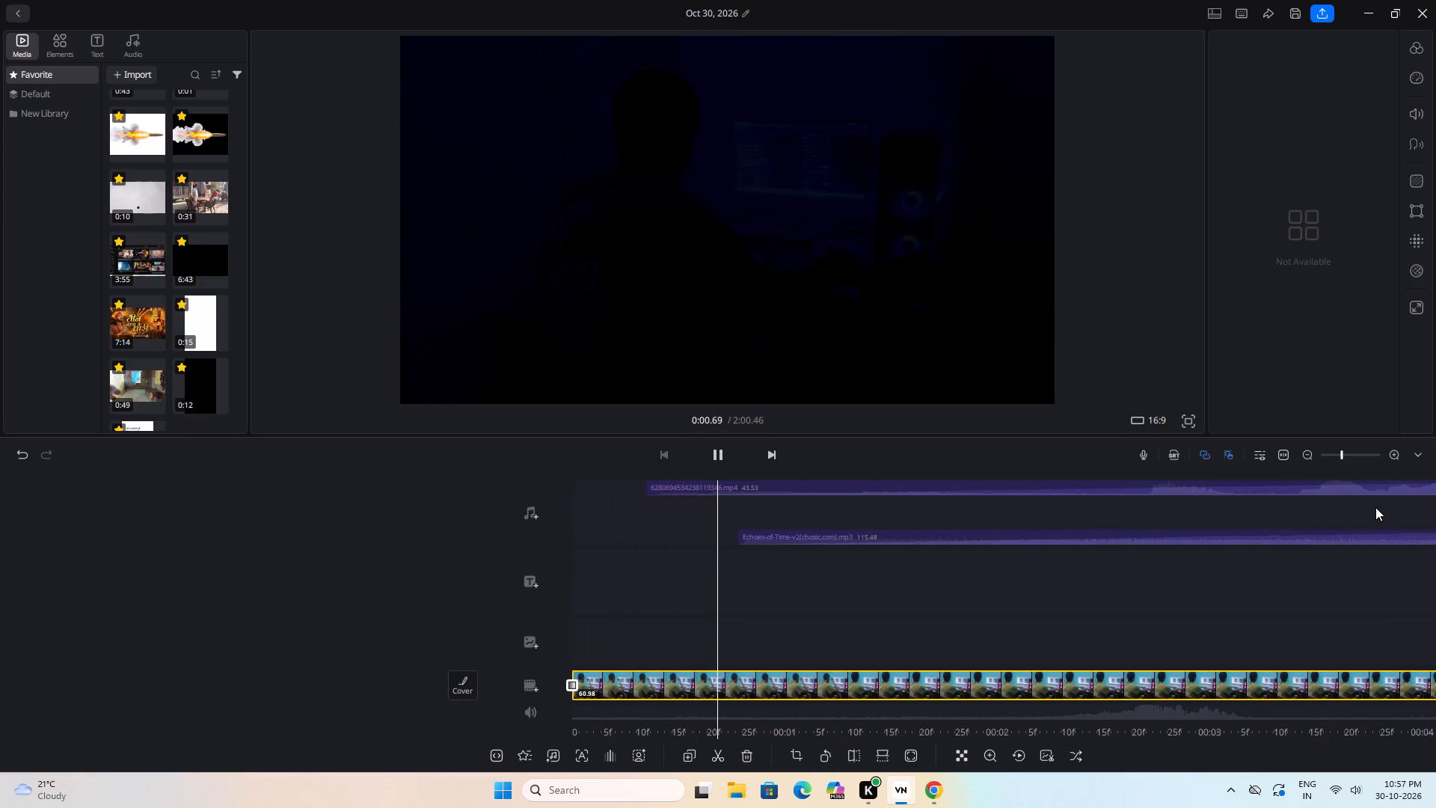
# Skim through the whole timeline from the start of the video back to the ending titles.
pyautogui.moveTo(1314, 552); pyautogui.dragTo(792, 519)
pyautogui.moveTo(1119, 571); pyautogui.dragTo(1042, 571)
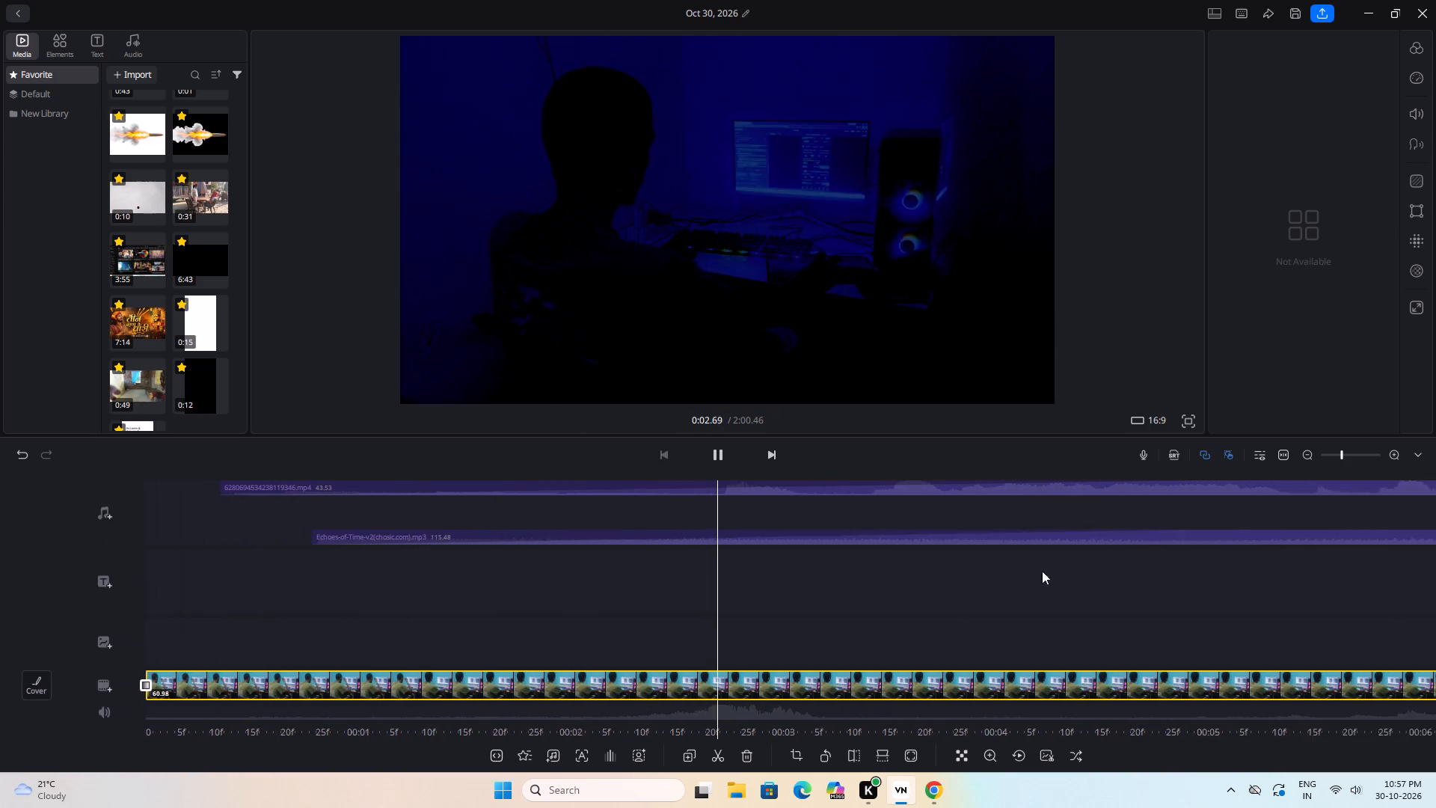
pyautogui.moveTo(1042, 571); pyautogui.dragTo(660, 584)
pyautogui.moveTo(1218, 575); pyautogui.dragTo(681, 615)
pyautogui.moveTo(1025, 590); pyautogui.dragTo(707, 590)
pyautogui.moveTo(1179, 562); pyautogui.dragTo(833, 545)
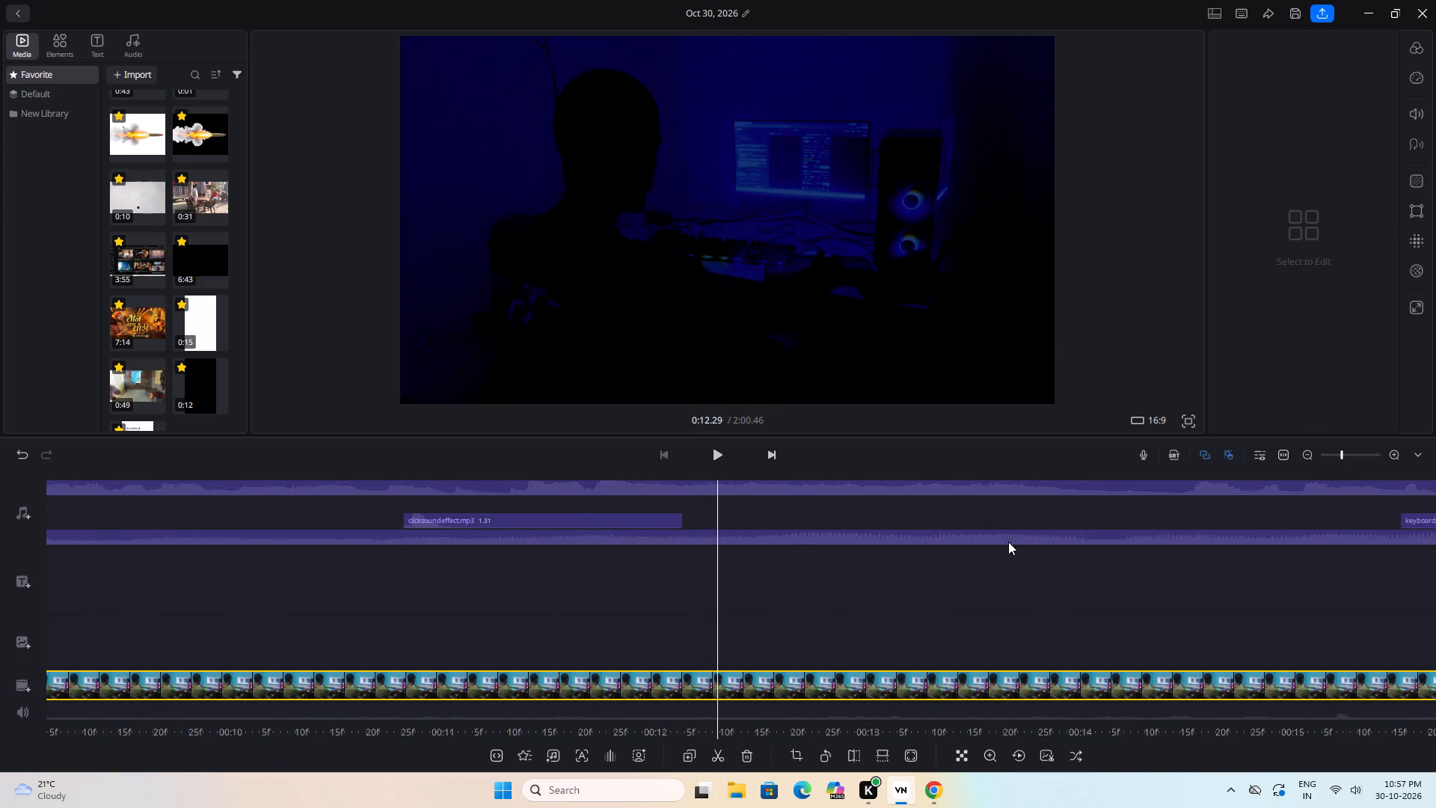
pyautogui.moveTo(1104, 552); pyautogui.dragTo(666, 588)
pyautogui.moveTo(1046, 585); pyautogui.dragTo(728, 590)
pyautogui.moveTo(1156, 567); pyautogui.dragTo(617, 585)
pyautogui.moveTo(1010, 562); pyautogui.dragTo(385, 600)
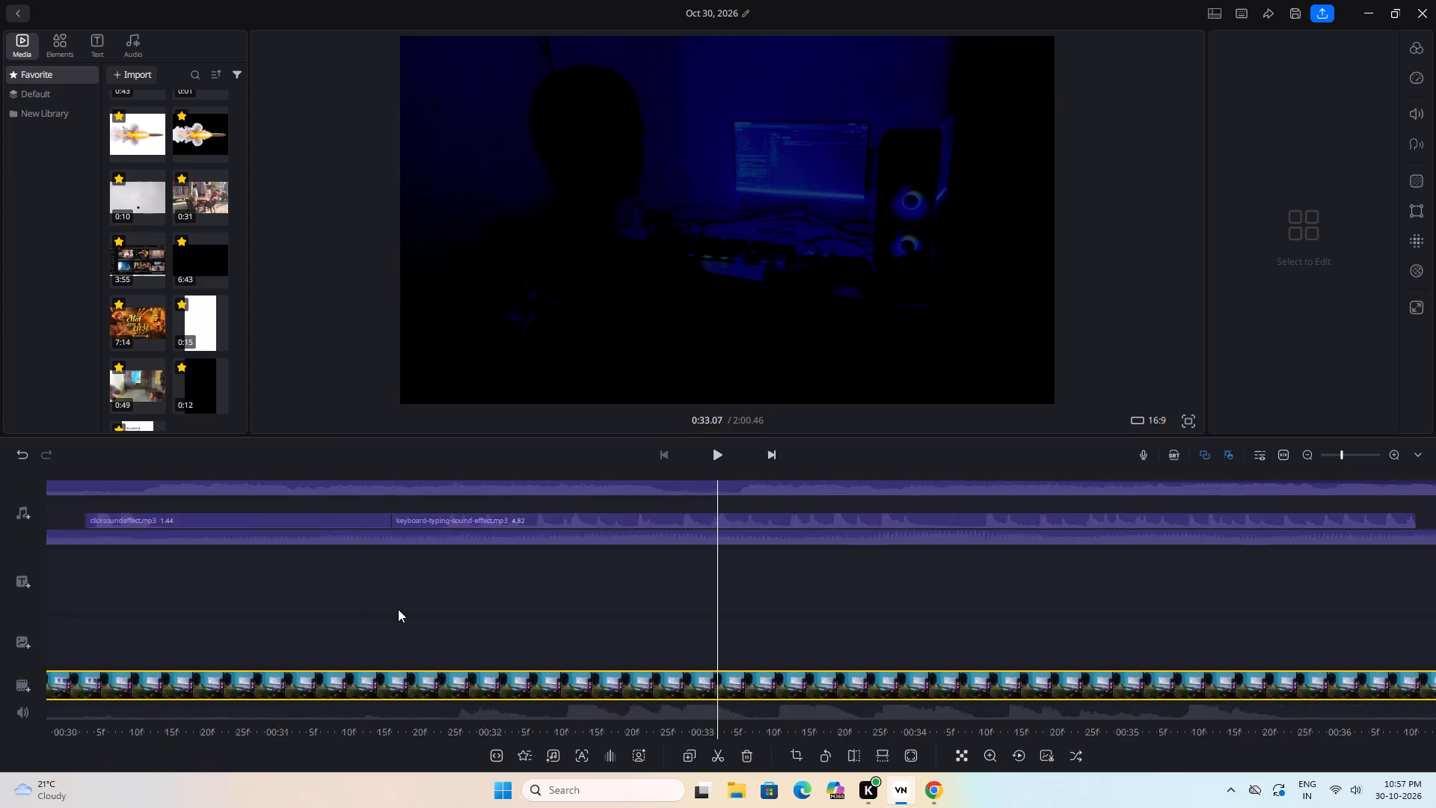
pyautogui.moveTo(907, 592); pyautogui.dragTo(329, 610)
pyautogui.moveTo(874, 585); pyautogui.dragTo(330, 614)
pyautogui.moveTo(788, 560); pyautogui.dragTo(95, 572)
pyautogui.moveTo(509, 579); pyautogui.dragTo(0, 609)
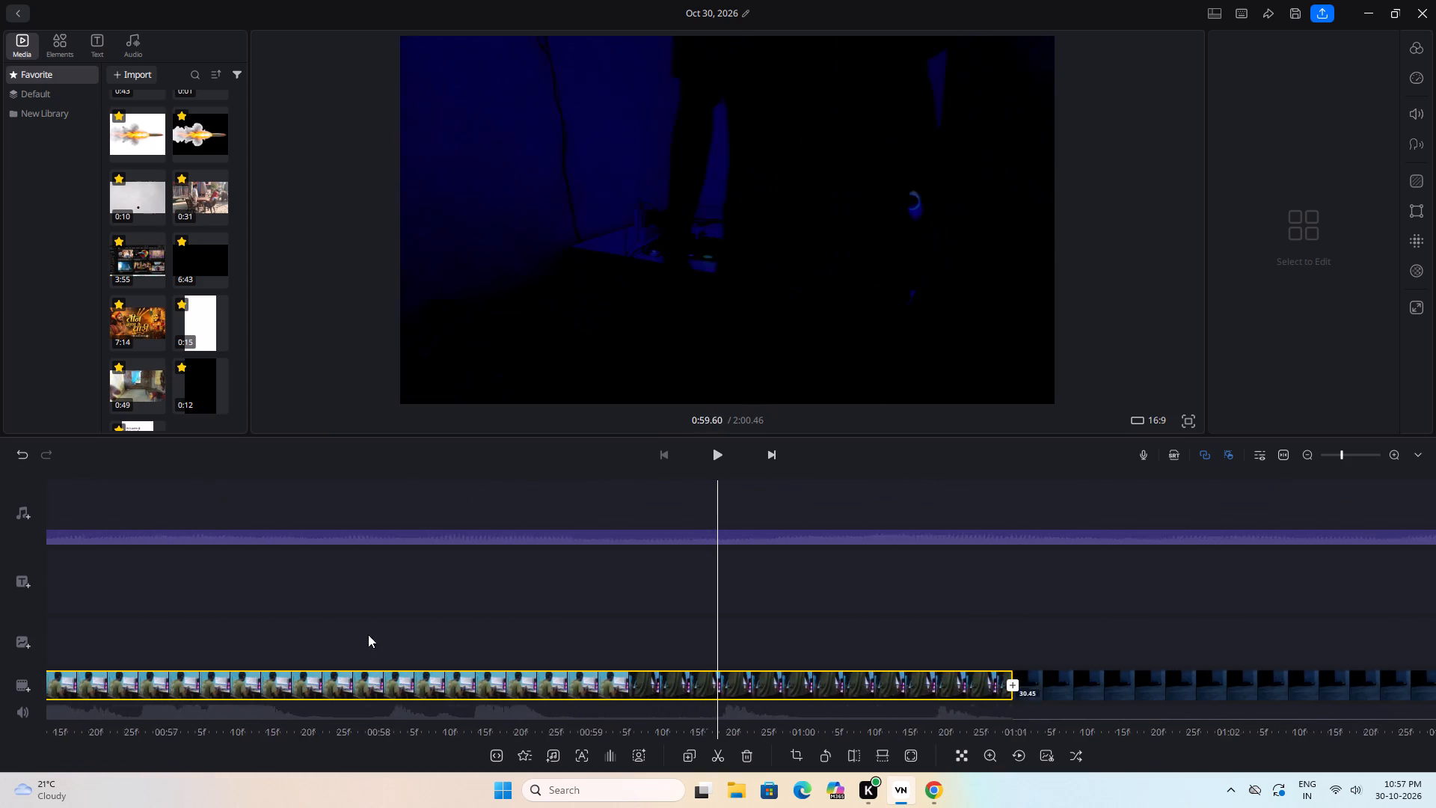
pyautogui.moveTo(351, 611); pyautogui.dragTo(0, 637)
pyautogui.moveTo(484, 602); pyautogui.dragTo(48, 620)
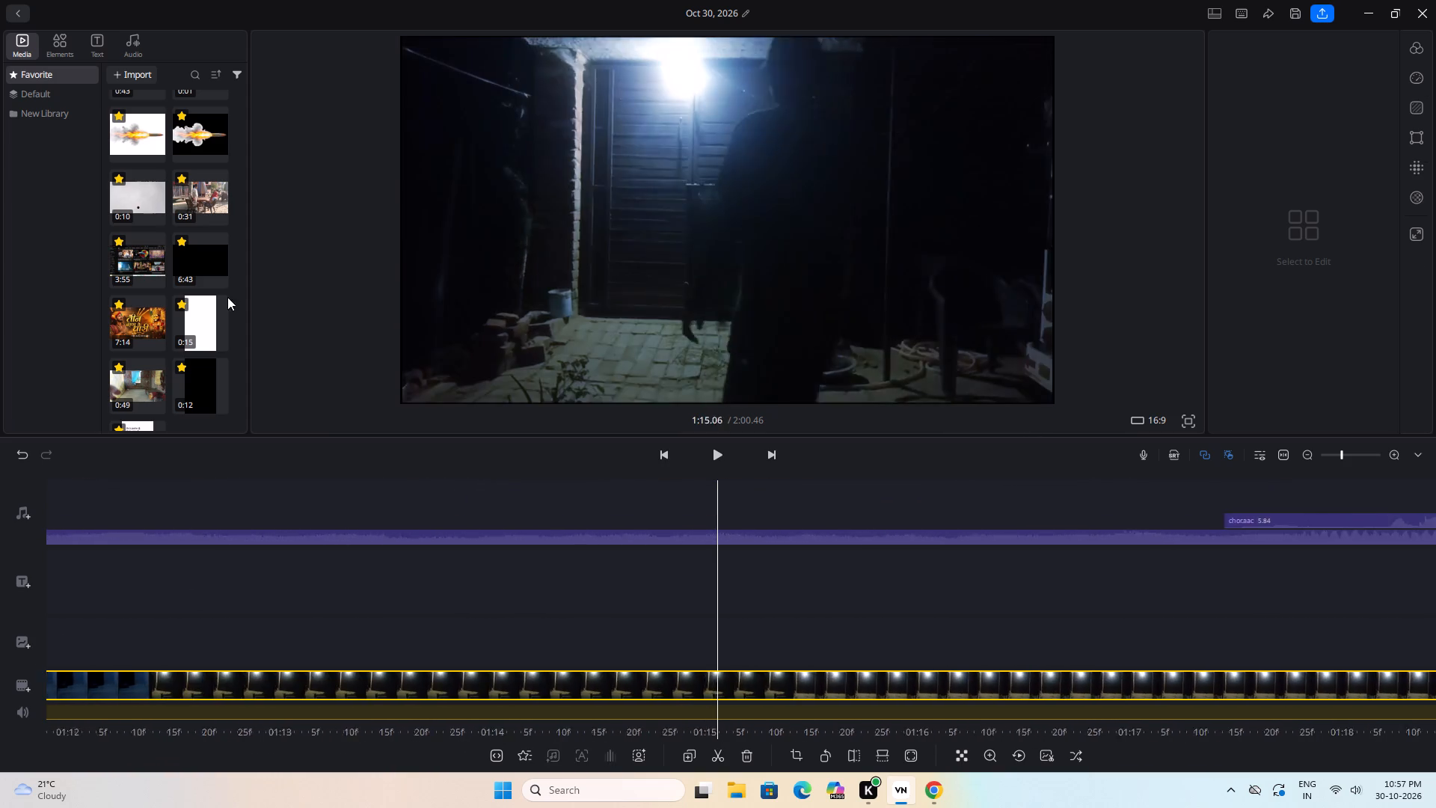
pyautogui.moveTo(226, 298); pyautogui.dragTo(0, 400)
pyautogui.moveTo(726, 523); pyautogui.dragTo(325, 543)
pyautogui.moveTo(584, 552); pyautogui.dragTo(135, 610)
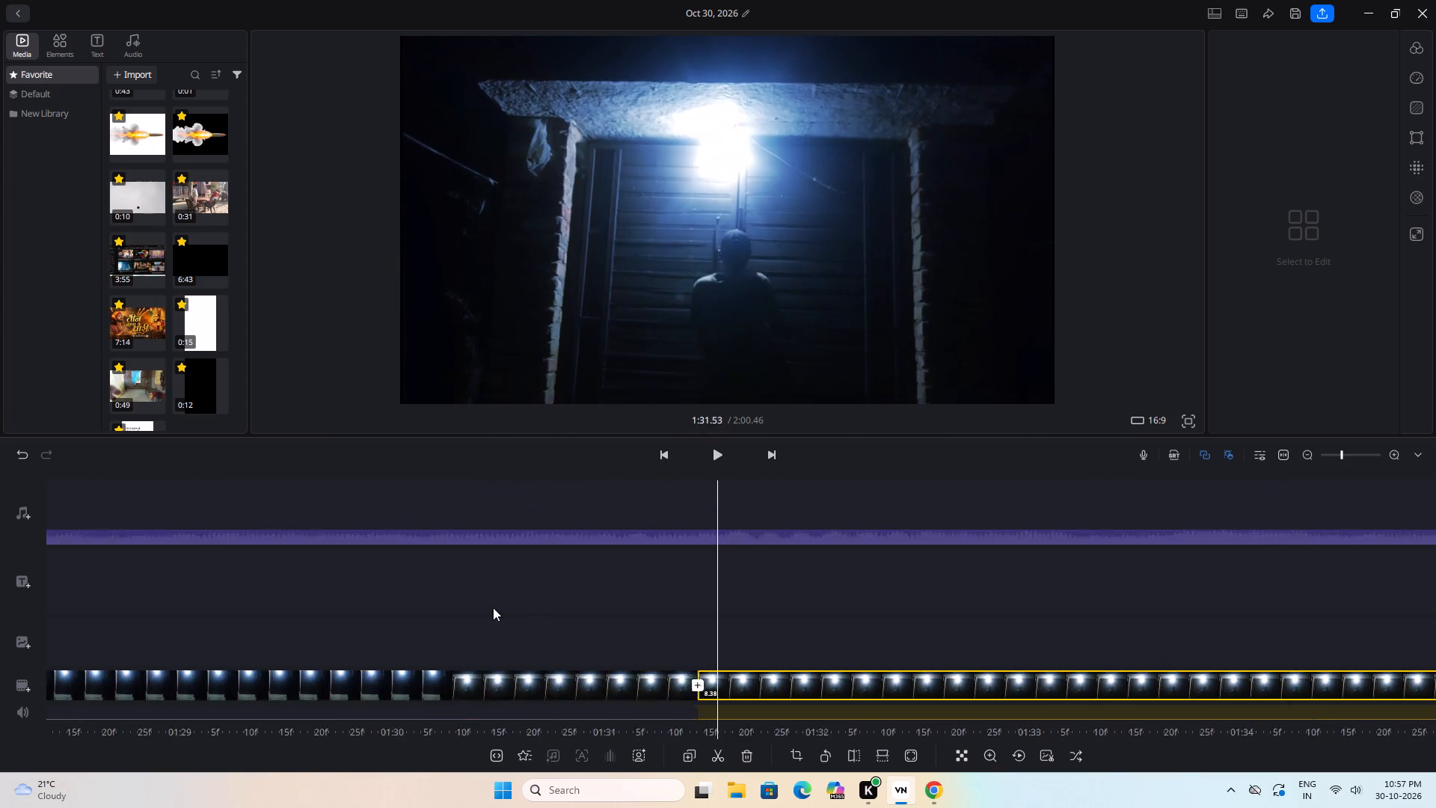
pyautogui.moveTo(446, 606); pyautogui.dragTo(0, 608)
pyautogui.moveTo(420, 581); pyautogui.dragTo(92, 599)
pyautogui.moveTo(447, 594); pyautogui.dragTo(58, 636)
pyautogui.moveTo(263, 587); pyautogui.dragTo(0, 627)
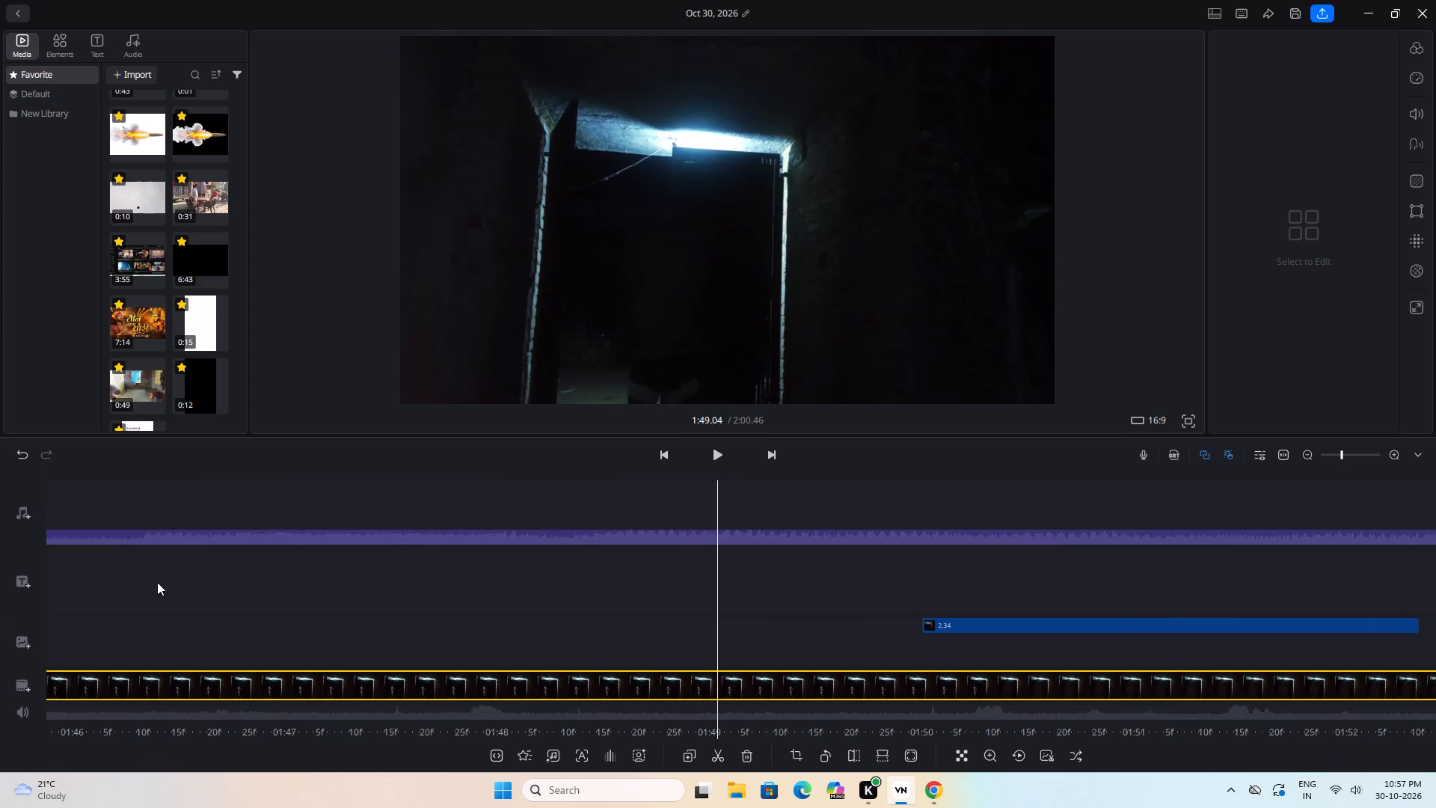
pyautogui.moveTo(199, 584); pyautogui.dragTo(0, 607)
pyautogui.moveTo(238, 589); pyautogui.dragTo(0, 639)
pyautogui.moveTo(341, 612); pyautogui.dragTo(54, 654)
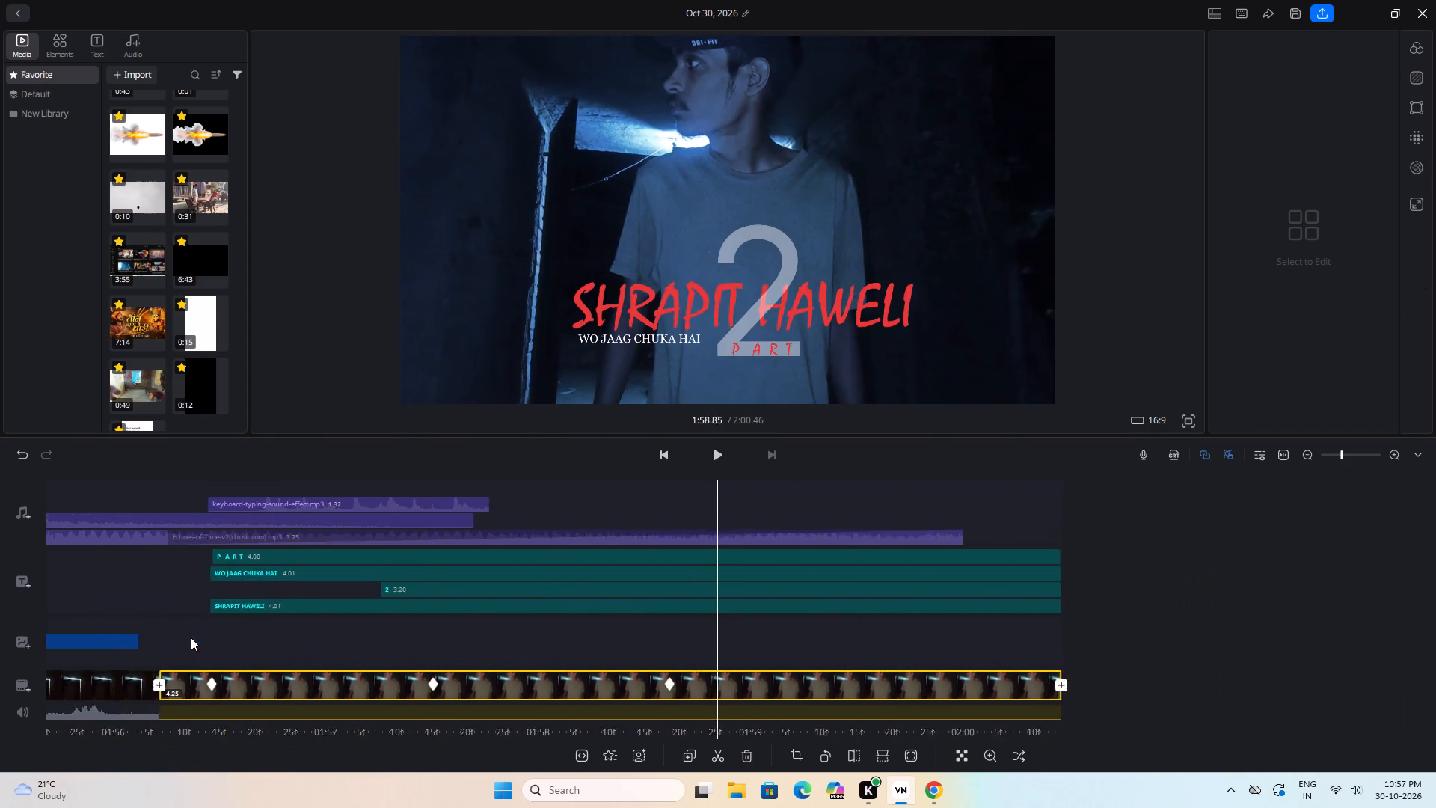
# Extend the end of the last "Echoes of Time" music clip to the end of the video clip, making it 4.21 long.
pyautogui.click(473, 533)
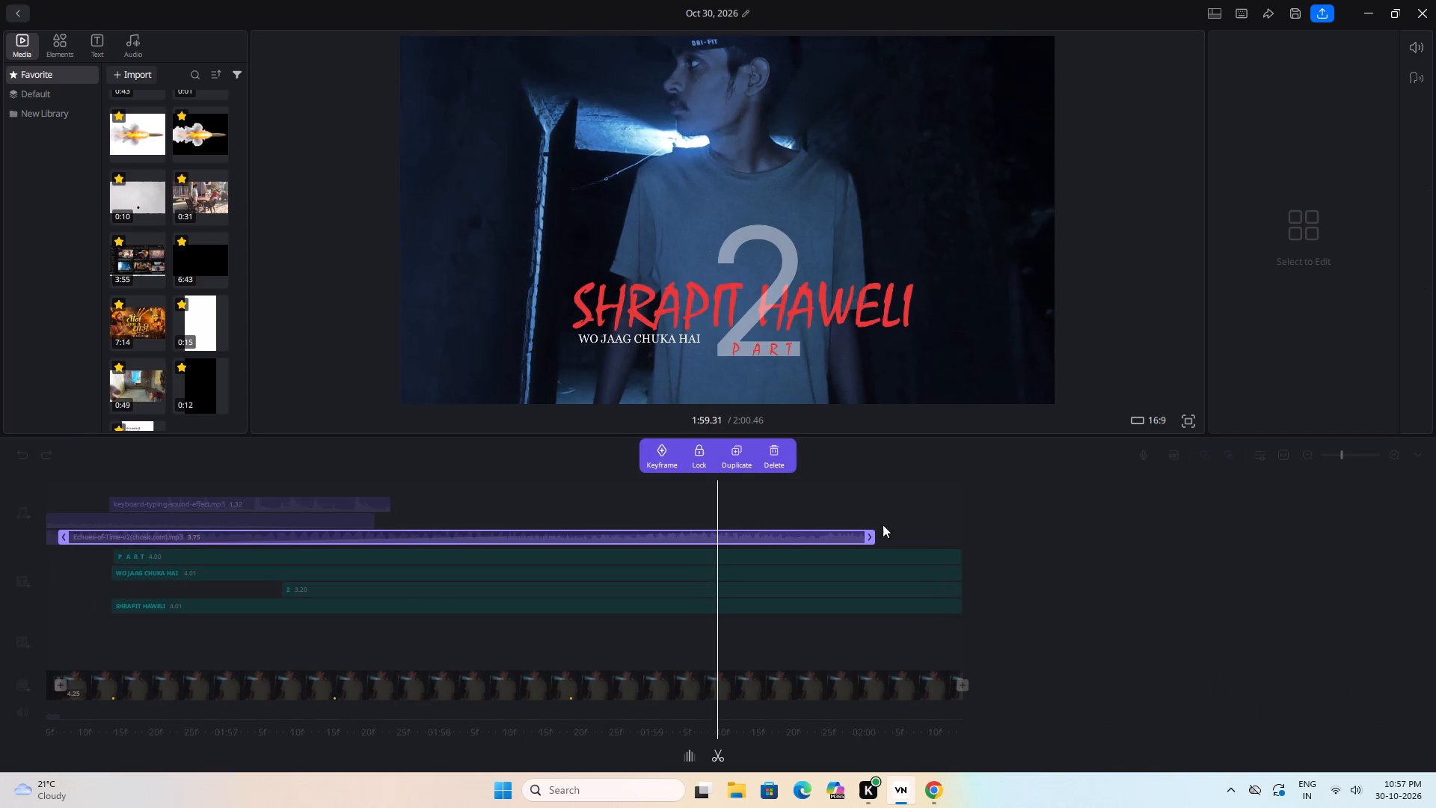
pyautogui.moveTo(868, 532); pyautogui.dragTo(970, 541)
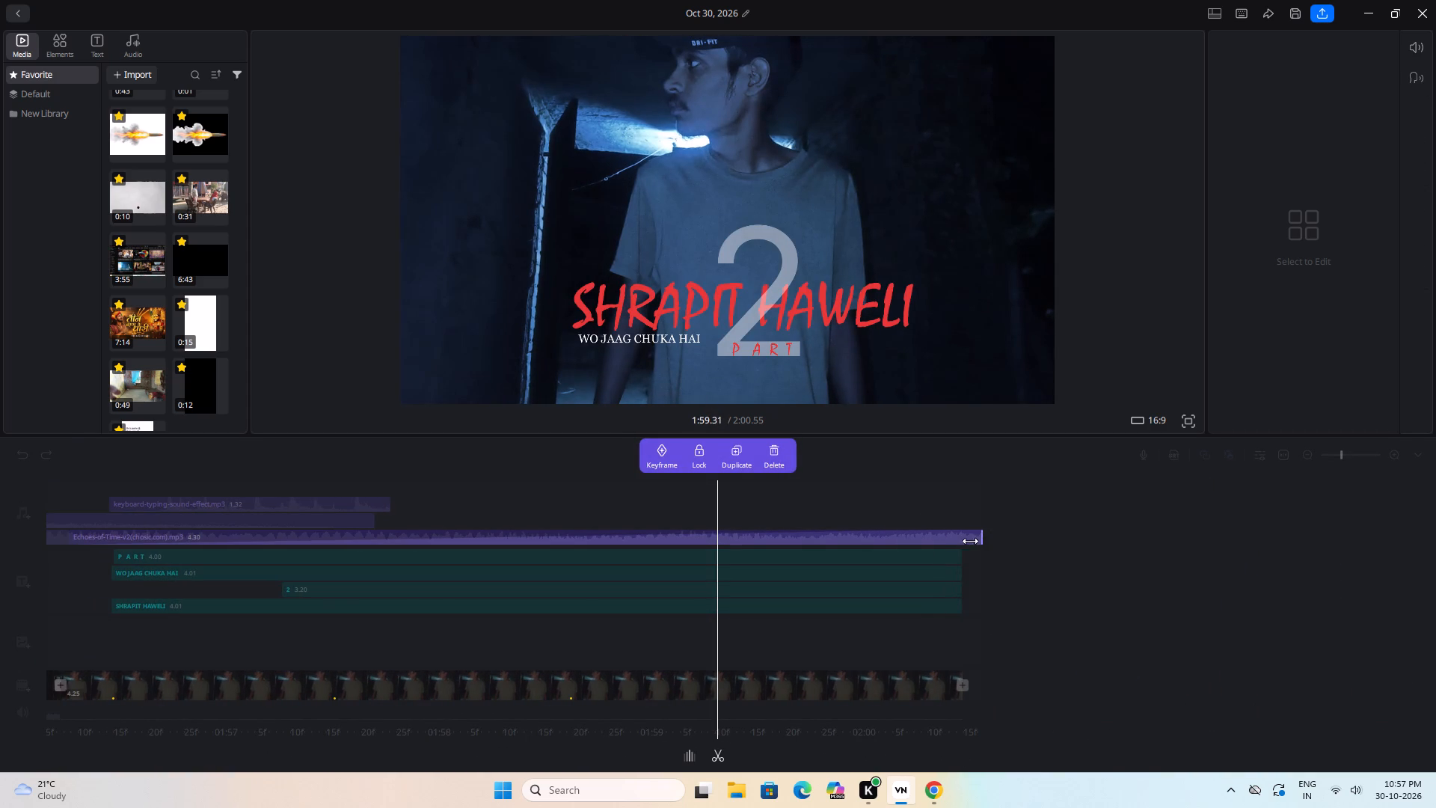
pyautogui.moveTo(970, 541); pyautogui.dragTo(969, 549)
pyautogui.click(1121, 560)
pyautogui.click(1222, 654)
pyautogui.click(1282, 659)
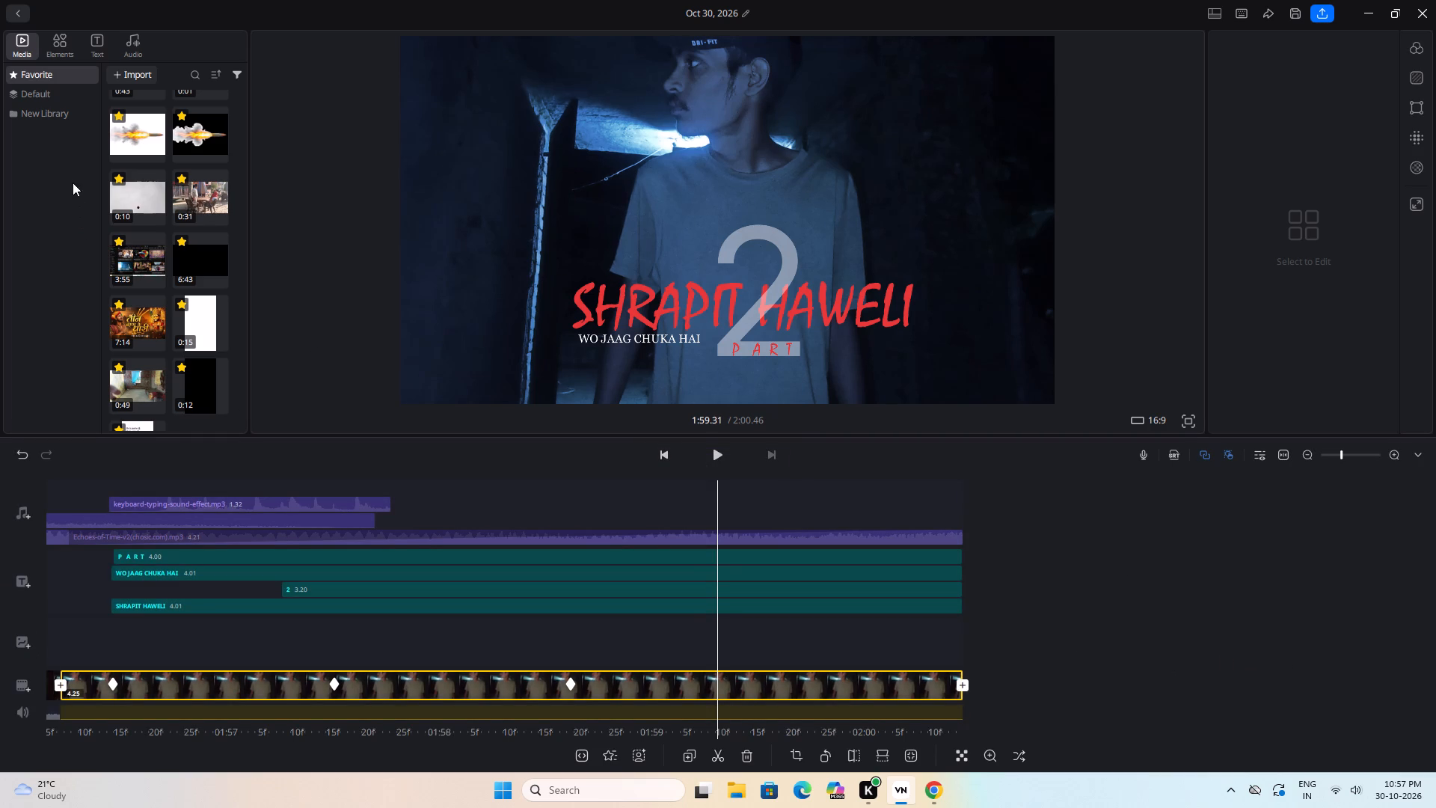
# Browse the elements library and search it for "BLACK".
pyautogui.click(67, 44)
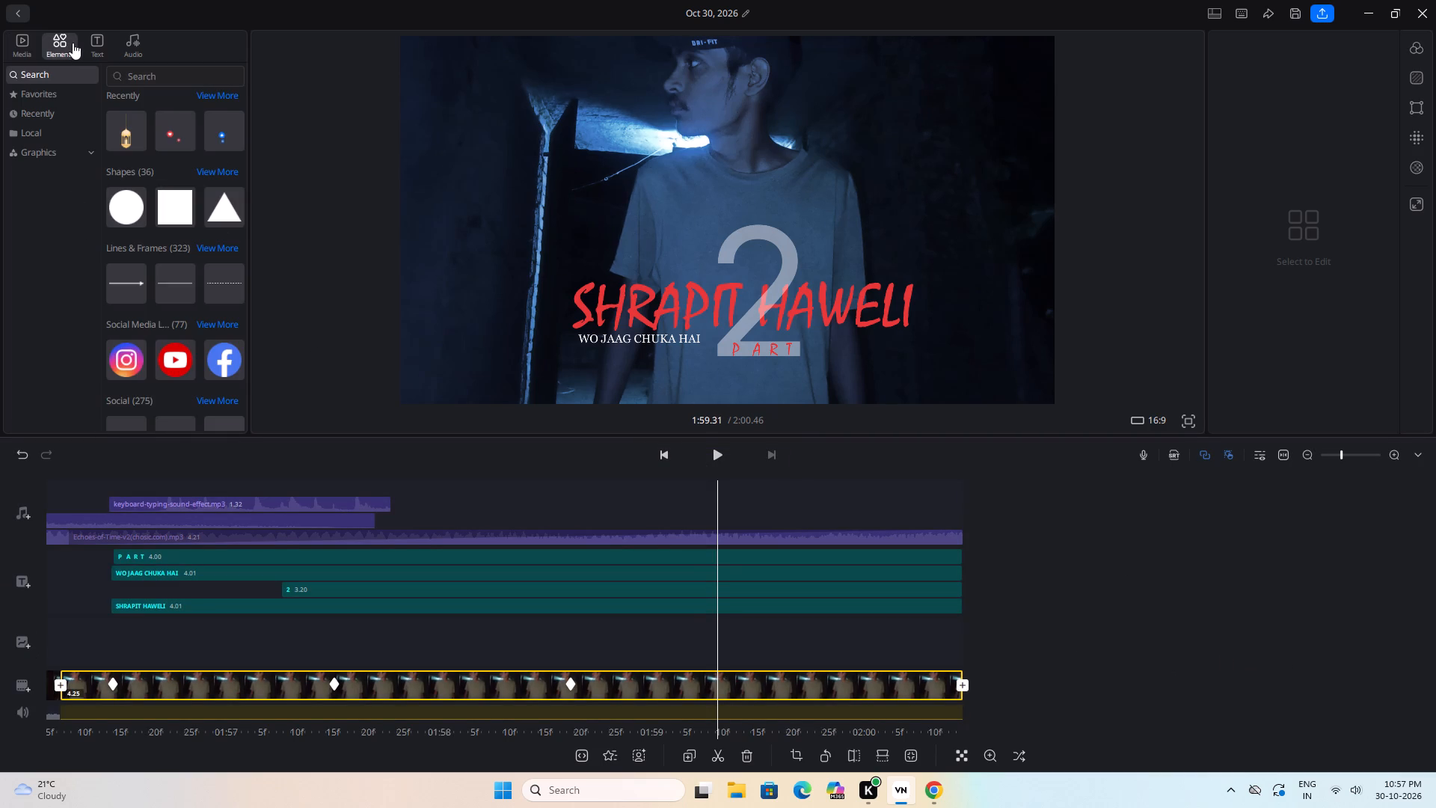
pyautogui.scroll(-5, 190, 208)
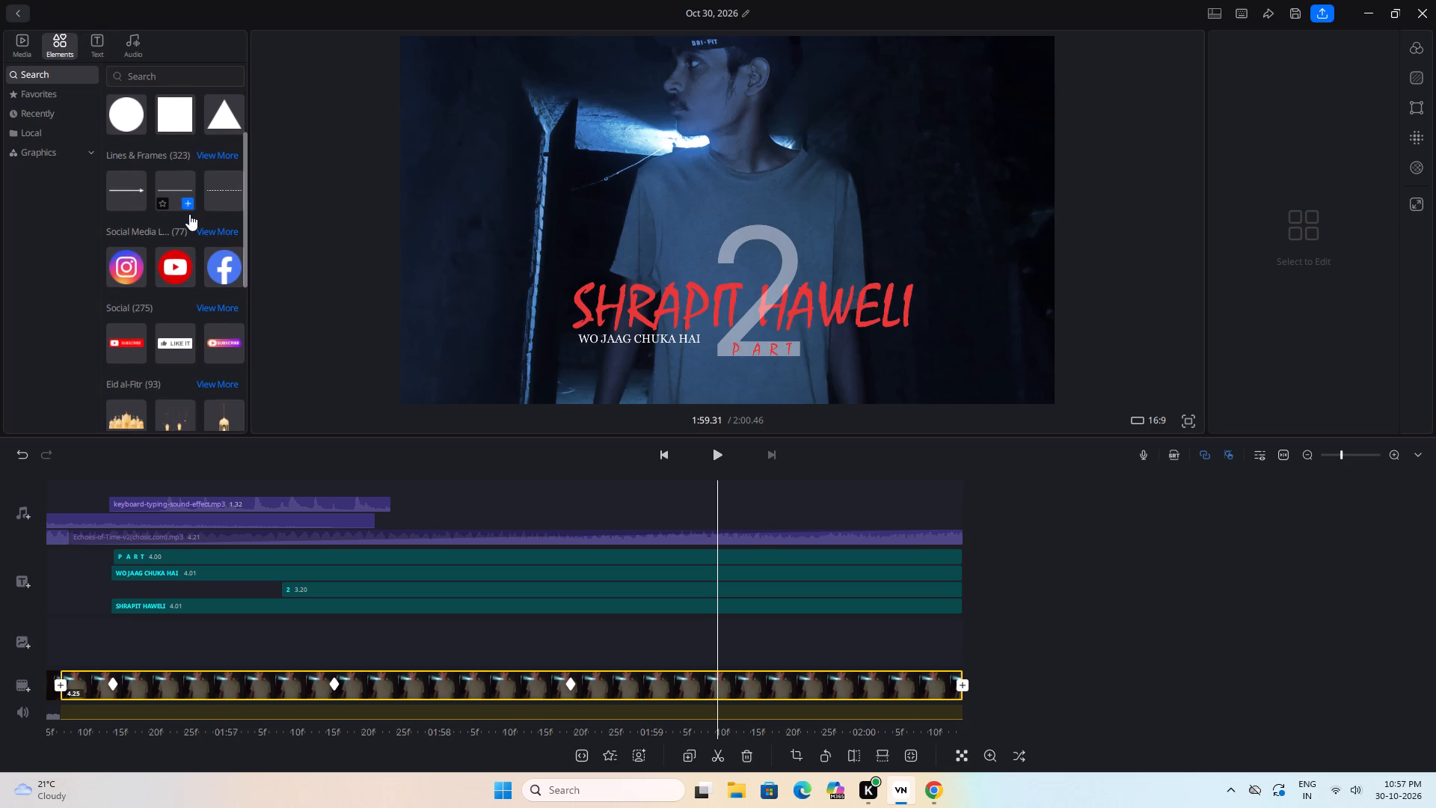
pyautogui.scroll(-5, 189, 214)
pyautogui.scroll(-7, 166, 324)
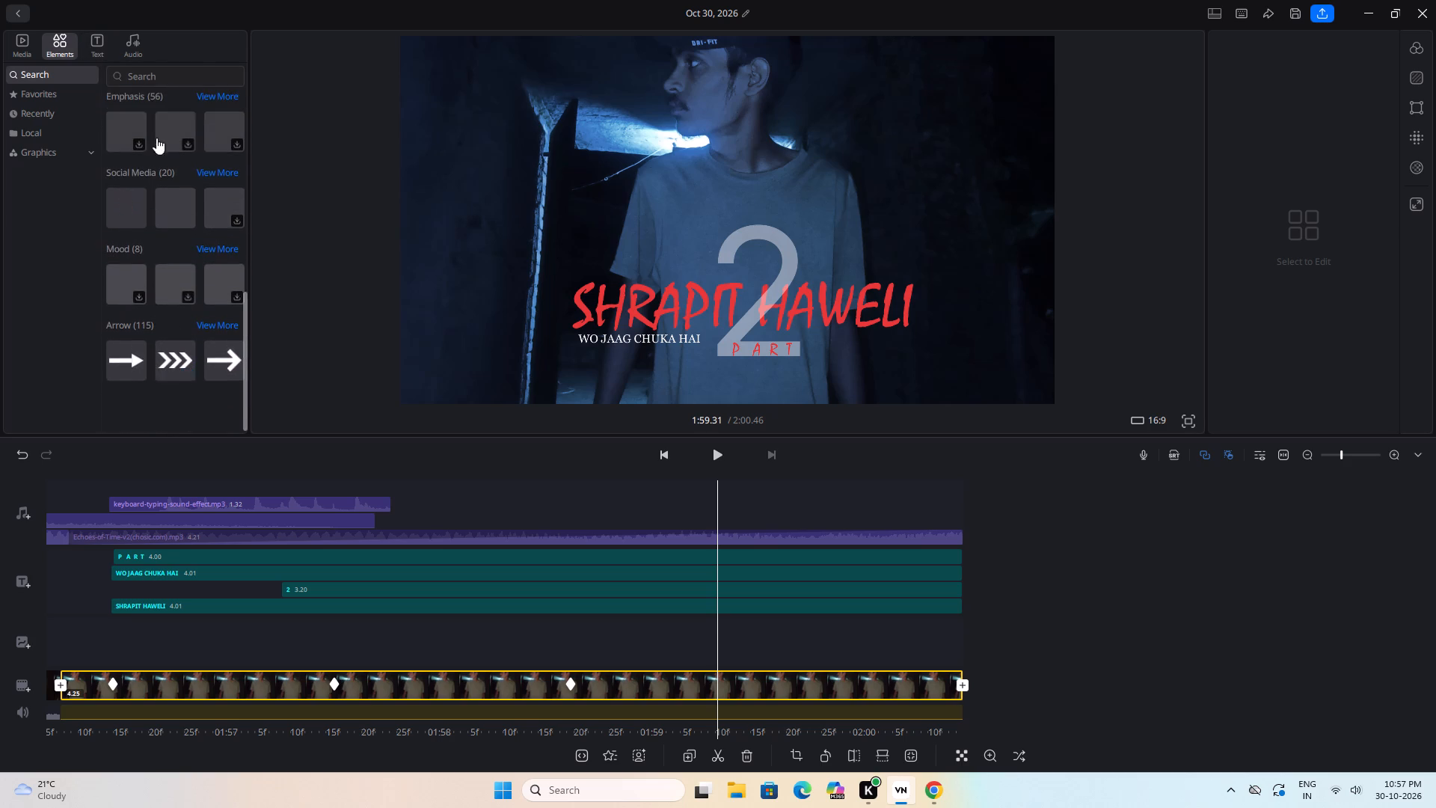
pyautogui.click(143, 73)
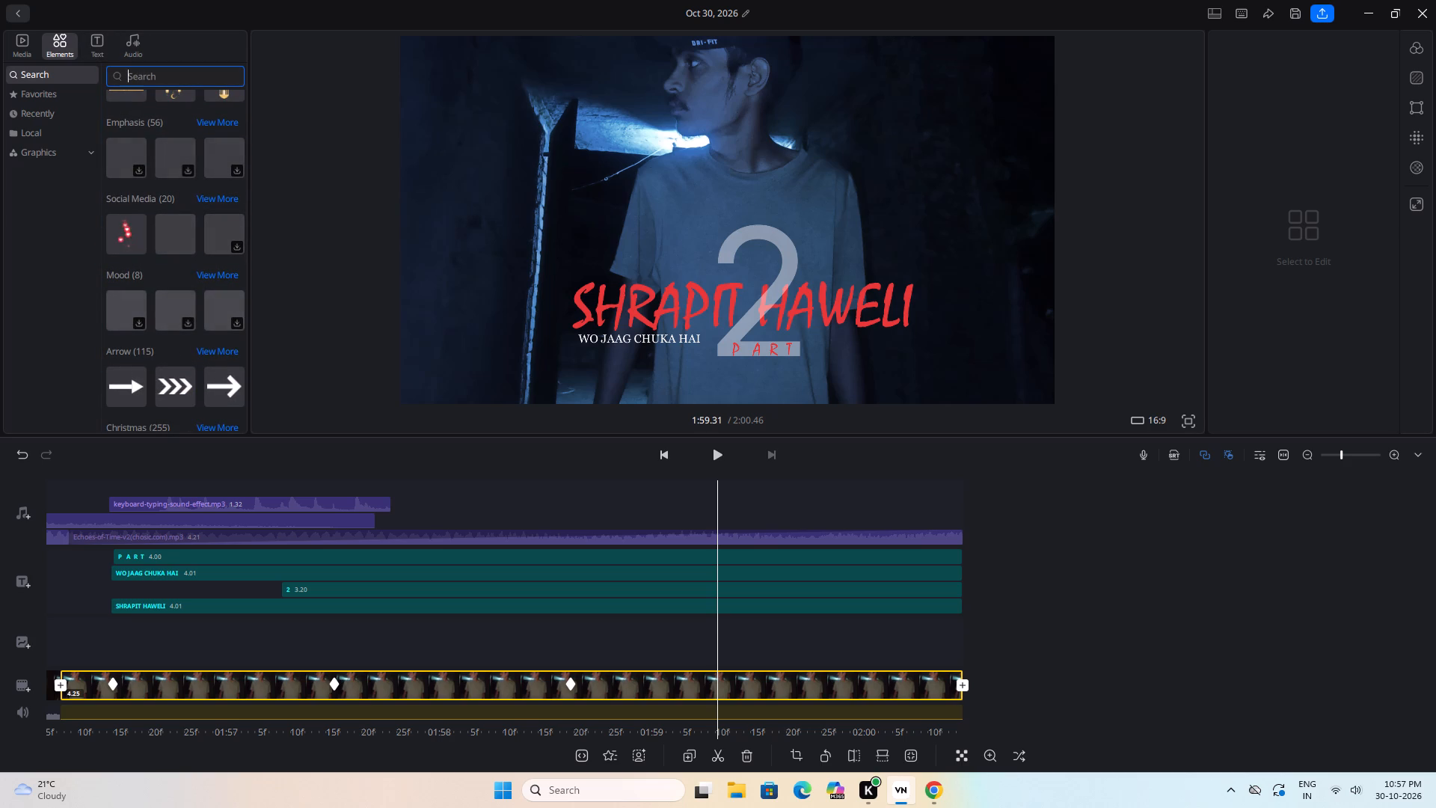
pyautogui.write('BL')
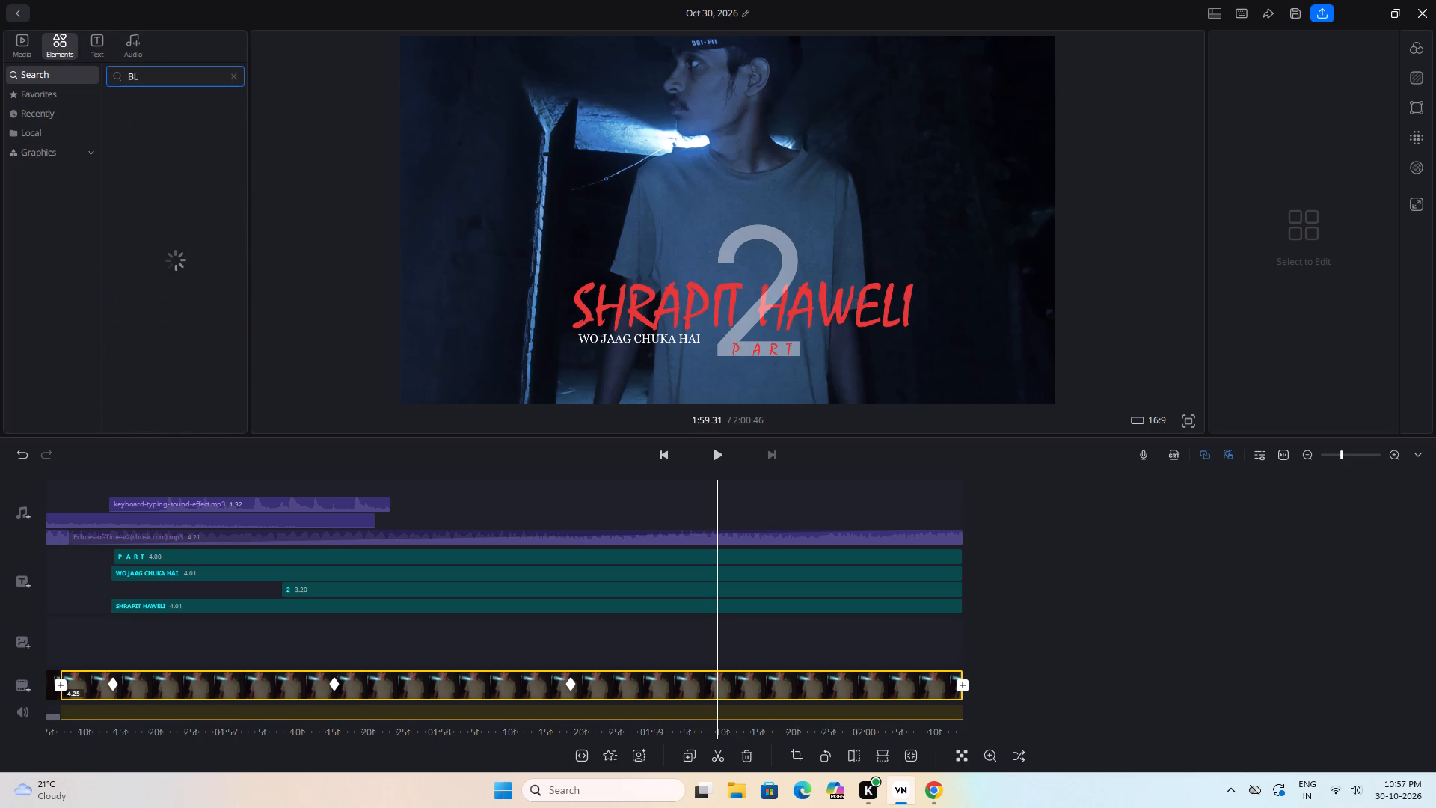
pyautogui.write('ACK')
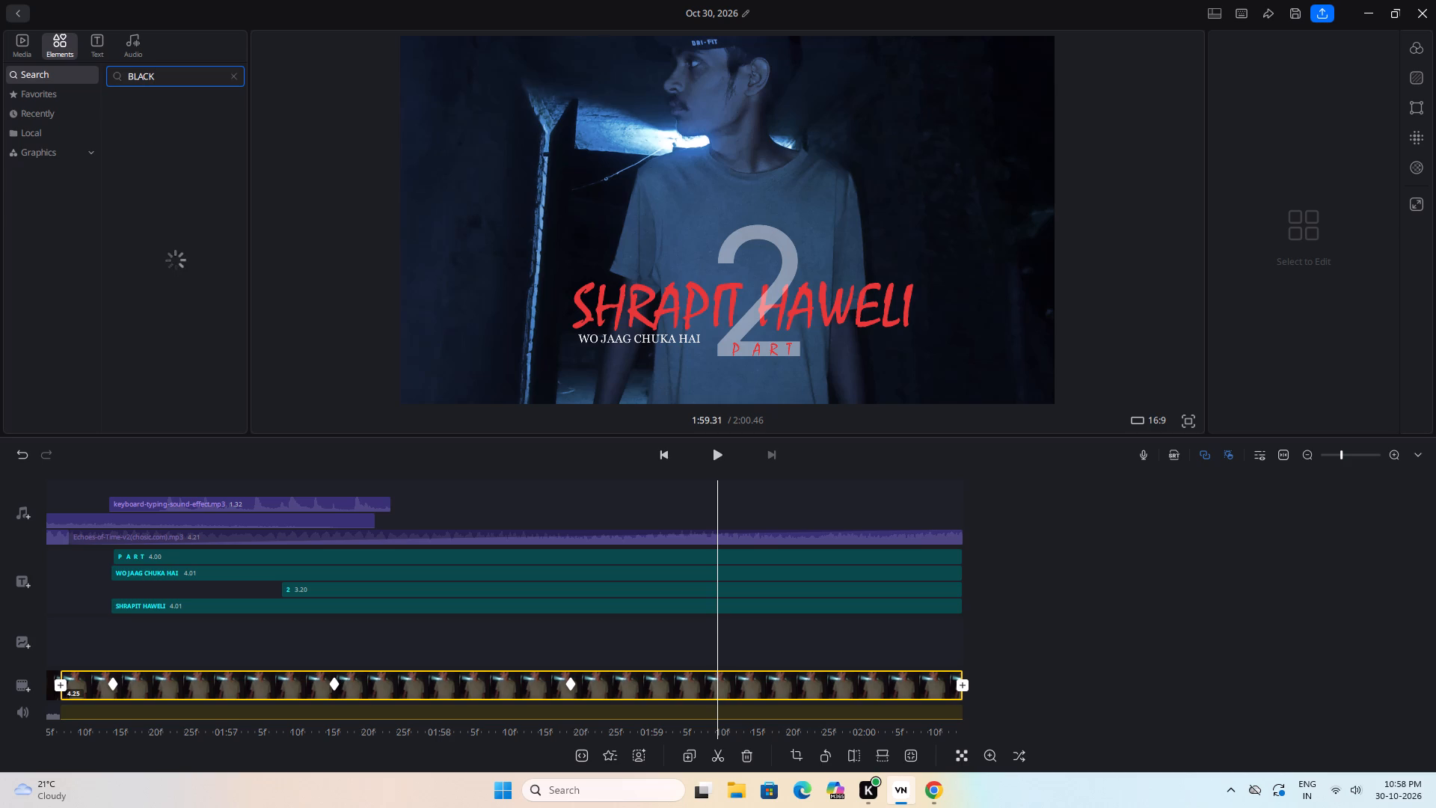
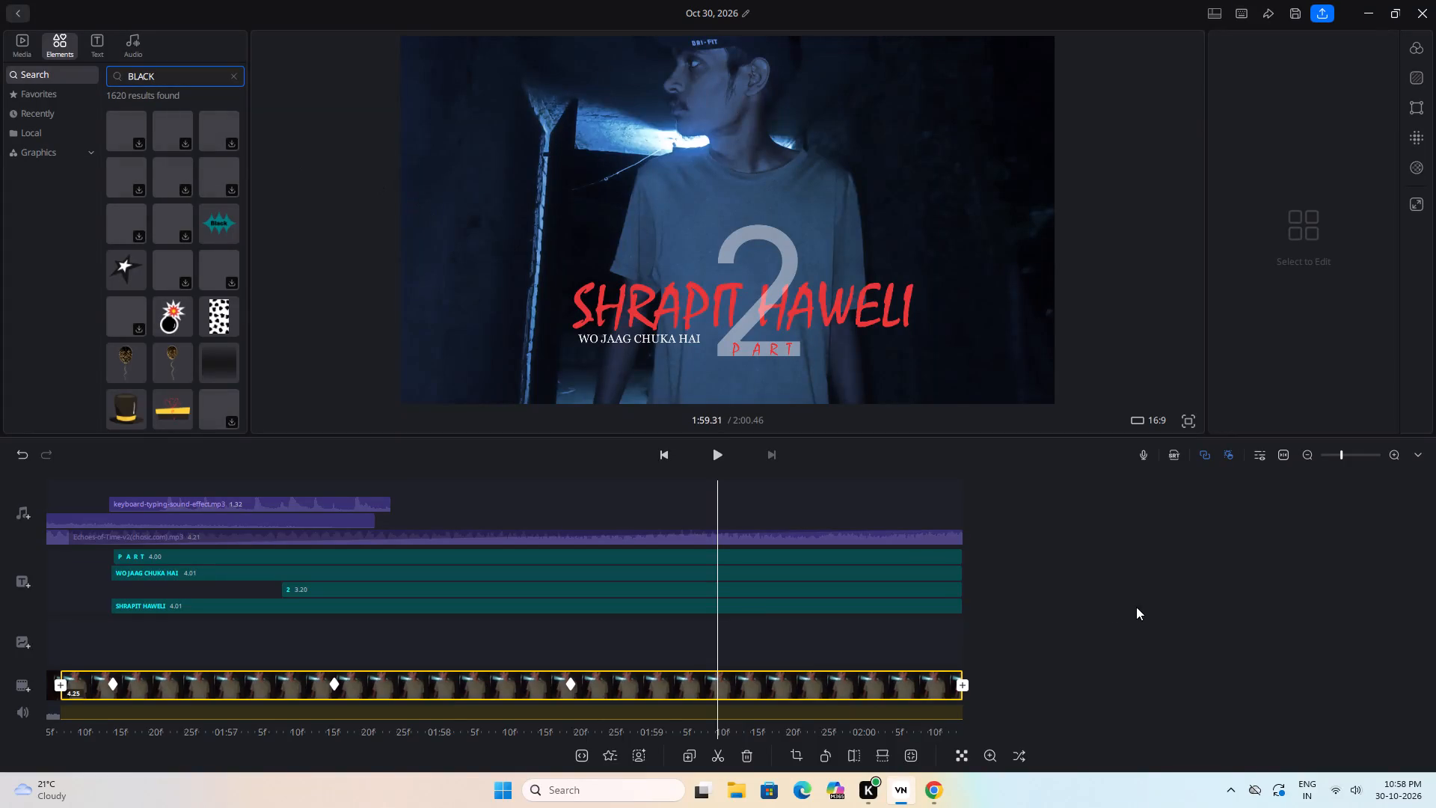
# Play back the ending several times from before the titles appear to check the timing of the texts and sound effects.
pyautogui.moveTo(1002, 614); pyautogui.dragTo(1274, 613)
pyautogui.moveTo(736, 643); pyautogui.dragTo(1250, 676)
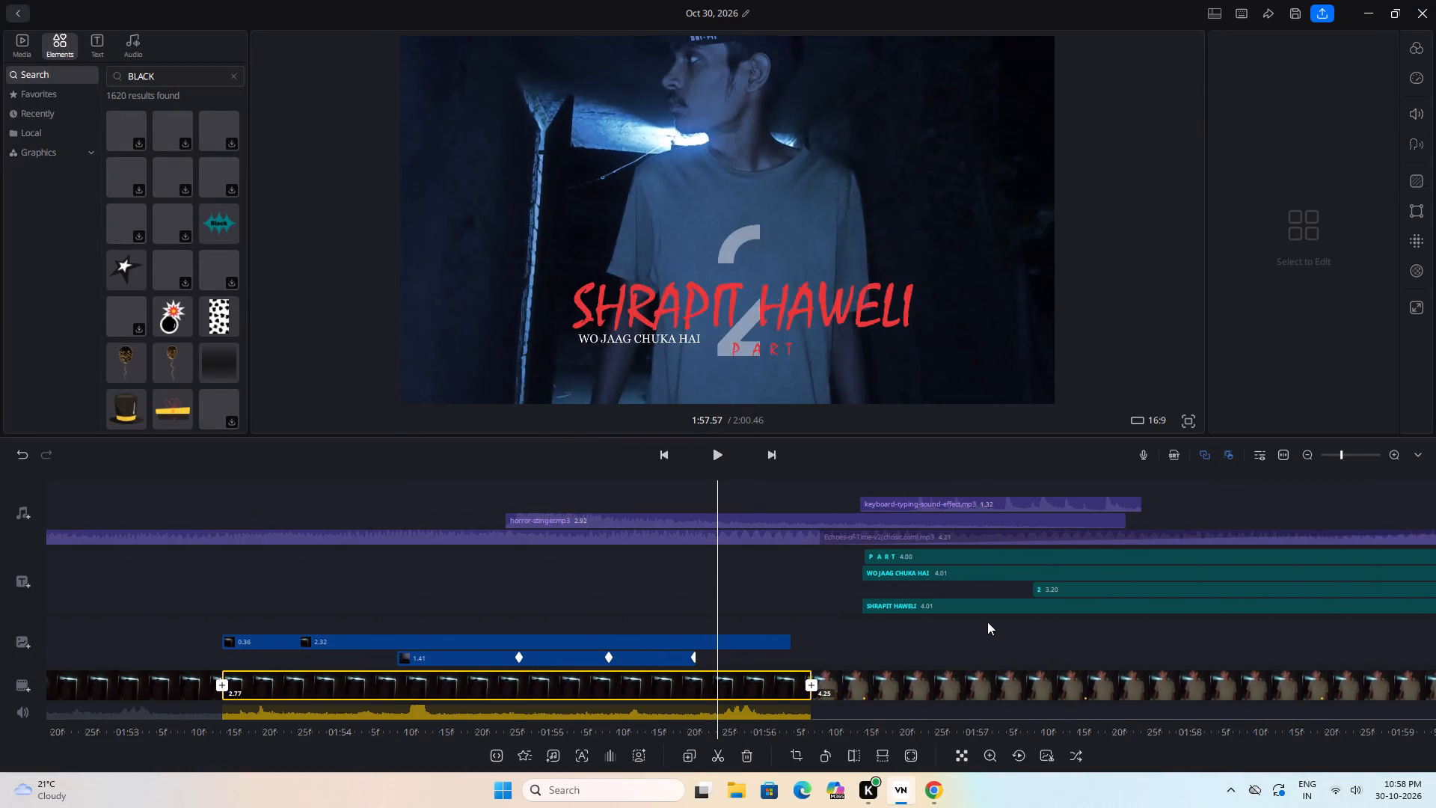
pyautogui.click(708, 451)
pyautogui.moveTo(657, 596); pyautogui.dragTo(760, 611)
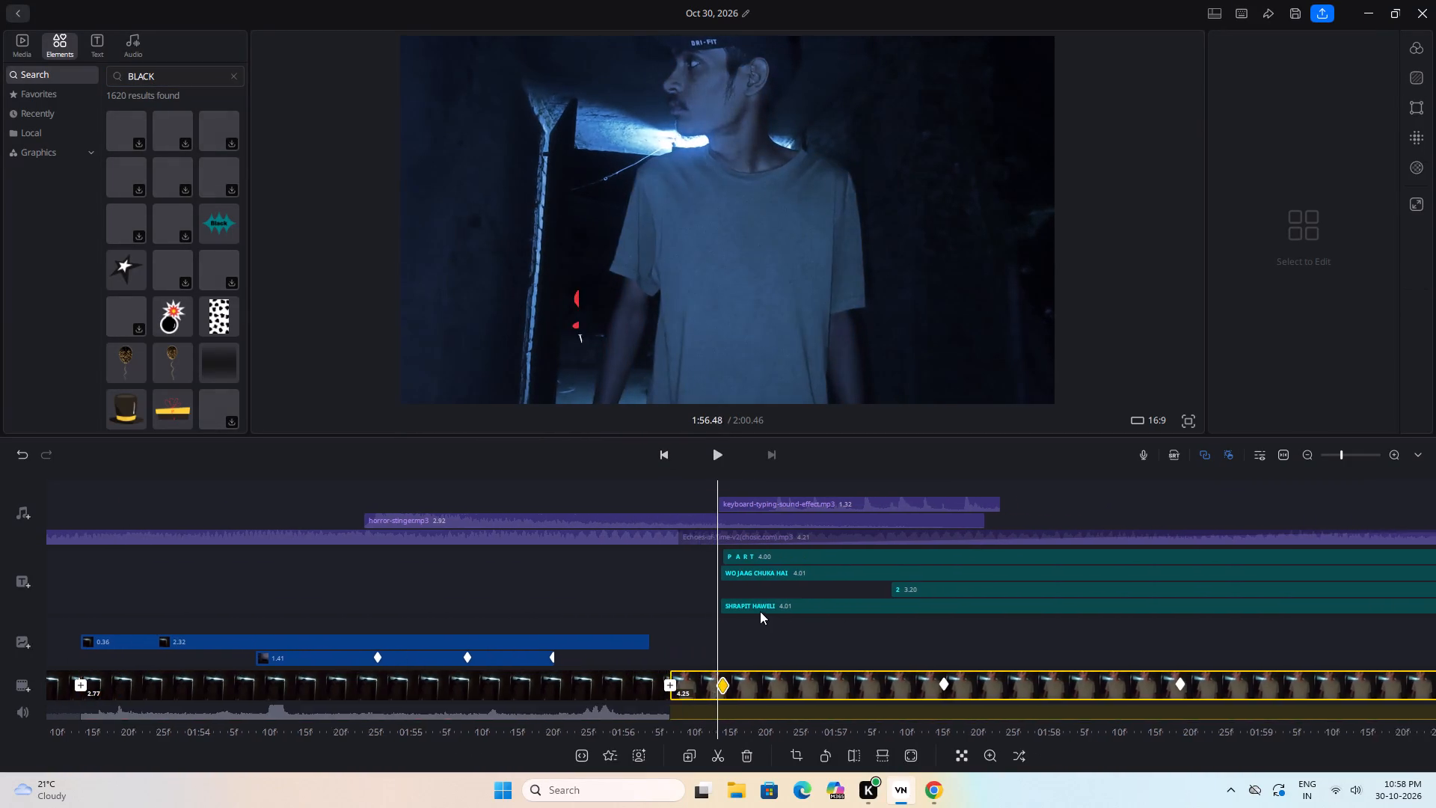
pyautogui.moveTo(760, 611); pyautogui.dragTo(832, 627)
pyautogui.click(717, 459)
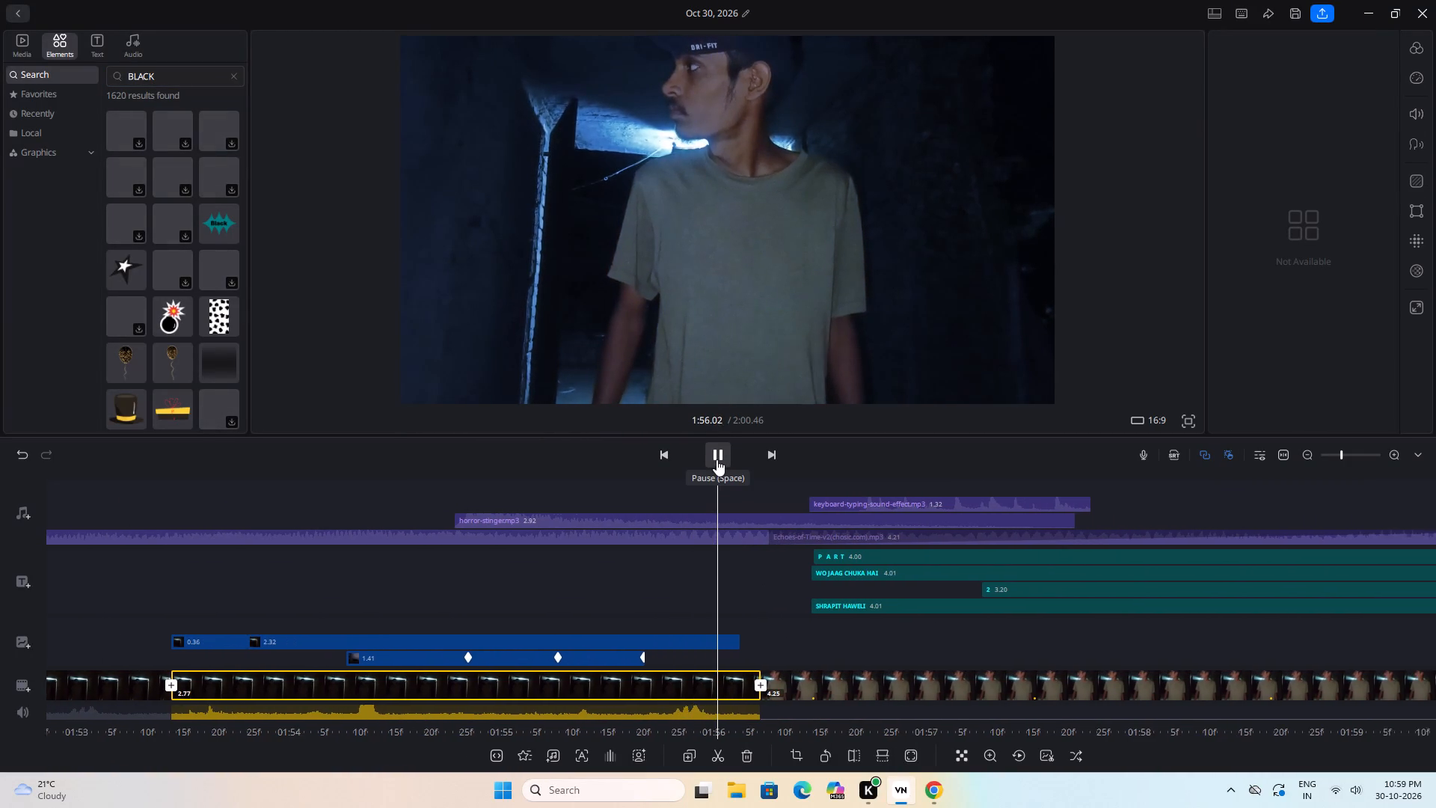
pyautogui.click(712, 459)
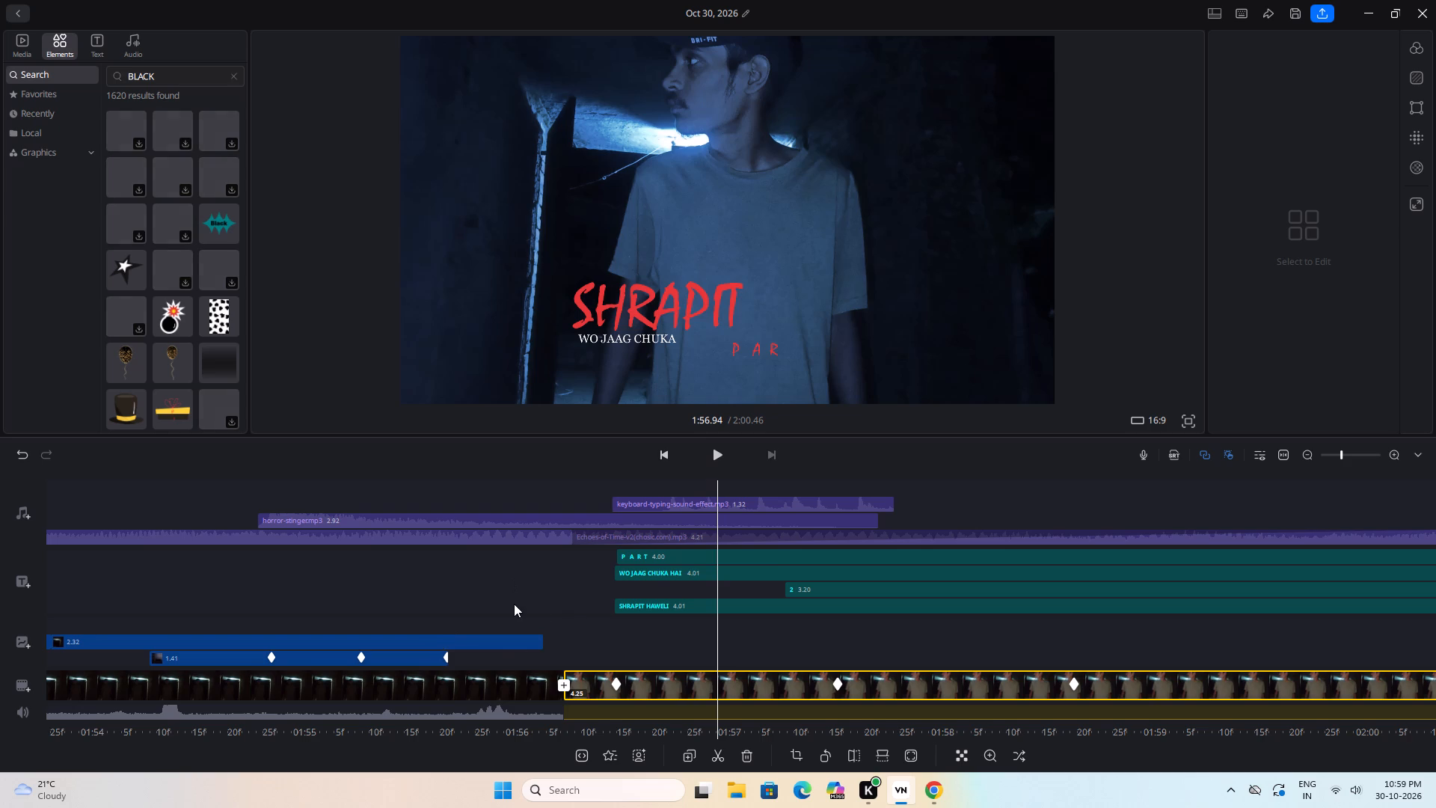
pyautogui.moveTo(514, 604); pyautogui.dragTo(953, 632)
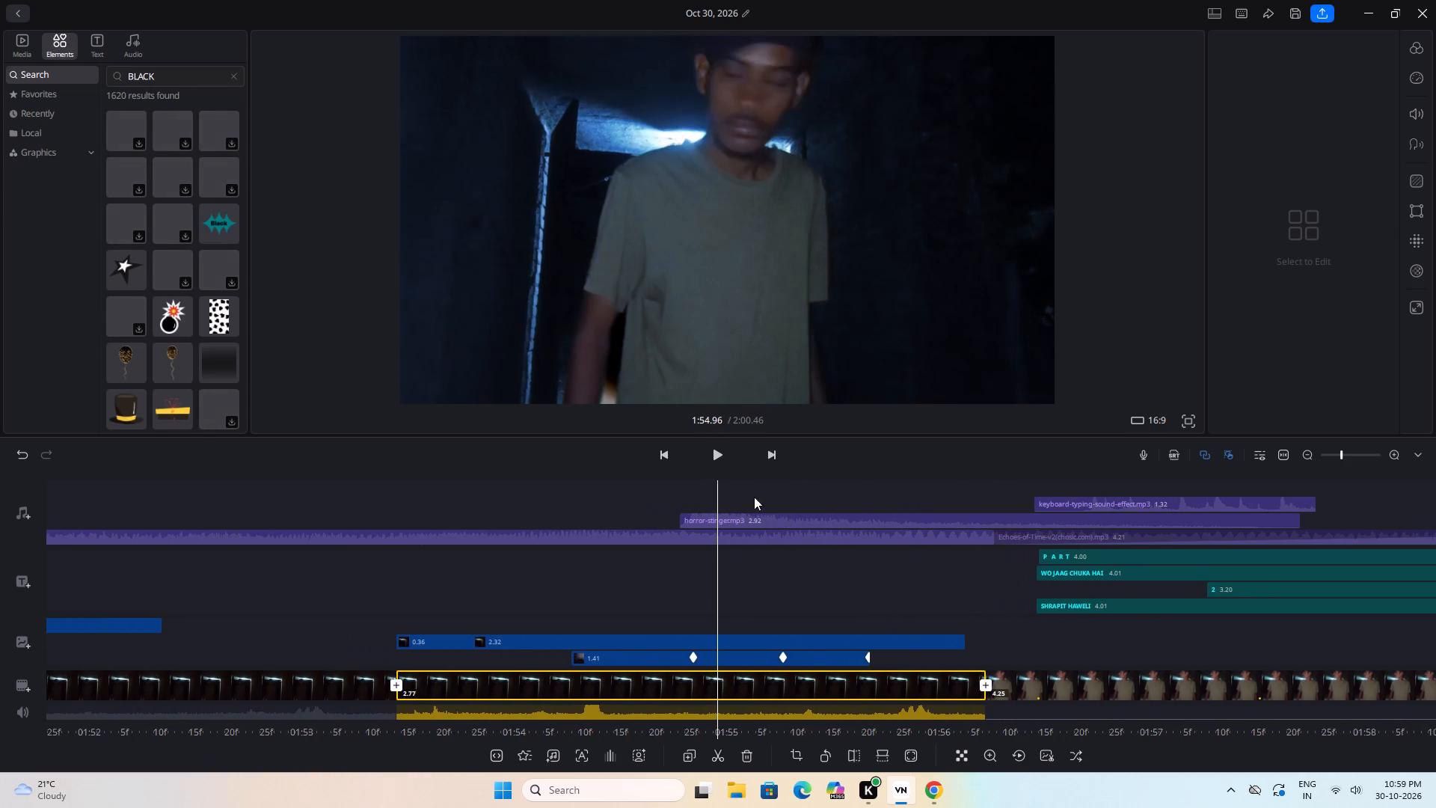
pyautogui.click(723, 466)
pyautogui.click(714, 462)
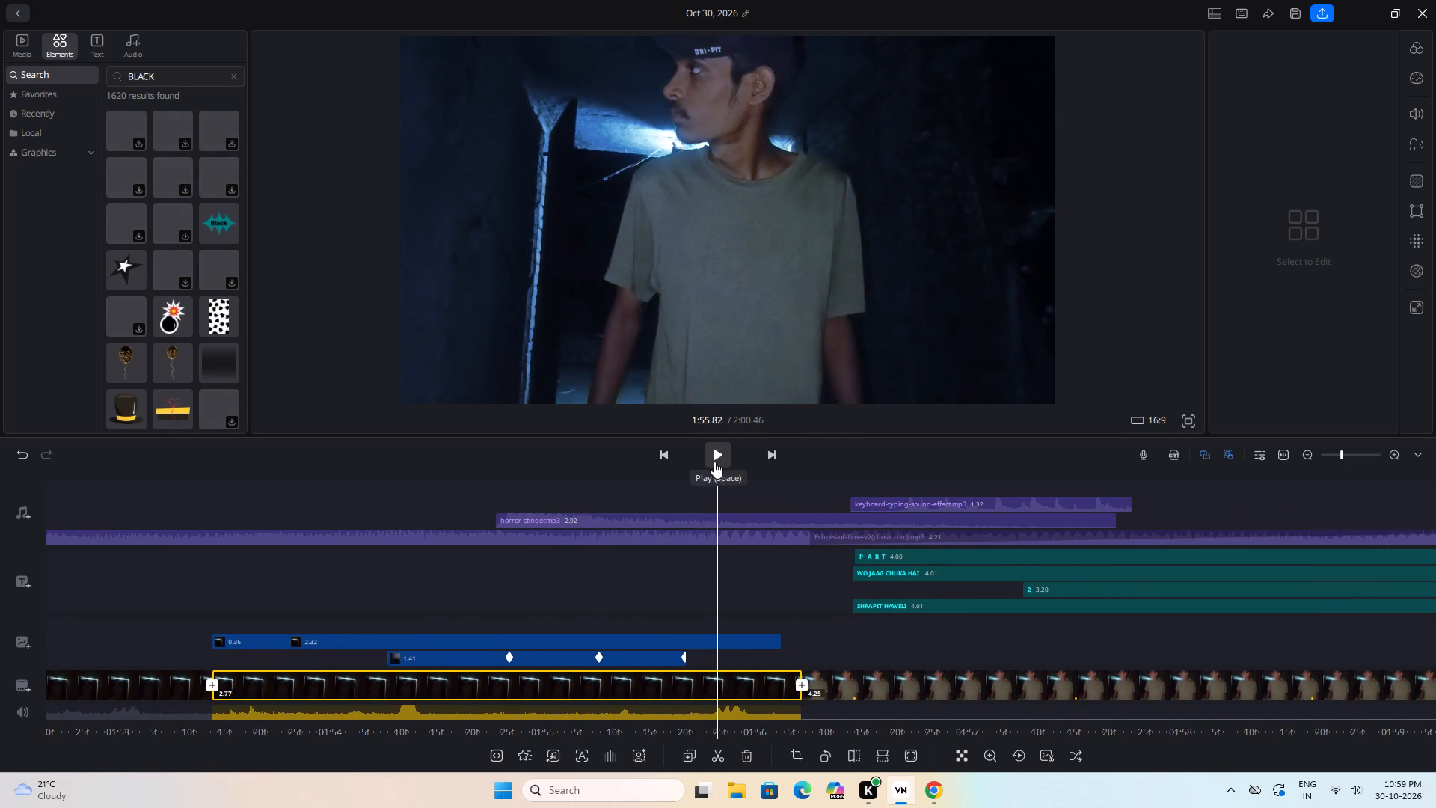
pyautogui.moveTo(554, 599); pyautogui.dragTo(928, 629)
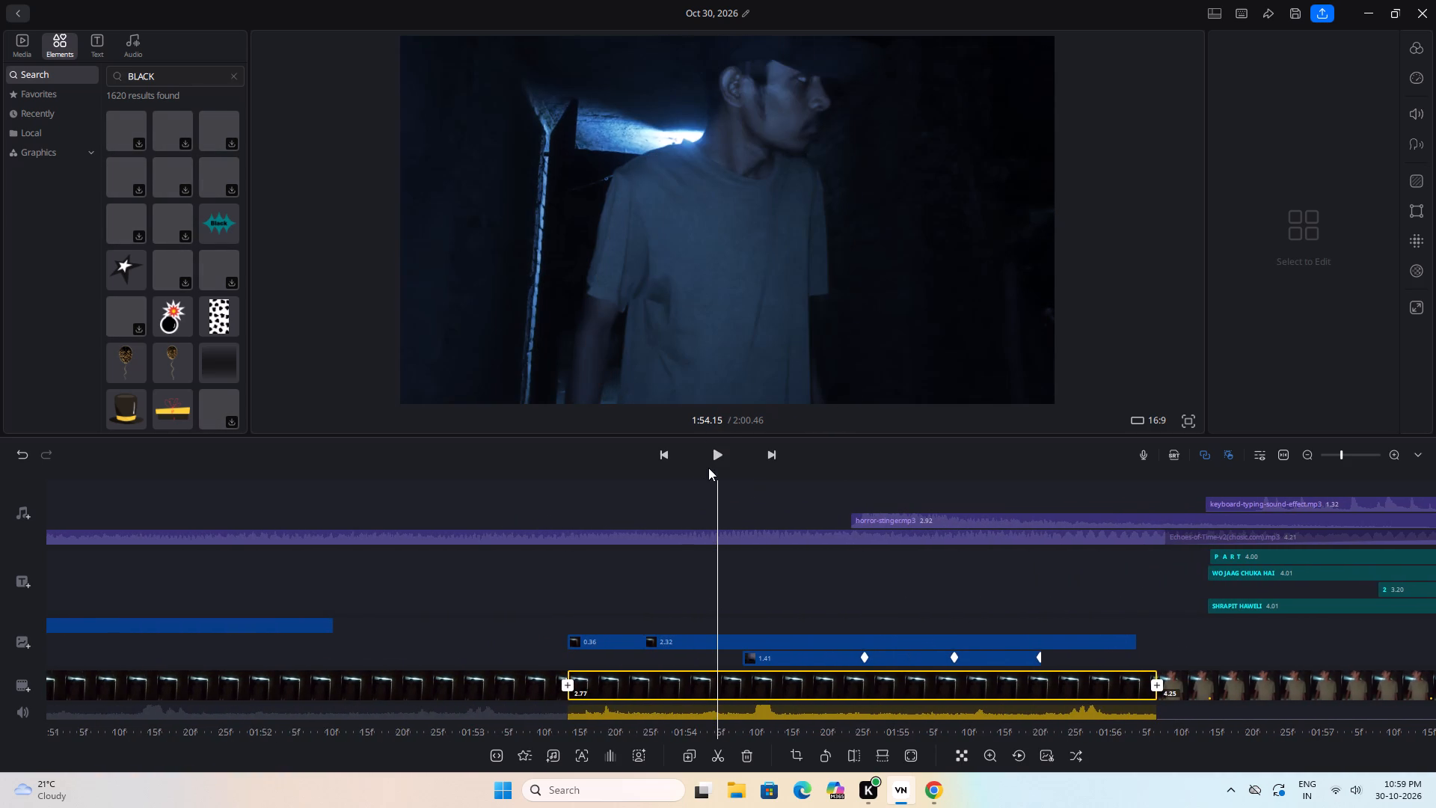
pyautogui.click(718, 462)
pyautogui.click(718, 458)
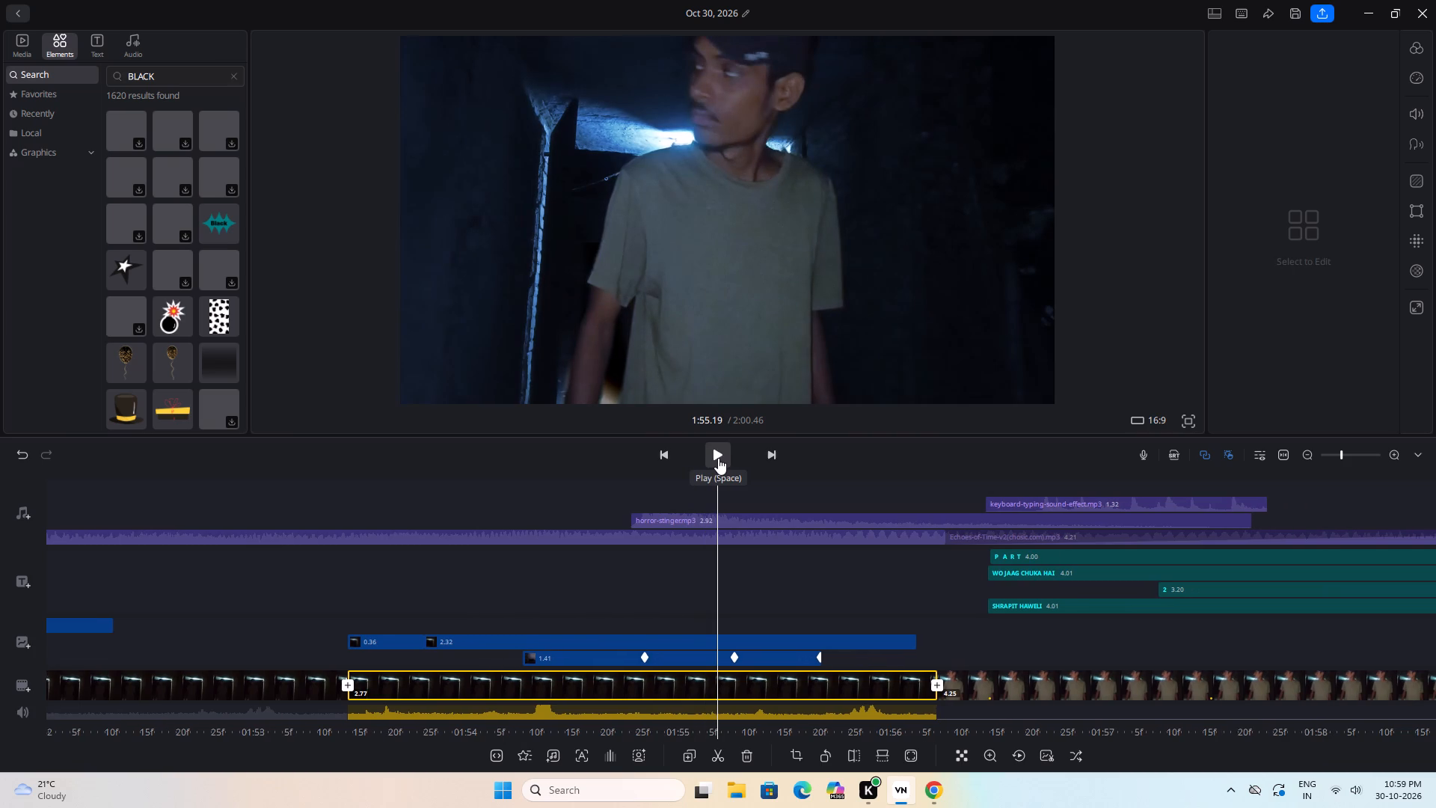
pyautogui.click(718, 458)
pyautogui.click(718, 458)
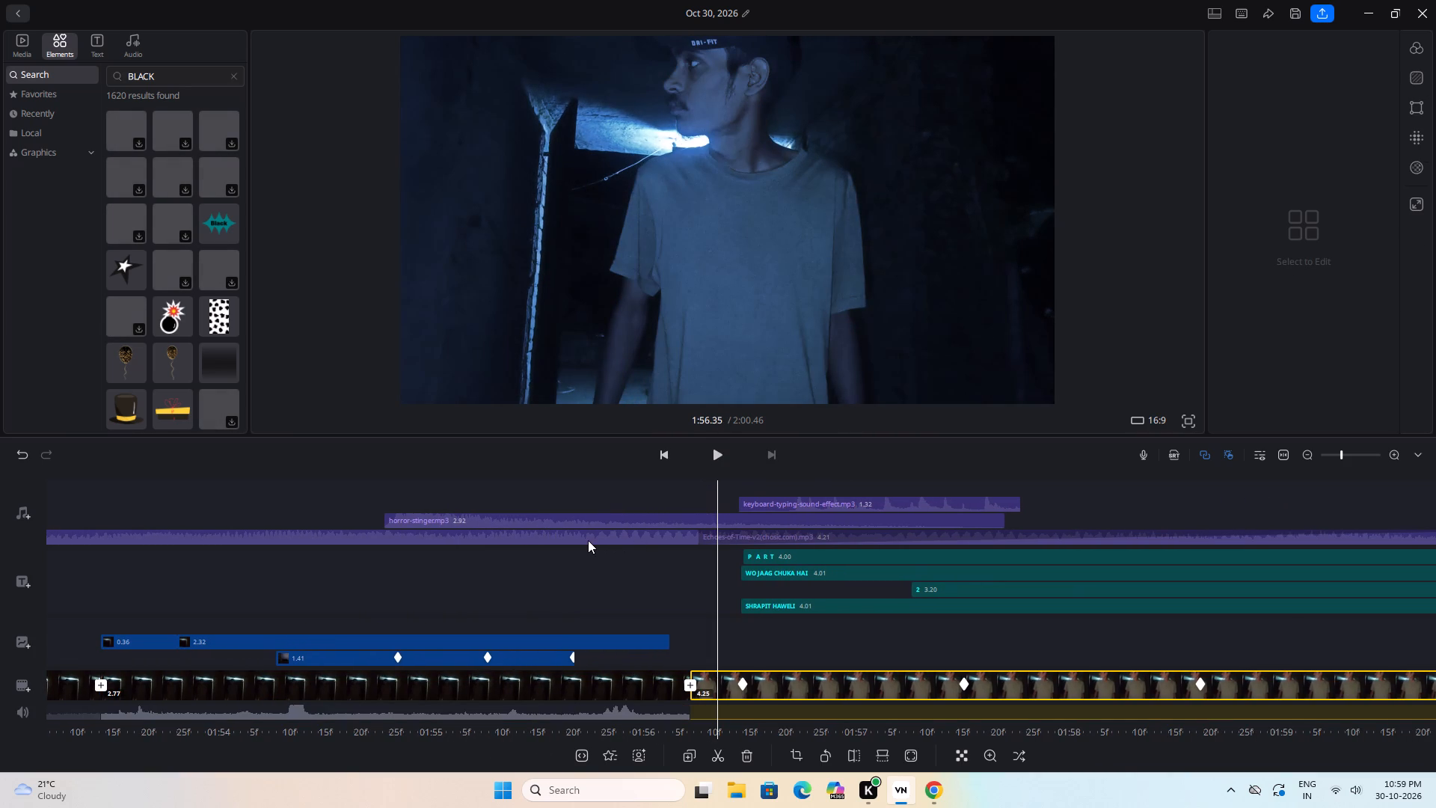
pyautogui.click(719, 459)
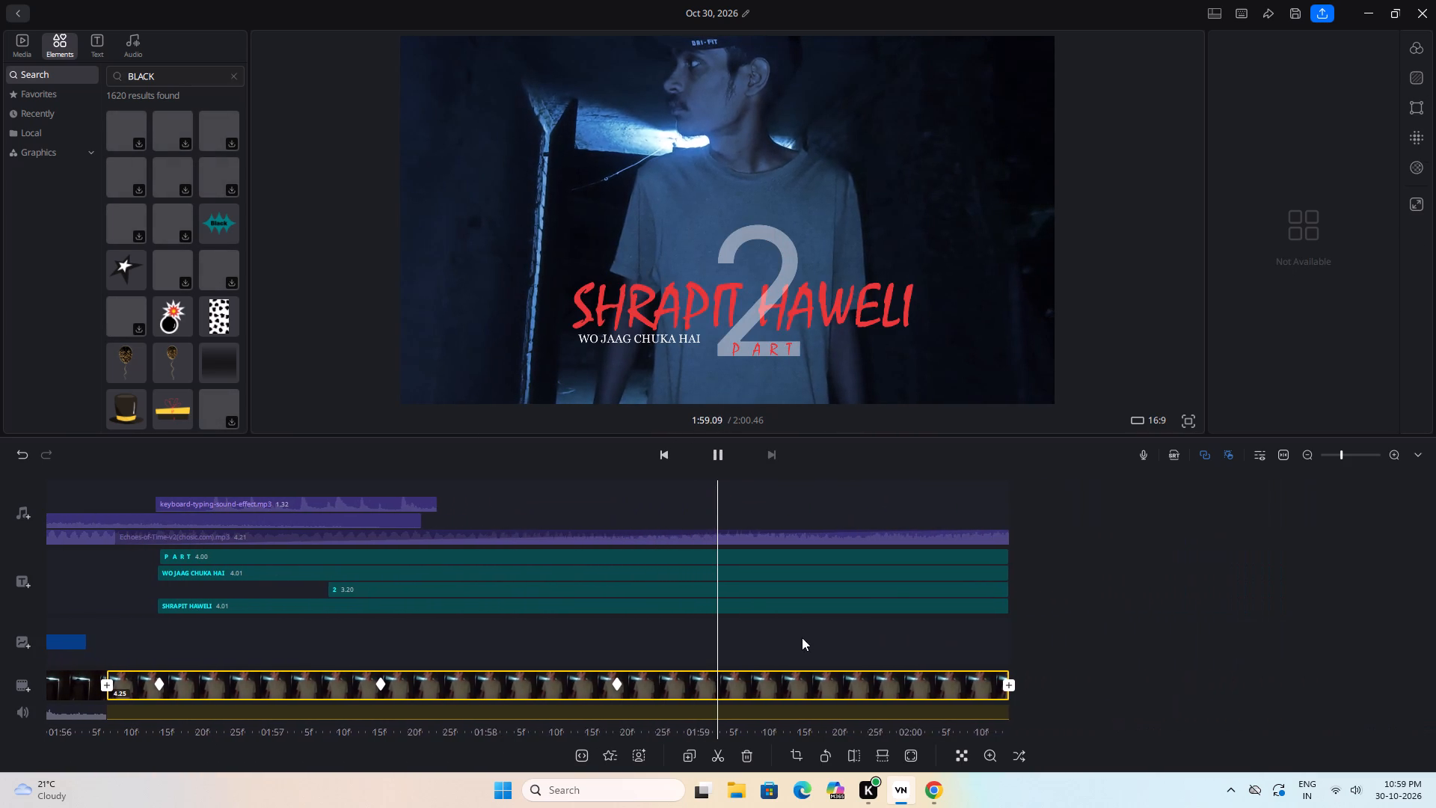
pyautogui.moveTo(802, 637); pyautogui.dragTo(1016, 657)
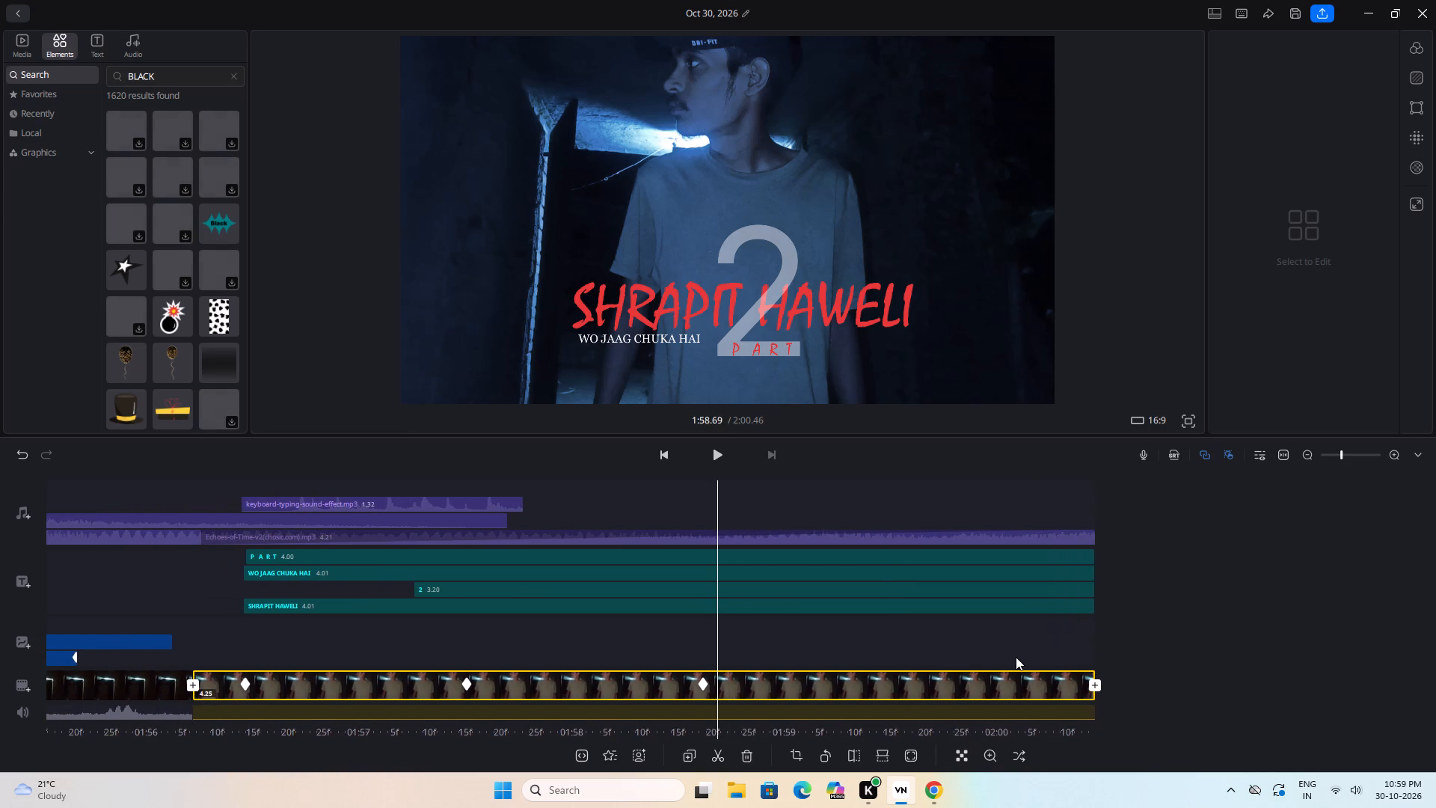
# Move the "PART" text clip later so that it starts together with the "2" text clip.
pyautogui.moveTo(1016, 657); pyautogui.dragTo(1043, 661)
pyautogui.click(395, 554)
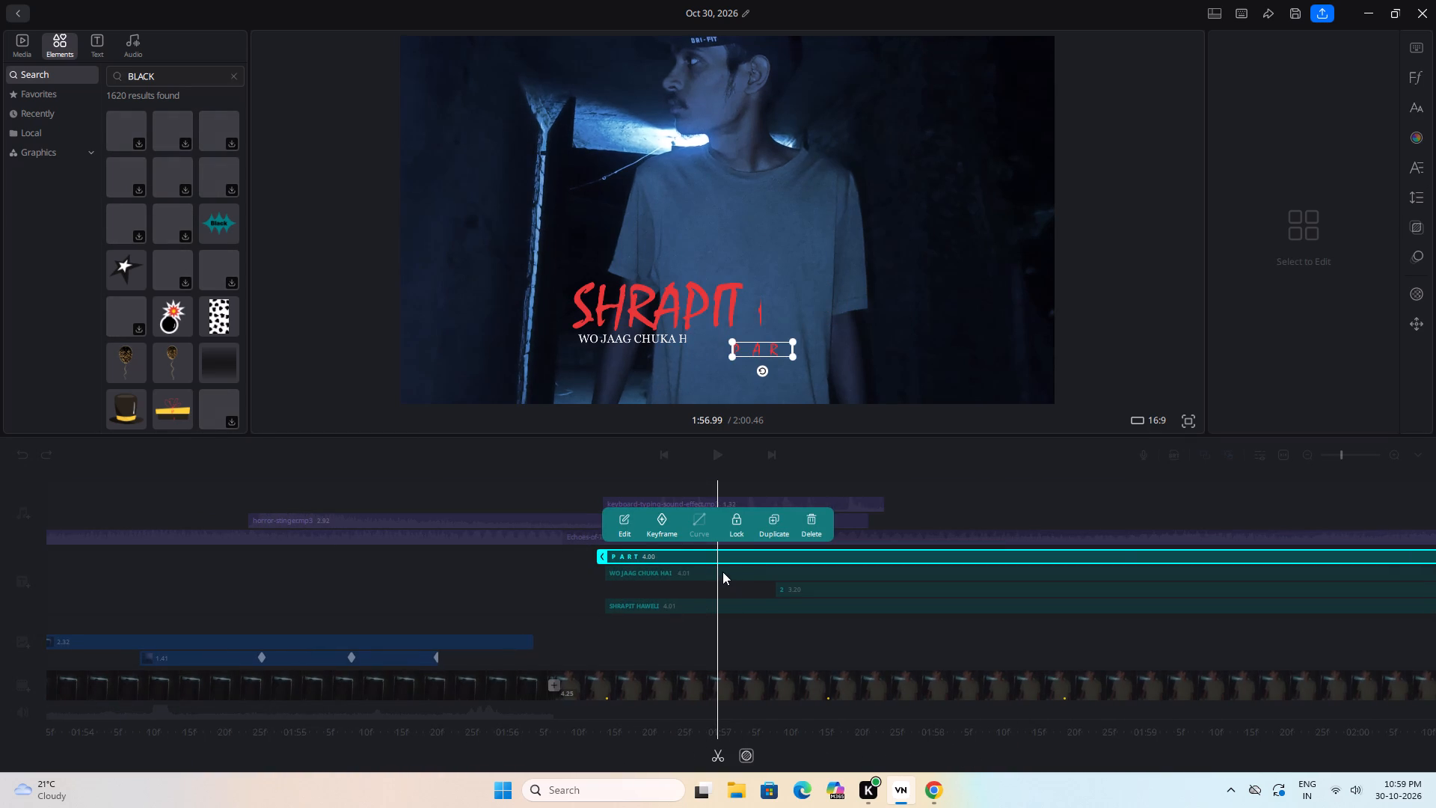
pyautogui.moveTo(726, 555); pyautogui.dragTo(785, 567)
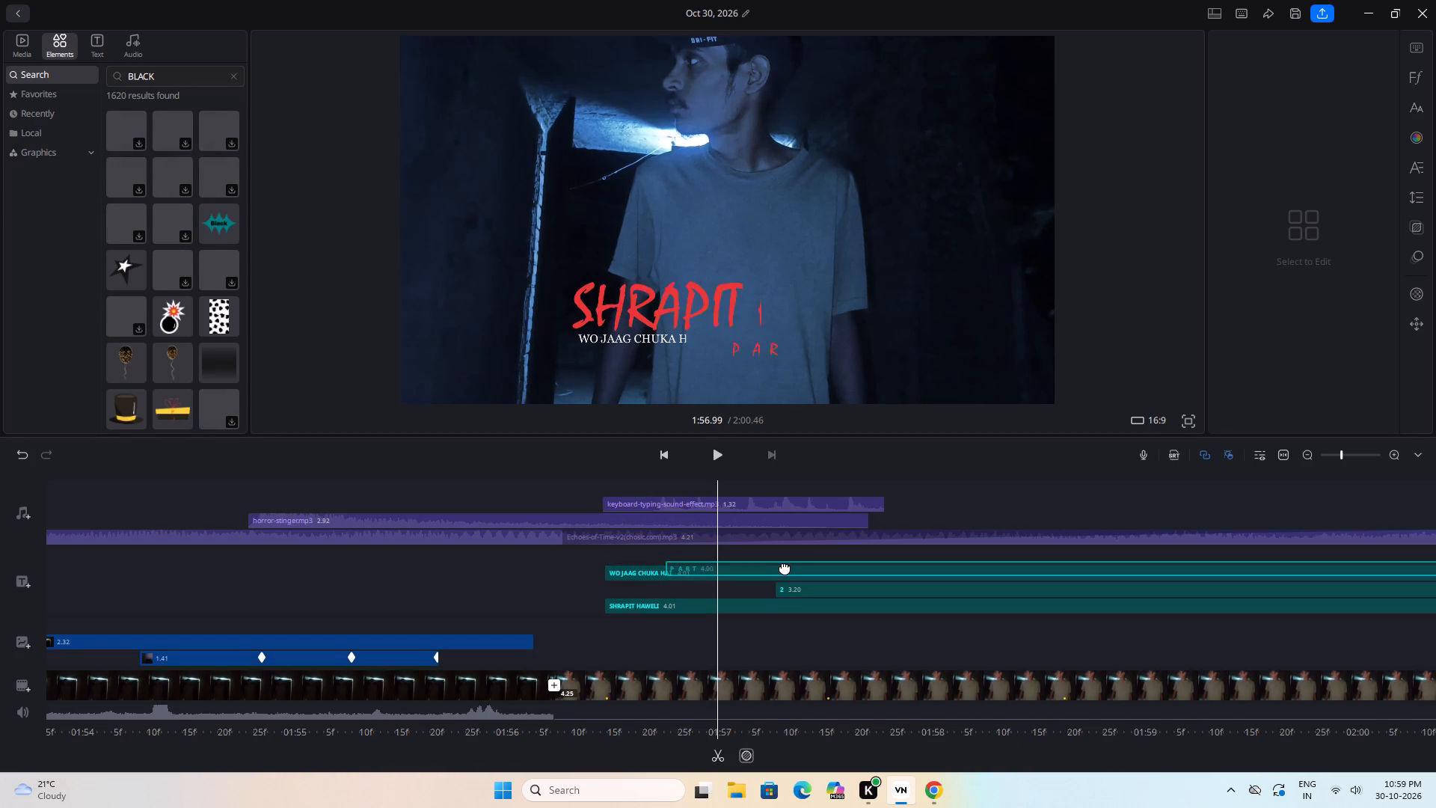
pyautogui.moveTo(785, 567); pyautogui.dragTo(881, 563)
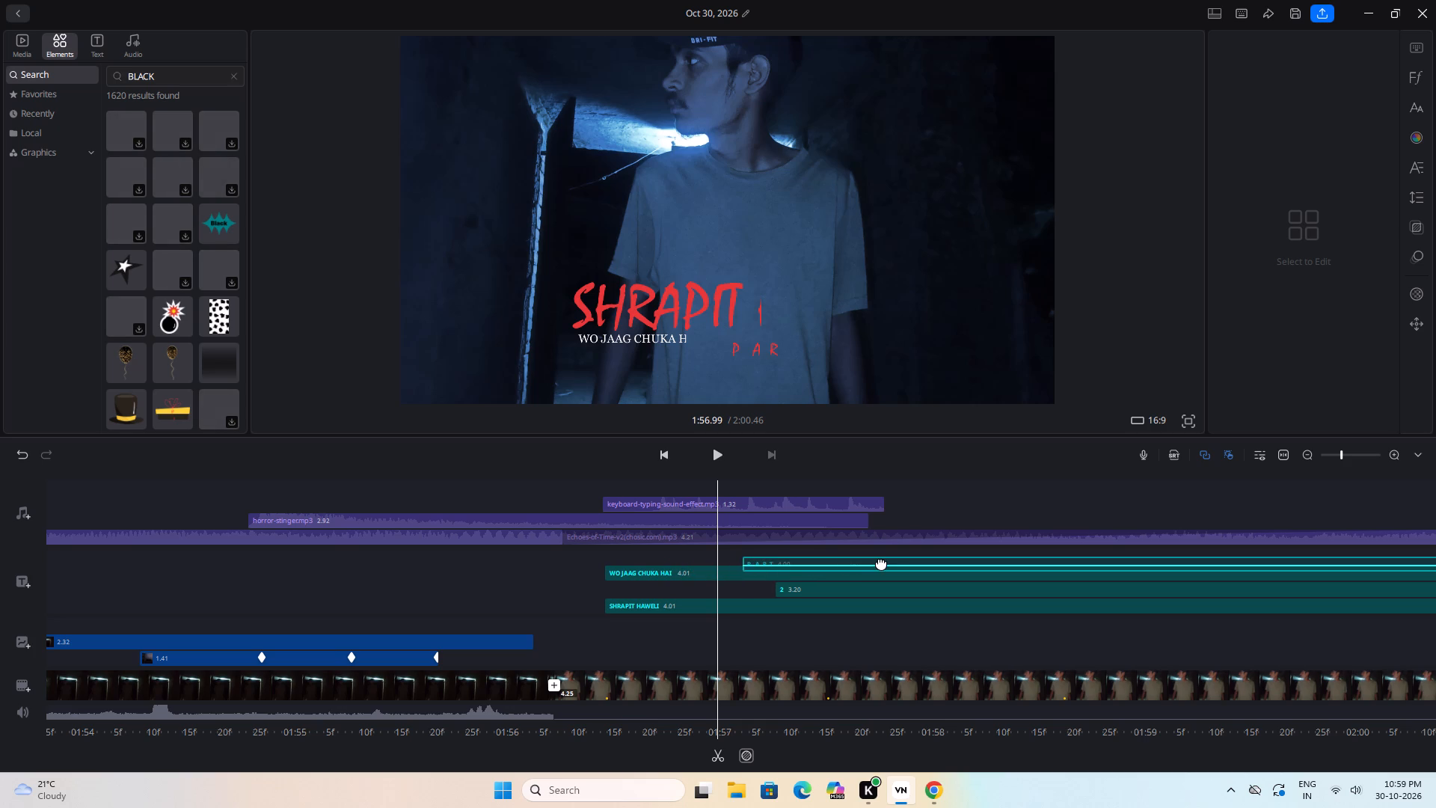
pyautogui.moveTo(881, 563); pyautogui.dragTo(892, 560)
pyautogui.click(1053, 505)
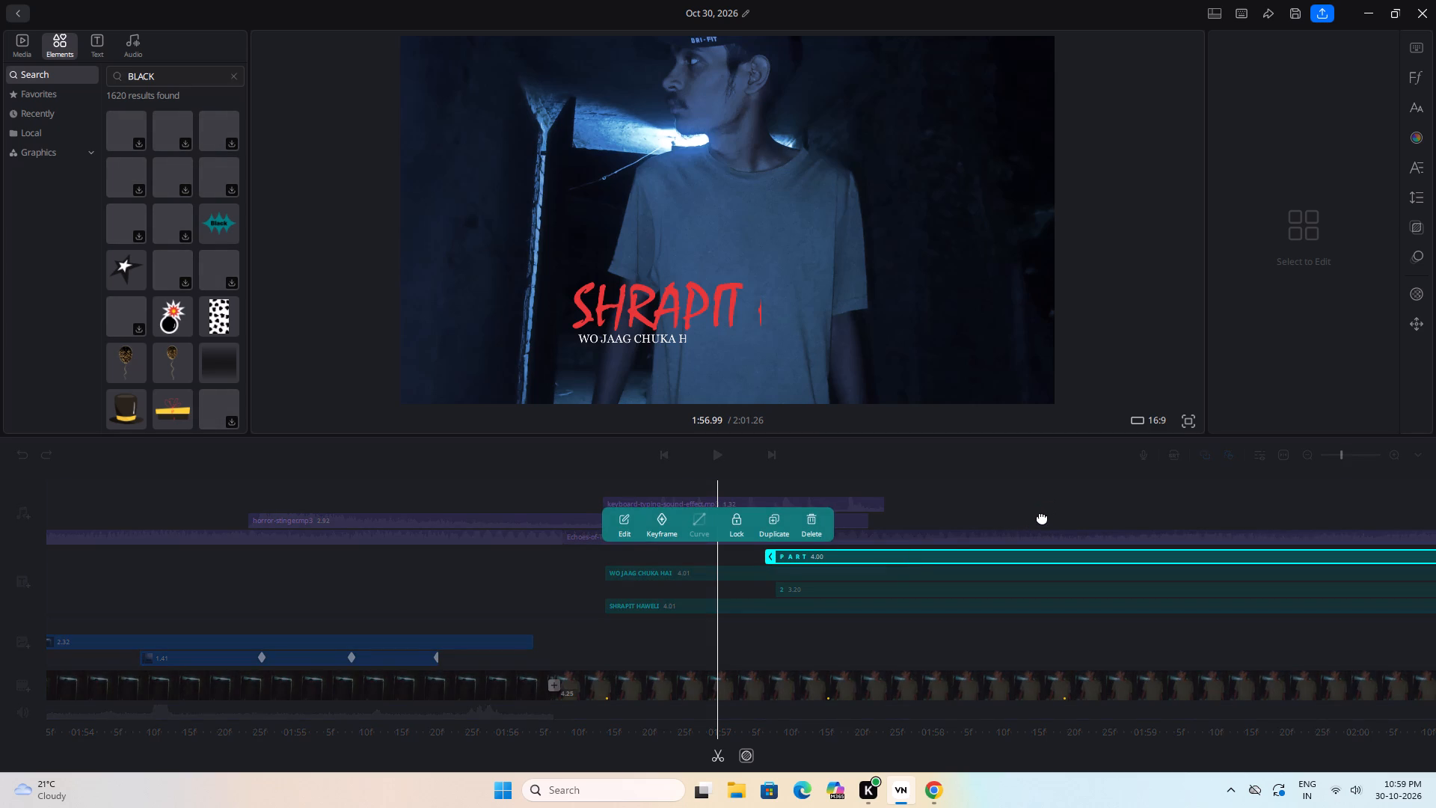
pyautogui.click(931, 637)
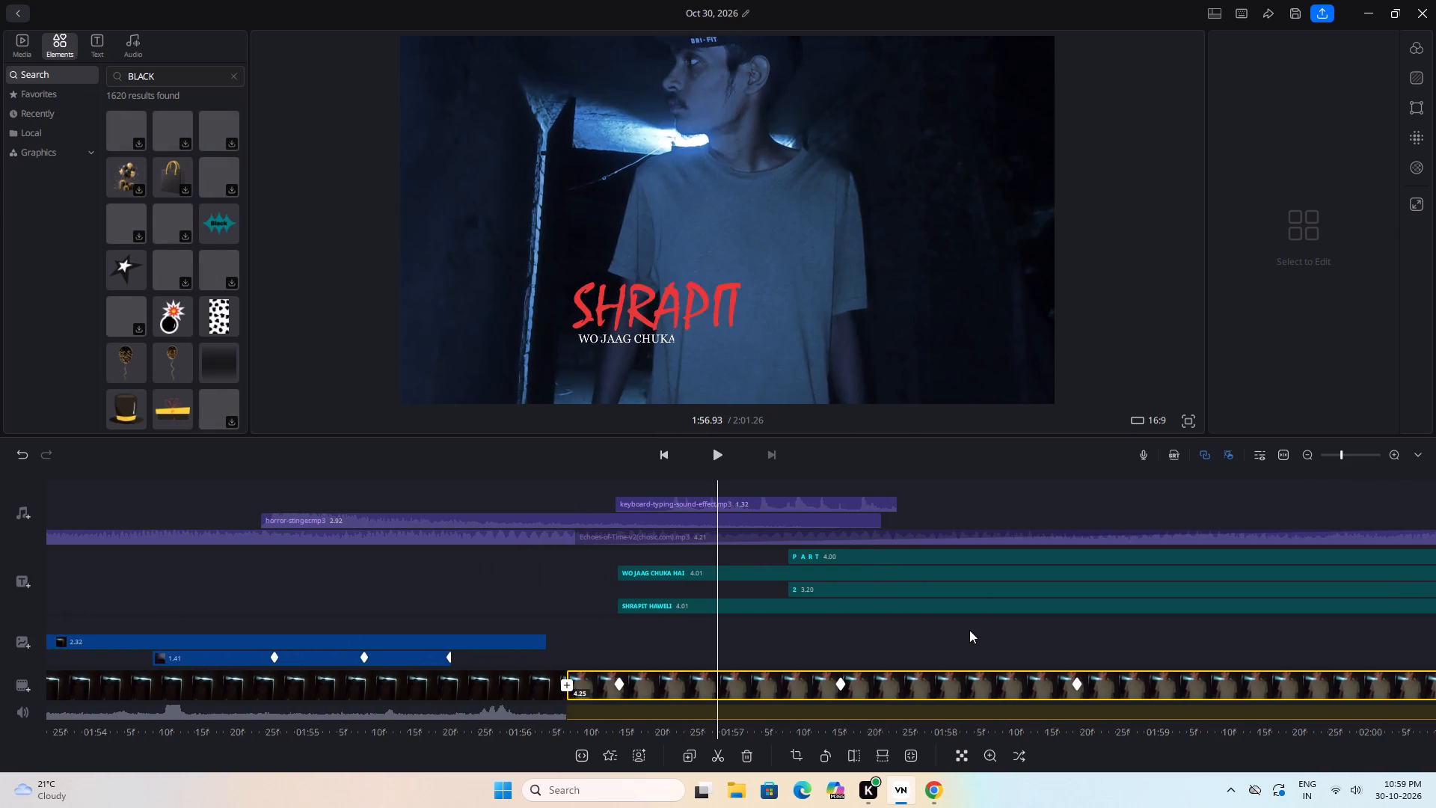
# Trim the end of the "PART" text clip to the end of the video clip, making it 3.20 long.
pyautogui.press('space')
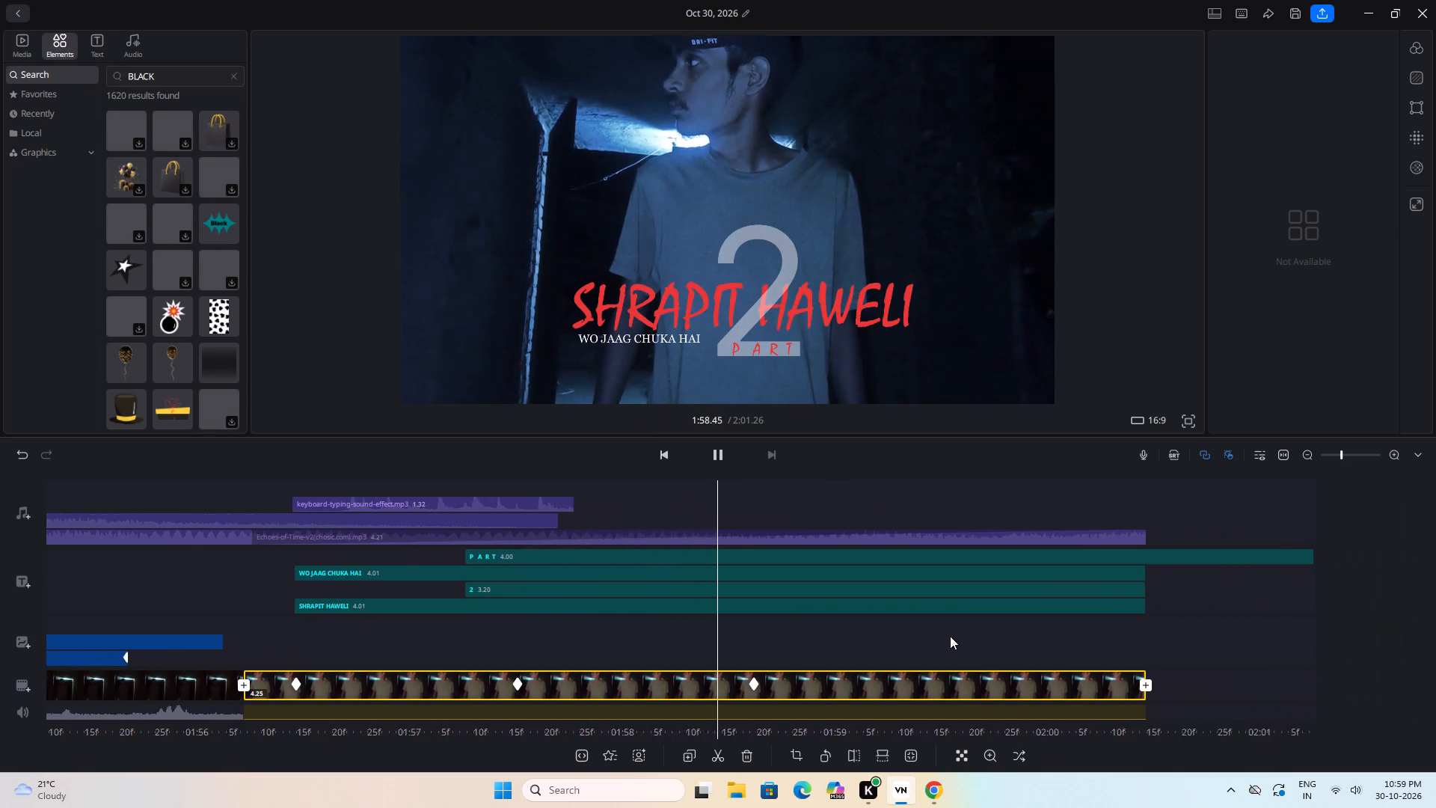
pyautogui.moveTo(884, 656); pyautogui.dragTo(598, 674)
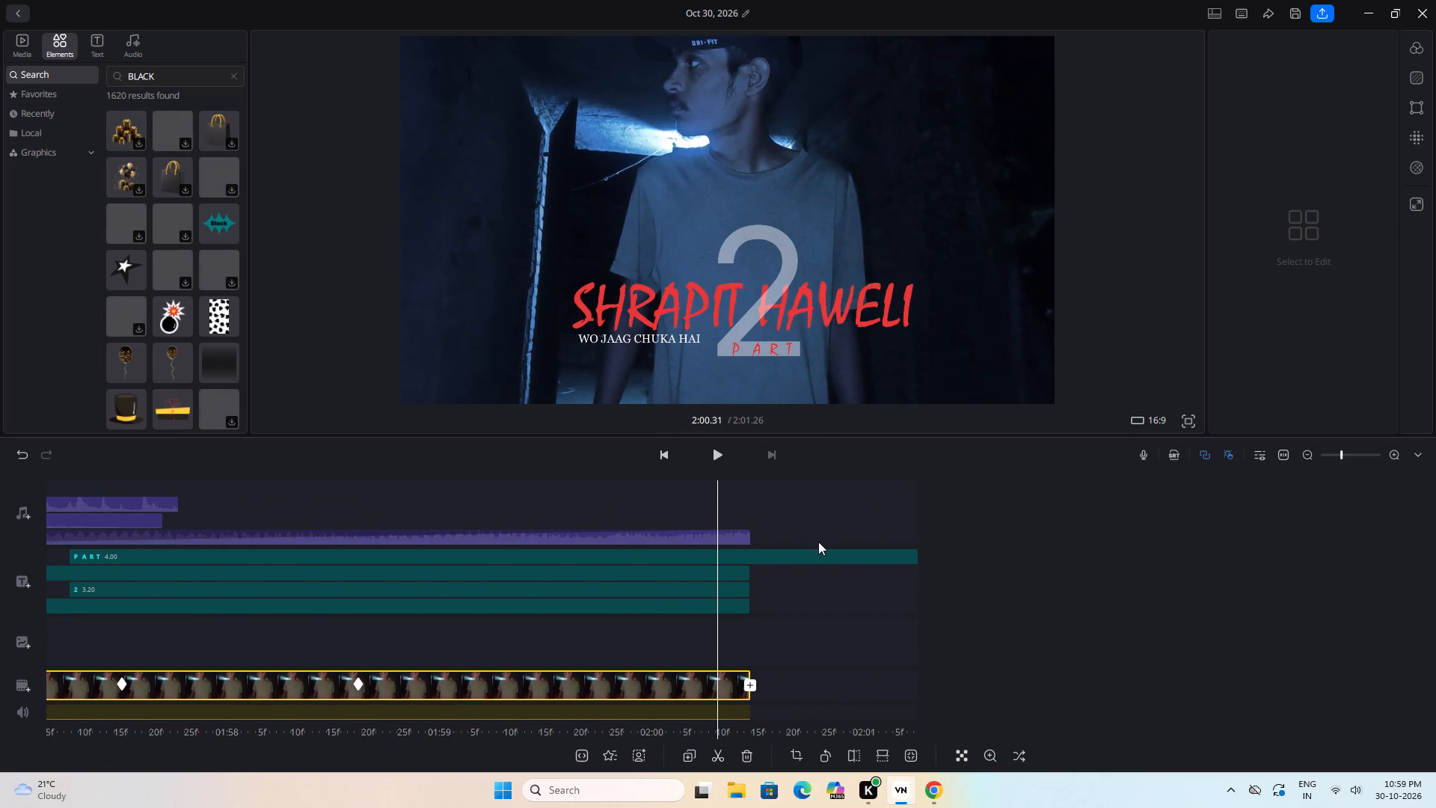
pyautogui.click(819, 551)
pyautogui.moveTo(820, 555); pyautogui.dragTo(706, 554)
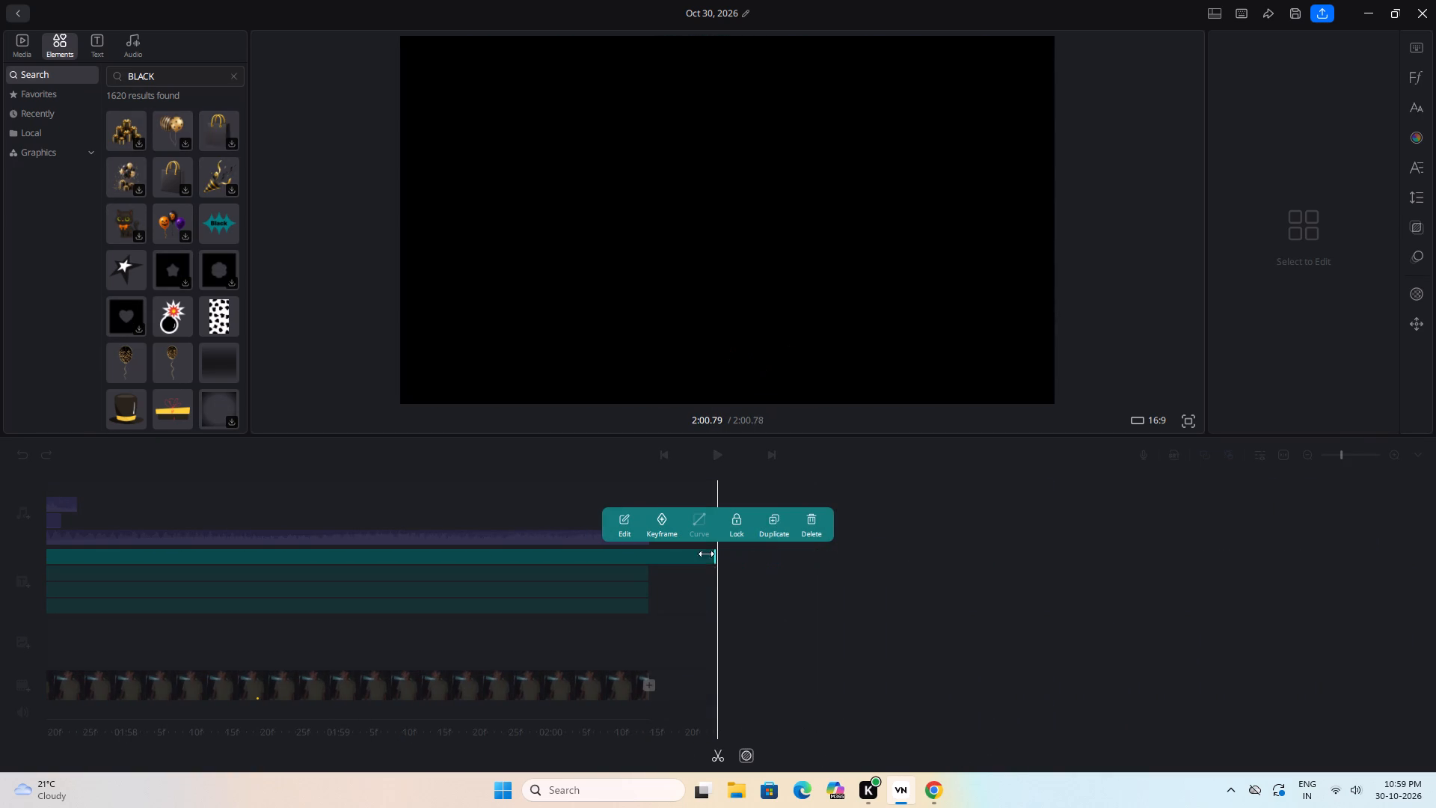
pyautogui.moveTo(706, 554); pyautogui.dragTo(649, 563)
pyautogui.click(1175, 602)
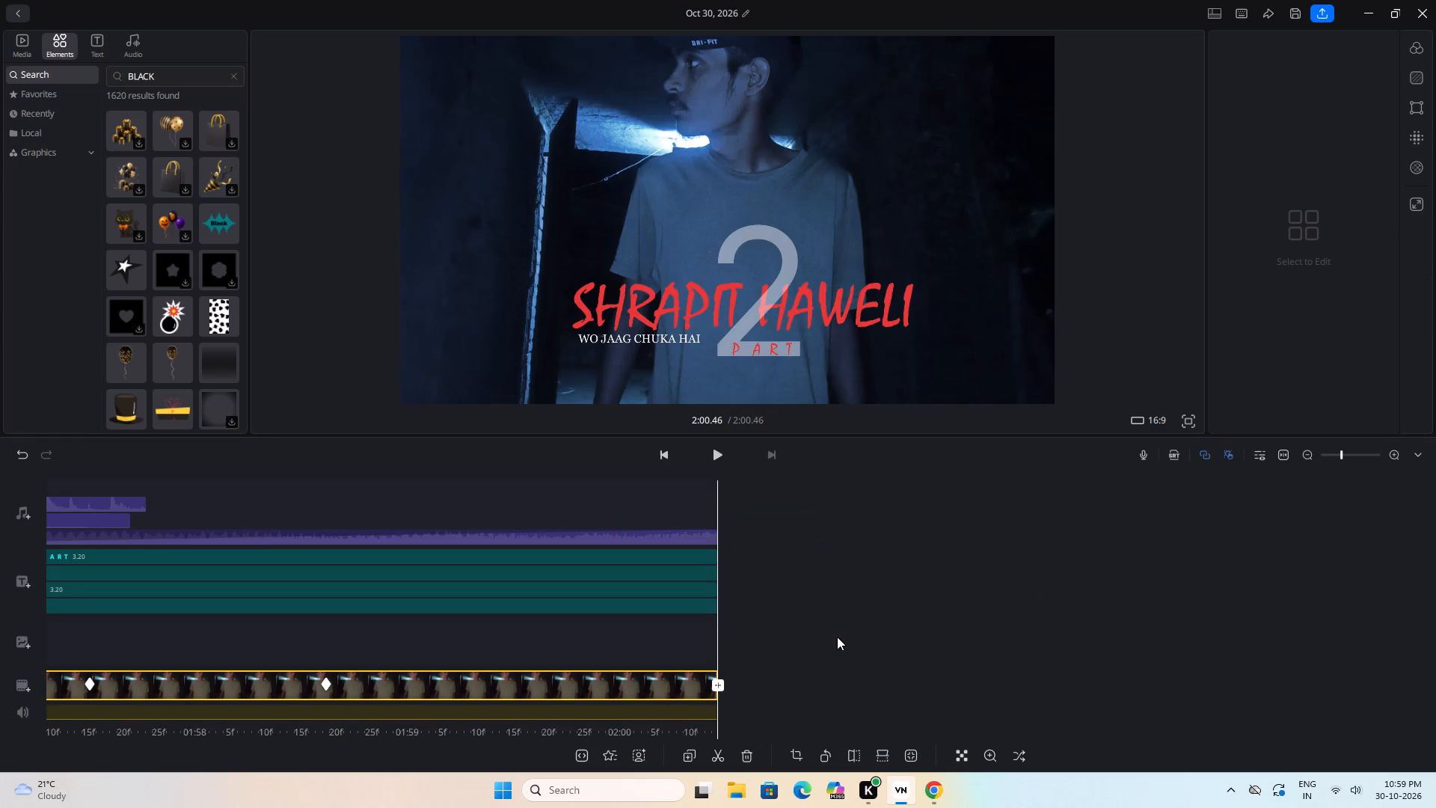
# Scrub back and forth over the ending titles to check the new timing of the "PART" text against the other titles.
pyautogui.moveTo(815, 633); pyautogui.dragTo(1104, 630)
pyautogui.moveTo(841, 629); pyautogui.dragTo(1129, 646)
pyautogui.moveTo(426, 607); pyautogui.dragTo(820, 640)
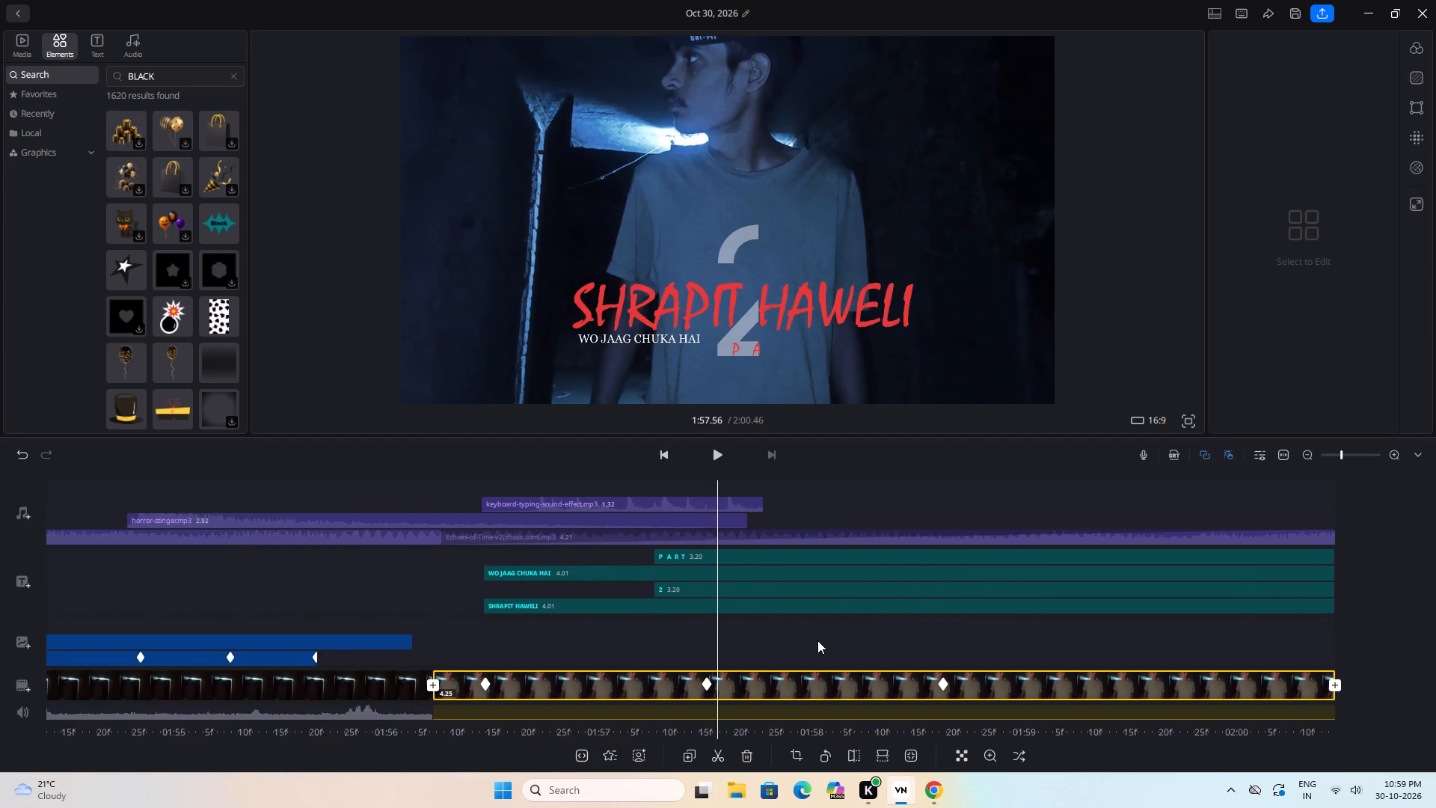
pyautogui.moveTo(649, 637); pyautogui.dragTo(998, 658)
pyautogui.moveTo(801, 649); pyautogui.dragTo(447, 631)
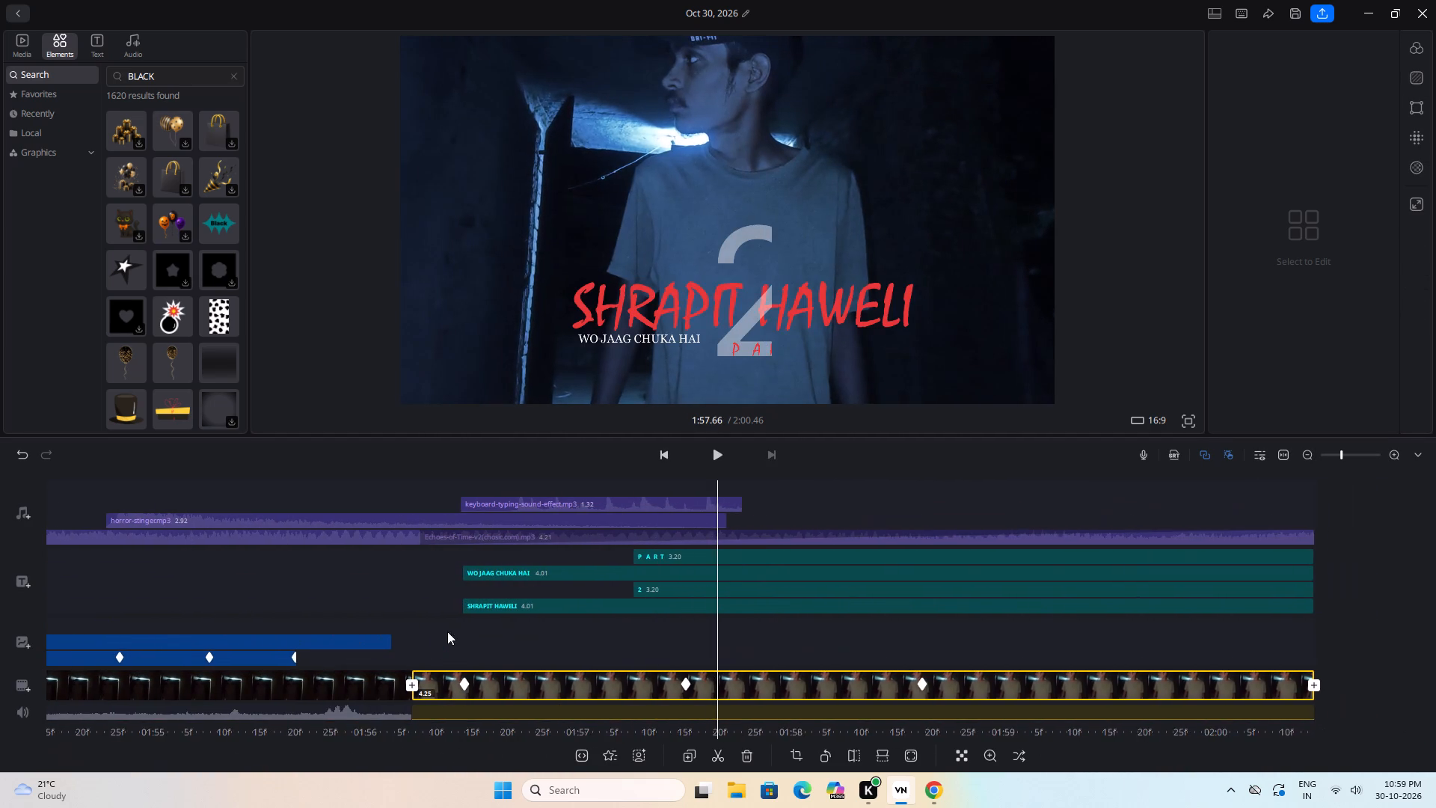
pyautogui.moveTo(447, 631); pyautogui.dragTo(311, 652)
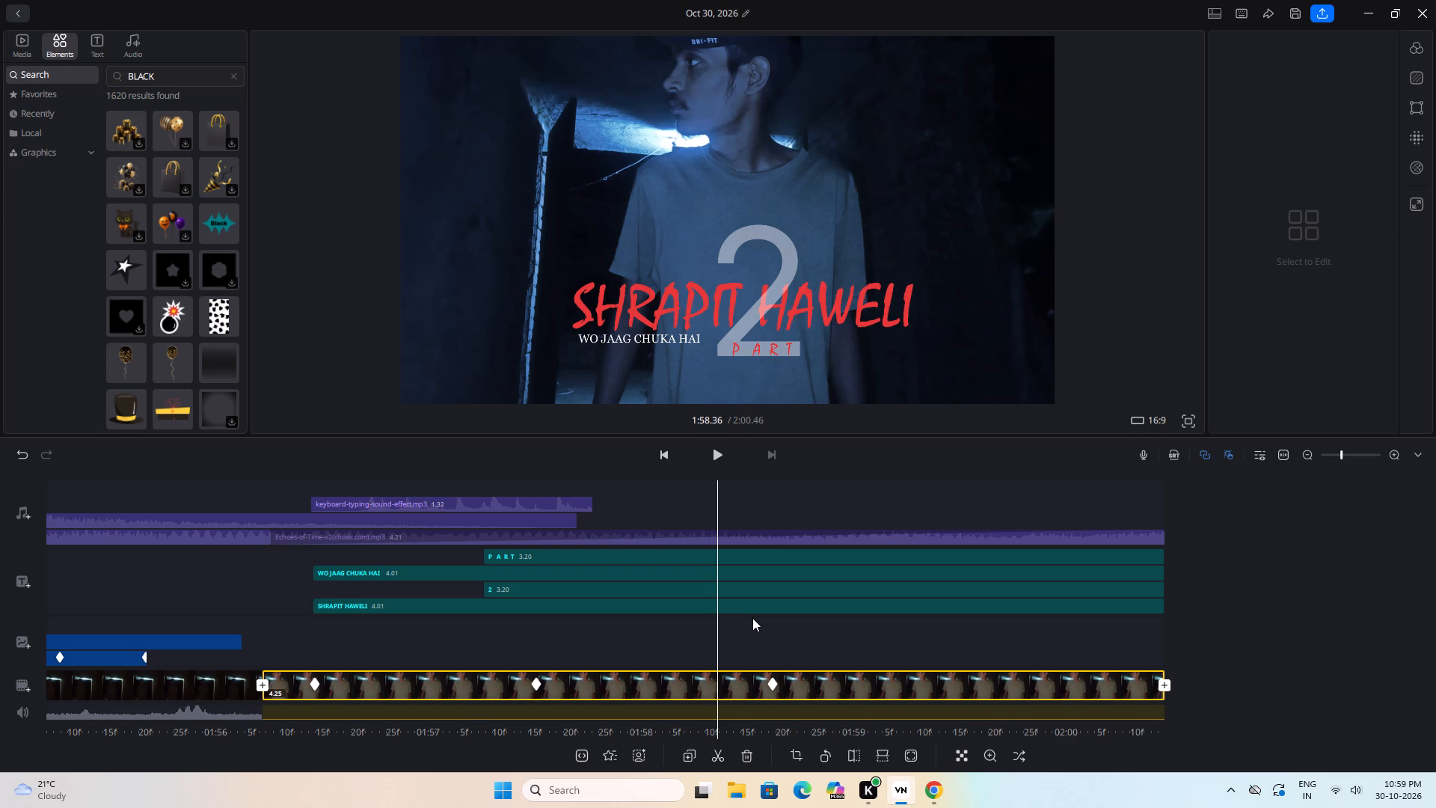
pyautogui.moveTo(1221, 624); pyautogui.dragTo(1432, 634)
pyautogui.moveTo(767, 637); pyautogui.dragTo(1037, 672)
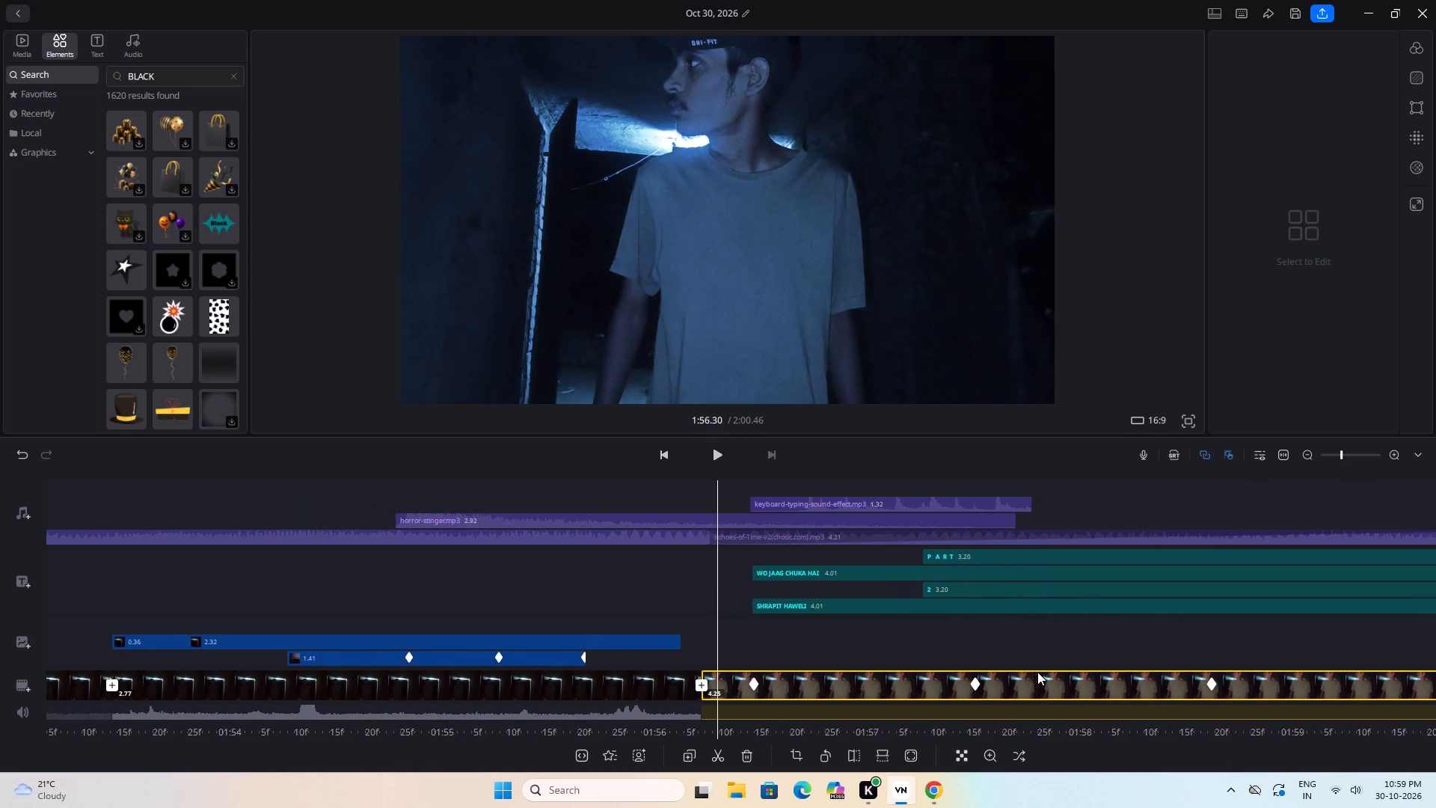
pyautogui.moveTo(1037, 672); pyautogui.dragTo(1039, 672)
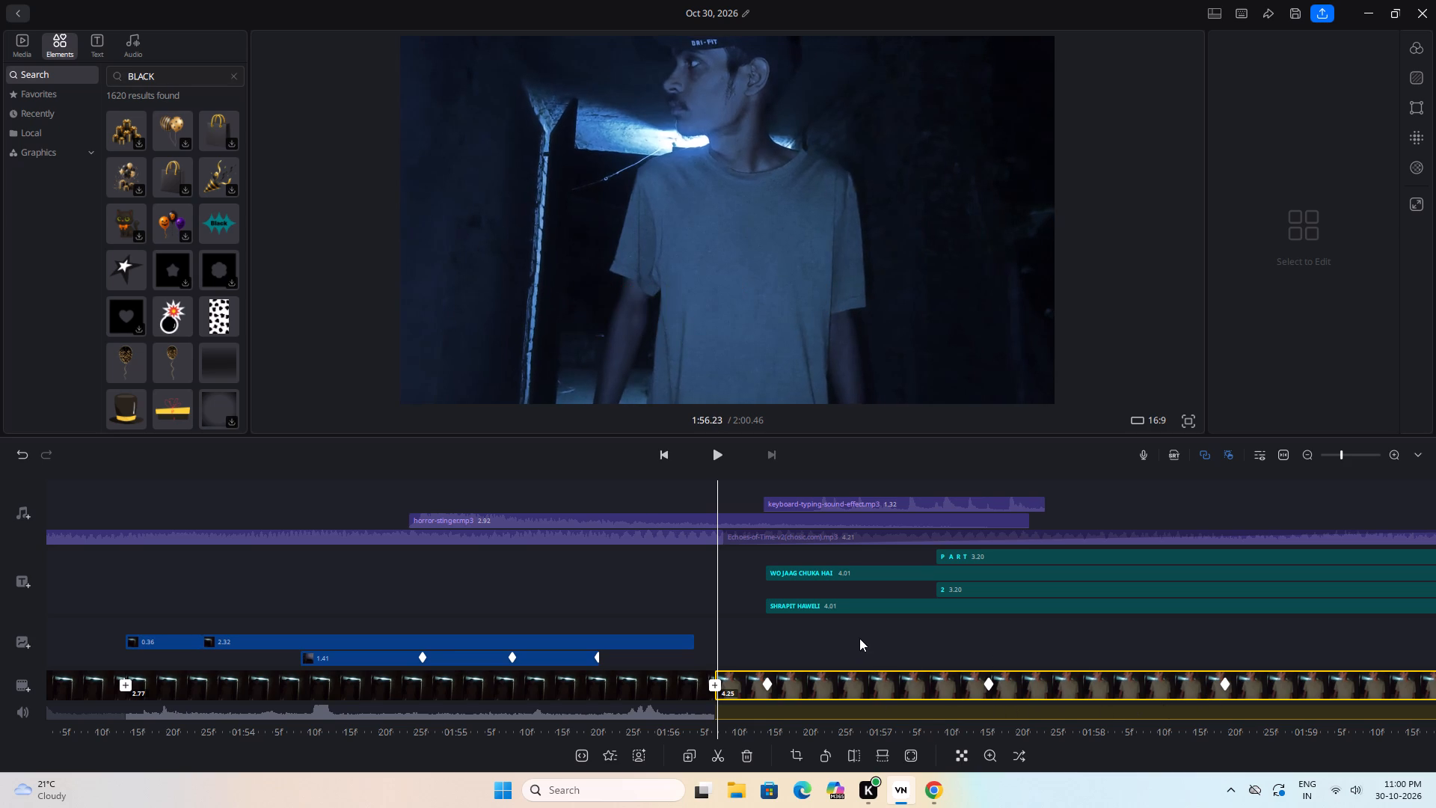
pyautogui.moveTo(868, 638); pyautogui.dragTo(795, 650)
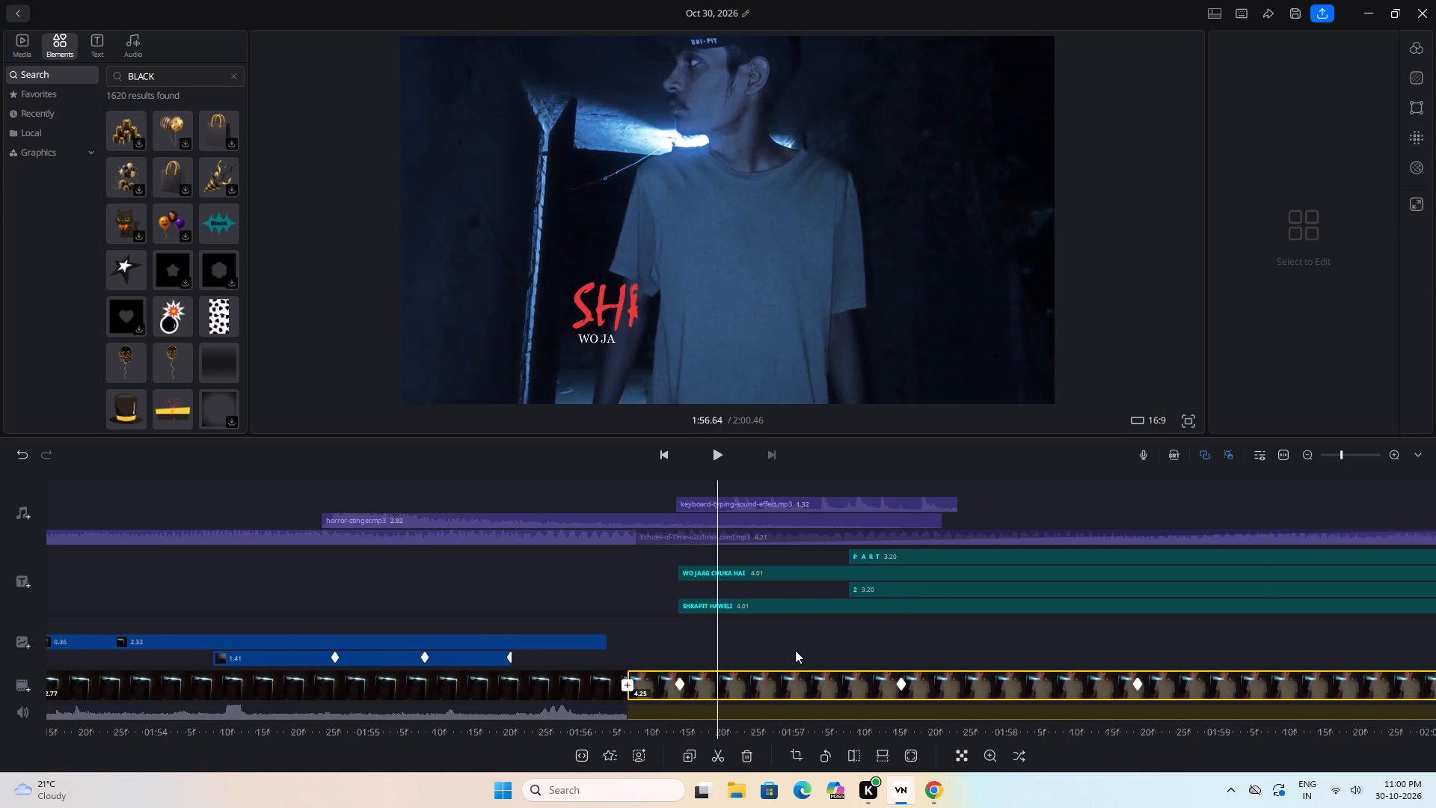
# Skim the timeline backwards from the ending titles to the closed-door scene at about 1:13.
pyautogui.moveTo(795, 650); pyautogui.dragTo(1435, 670)
pyautogui.moveTo(775, 608); pyautogui.dragTo(1132, 614)
pyautogui.moveTo(767, 599); pyautogui.dragTo(1025, 603)
pyautogui.moveTo(785, 607); pyautogui.dragTo(1178, 613)
pyautogui.moveTo(568, 606); pyautogui.dragTo(1049, 617)
pyautogui.moveTo(640, 607); pyautogui.dragTo(972, 614)
pyautogui.moveTo(457, 599); pyautogui.dragTo(986, 610)
pyautogui.moveTo(512, 605); pyautogui.dragTo(997, 619)
pyautogui.moveTo(596, 612); pyautogui.dragTo(980, 616)
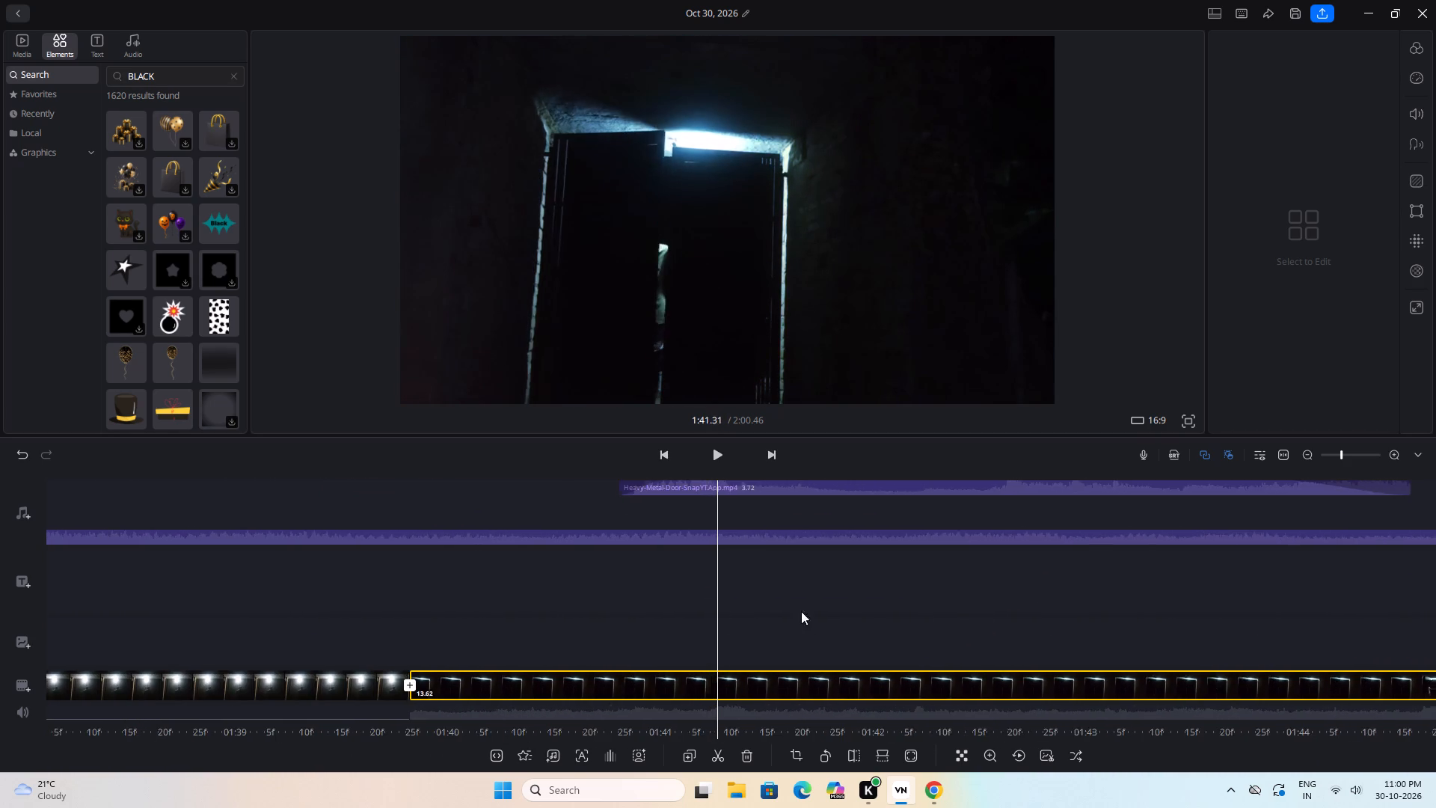
pyautogui.moveTo(719, 608); pyautogui.dragTo(1145, 609)
pyautogui.moveTo(722, 609); pyautogui.dragTo(1126, 606)
pyautogui.moveTo(861, 610); pyautogui.dragTo(1257, 613)
pyautogui.moveTo(873, 612); pyautogui.dragTo(1319, 613)
pyautogui.moveTo(734, 612); pyautogui.dragTo(1218, 609)
pyautogui.moveTo(815, 618); pyautogui.dragTo(1163, 607)
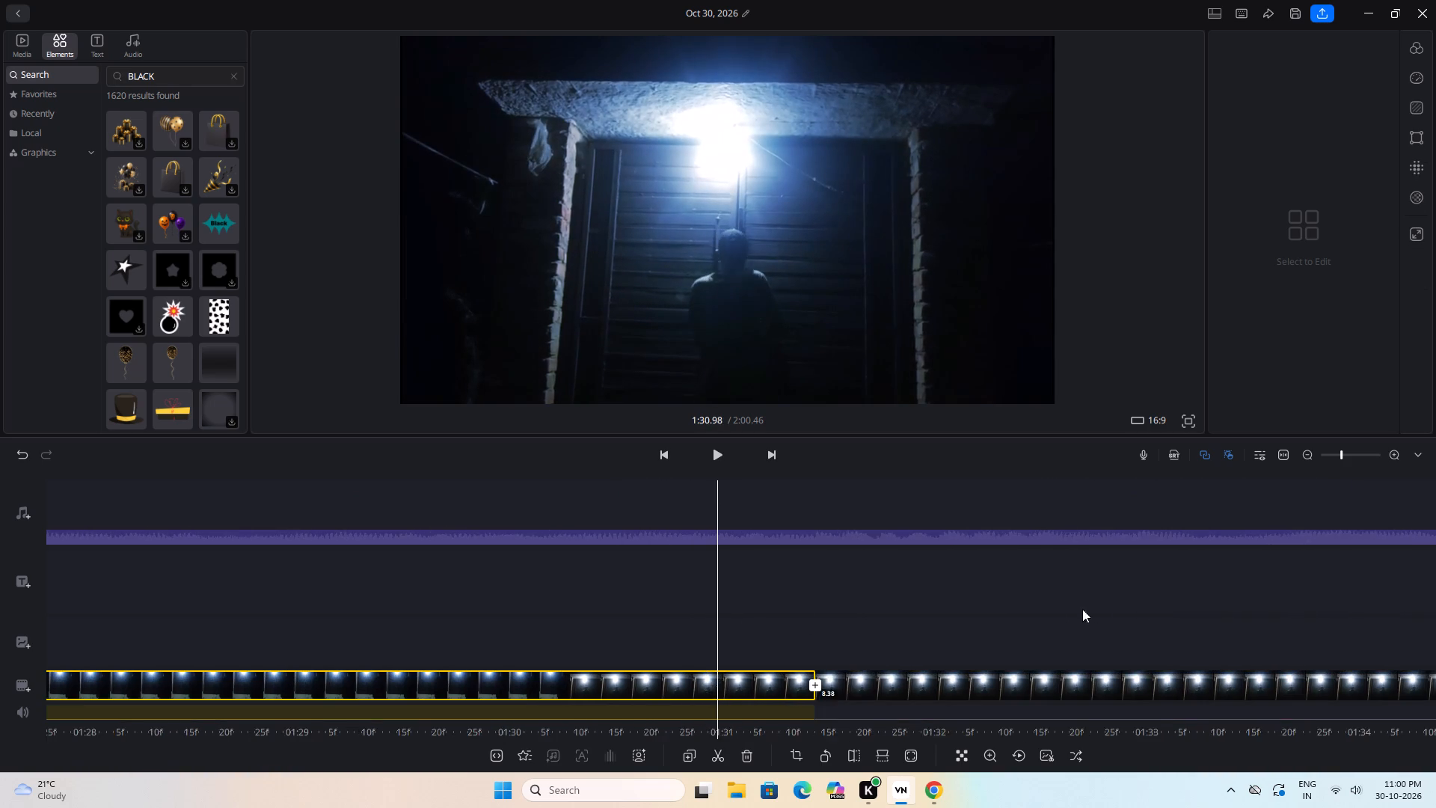
pyautogui.moveTo(984, 609); pyautogui.dragTo(1266, 599)
pyautogui.moveTo(810, 588); pyautogui.dragTo(1140, 596)
pyautogui.moveTo(924, 609); pyautogui.dragTo(1146, 622)
pyautogui.moveTo(720, 604); pyautogui.dragTo(1100, 605)
pyautogui.moveTo(933, 605); pyautogui.dragTo(1292, 613)
pyautogui.moveTo(818, 591); pyautogui.dragTo(1086, 593)
pyautogui.moveTo(843, 585); pyautogui.dragTo(912, 590)
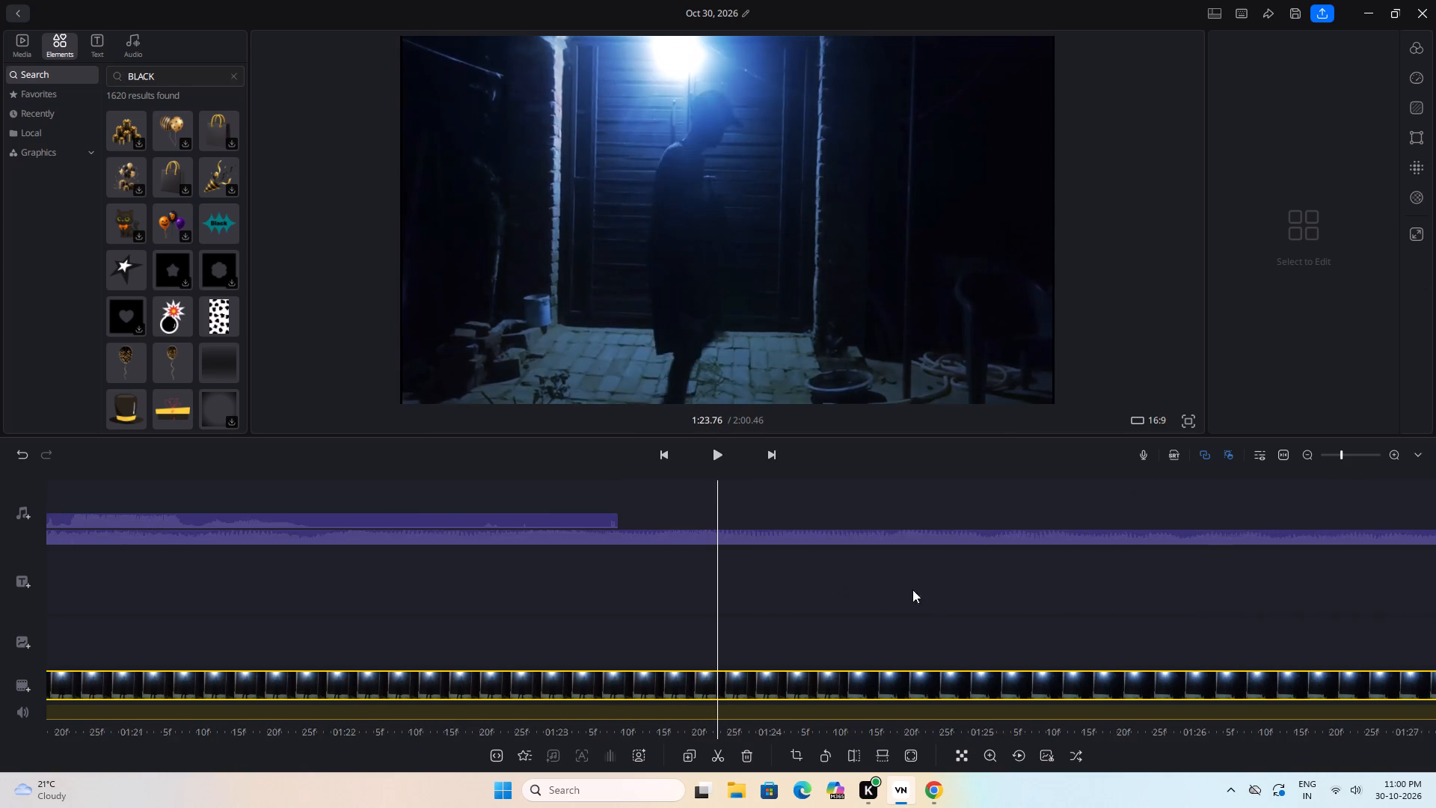
pyautogui.moveTo(912, 590); pyautogui.dragTo(1157, 607)
pyautogui.moveTo(879, 602); pyautogui.dragTo(1355, 610)
pyautogui.moveTo(1069, 587); pyautogui.dragTo(1399, 584)
pyautogui.moveTo(959, 590); pyautogui.dragTo(1435, 622)
pyautogui.moveTo(877, 634); pyautogui.dragTo(1417, 660)
pyautogui.moveTo(767, 664); pyautogui.dragTo(1358, 676)
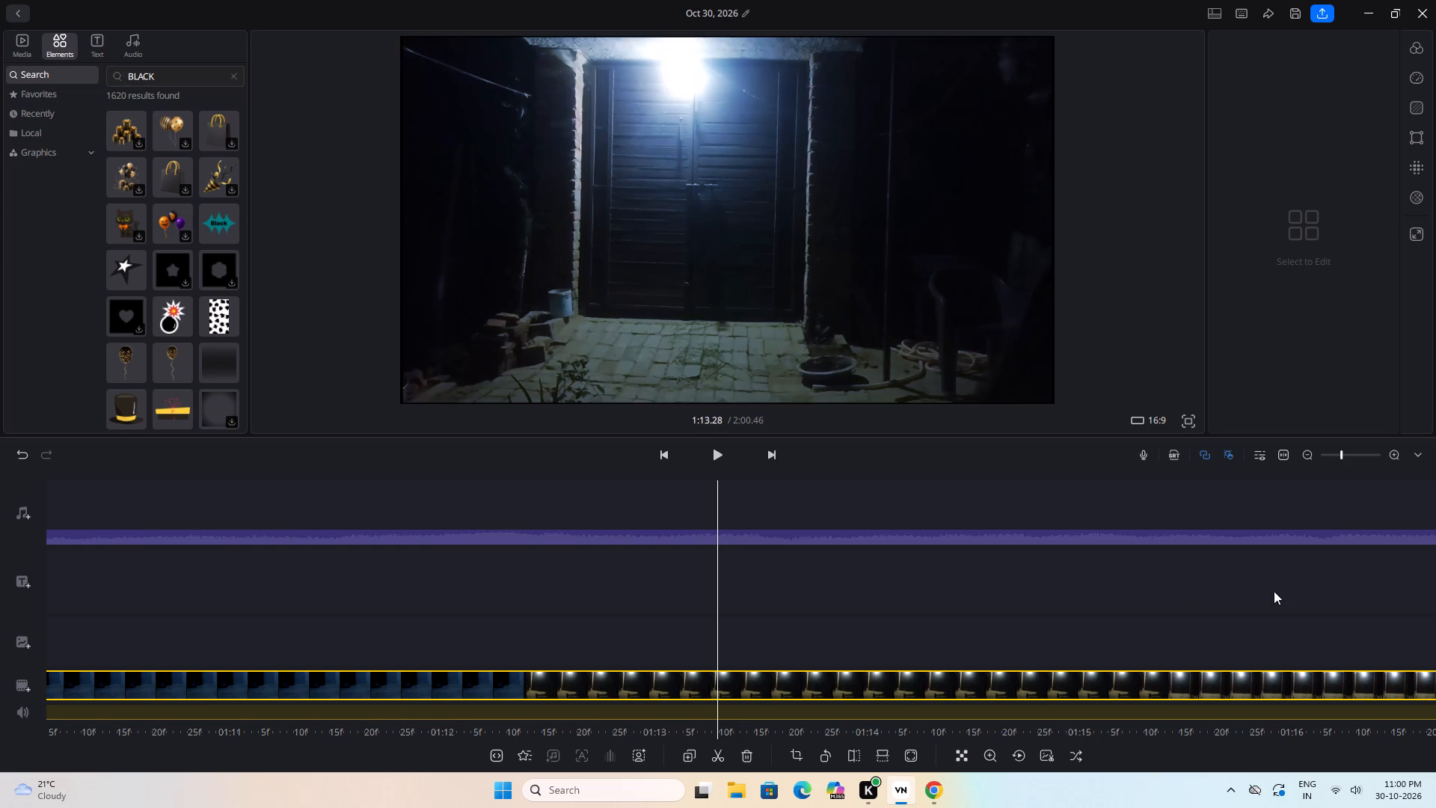
# Skim the timeline forwards from the closed-door scene to the ending titles at about 1:57.
pyautogui.moveTo(1274, 591); pyautogui.dragTo(678, 557)
pyautogui.moveTo(1114, 613); pyautogui.dragTo(587, 587)
pyautogui.moveTo(1096, 608); pyautogui.dragTo(446, 586)
pyautogui.moveTo(766, 596); pyautogui.dragTo(292, 589)
pyautogui.moveTo(776, 616); pyautogui.dragTo(309, 587)
pyautogui.moveTo(1084, 598); pyautogui.dragTo(372, 568)
pyautogui.moveTo(1129, 644); pyautogui.dragTo(359, 582)
pyautogui.moveTo(1170, 632); pyautogui.dragTo(227, 589)
pyautogui.moveTo(470, 611); pyautogui.dragTo(0, 599)
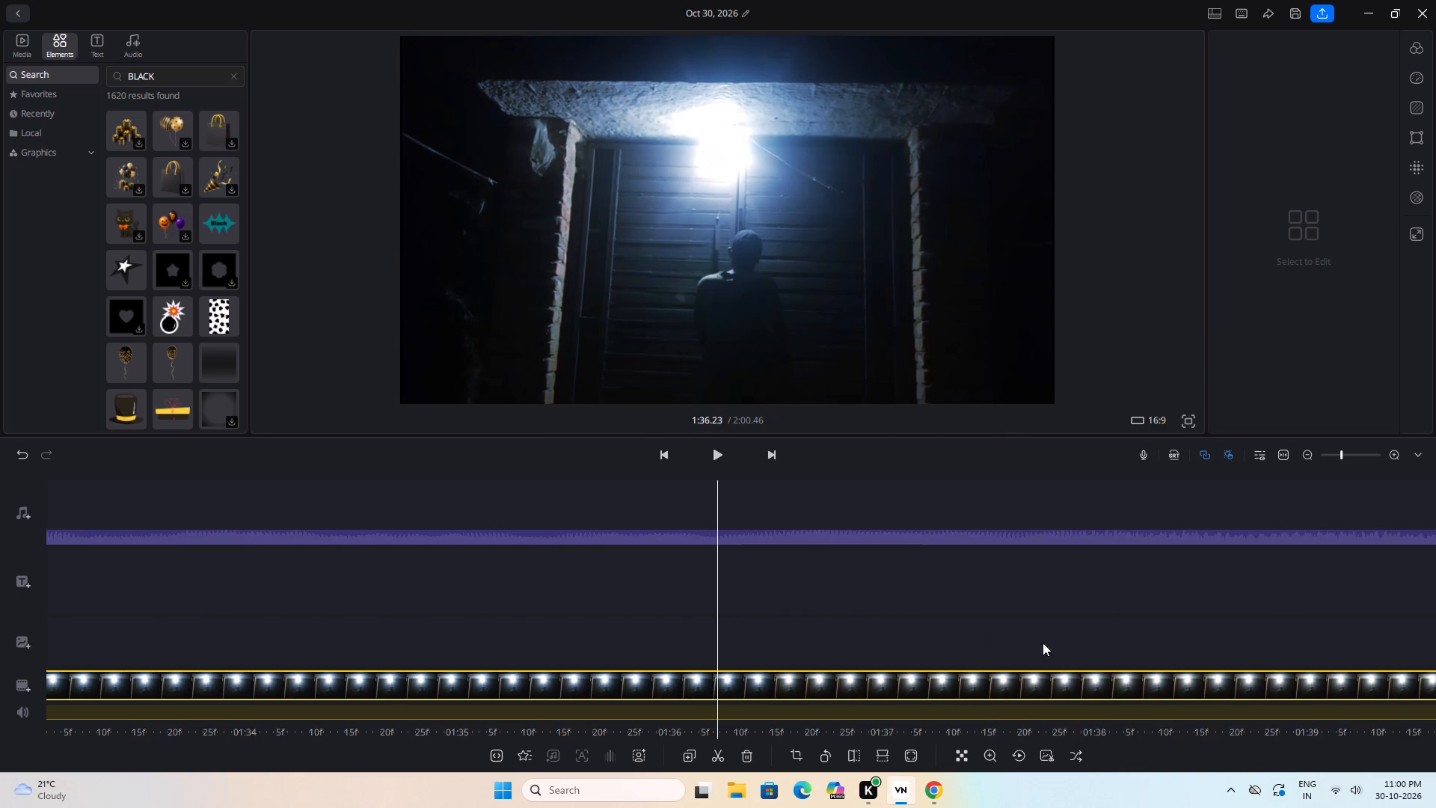
pyautogui.moveTo(1200, 622); pyautogui.dragTo(526, 578)
pyautogui.moveTo(1227, 606); pyautogui.dragTo(595, 591)
pyautogui.moveTo(1197, 611); pyautogui.dragTo(572, 585)
pyautogui.moveTo(1233, 630); pyautogui.dragTo(532, 581)
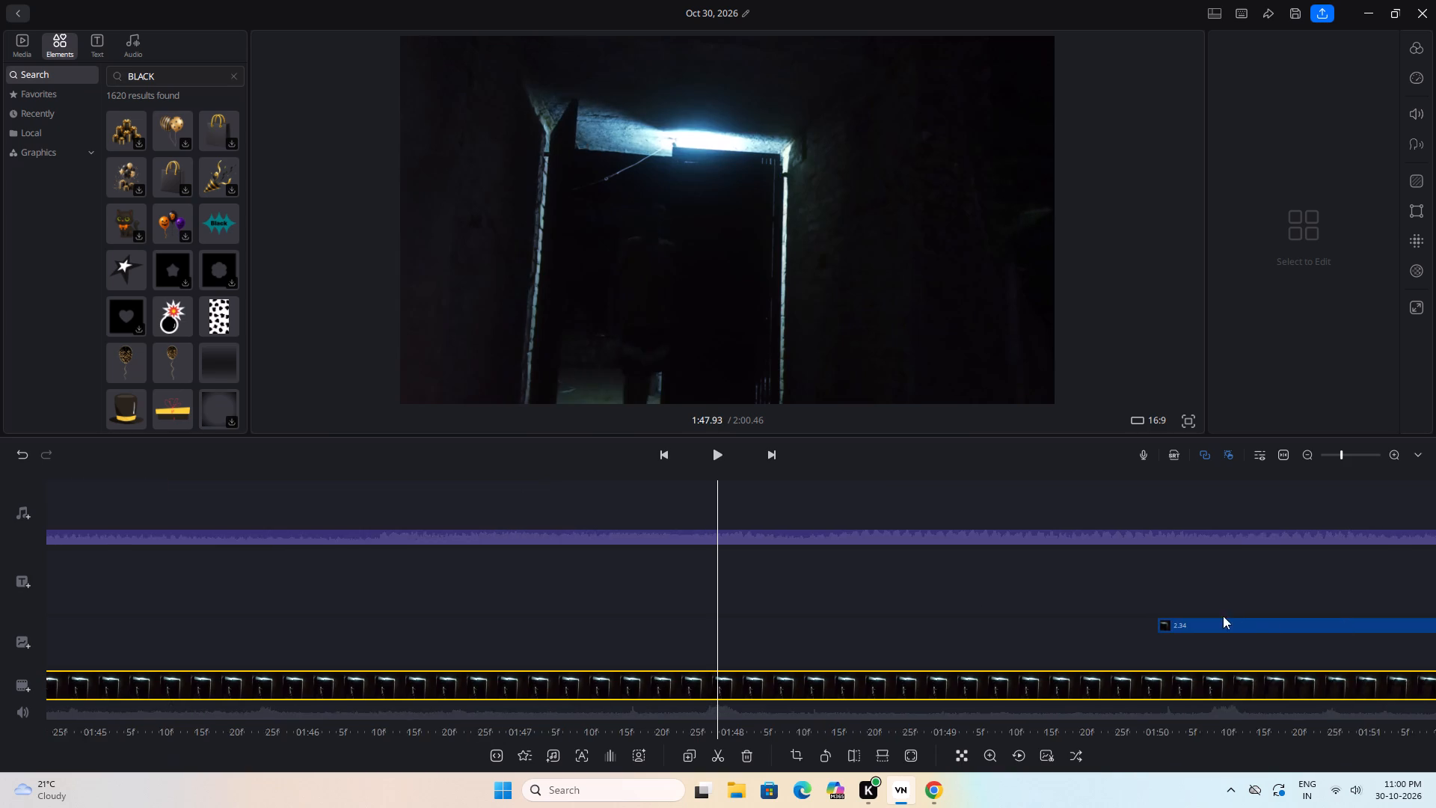
pyautogui.moveTo(1256, 622); pyautogui.dragTo(630, 598)
pyautogui.moveTo(1290, 639); pyautogui.dragTo(643, 610)
pyautogui.moveTo(1161, 599); pyautogui.dragTo(591, 577)
pyautogui.moveTo(961, 583); pyautogui.dragTo(570, 593)
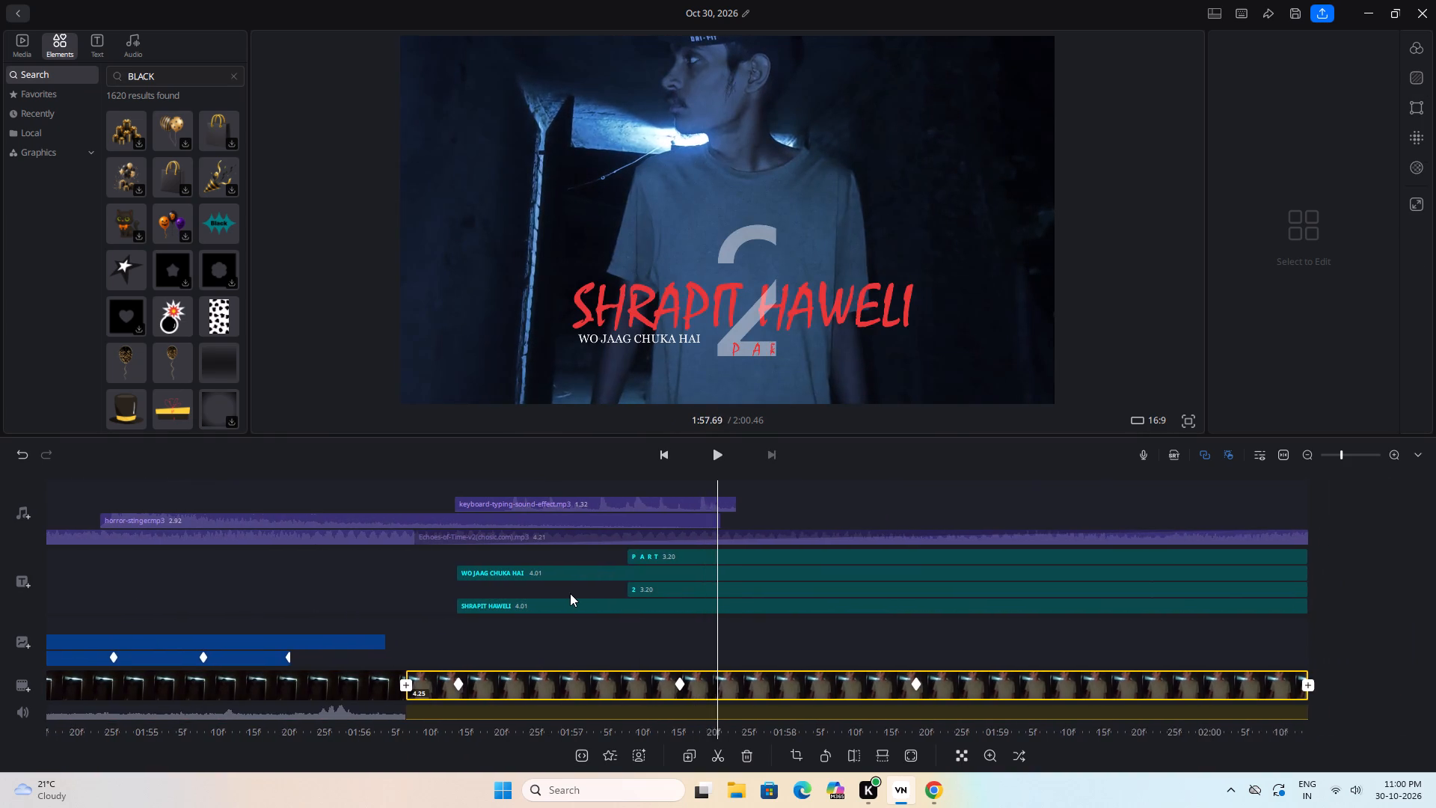
pyautogui.moveTo(570, 593); pyautogui.dragTo(547, 594)
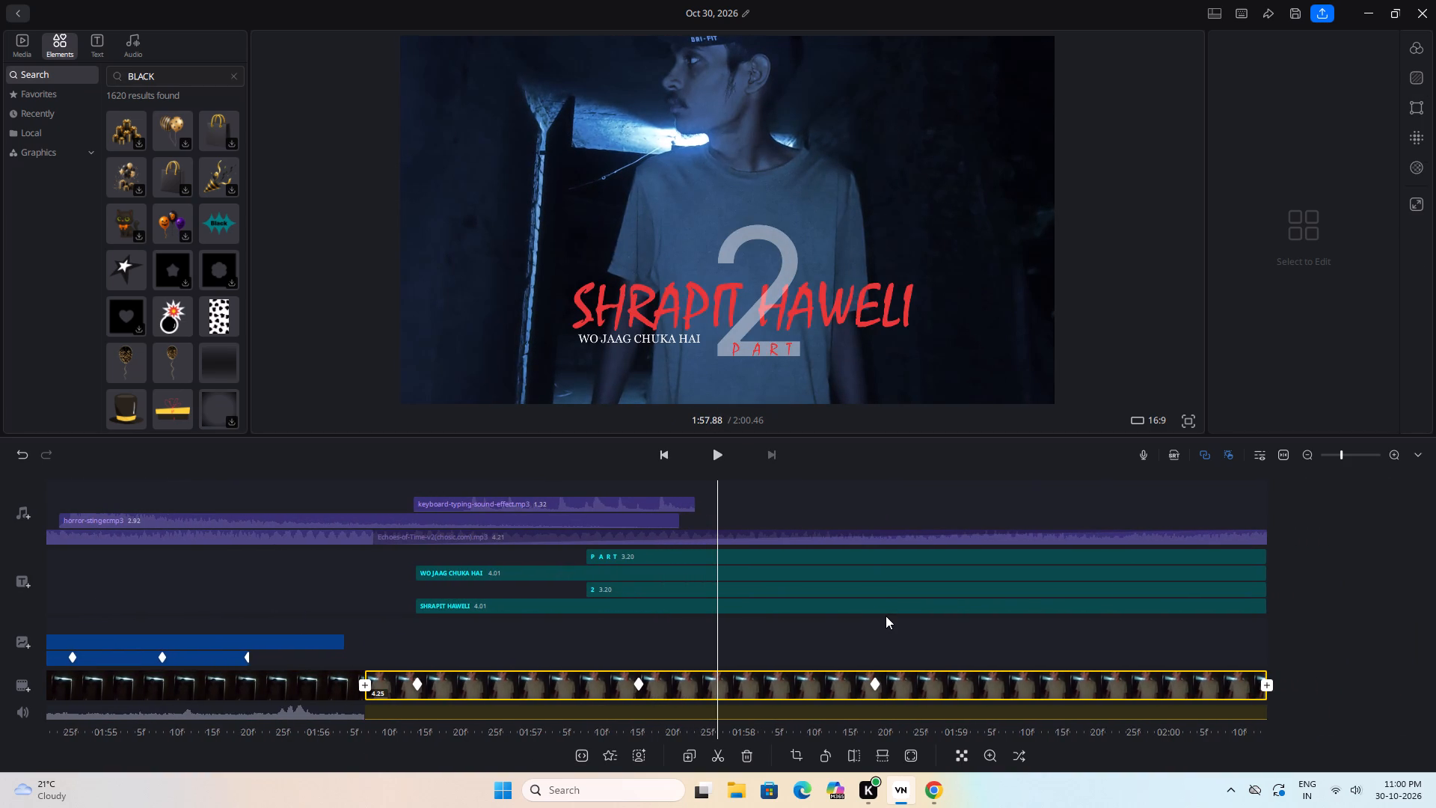
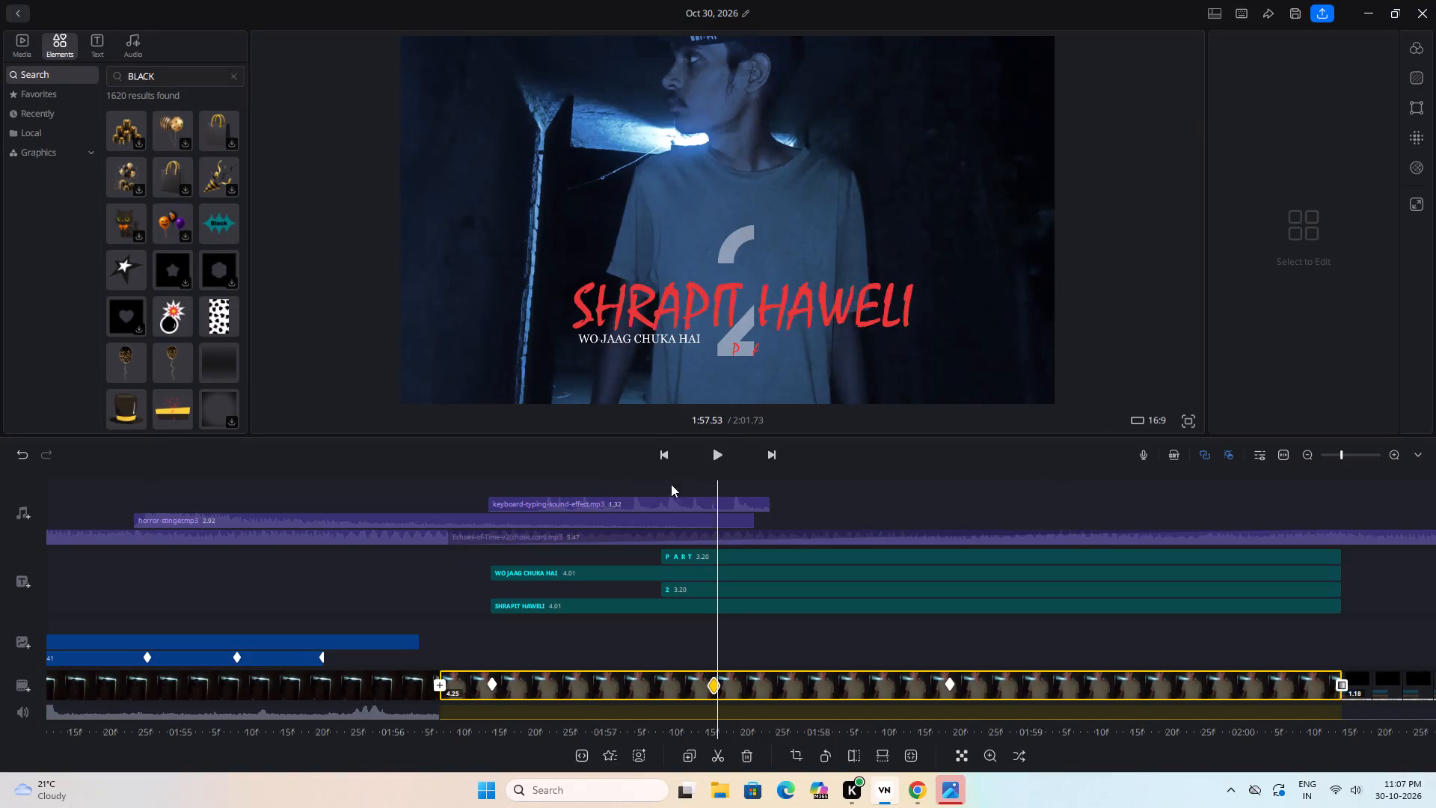
# Add a Black transition with a 0.8 duration at the end of the last video clip.
pyautogui.click(727, 459)
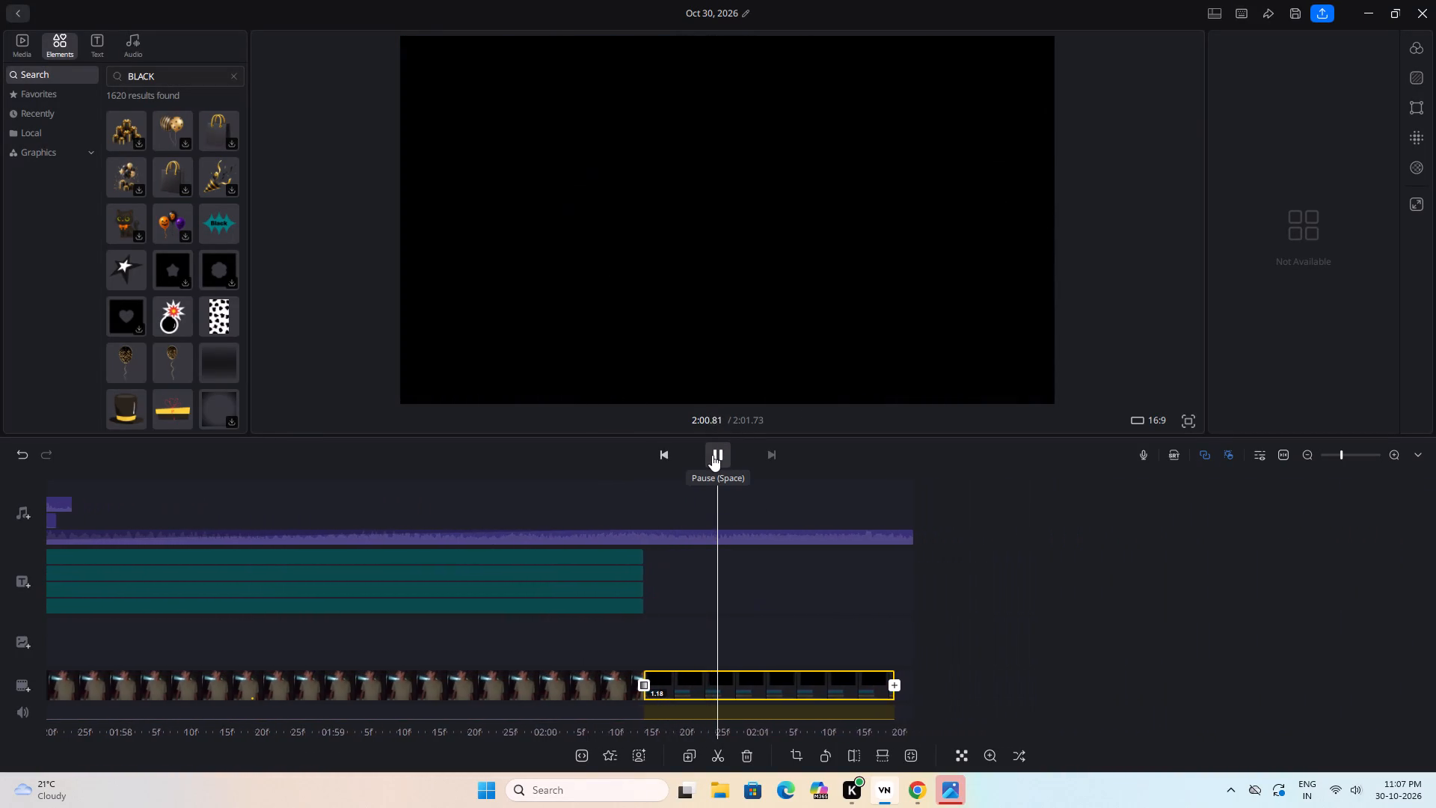
pyautogui.click(712, 455)
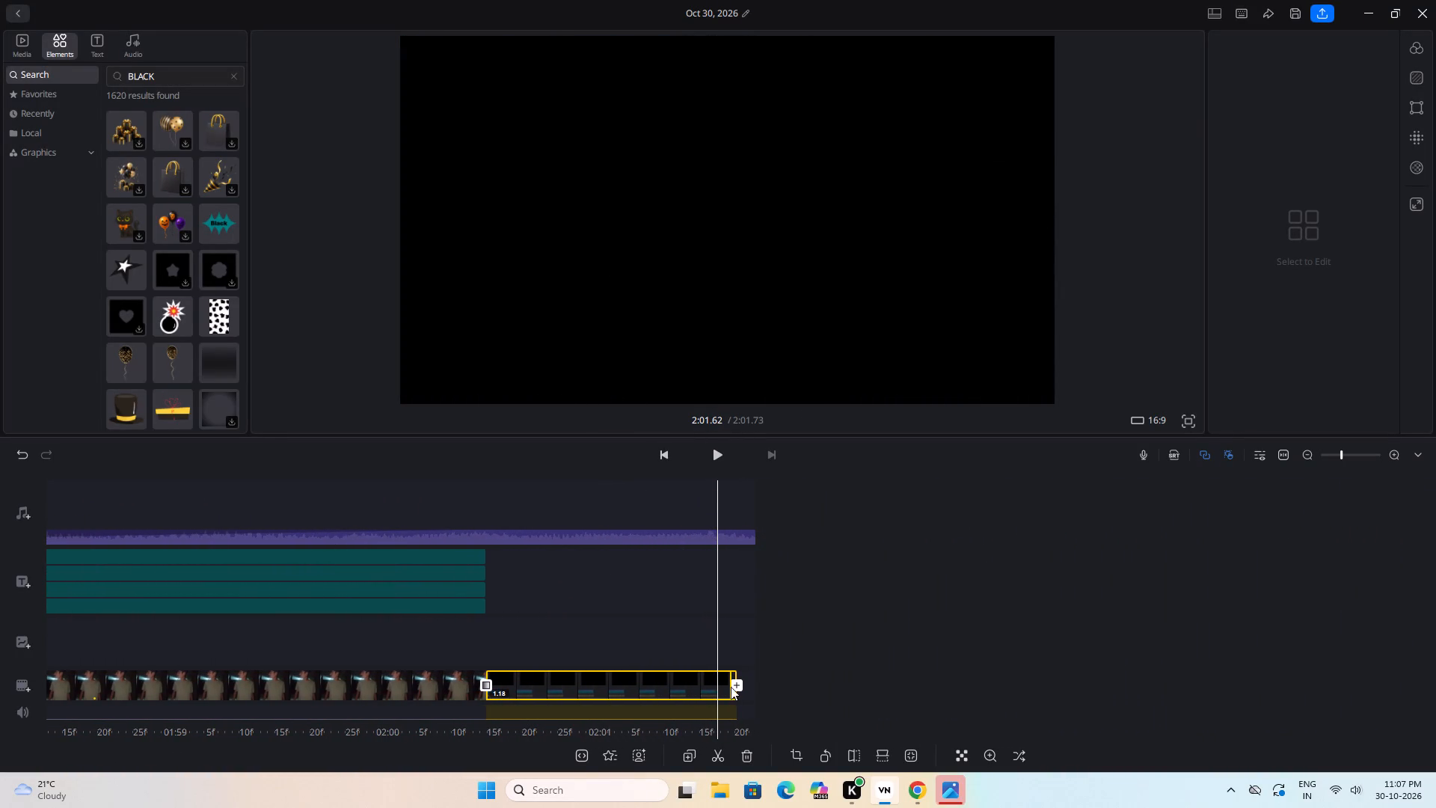
pyautogui.click(735, 684)
pyautogui.click(665, 626)
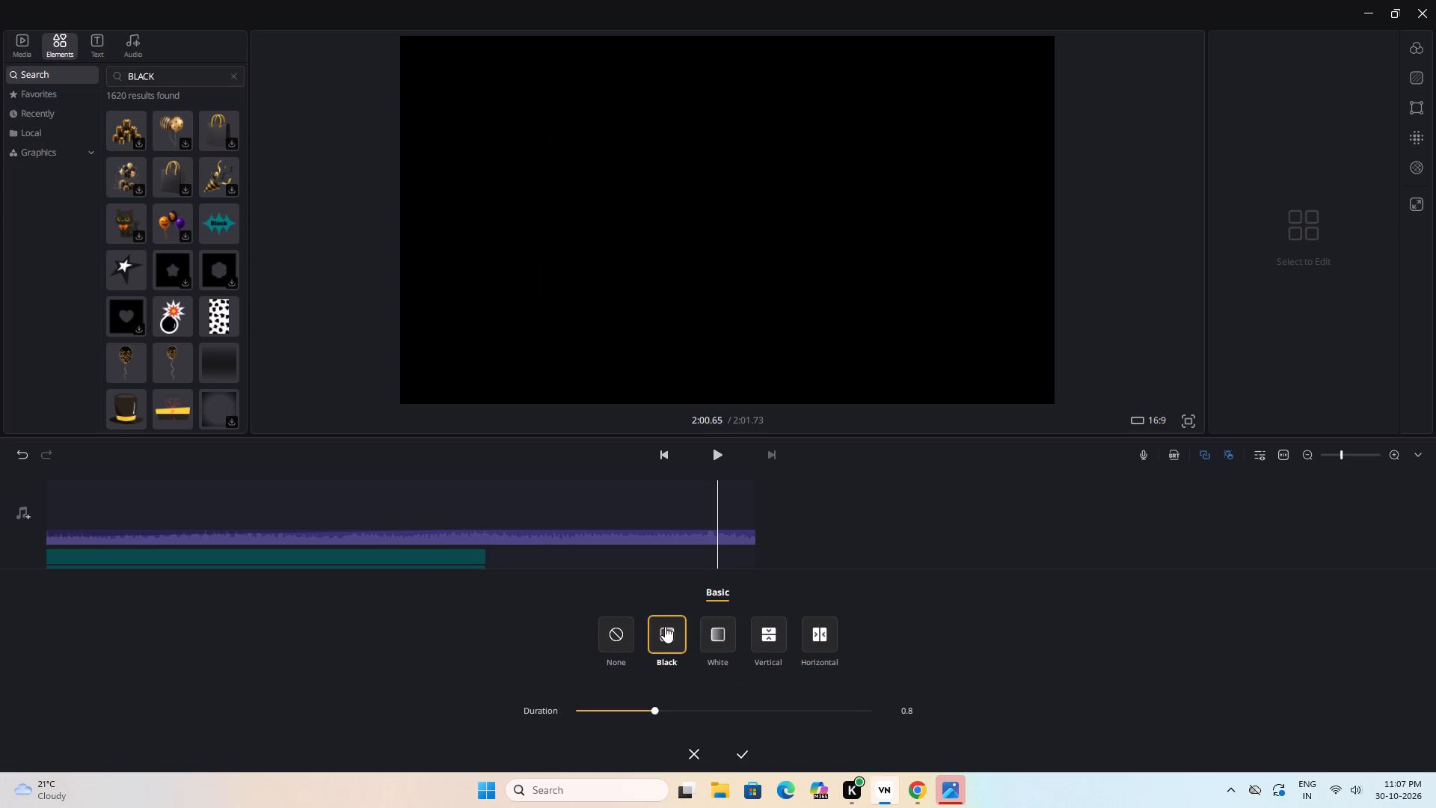
pyautogui.click(740, 747)
# Trim the end of the background music to match the last video clip's end, at about 2:01.65, and play the project.
pyautogui.moveTo(831, 637); pyautogui.dragTo(904, 628)
pyautogui.click(726, 452)
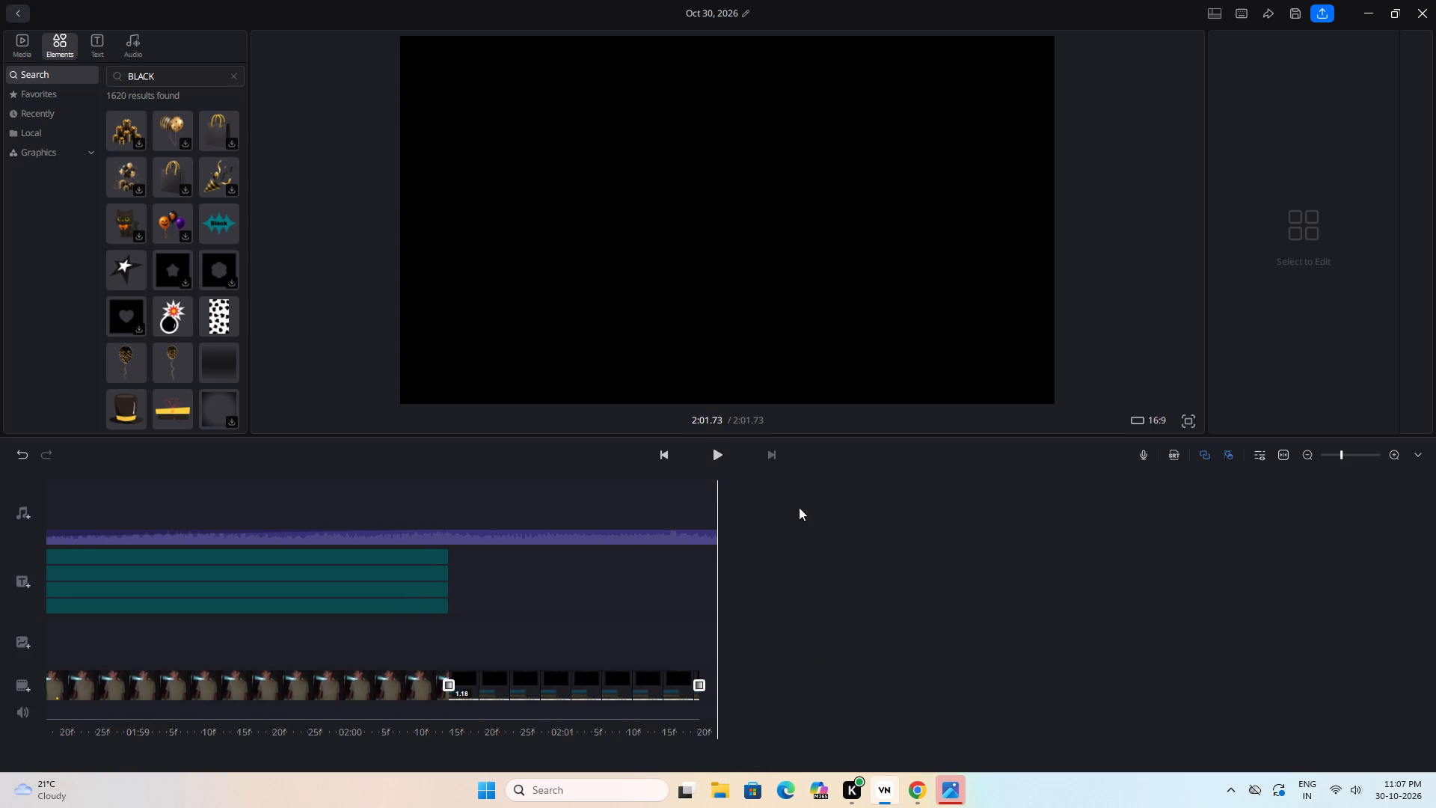
pyautogui.moveTo(802, 631); pyautogui.dragTo(806, 631)
pyautogui.moveTo(806, 631); pyautogui.dragTo(811, 631)
pyautogui.moveTo(784, 635); pyautogui.dragTo(813, 636)
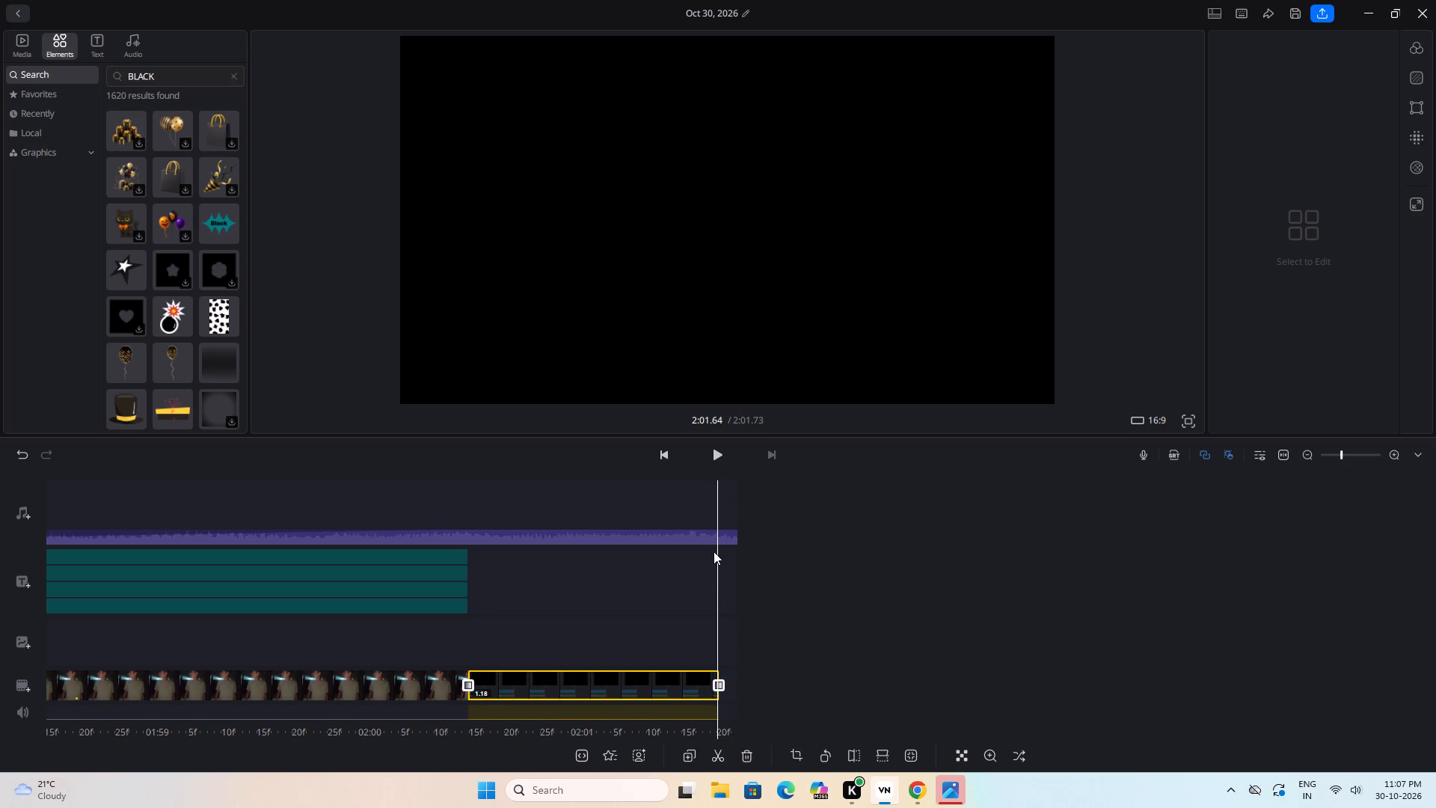
pyautogui.click(719, 542)
pyautogui.moveTo(739, 537); pyautogui.dragTo(734, 536)
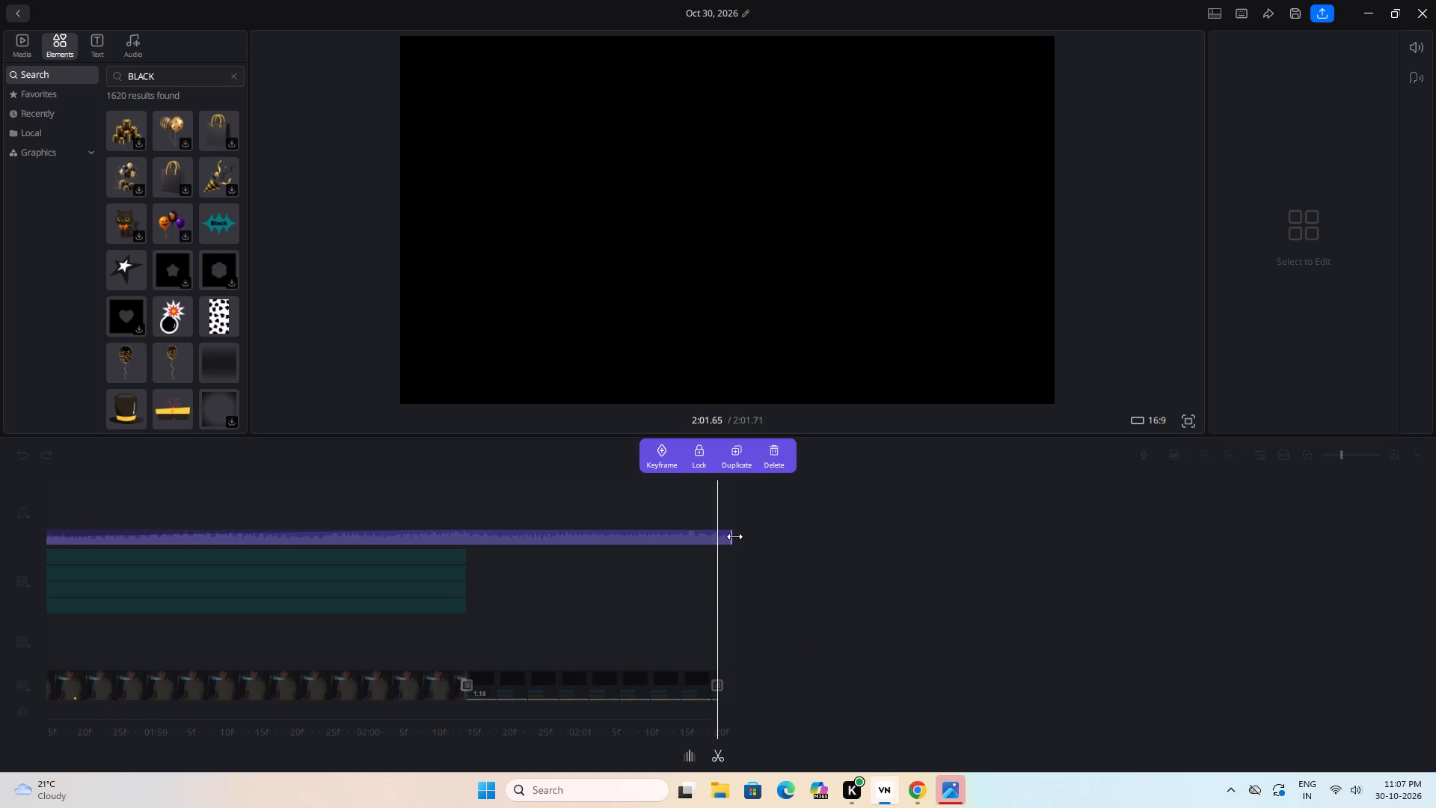
pyautogui.moveTo(734, 536); pyautogui.dragTo(720, 541)
pyautogui.click(816, 557)
pyautogui.moveTo(763, 602); pyautogui.dragTo(787, 605)
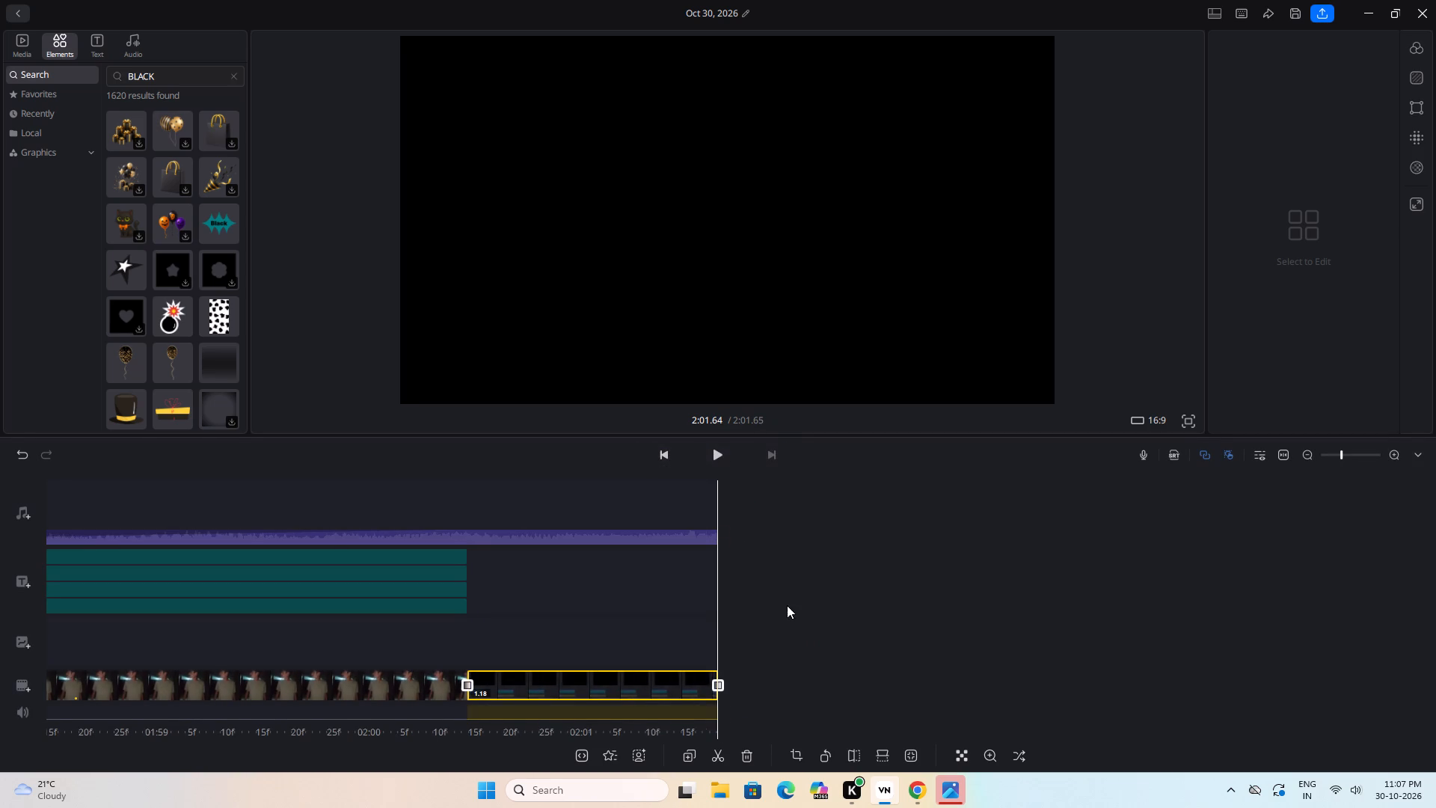
pyautogui.moveTo(787, 605); pyautogui.dragTo(788, 605)
pyautogui.click(716, 453)
pyautogui.click(716, 453)
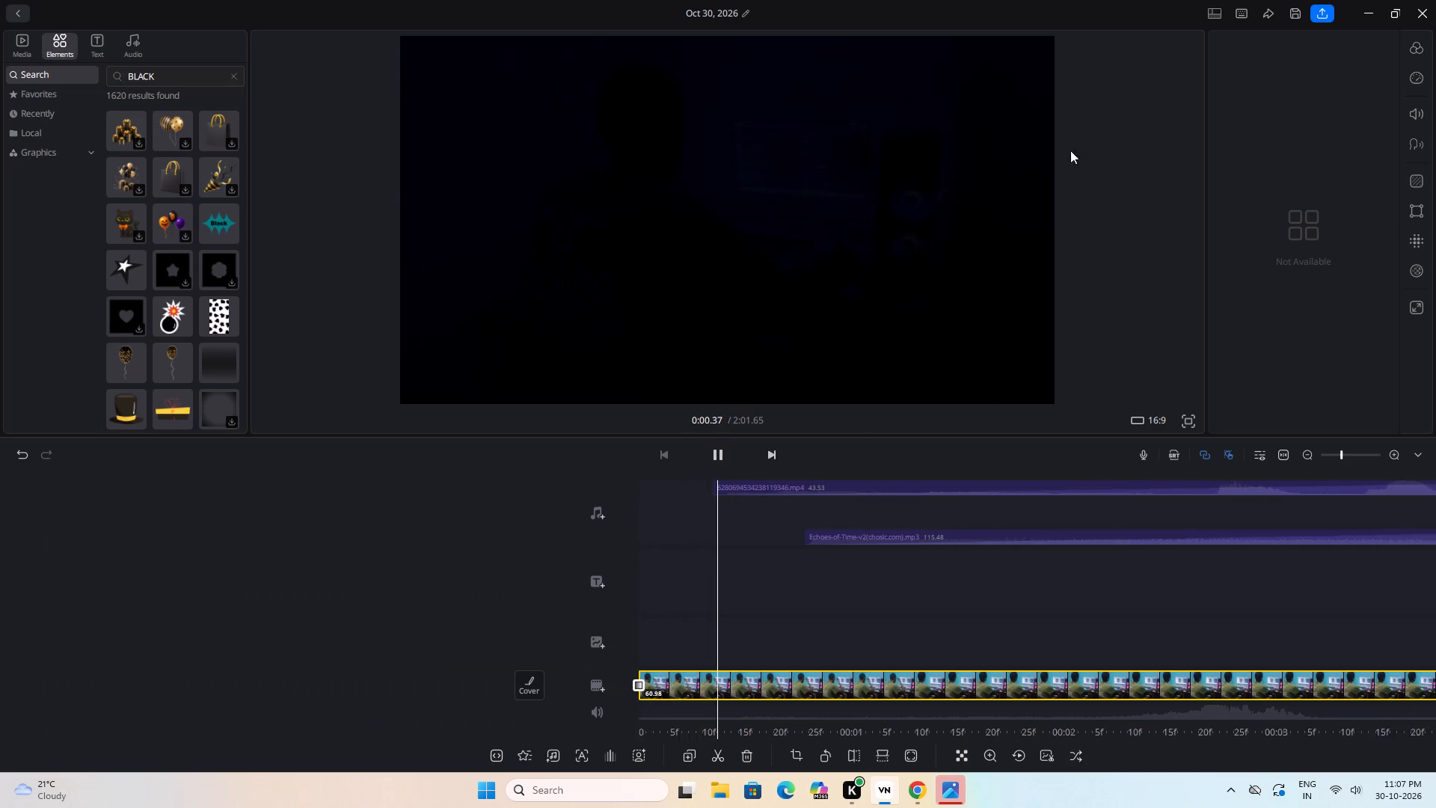
# Close all open windows: the video editor, the screenshot viewer and both Chrome windows.
pyautogui.click(17, 11)
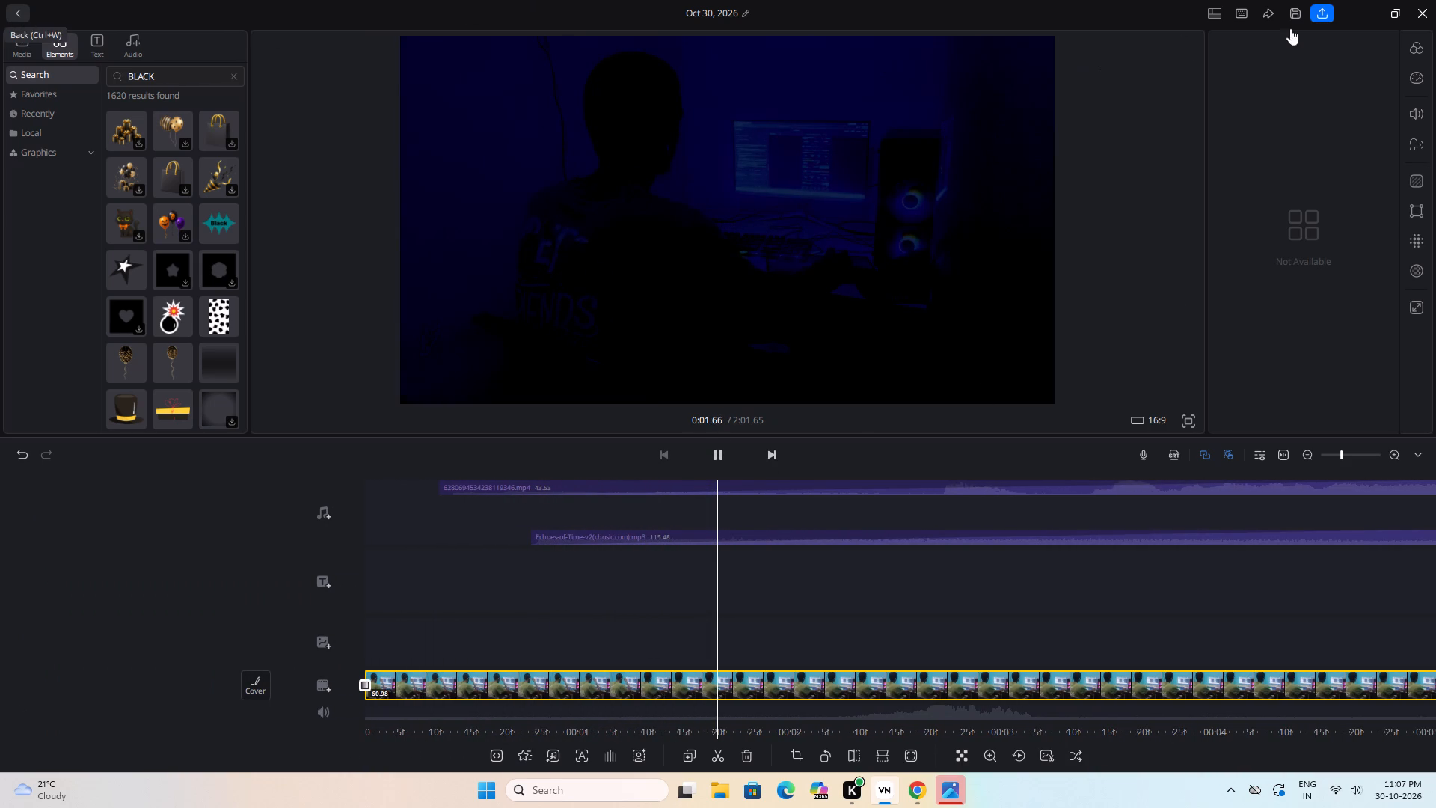
pyautogui.click(1426, 10)
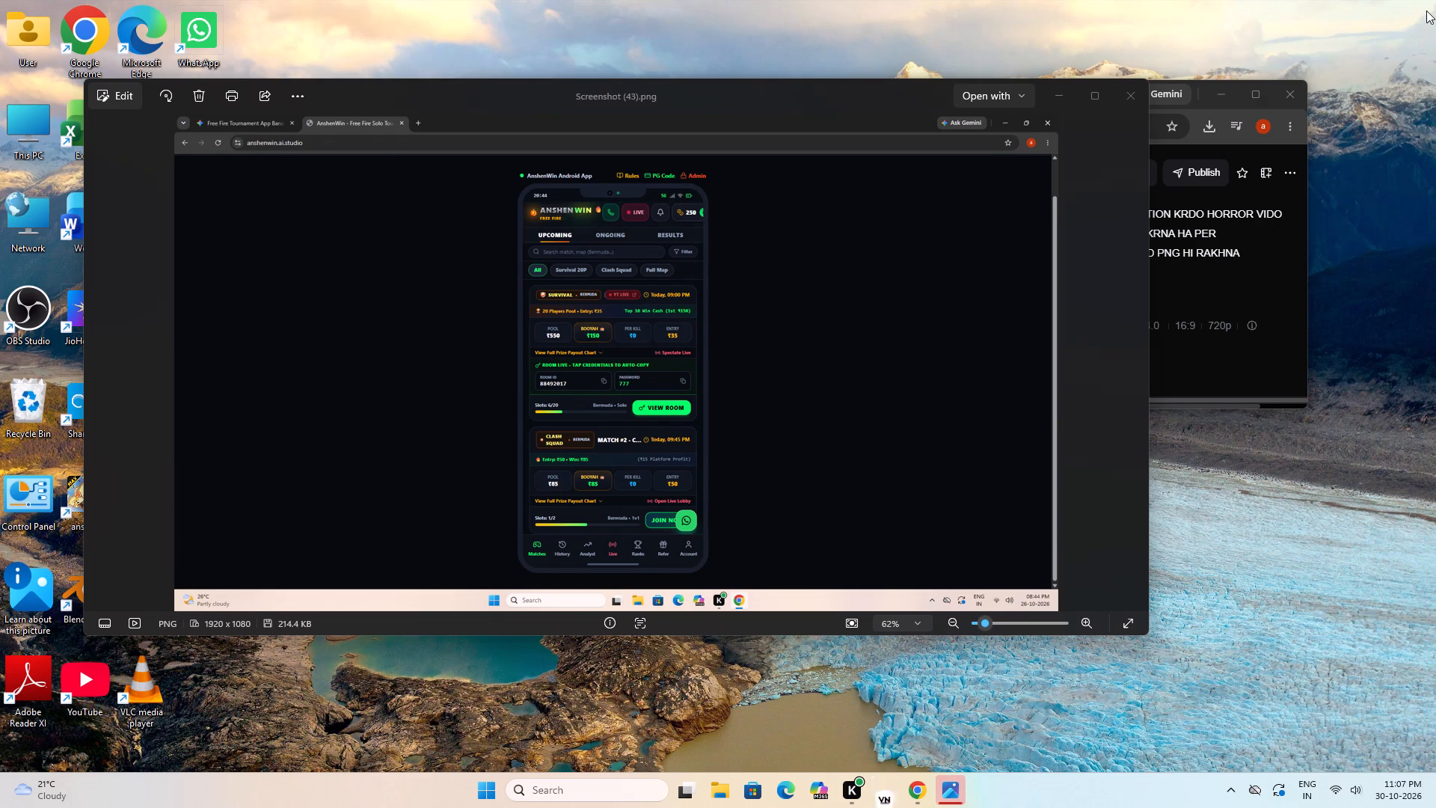
pyautogui.click(1129, 97)
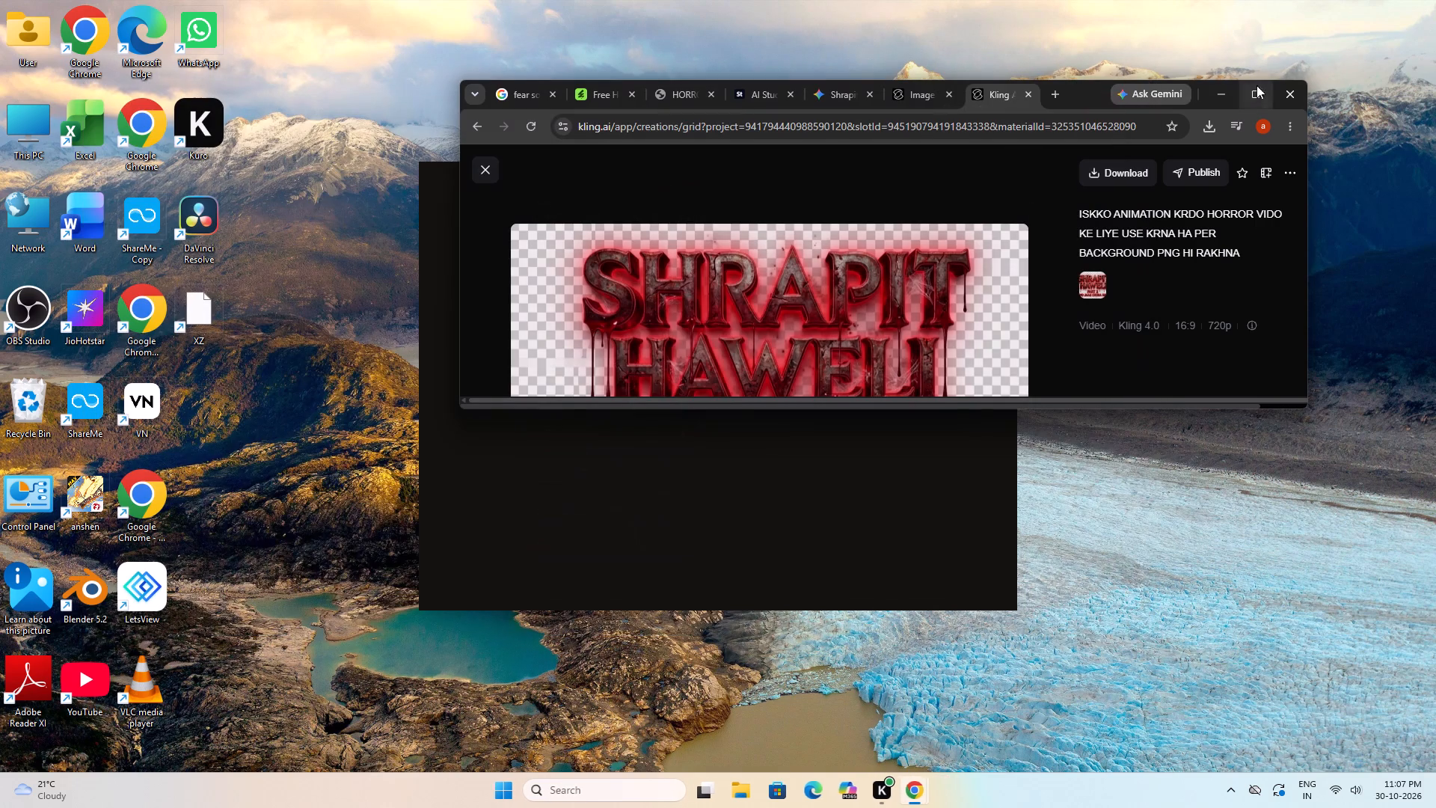
pyautogui.click(1300, 91)
pyautogui.click(1286, 94)
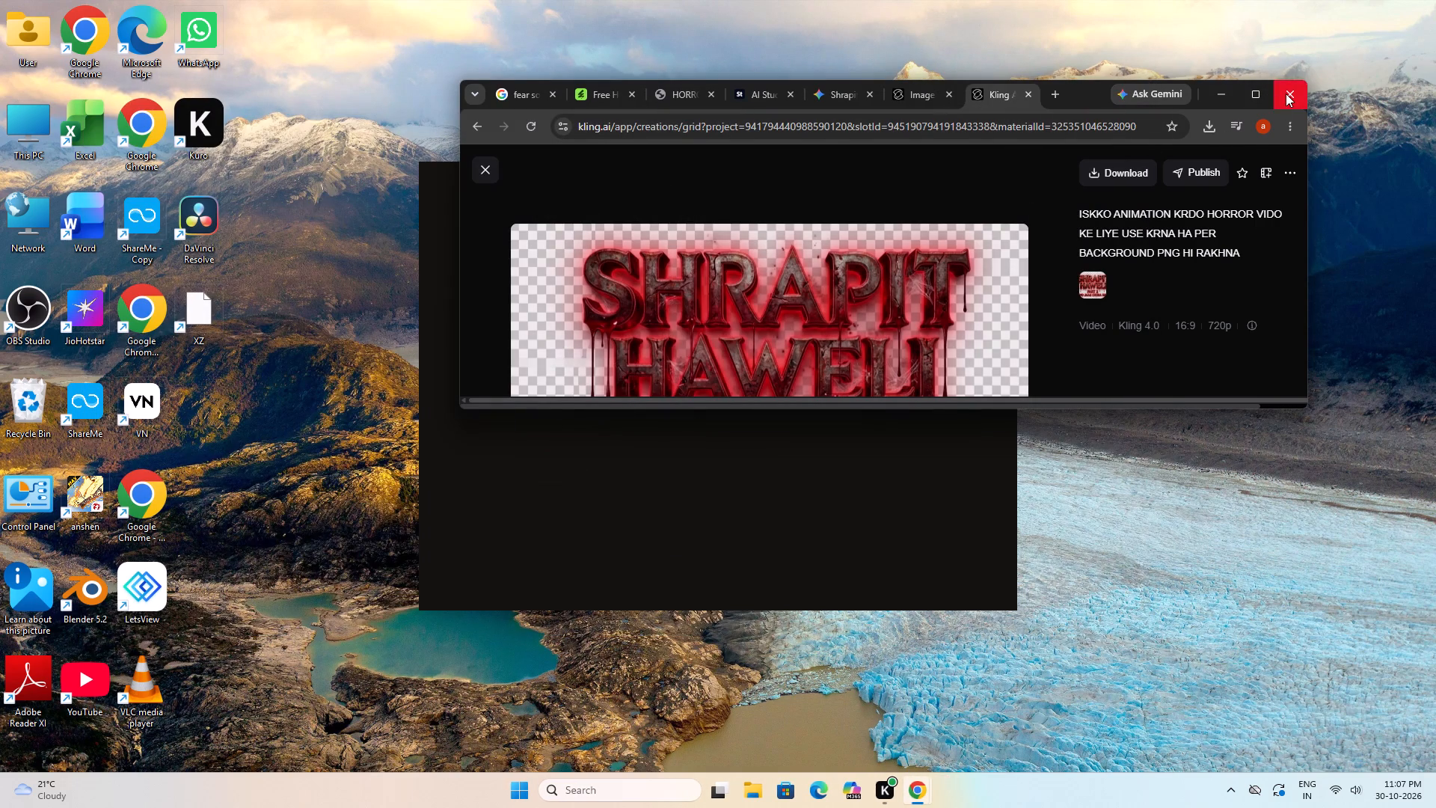
pyautogui.moveTo(1300, 91); pyautogui.dragTo(1290, 97)
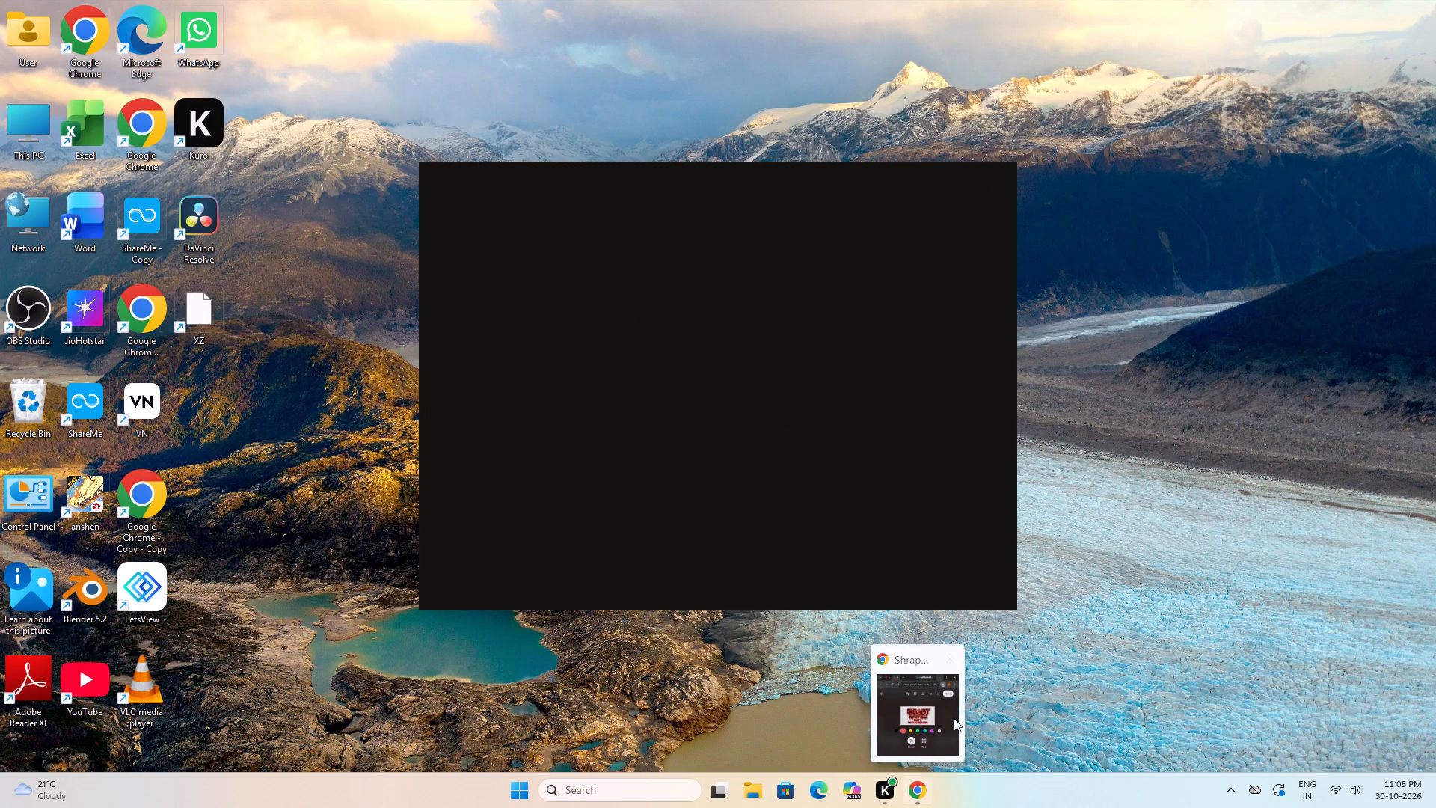
pyautogui.click(949, 655)
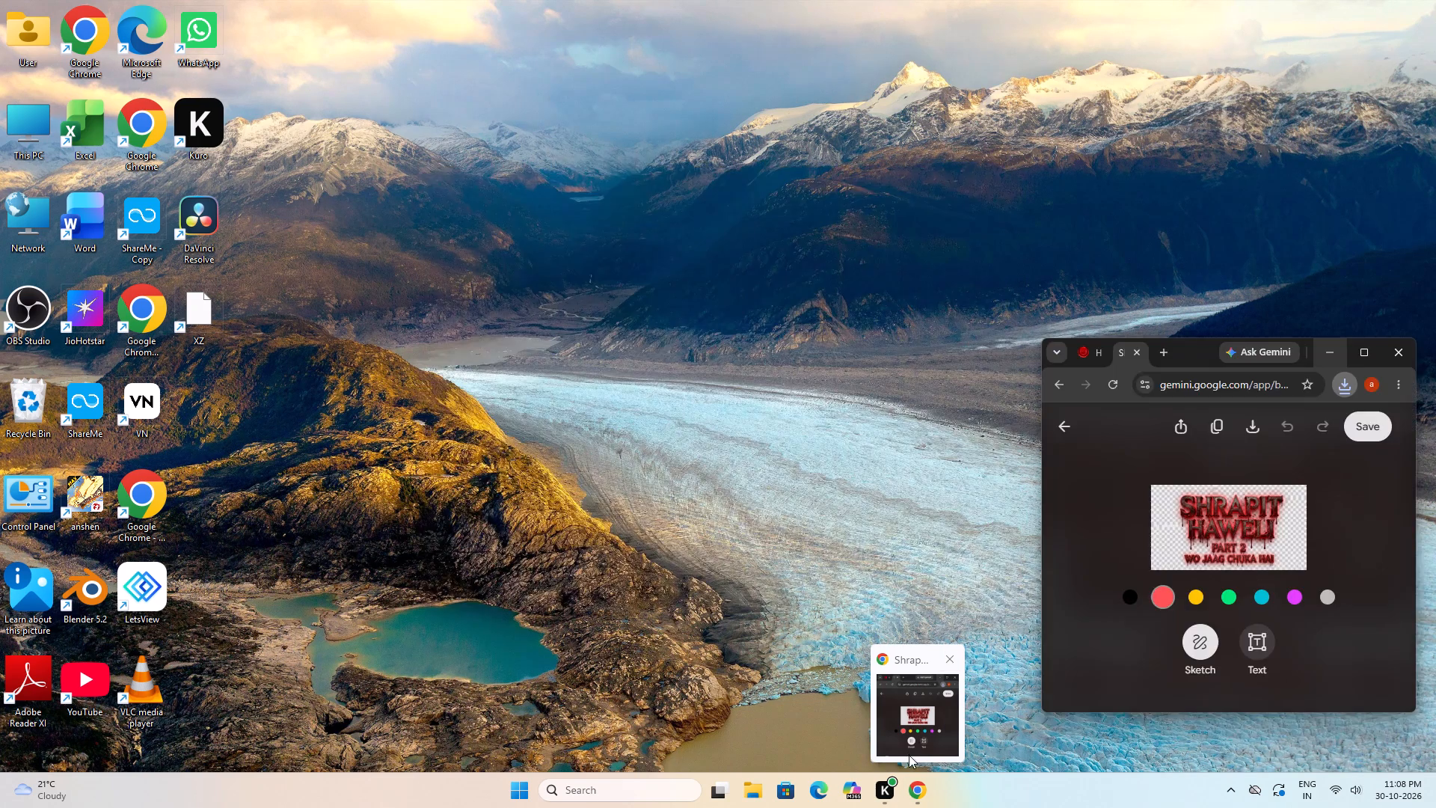